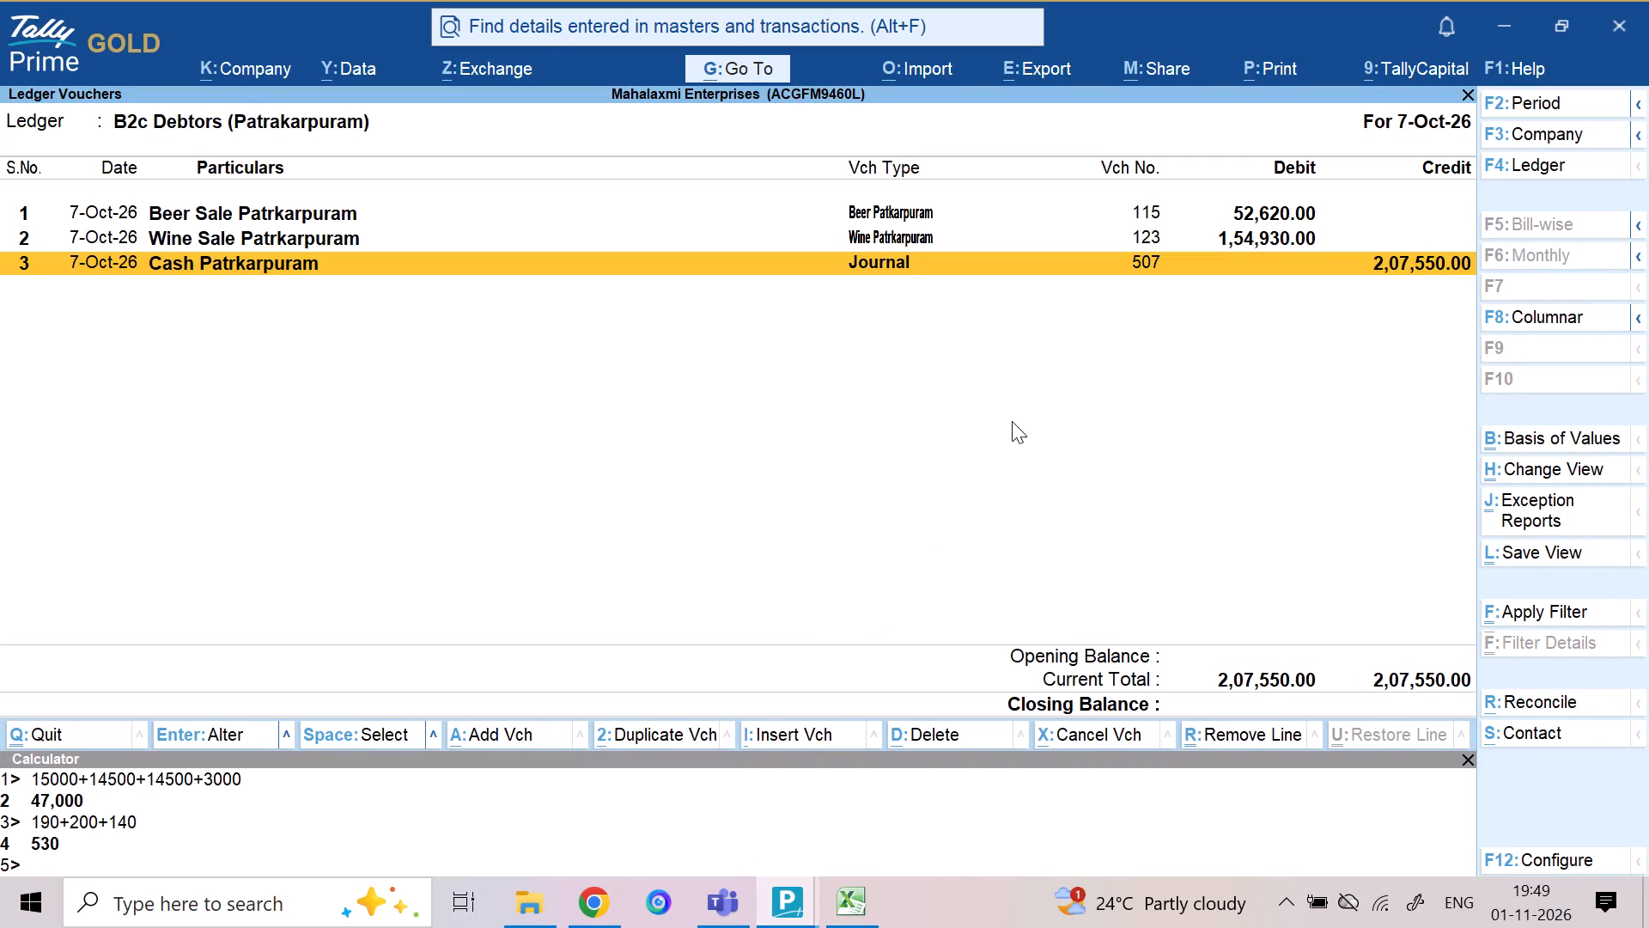
Return to the daily breakup of the B2c Debtors (Patrakarpuram) ledger and open the vouchers for 11-Oct.
{"action": "key", "text": "Escape"}
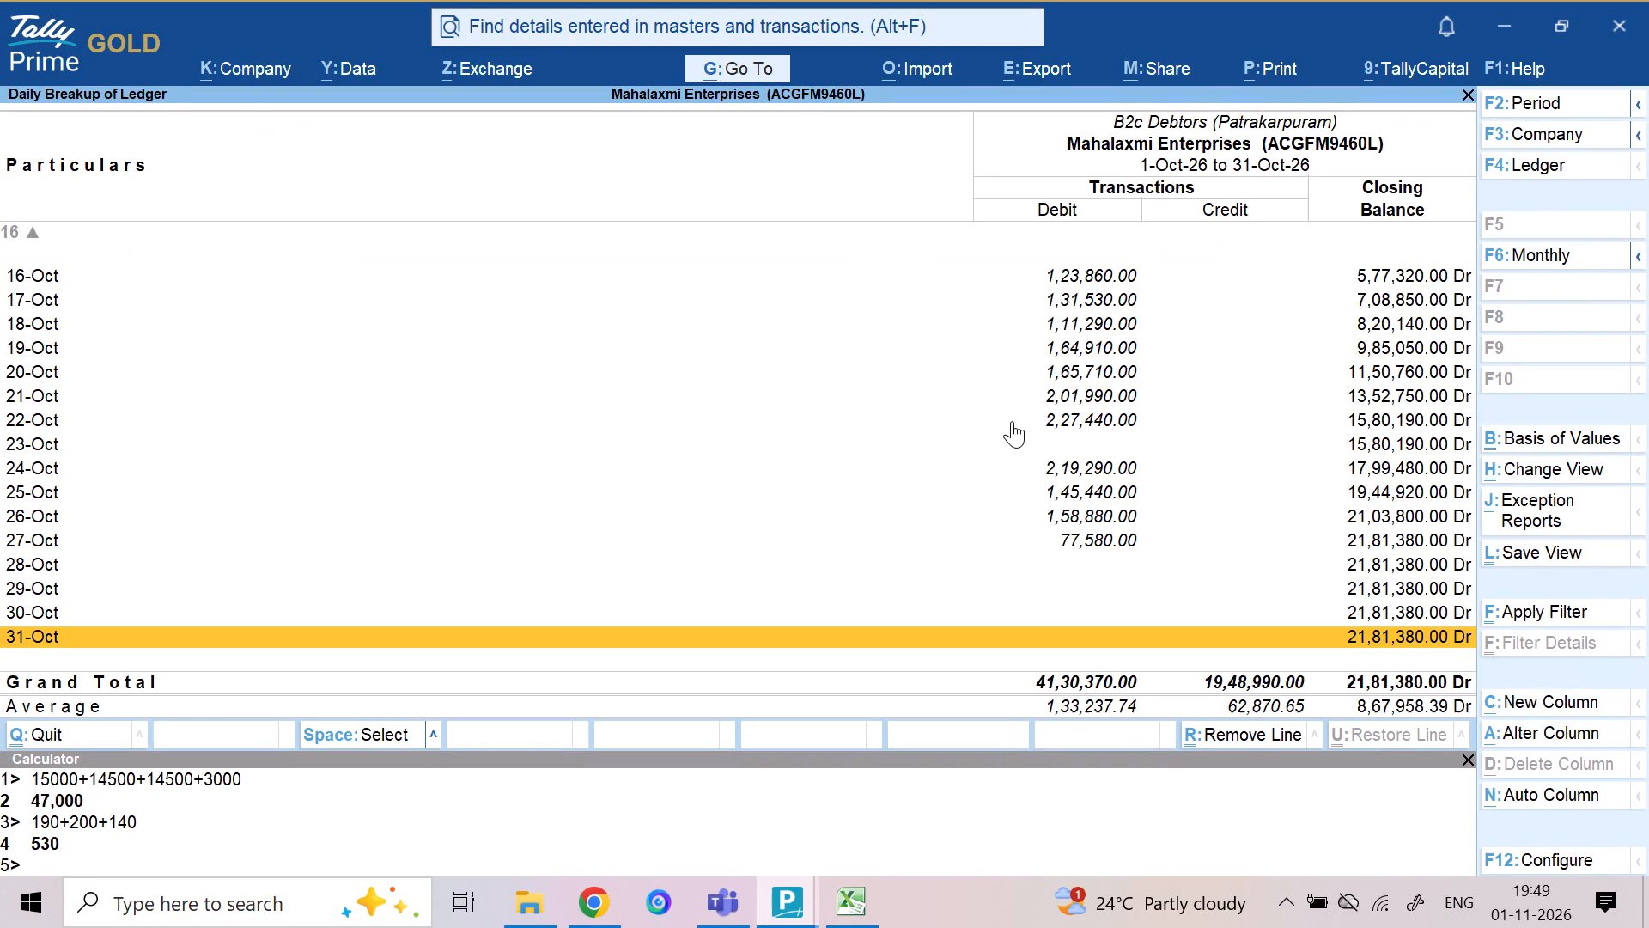
{"action": "key", "text": "Up"}
{"action": "key", "text": "Up"}
{"action": "key", "text": "Up"}
{"action": "key", "text": "Up"}
{"action": "key", "text": "Up"}
{"action": "key", "text": "Up"}
{"action": "key", "text": "Up"}
{"action": "key", "text": "Up"}
{"action": "key", "text": "Up"}
{"action": "key", "text": "Up"}
{"action": "key", "text": "Up"}
{"action": "key", "text": "Up"}
{"action": "key", "text": "Up"}
{"action": "key", "text": "Up"}
{"action": "key", "text": "Up"}
{"action": "key", "text": "Up"}
{"action": "key", "text": "Up"}
{"action": "key", "text": "Up"}
{"action": "key", "text": "Up"}
{"action": "key", "text": "Up"}
{"action": "key", "text": "Down"}
{"action": "key", "text": "Down"}
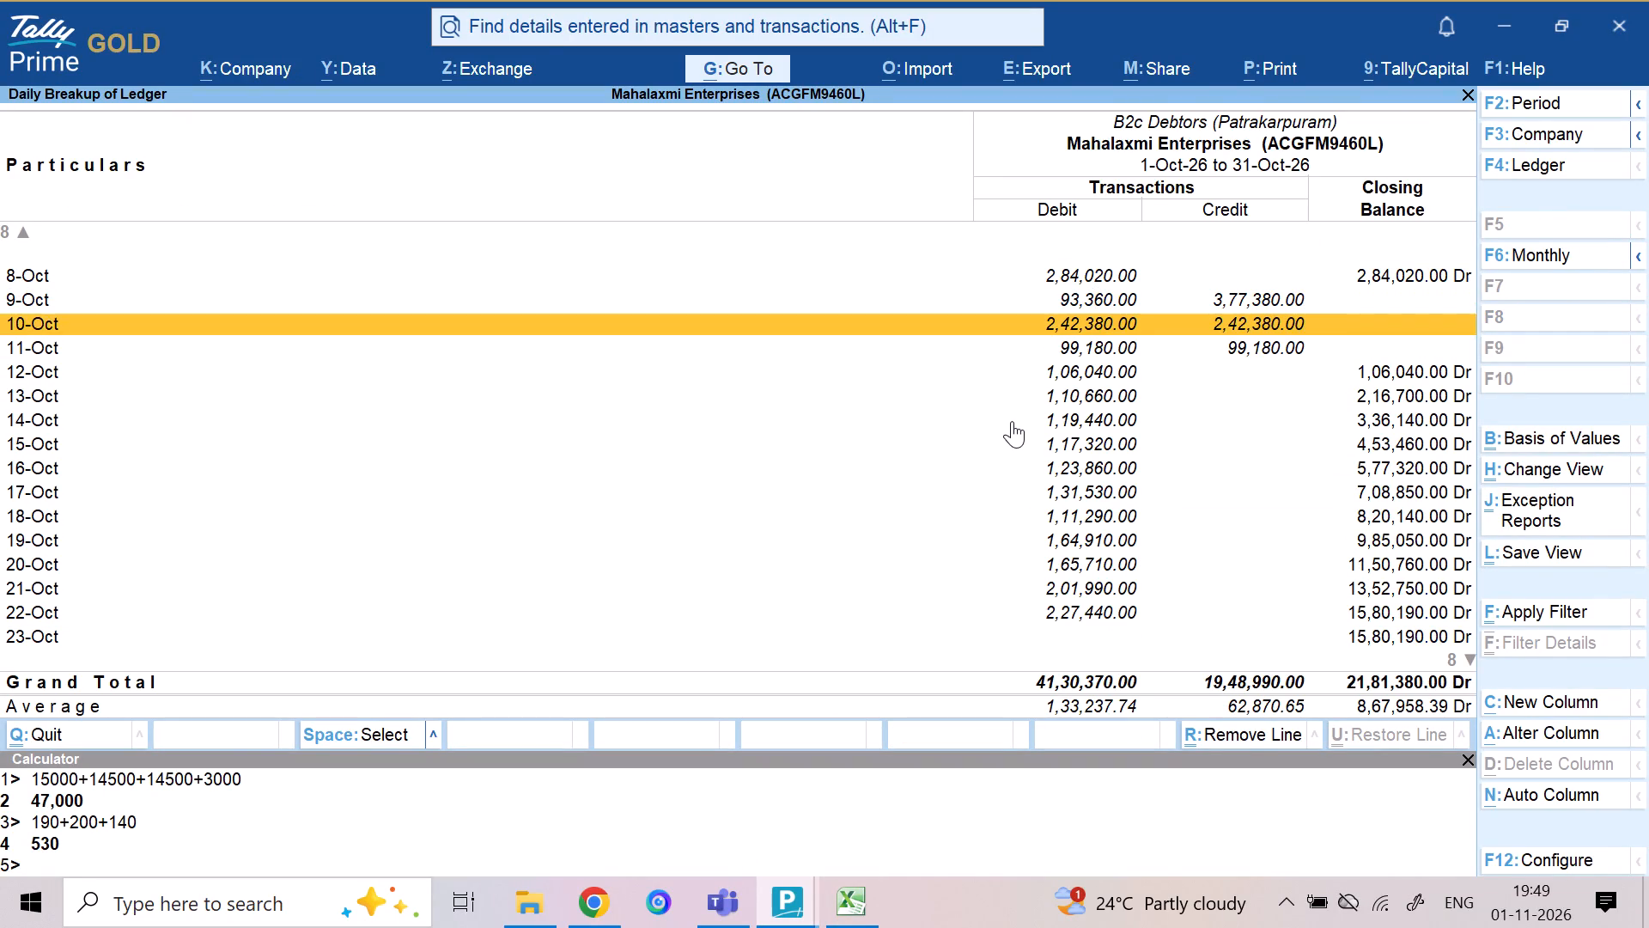
{"action": "key", "text": "Down"}
{"action": "key", "text": "Return"}
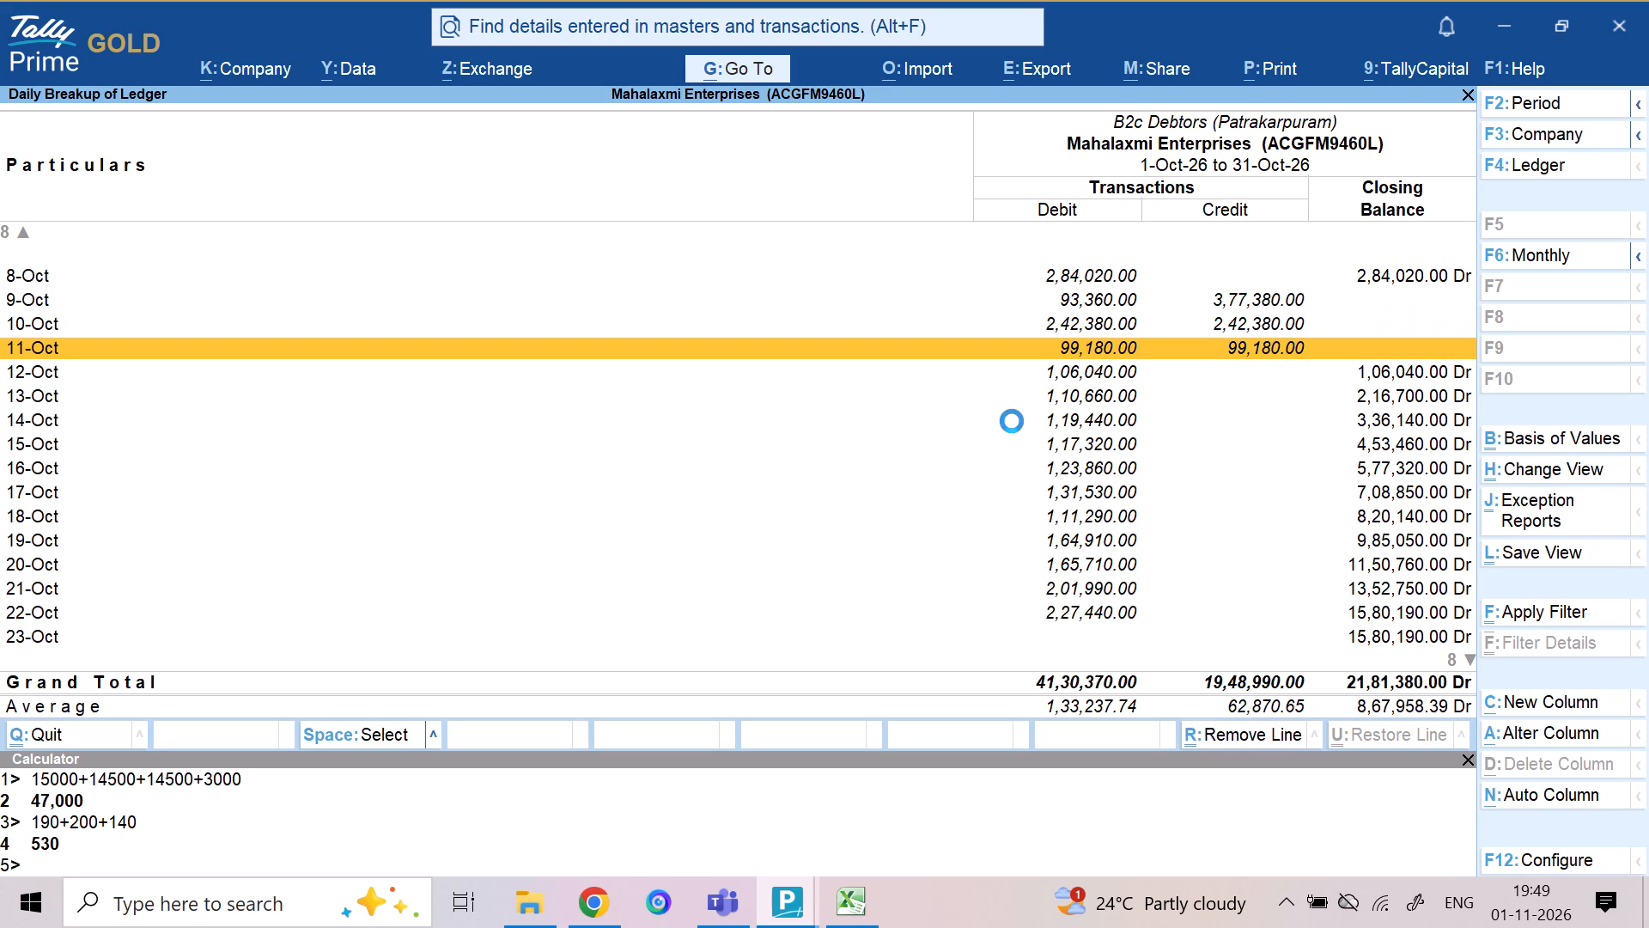
Start a duplicate of the 11-Oct-26 Cash Patrkarpuram journal voucher, number 510.
{"action": "key", "text": "Down"}
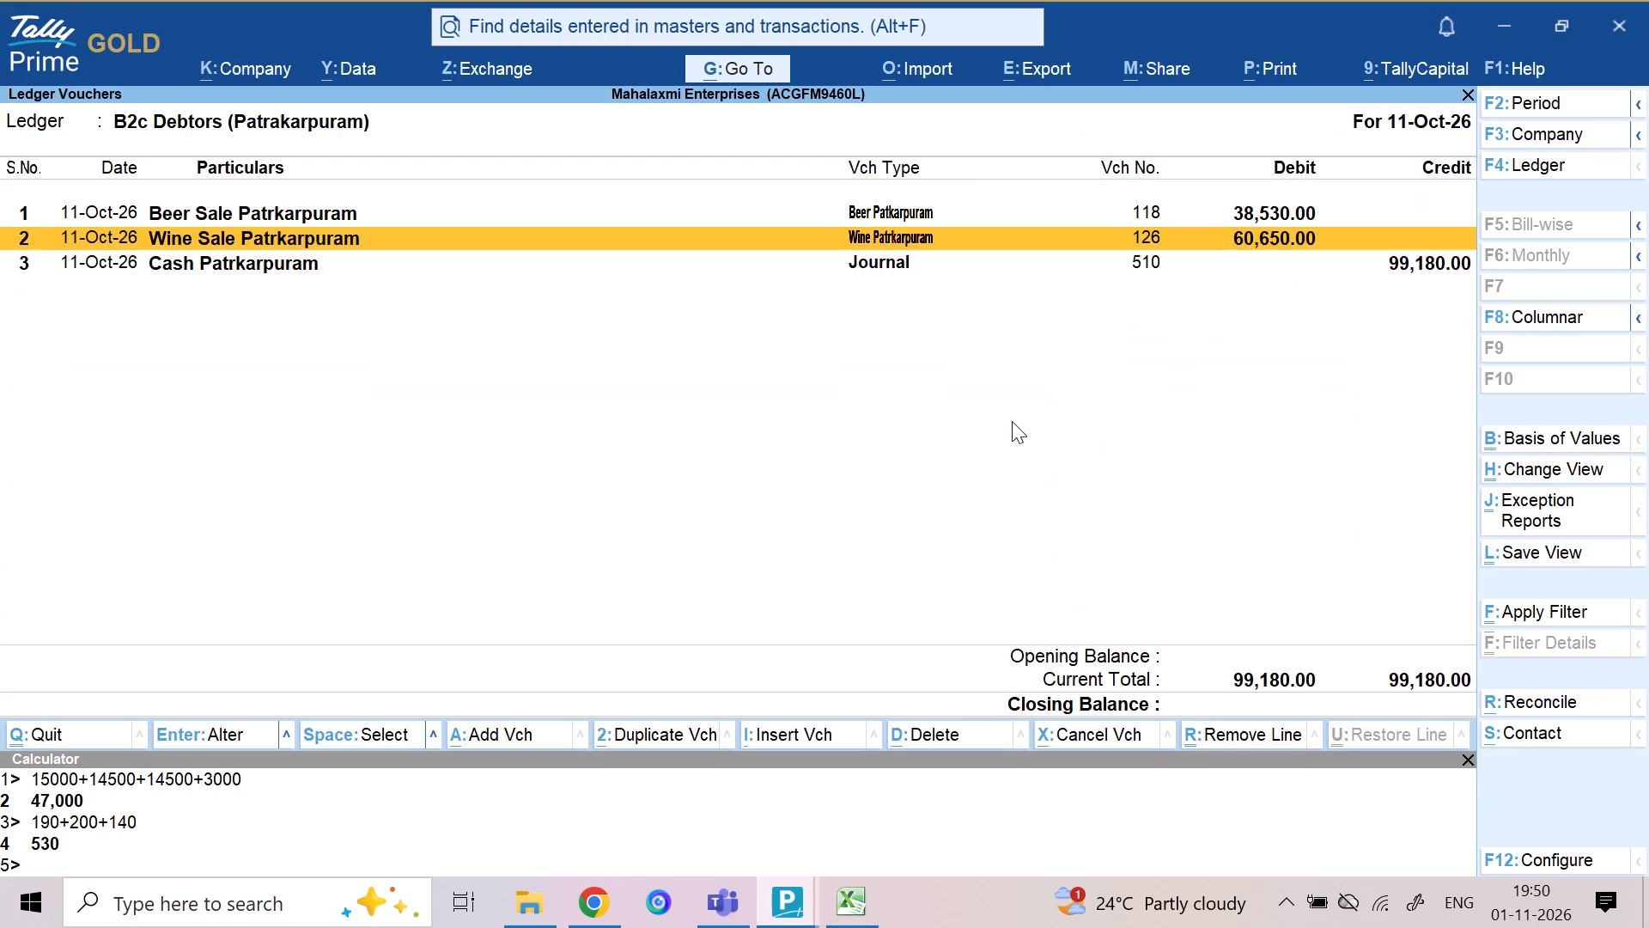
{"action": "key", "text": "Down"}
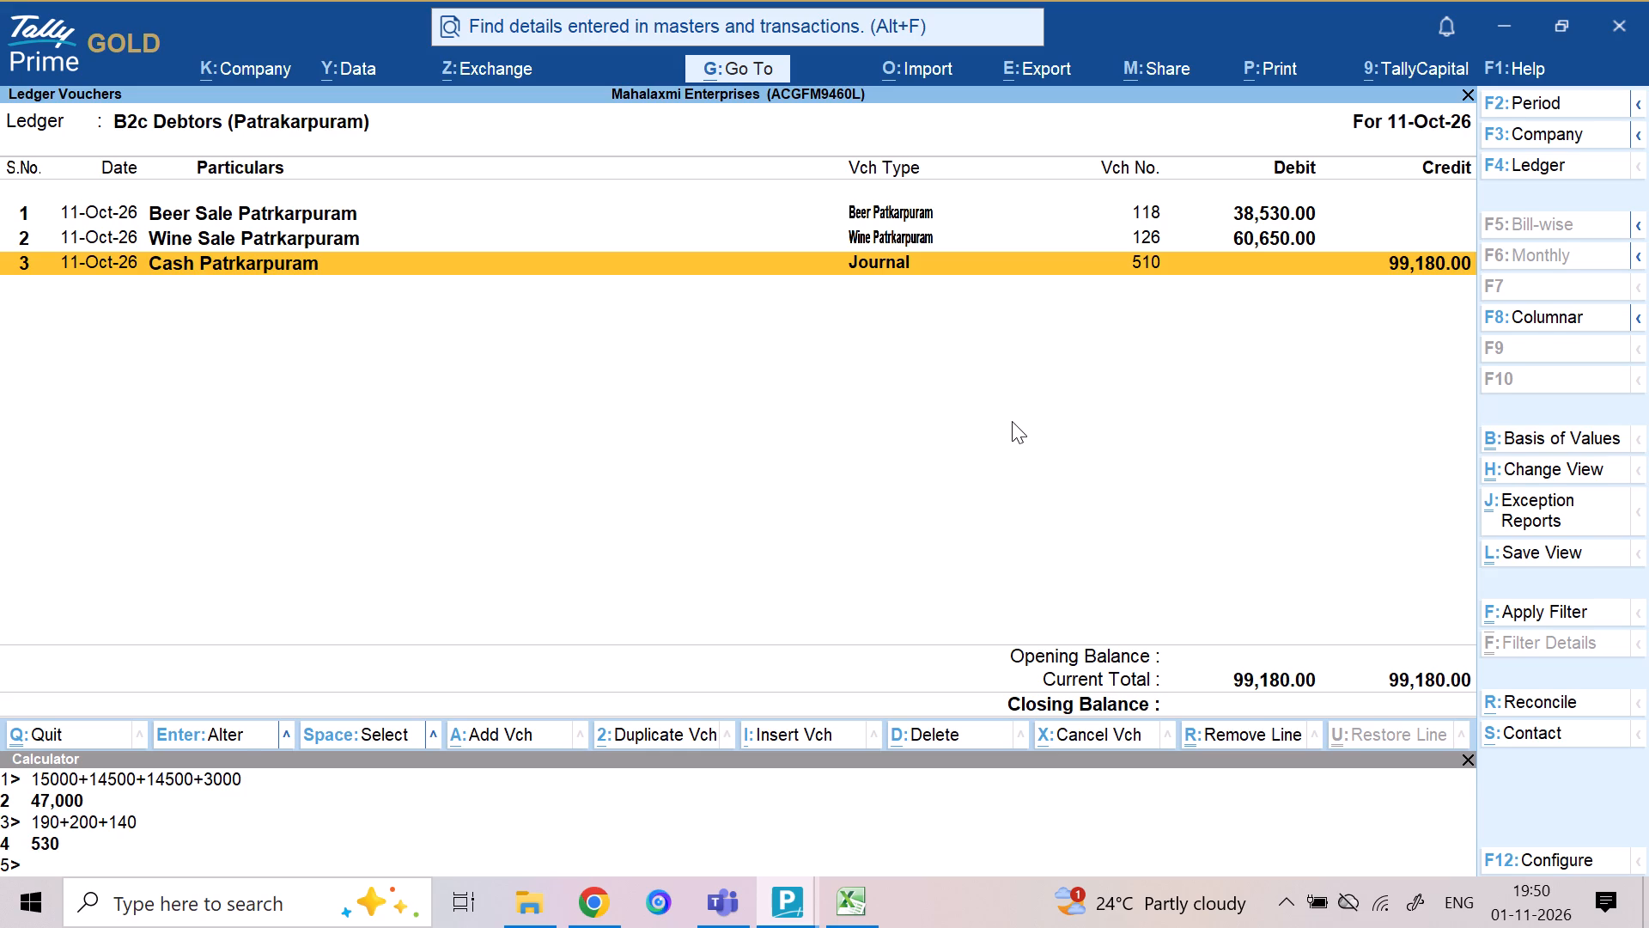
{"action": "key", "text": "alt+2"}
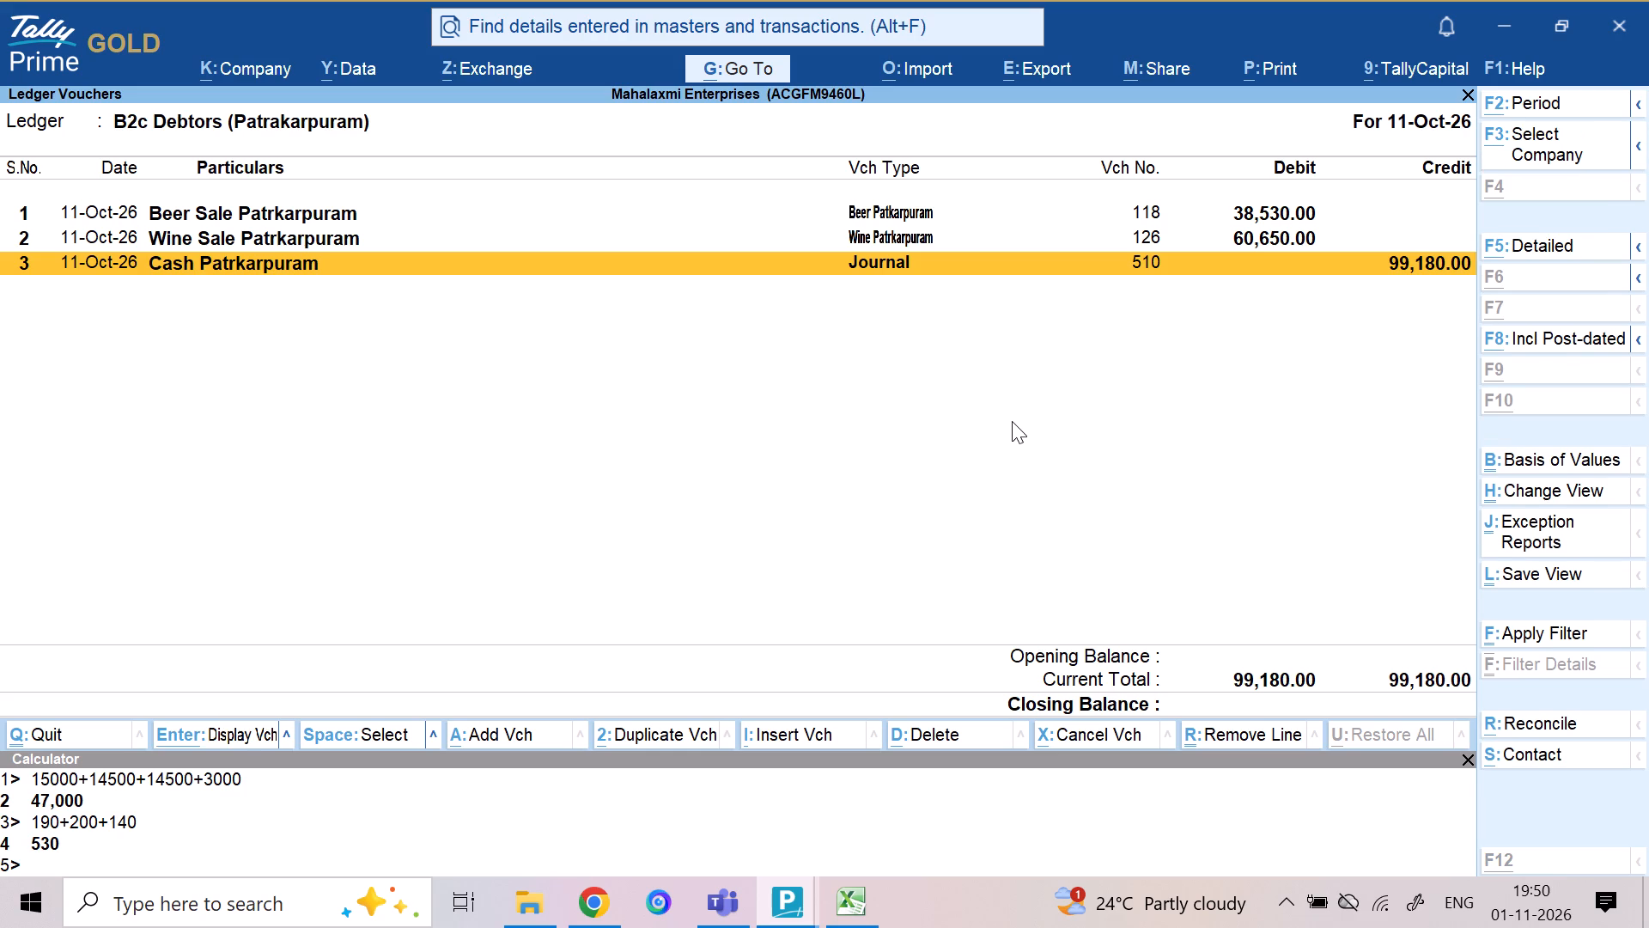
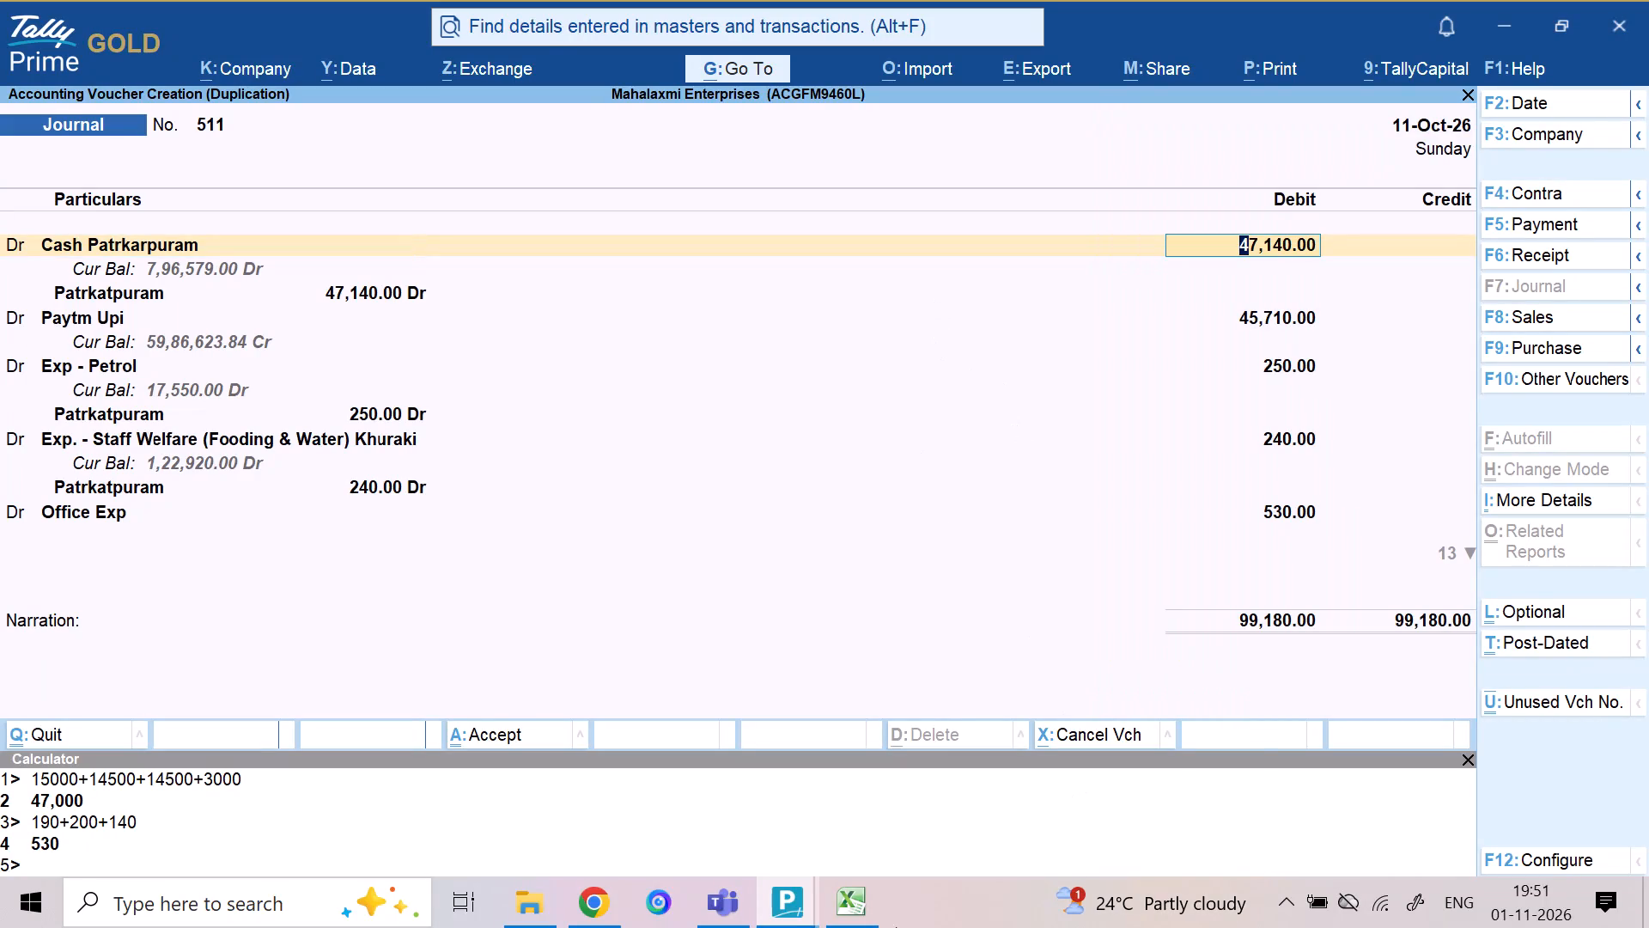
Check the other TallyPrime window, leave its B2c Debtors (Patrakarpuram) ledger vouchers for the ledger selection, and return to the duplicated journal voucher.
{"action": "left_click", "coordinate": [794, 910]}
{"action": "left_click", "coordinate": [868, 837]}
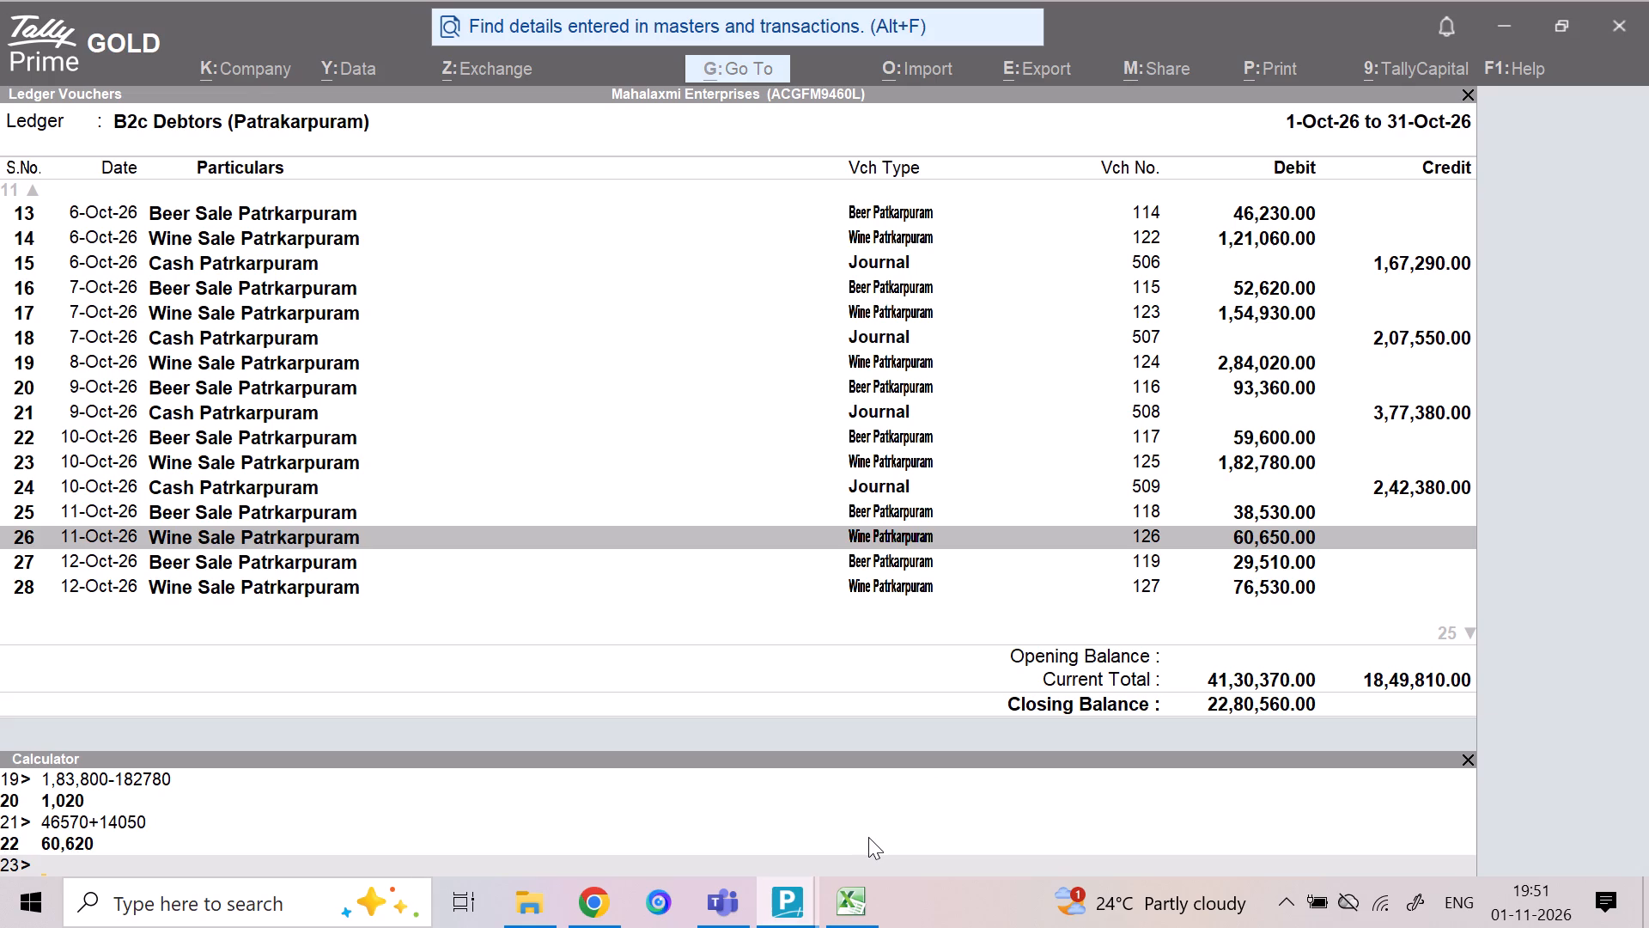
{"action": "key", "text": "Escape"}
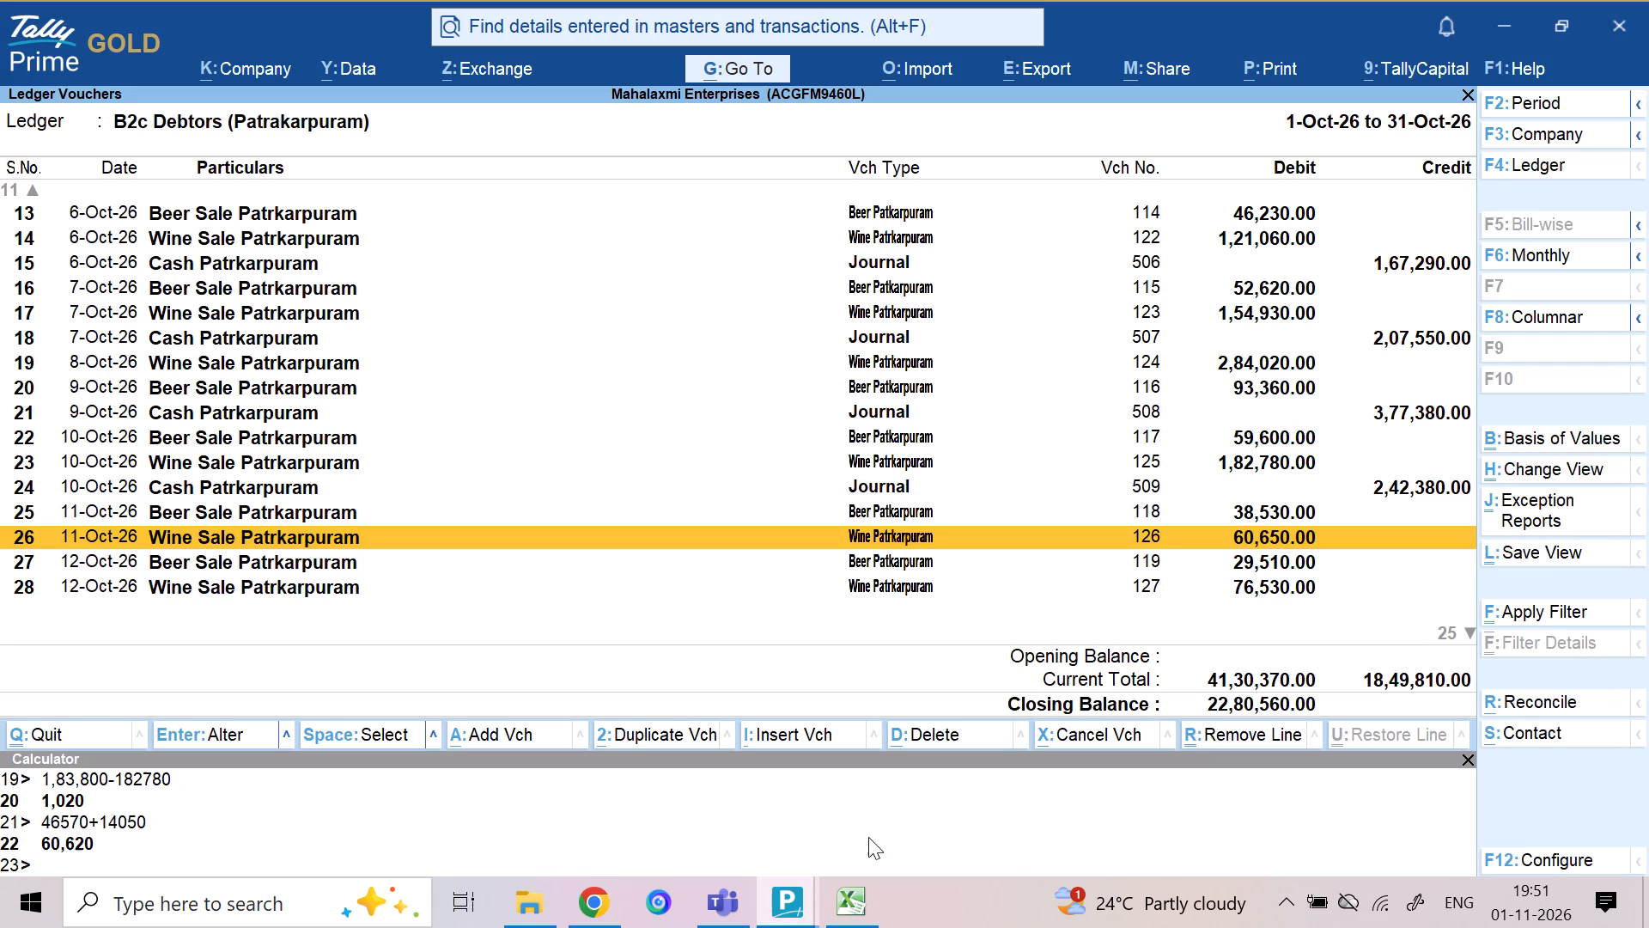
{"action": "key", "text": "Escape"}
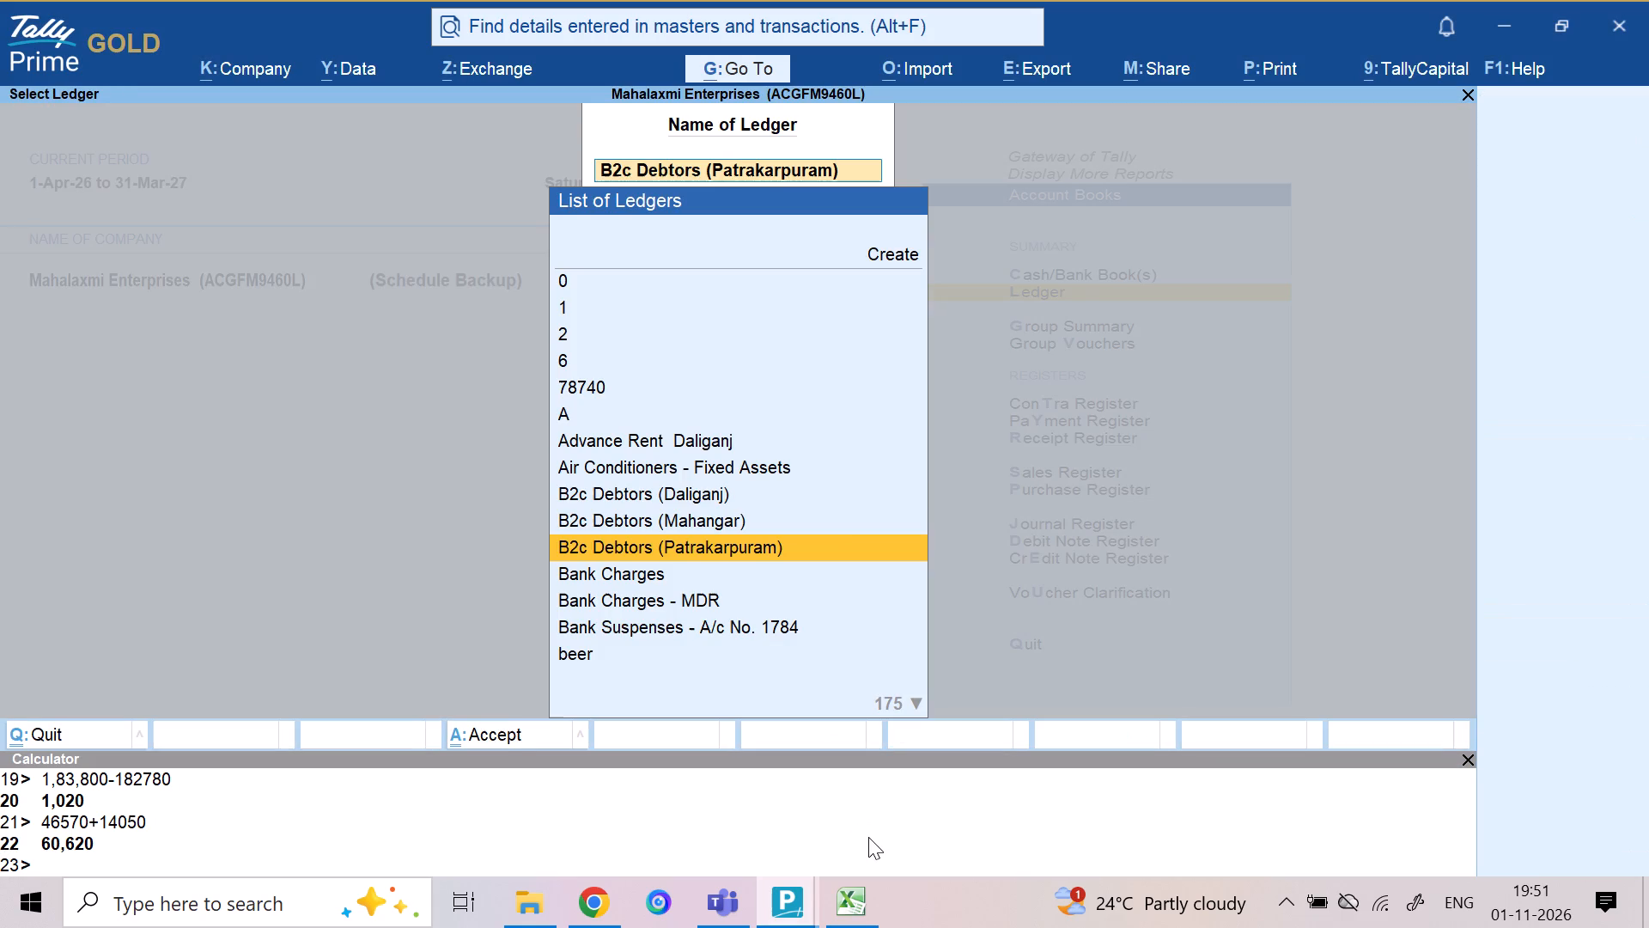
{"action": "key", "text": "Return"}
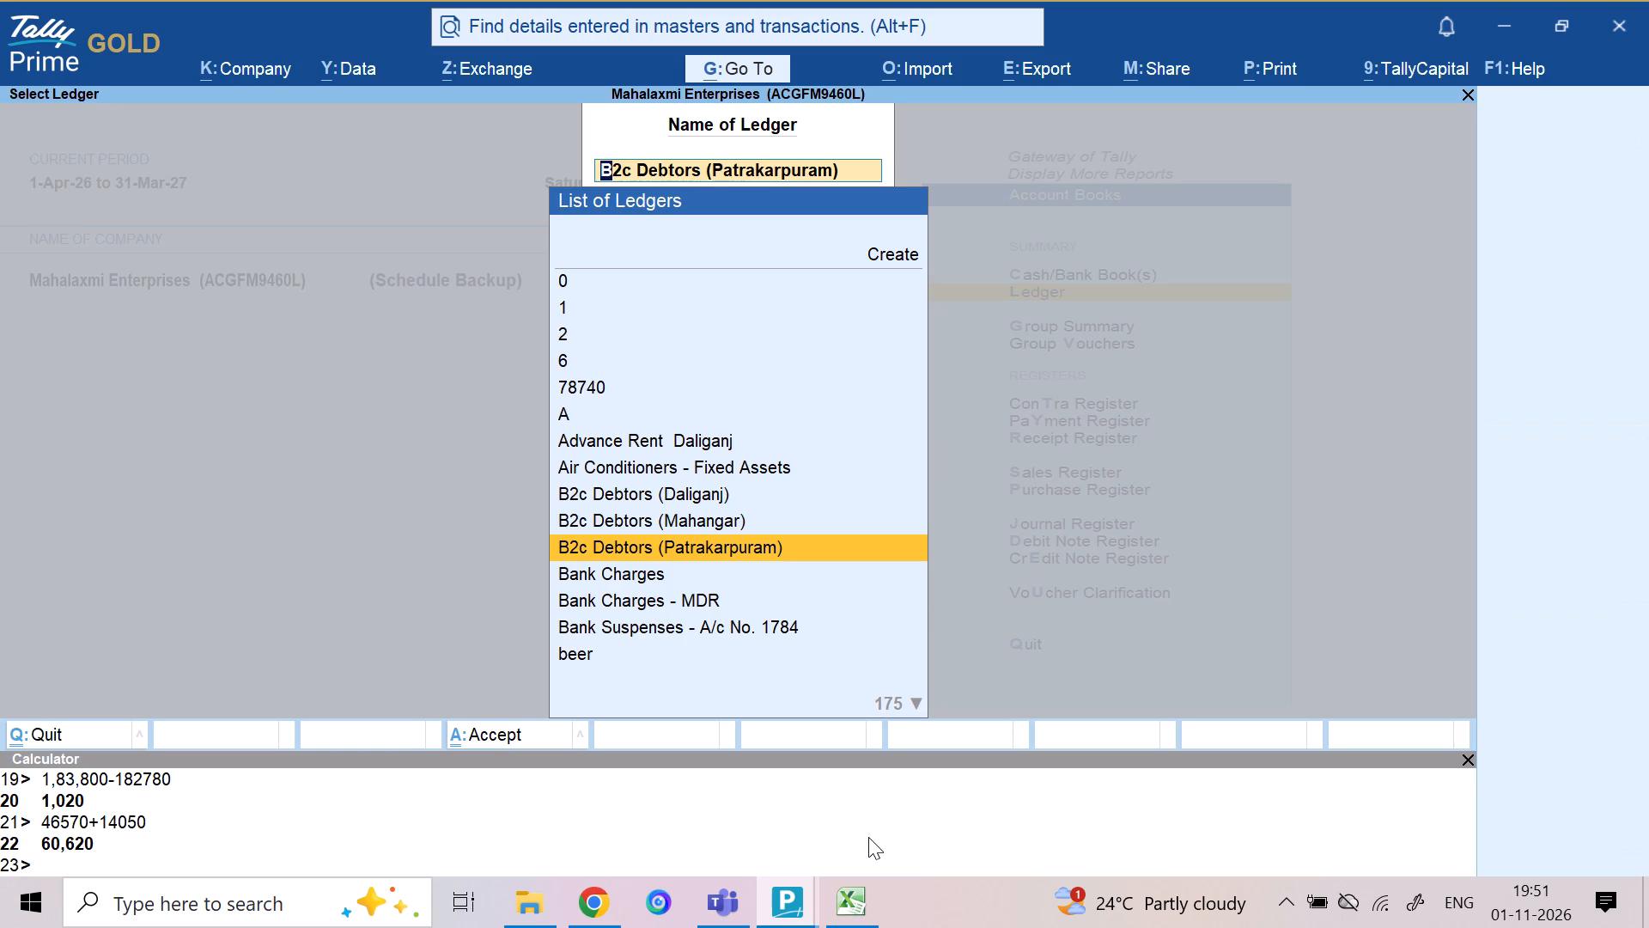
{"action": "key", "text": "alt+Tab"}
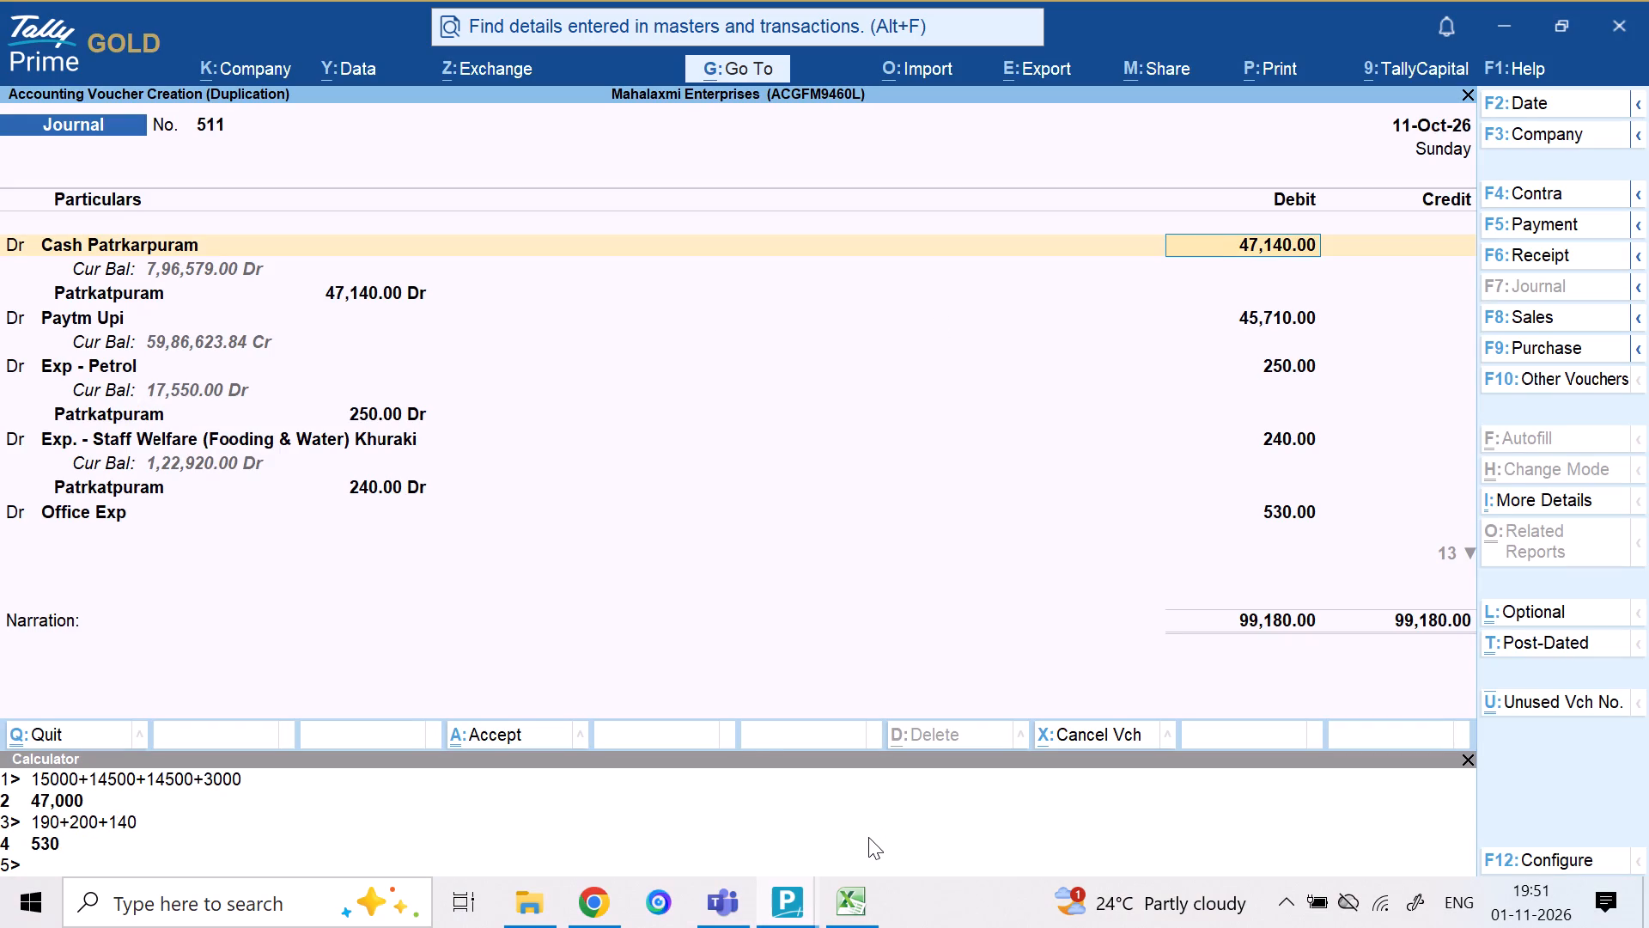
Set the date of the duplicated journal voucher to 12-10-2026.
{"action": "key", "text": "F2"}
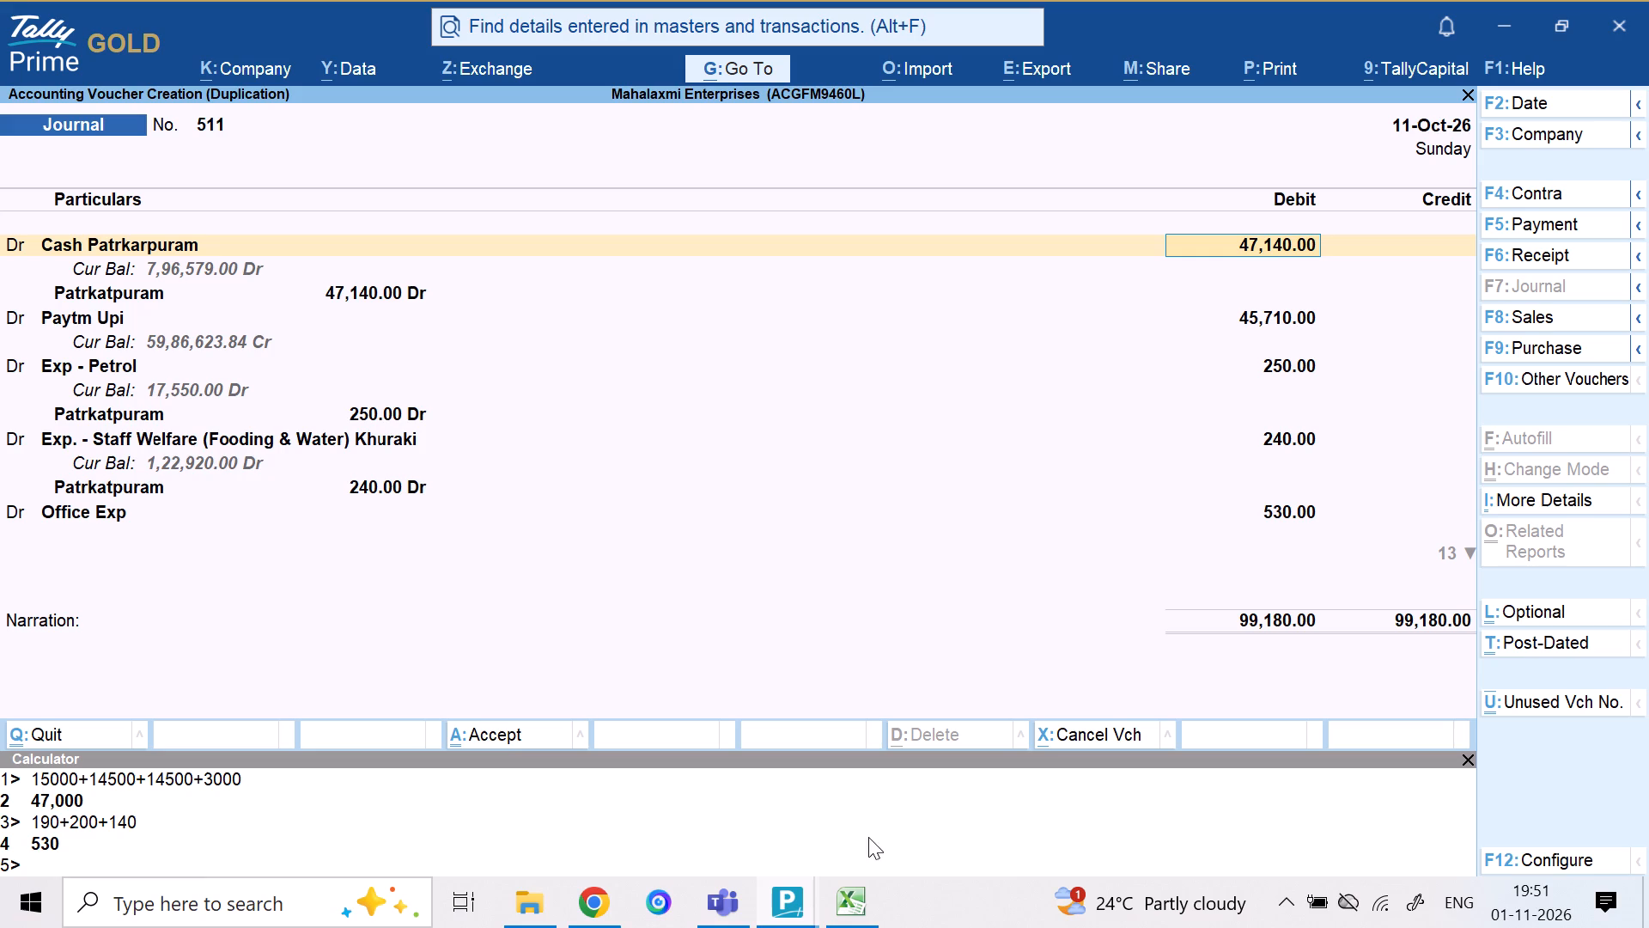
{"action": "left_click", "coordinate": [780, 436]}
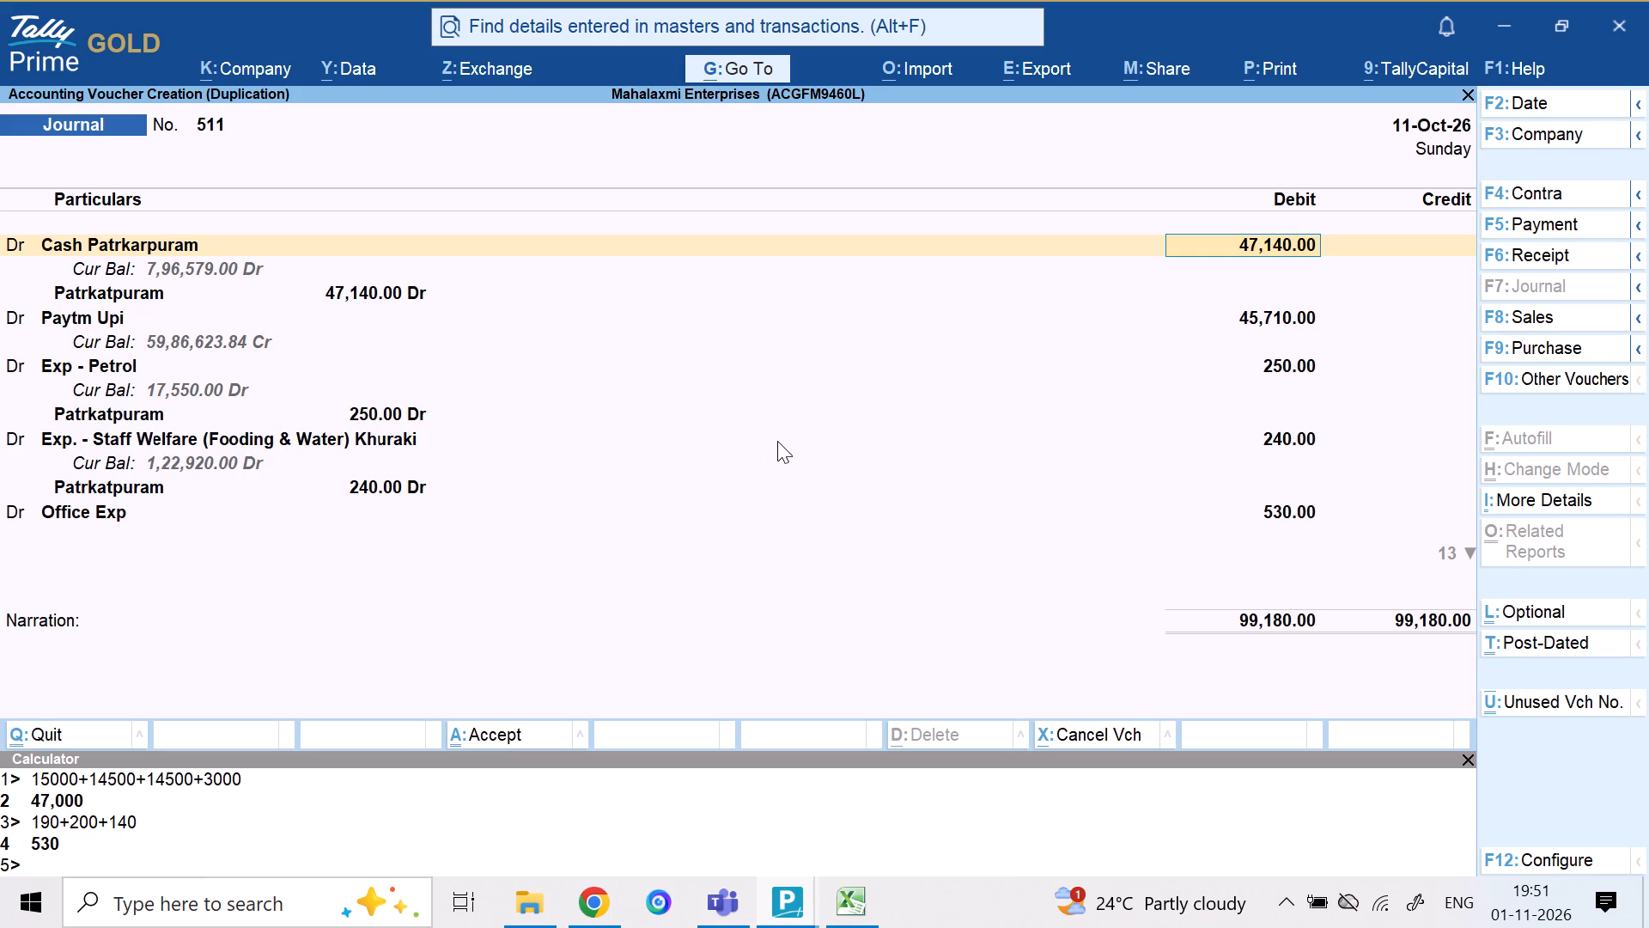
{"action": "key", "text": "F2"}
{"action": "left_click", "coordinate": [797, 447]}
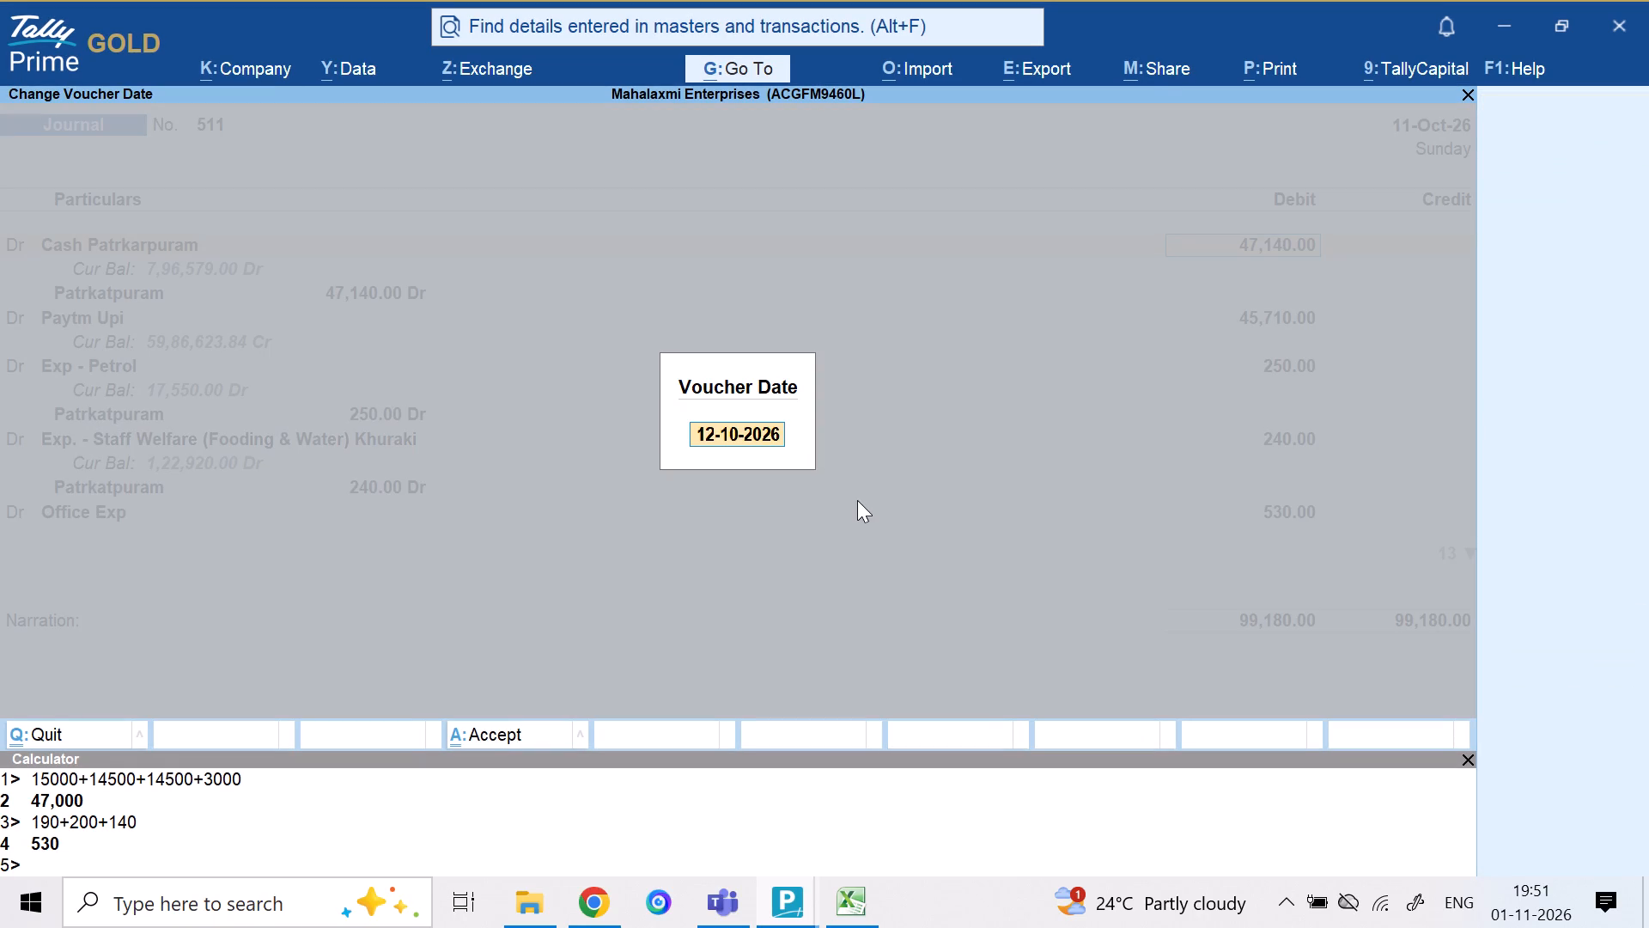
{"action": "key", "text": "Return"}
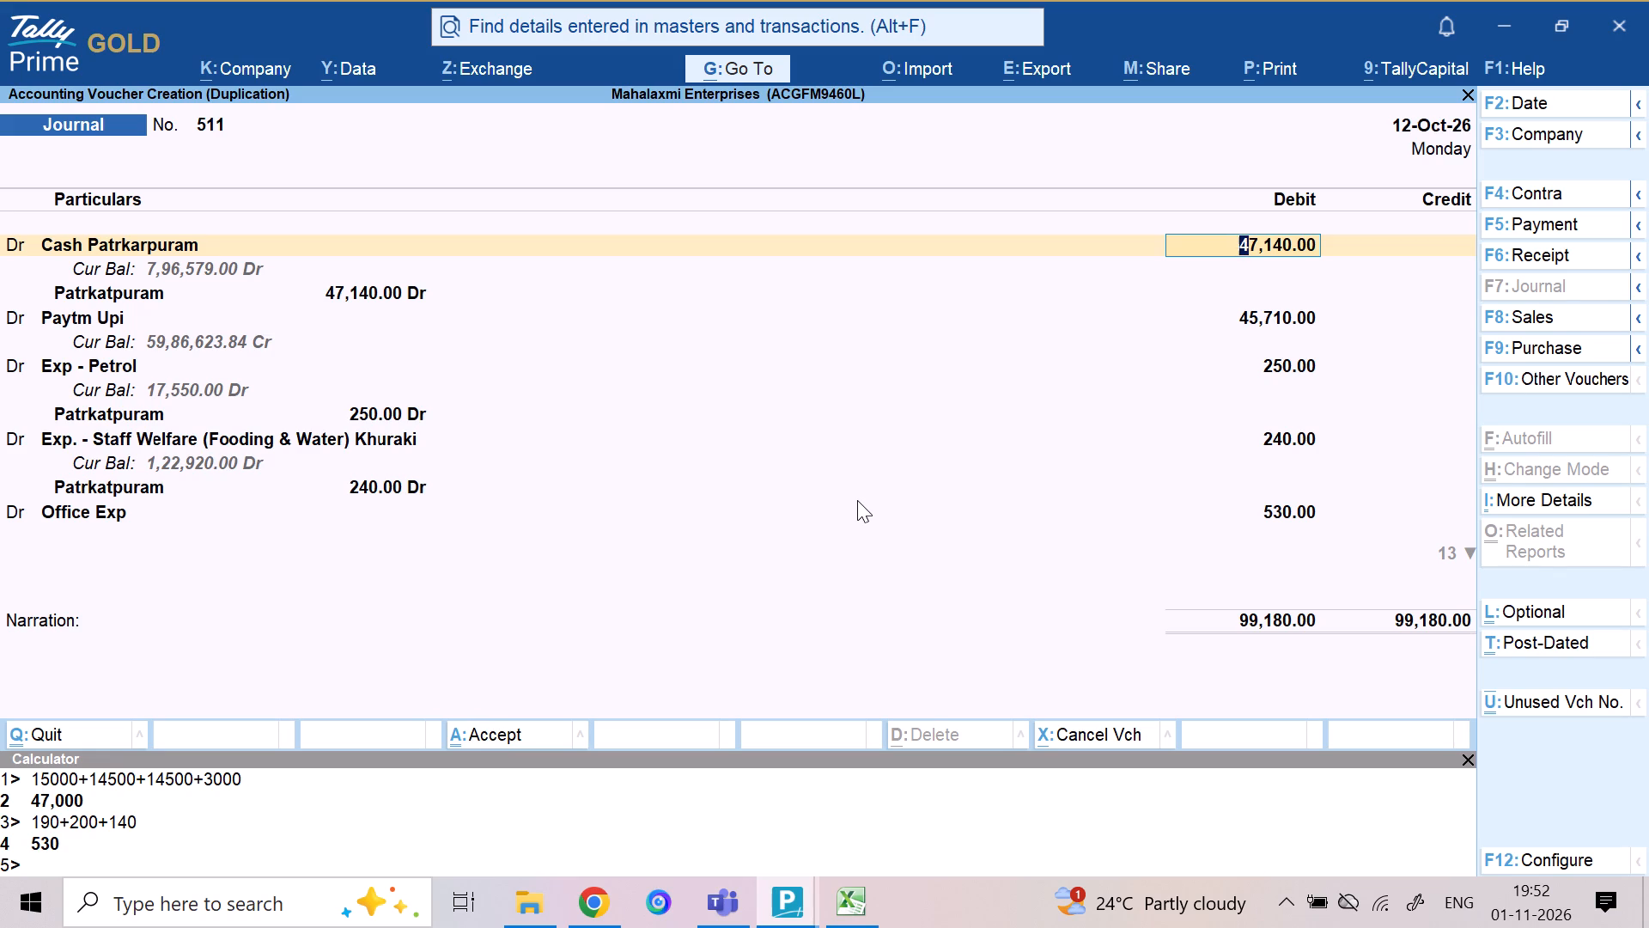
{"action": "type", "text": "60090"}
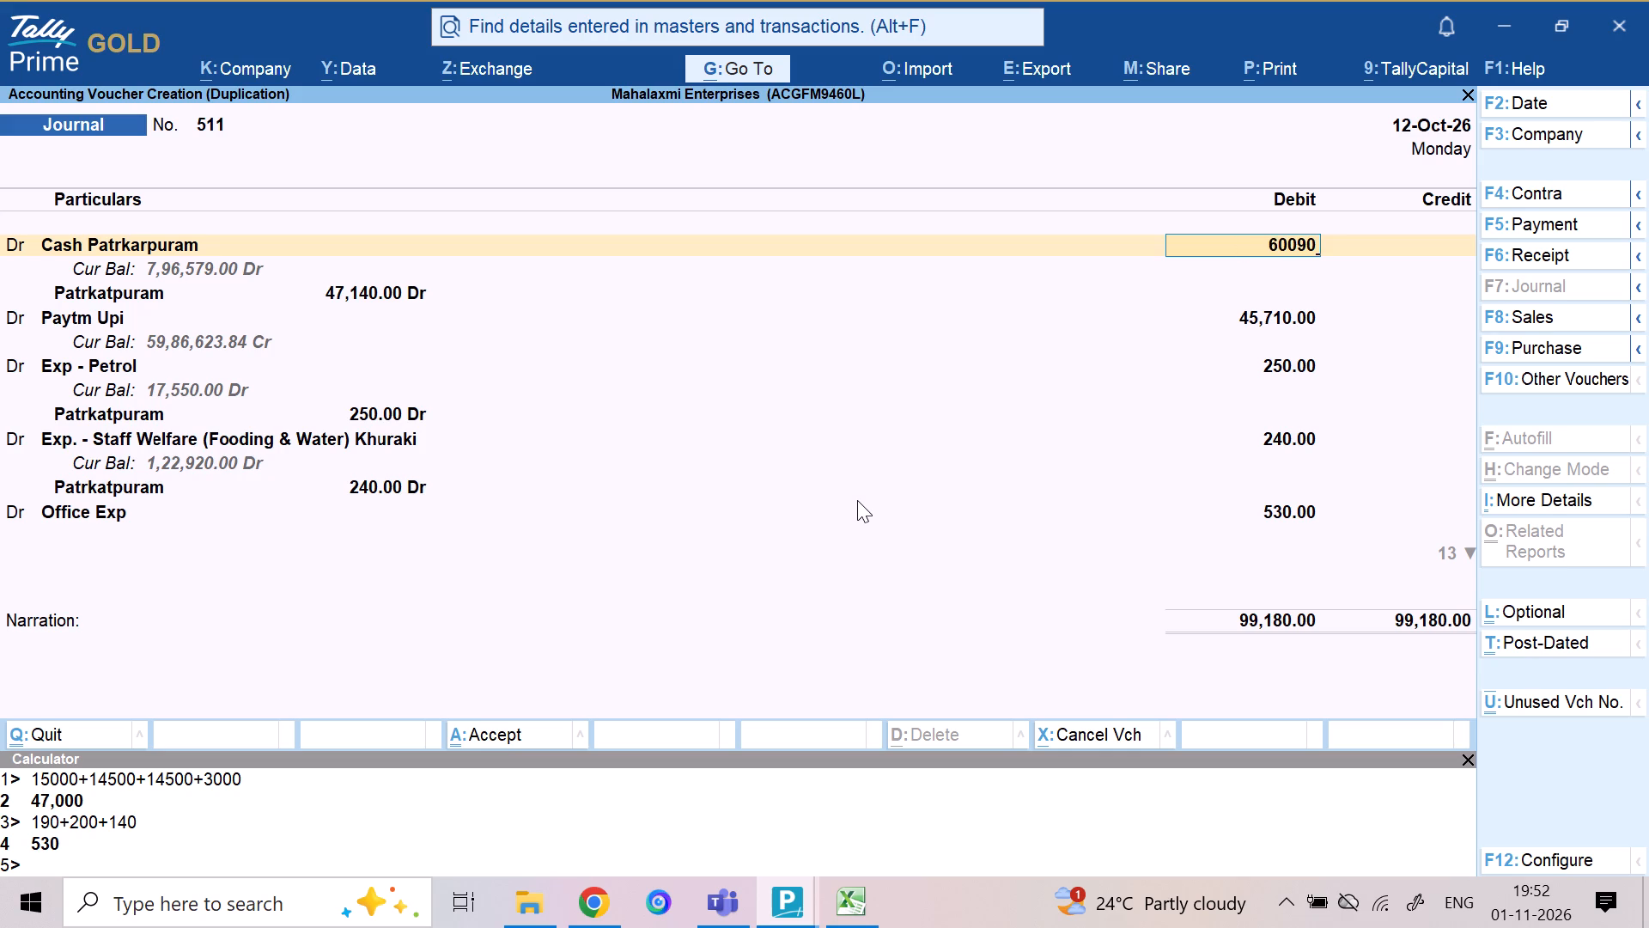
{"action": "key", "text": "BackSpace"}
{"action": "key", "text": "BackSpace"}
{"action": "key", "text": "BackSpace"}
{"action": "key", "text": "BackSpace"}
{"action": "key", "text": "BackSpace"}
Set the Cash Patrkarpuram debit to 46,690, allocated fully to Patrkatpuram, and the Paytm Upi debit to 59,010.
{"action": "type", "text": "46690"}
{"action": "key", "text": "Return"}
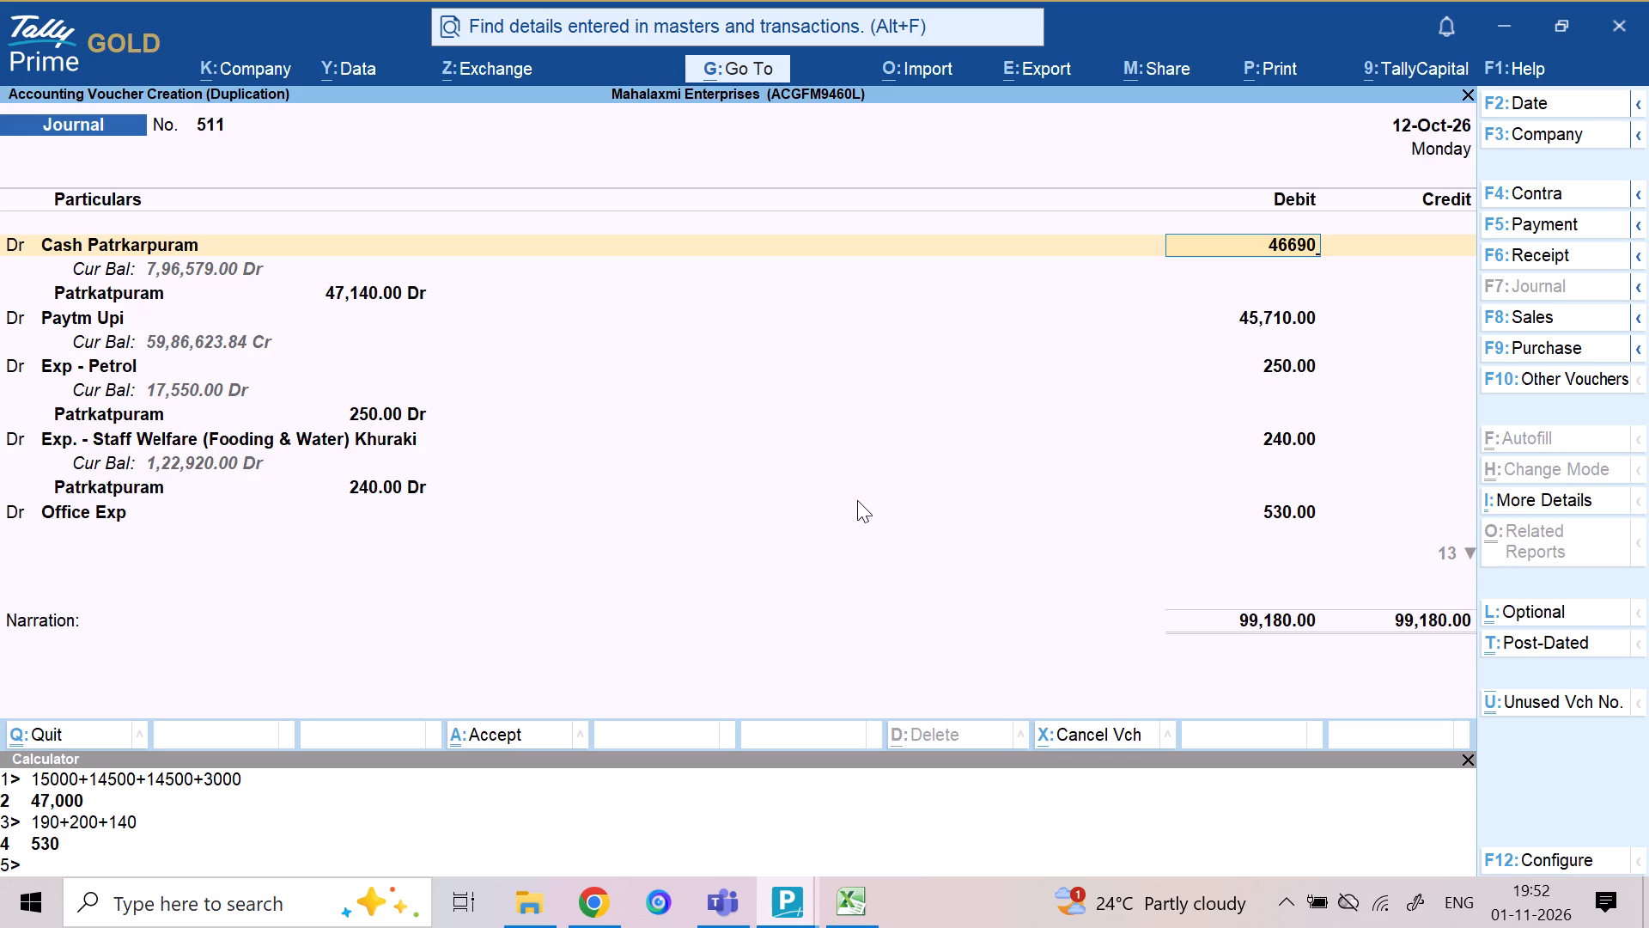
{"action": "key", "text": "Return"}
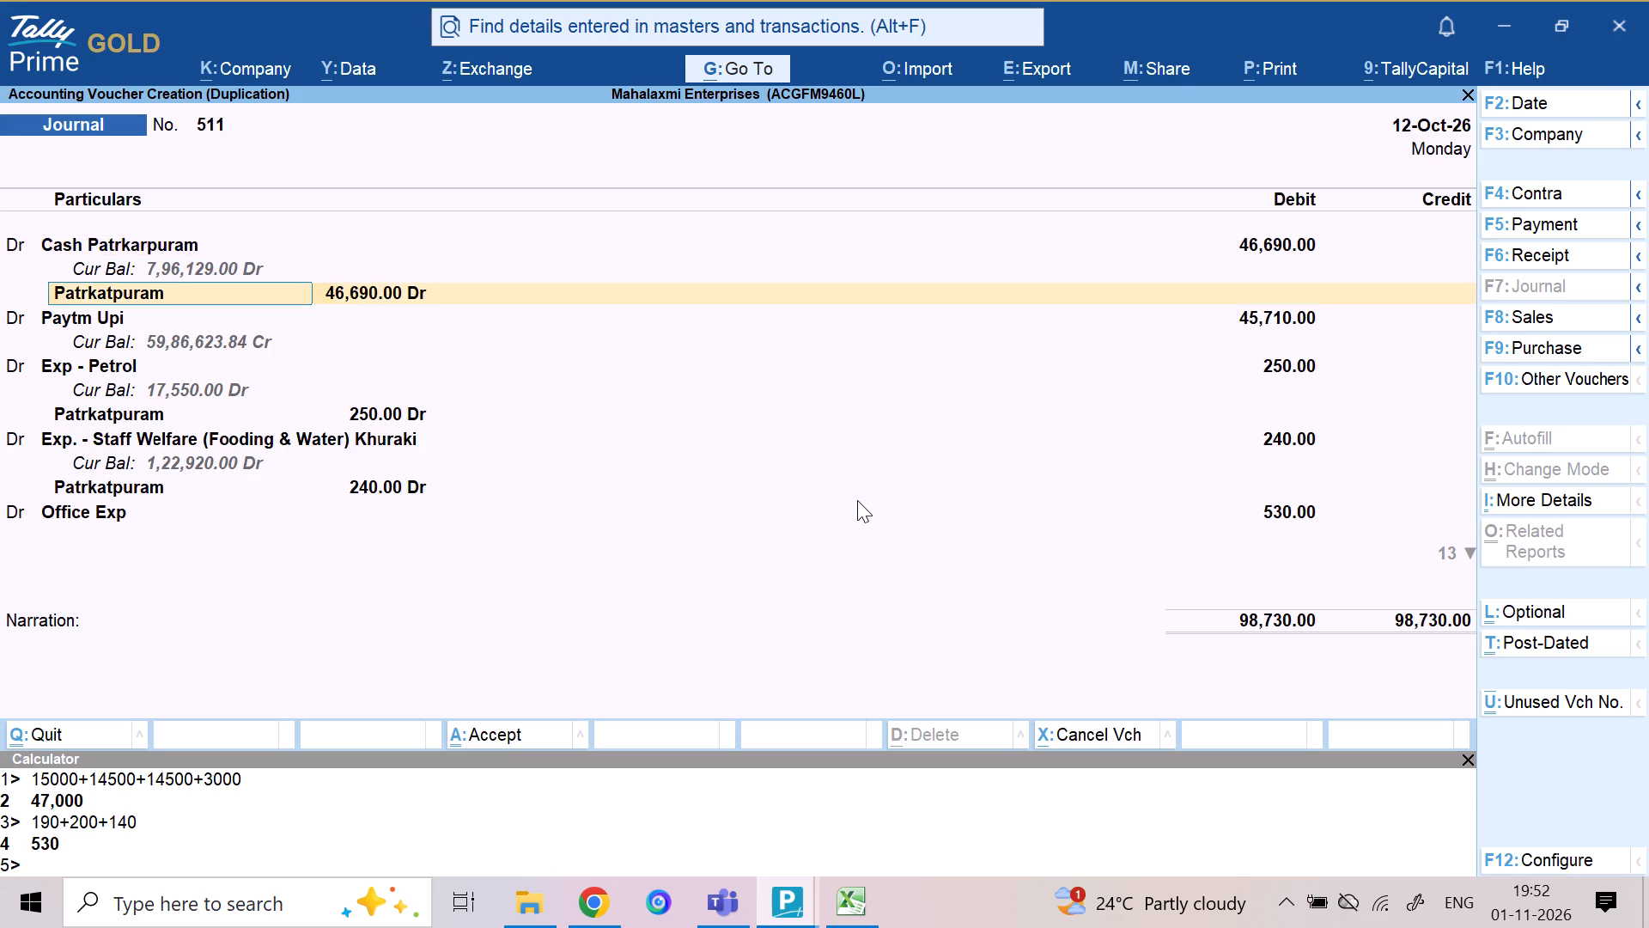
{"action": "key", "text": "Return"}
{"action": "key", "text": "Return"}
{"action": "key", "text": "Return"}
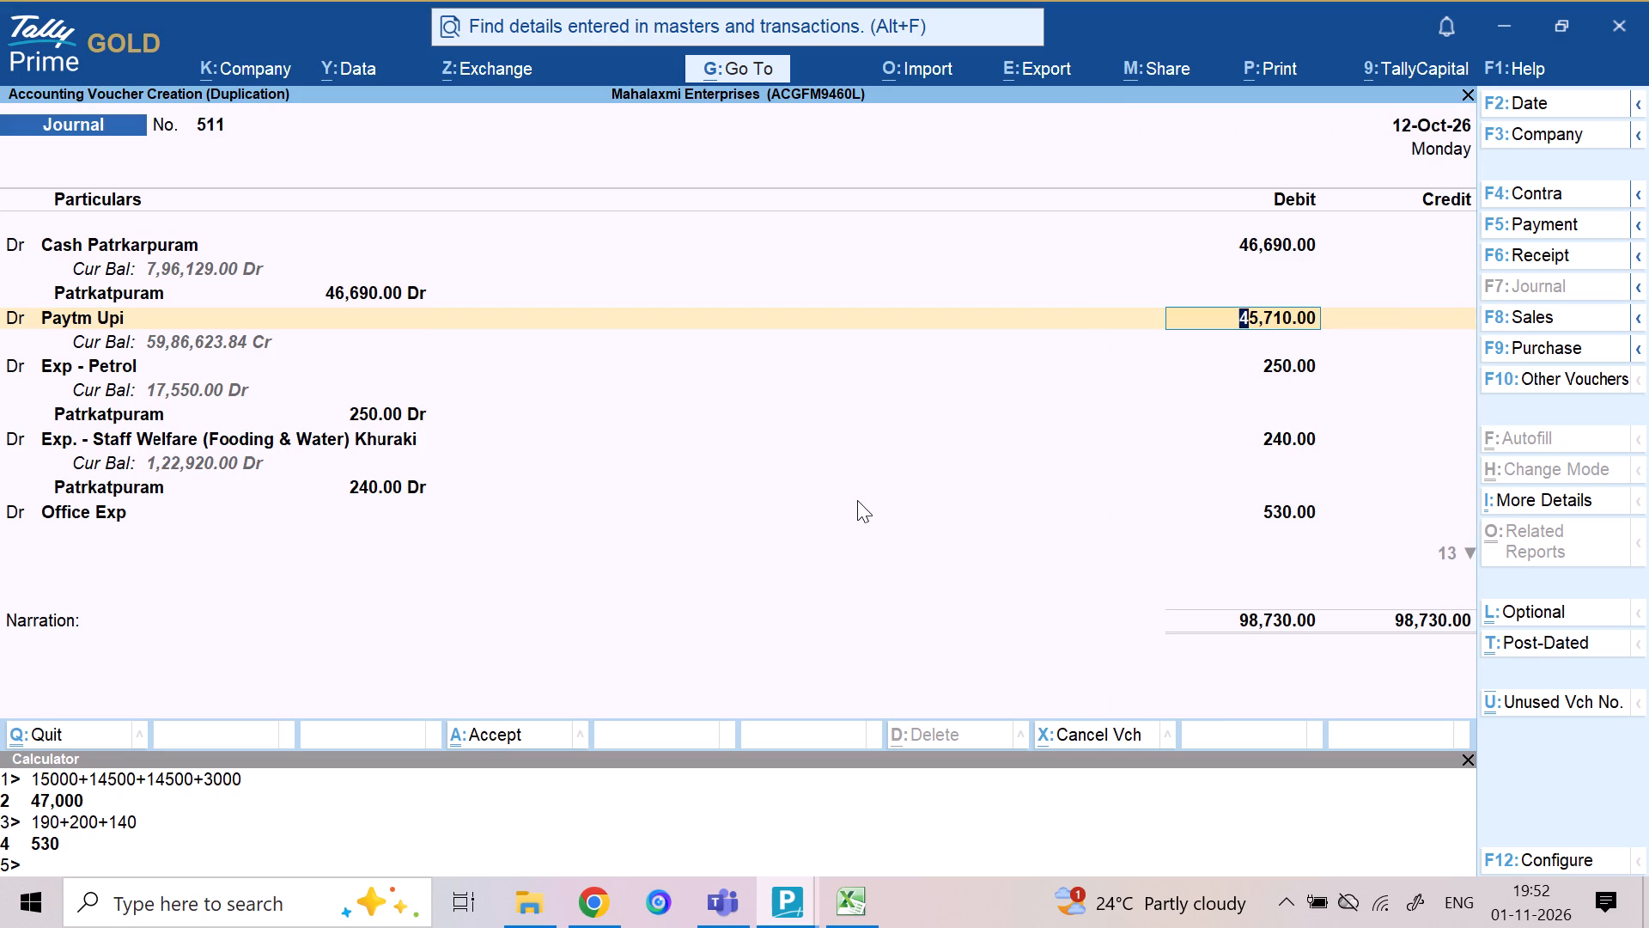
{"action": "type", "text": "59010"}
{"action": "key", "text": "Return"}
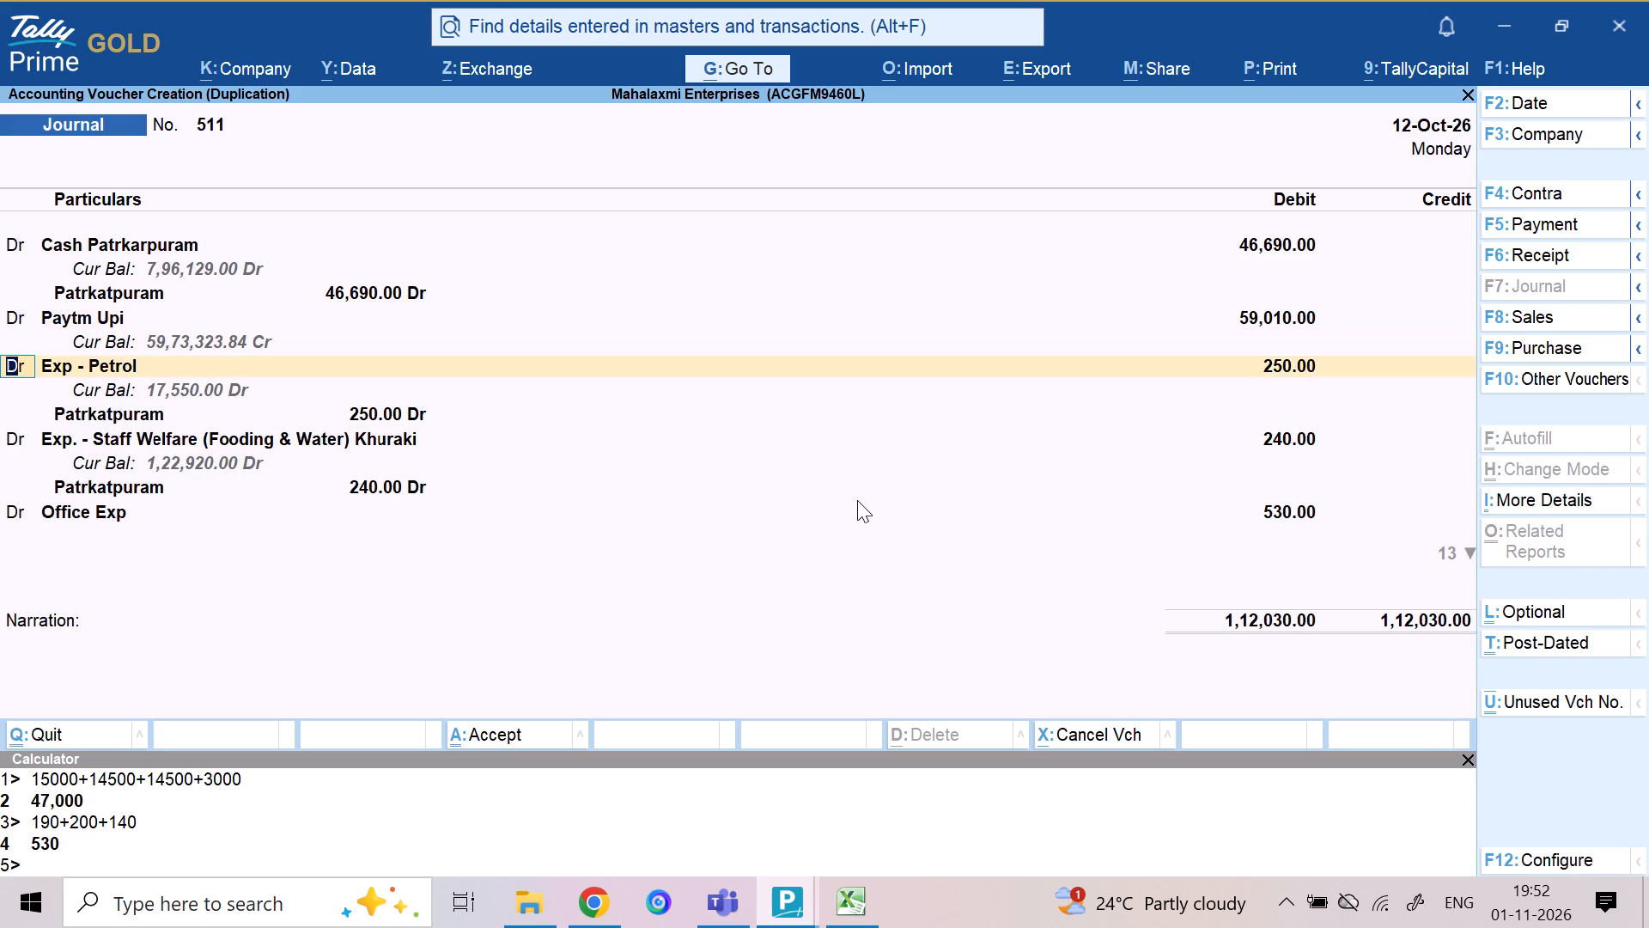
Set the Exp - Petrol debit to 100 and allocate the full amount to Patrkatpuram.
{"action": "key", "text": "Return"}
{"action": "key", "text": "Return"}
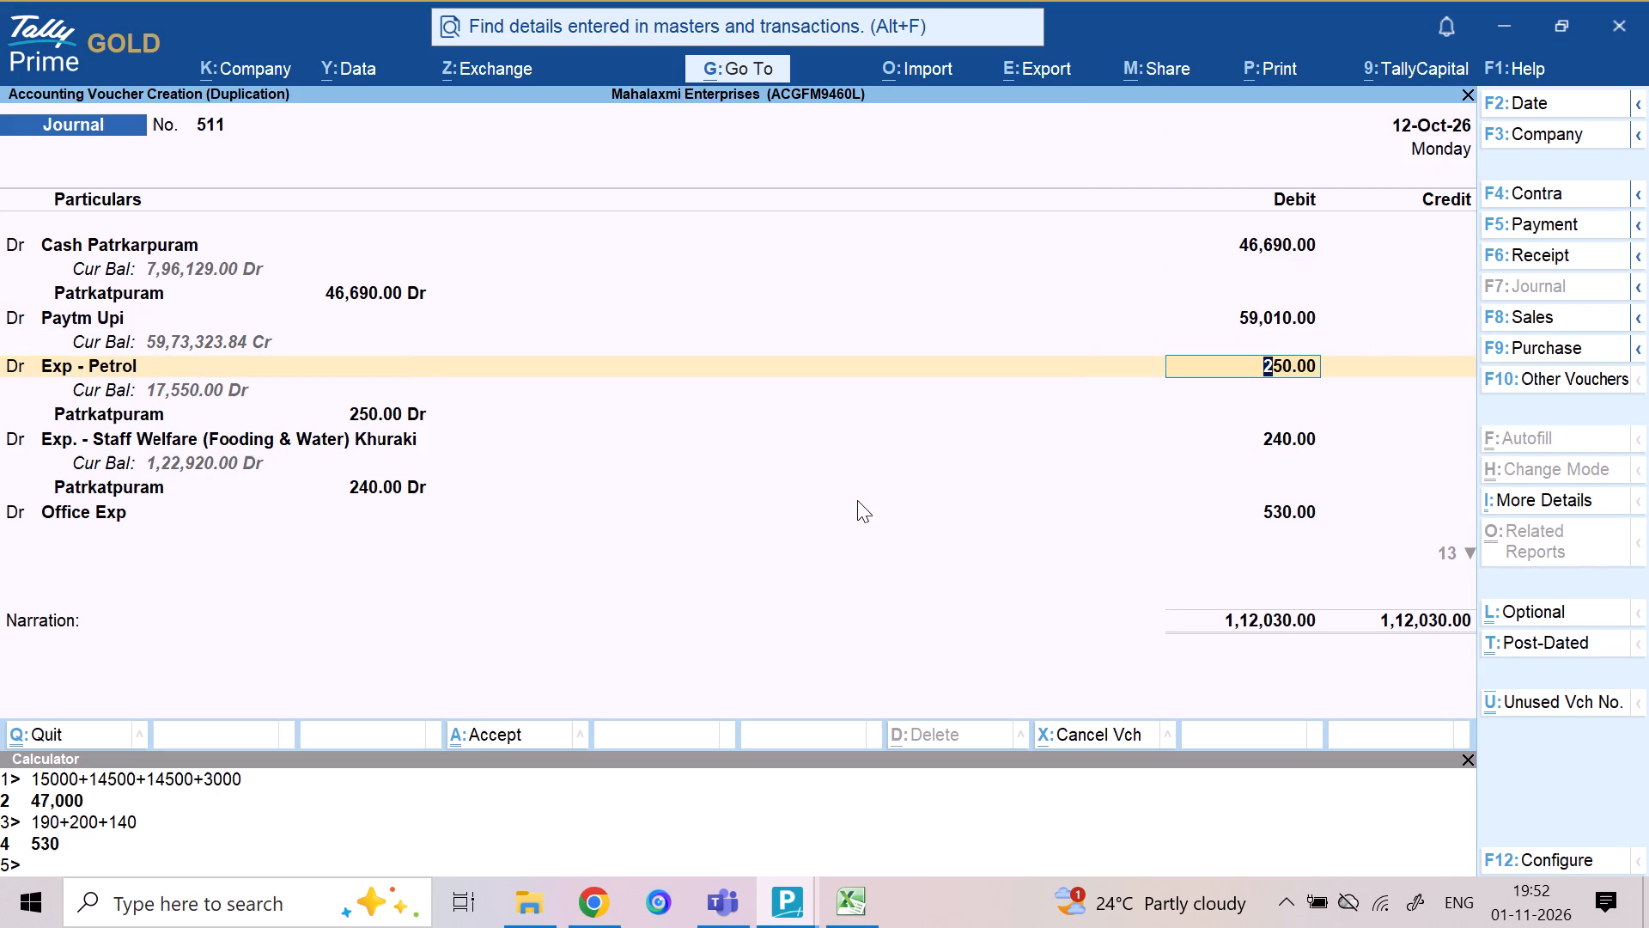
{"action": "type", "text": "100"}
{"action": "key", "text": "Return"}
{"action": "key", "text": "Return"}
{"action": "key", "text": "Return"}
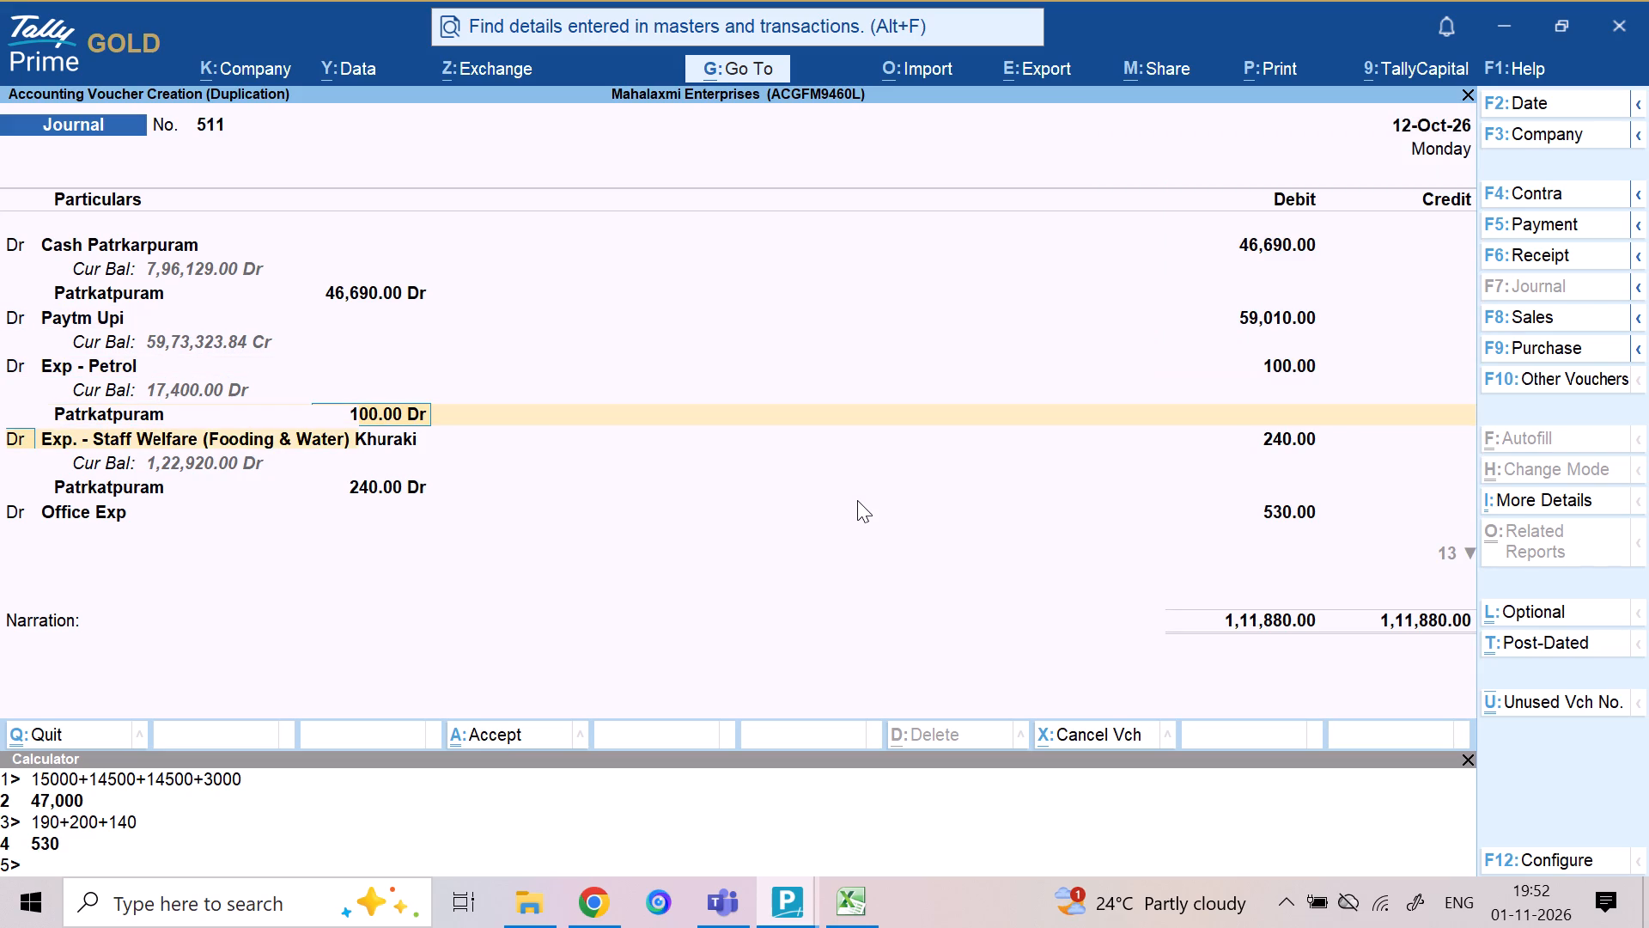
Open the debit amount of the Exp. - Staff Welfare (Fooding & Water) Khuraki line for editing.
{"action": "key", "text": "Return"}
{"action": "key", "text": "Return"}
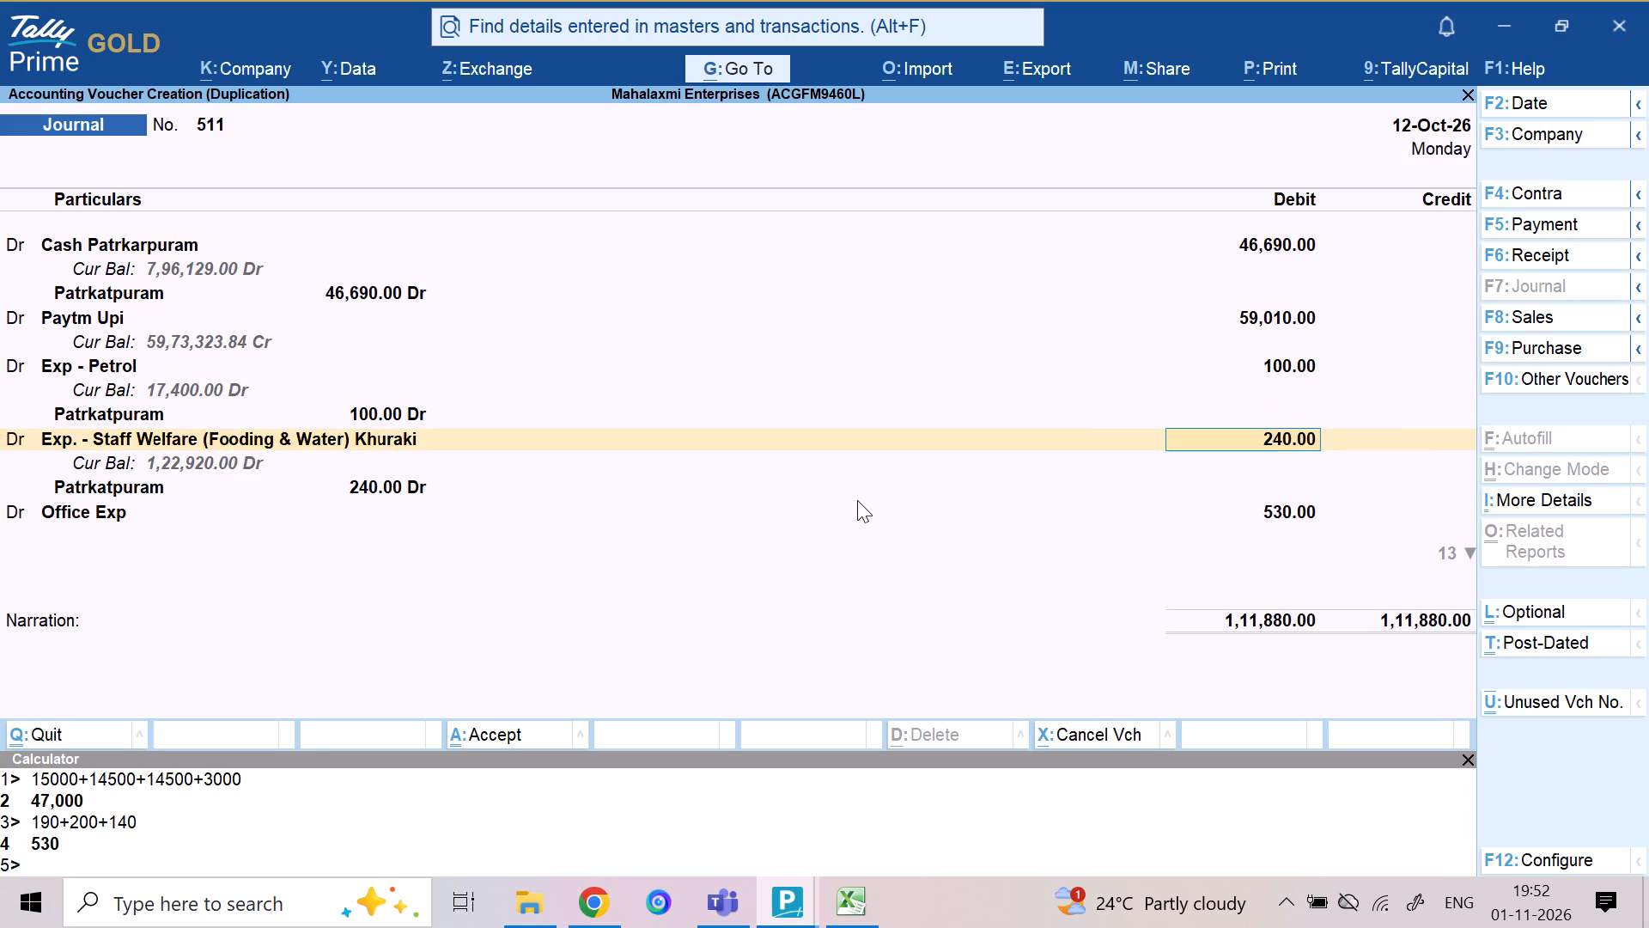
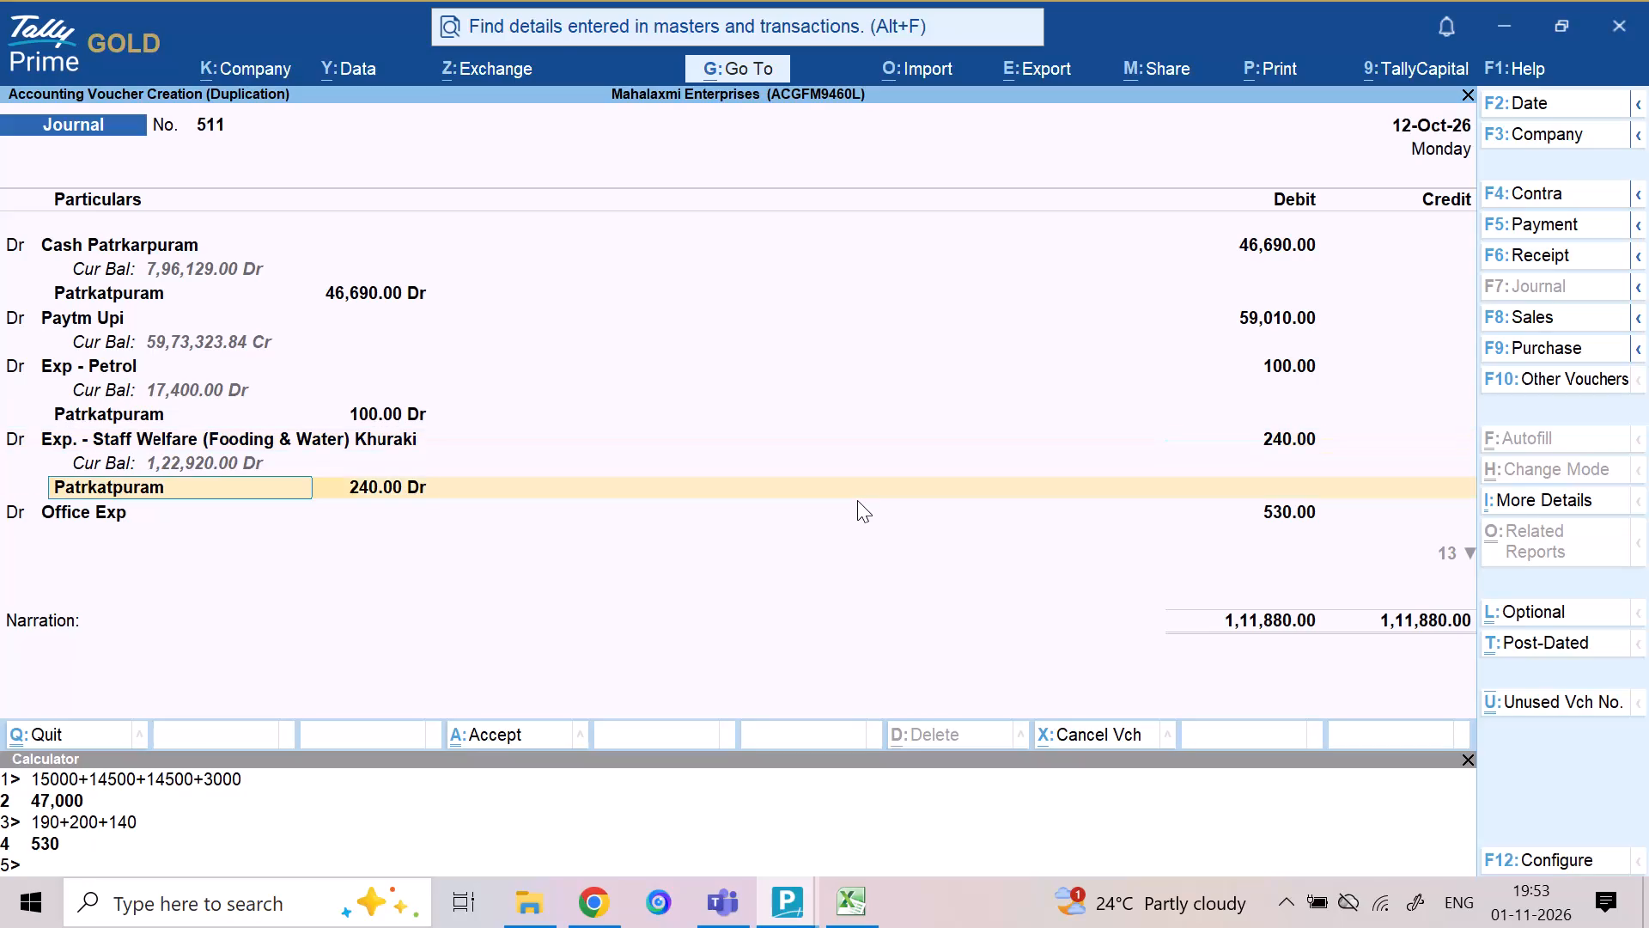
Remove the Office Exp debit line that follows the Staff Welfare (Fooding & Water) Khuraki entry from the duplicated journal voucher.
{"action": "key", "text": "Return"}
{"action": "key", "text": "Return"}
{"action": "key", "text": "ctrl+d"}
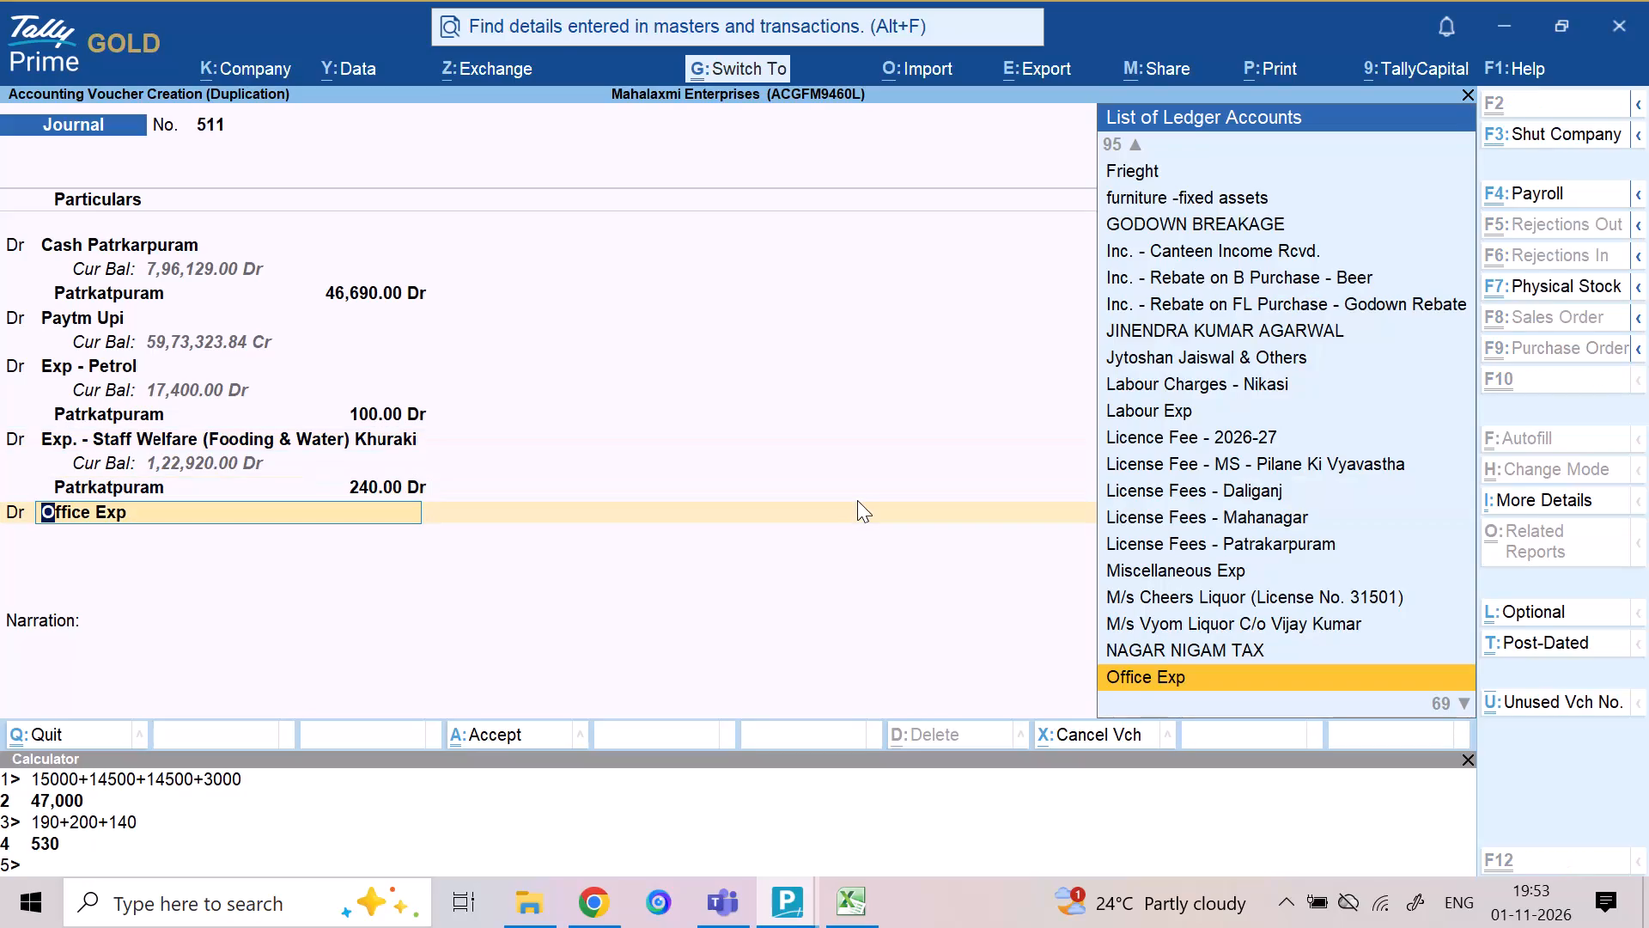
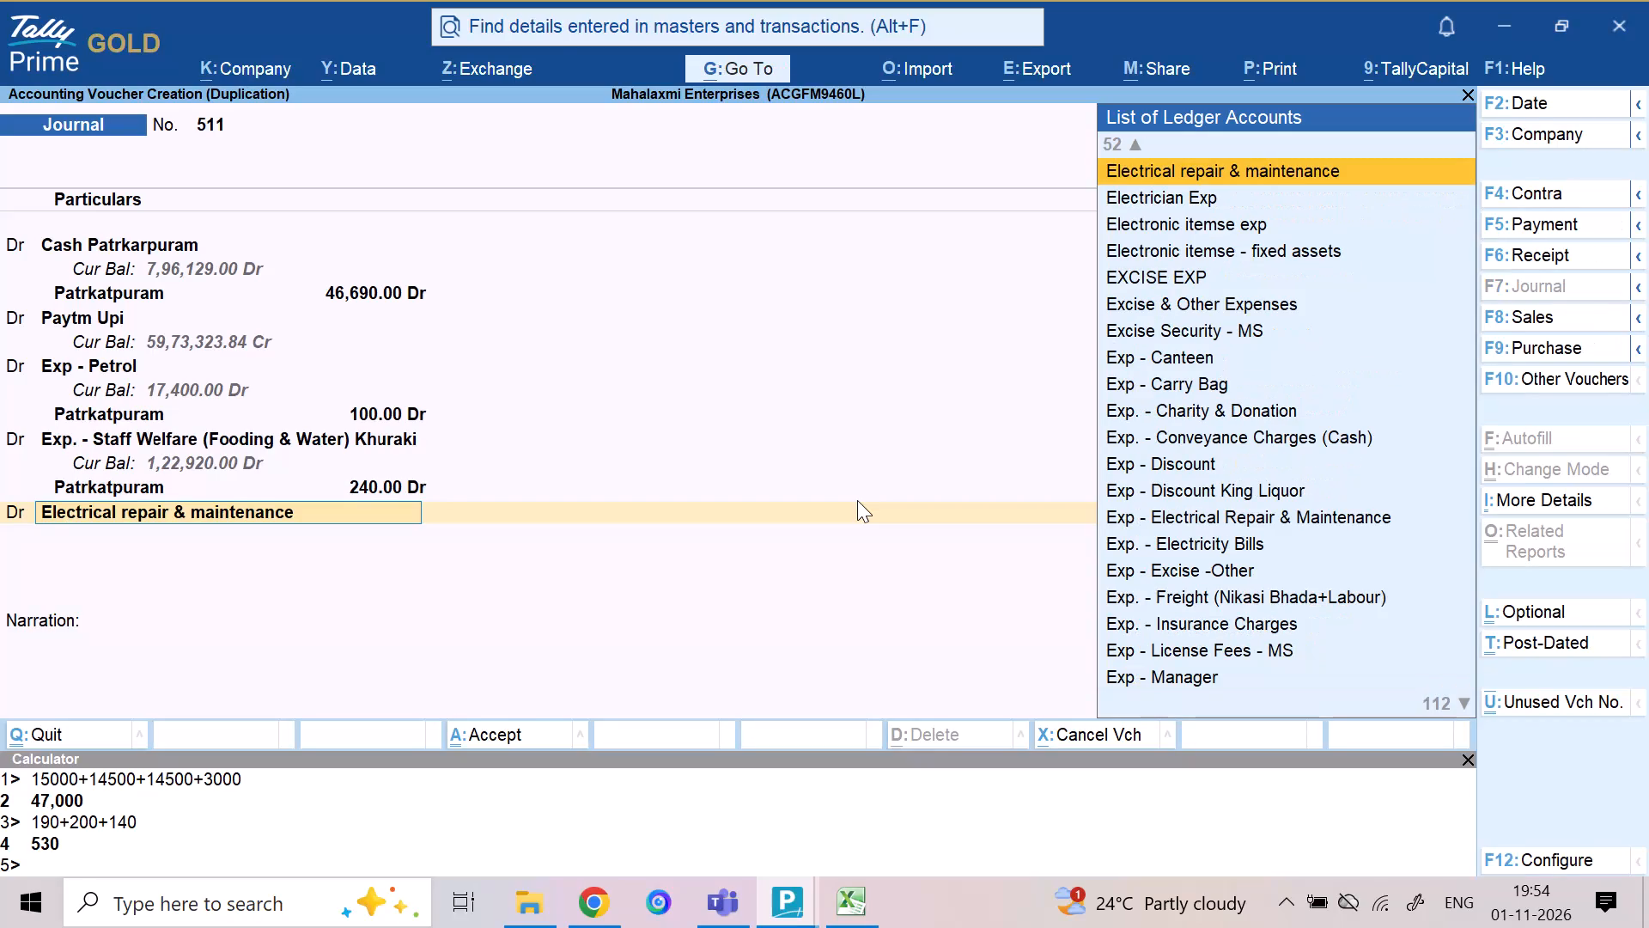
Remove the Electrical repair & maintenance and Short & Excess (Patrkarpuram) debit lines from the duplicated journal voucher.
{"action": "key", "text": "ctrl+d"}
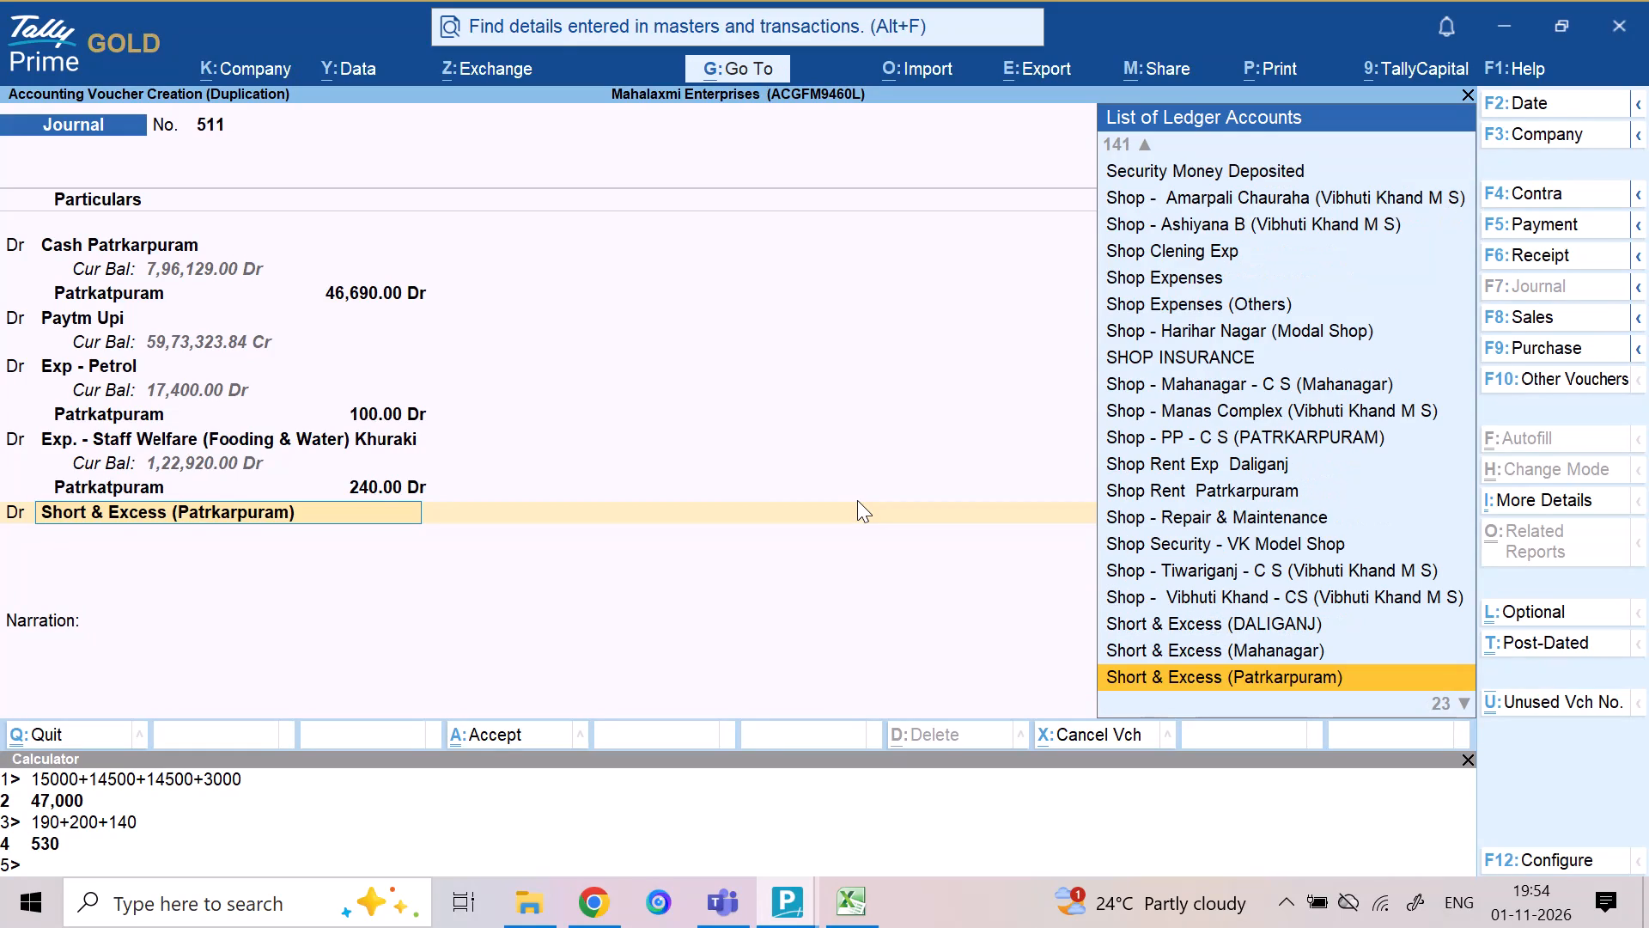
{"action": "key", "text": "ctrl+d"}
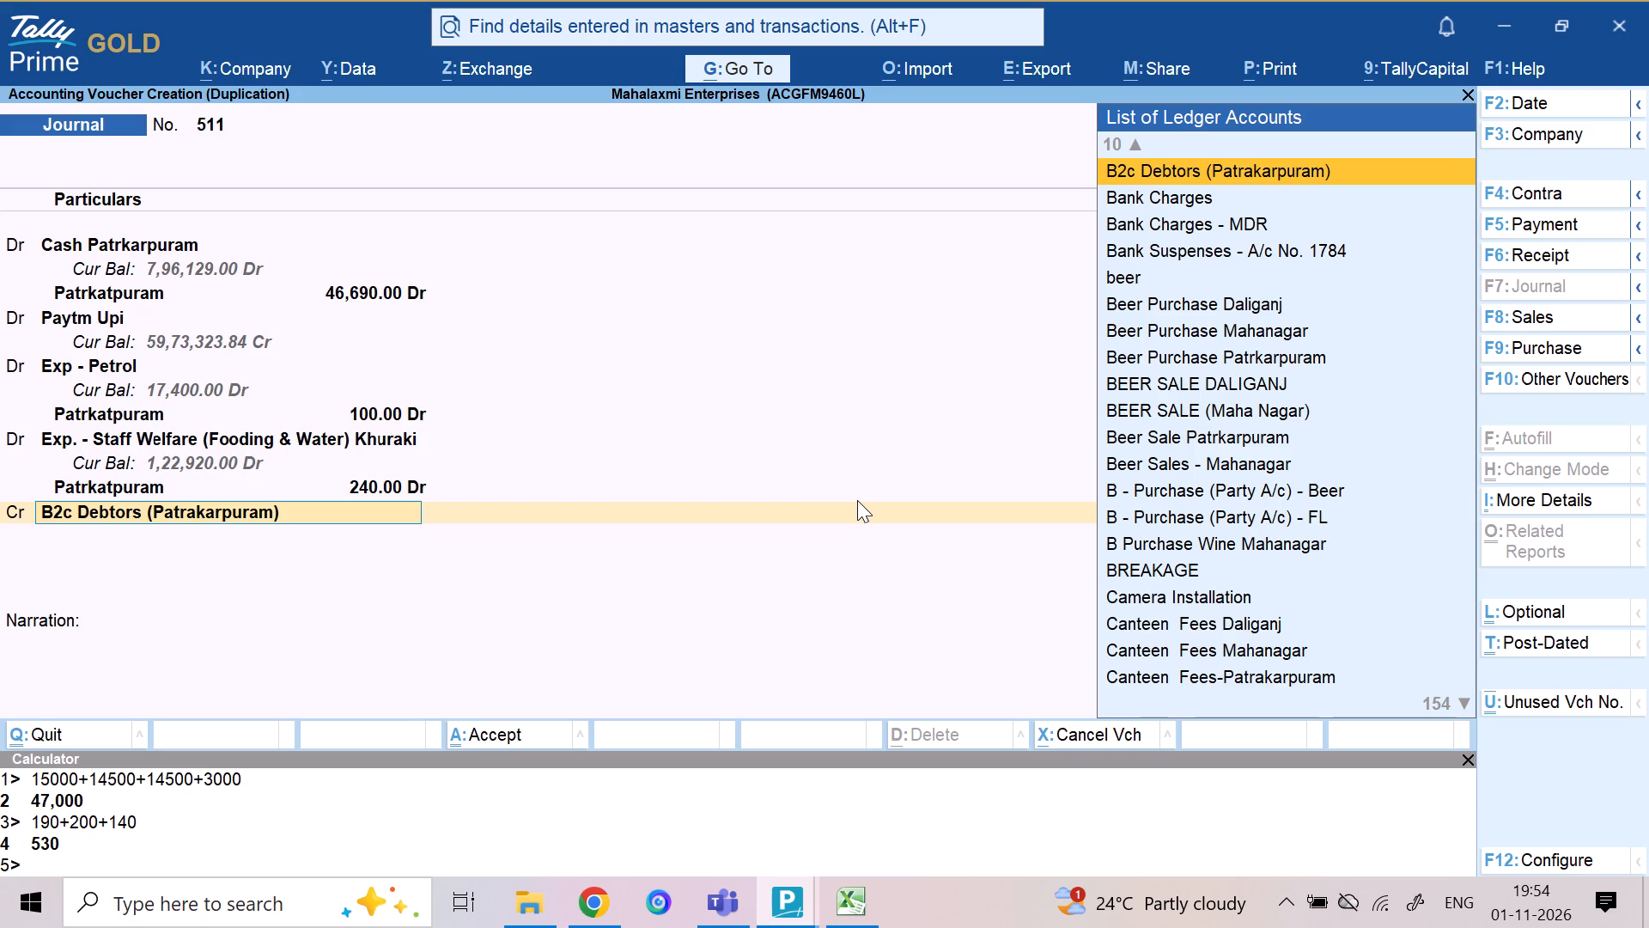
In the other Tally window, examine the 12-Oct-26 beer and wine sale entries in the B2c Debtors (Patrakarpuram) ledger.
{"action": "key", "text": "alt+Tab"}
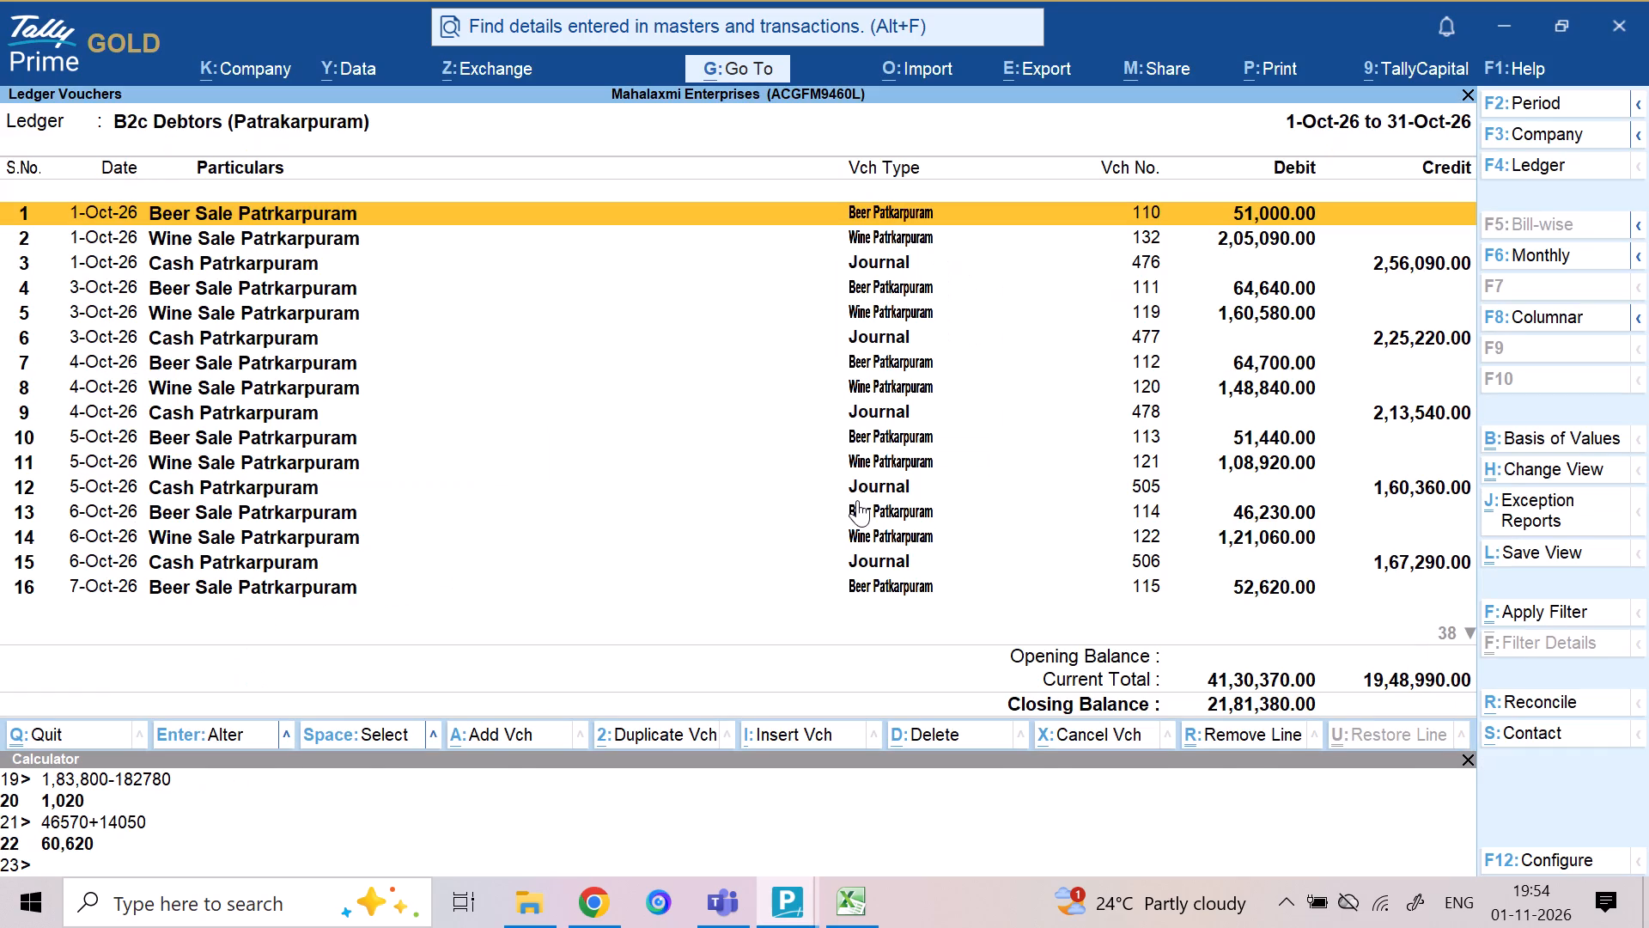
{"action": "key", "text": "Down"}
{"action": "key", "text": "Down"}
{"action": "key", "text": "Down"}
{"action": "key", "text": "Down"}
{"action": "key", "text": "Down"}
{"action": "key", "text": "Down"}
{"action": "key", "text": "Down"}
{"action": "key", "text": "Down"}
{"action": "key", "text": "Down"}
{"action": "key", "text": "Down"}
{"action": "key", "text": "Down"}
{"action": "key", "text": "Down"}
{"action": "key", "text": "Down"}
{"action": "key", "text": "Down"}
{"action": "key", "text": "Down"}
{"action": "key", "text": "Down"}
{"action": "key", "text": "Down"}
{"action": "key", "text": "Down"}
{"action": "key", "text": "Down"}
{"action": "key", "text": "Down"}
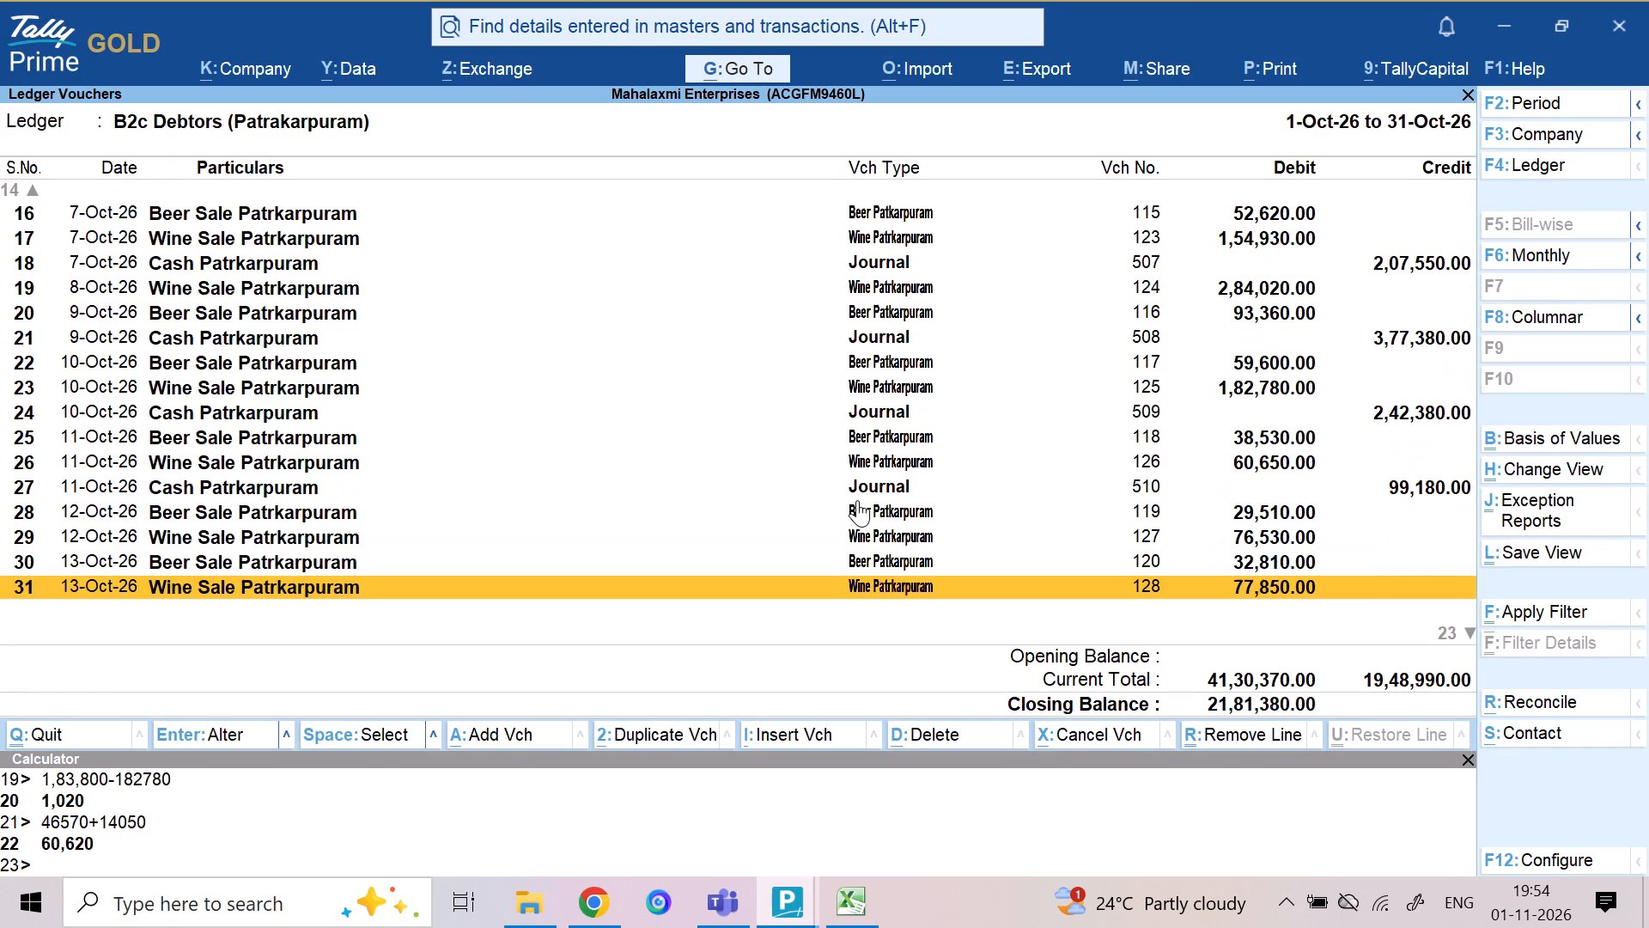
{"action": "key", "text": "Up"}
{"action": "key", "text": "Up"}
{"action": "key", "text": "Up"}
{"action": "key", "text": "Down"}
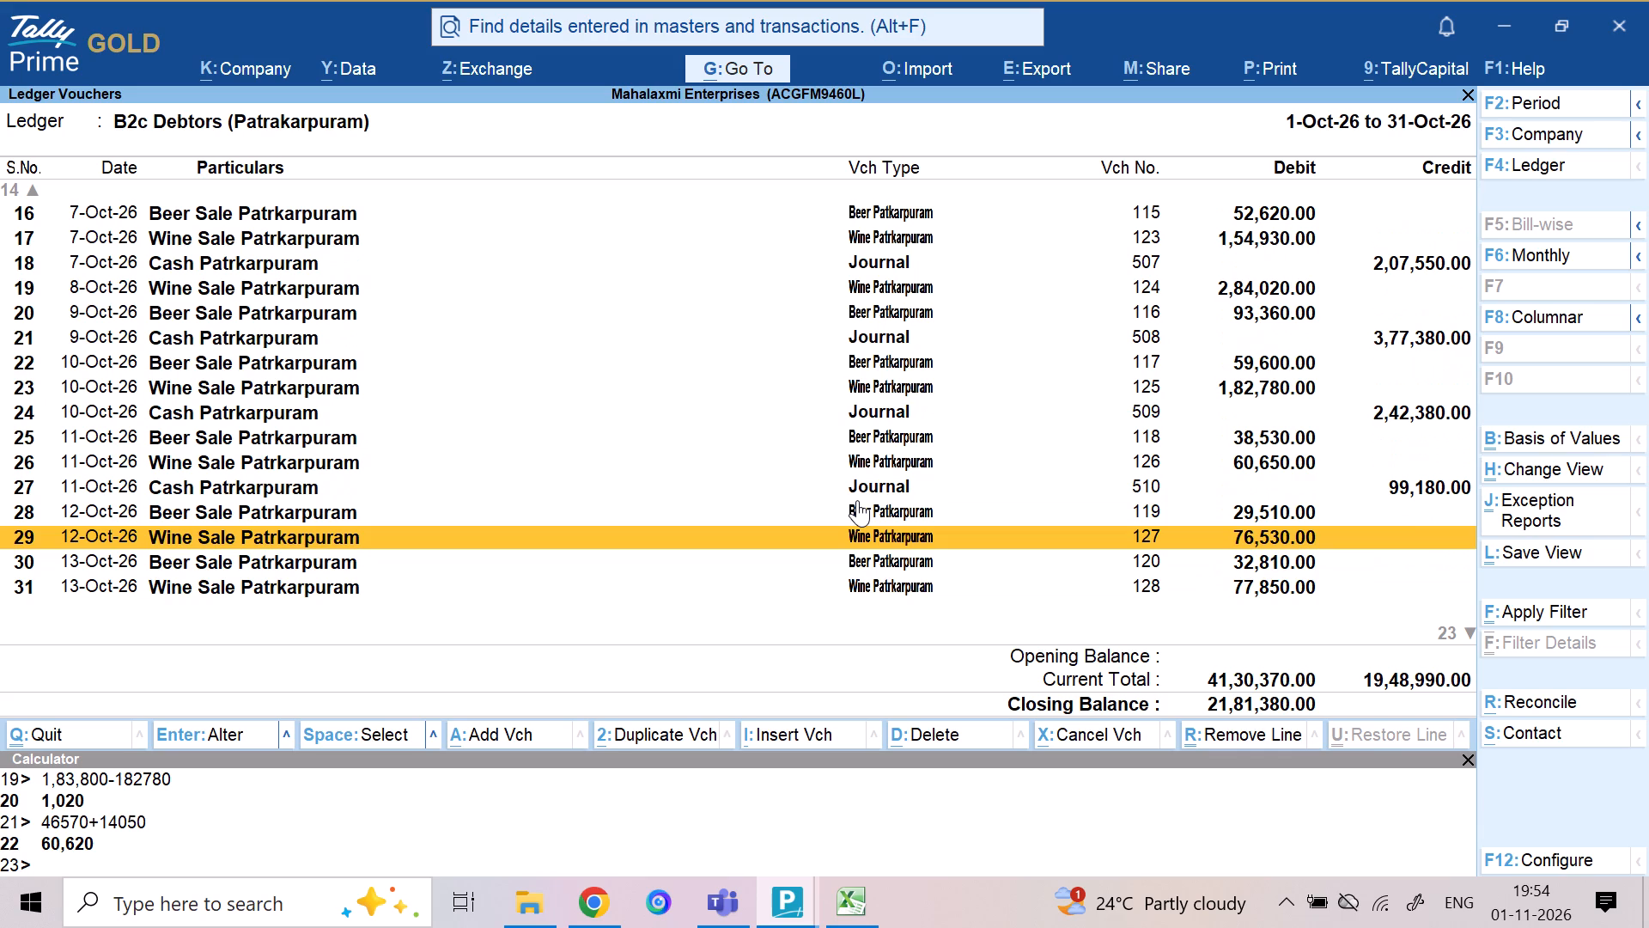
Calculate 60090+16440 in the Tally calculator to check the 12-Oct-26 wine sale against it.
{"action": "key", "text": "ctrl+n"}
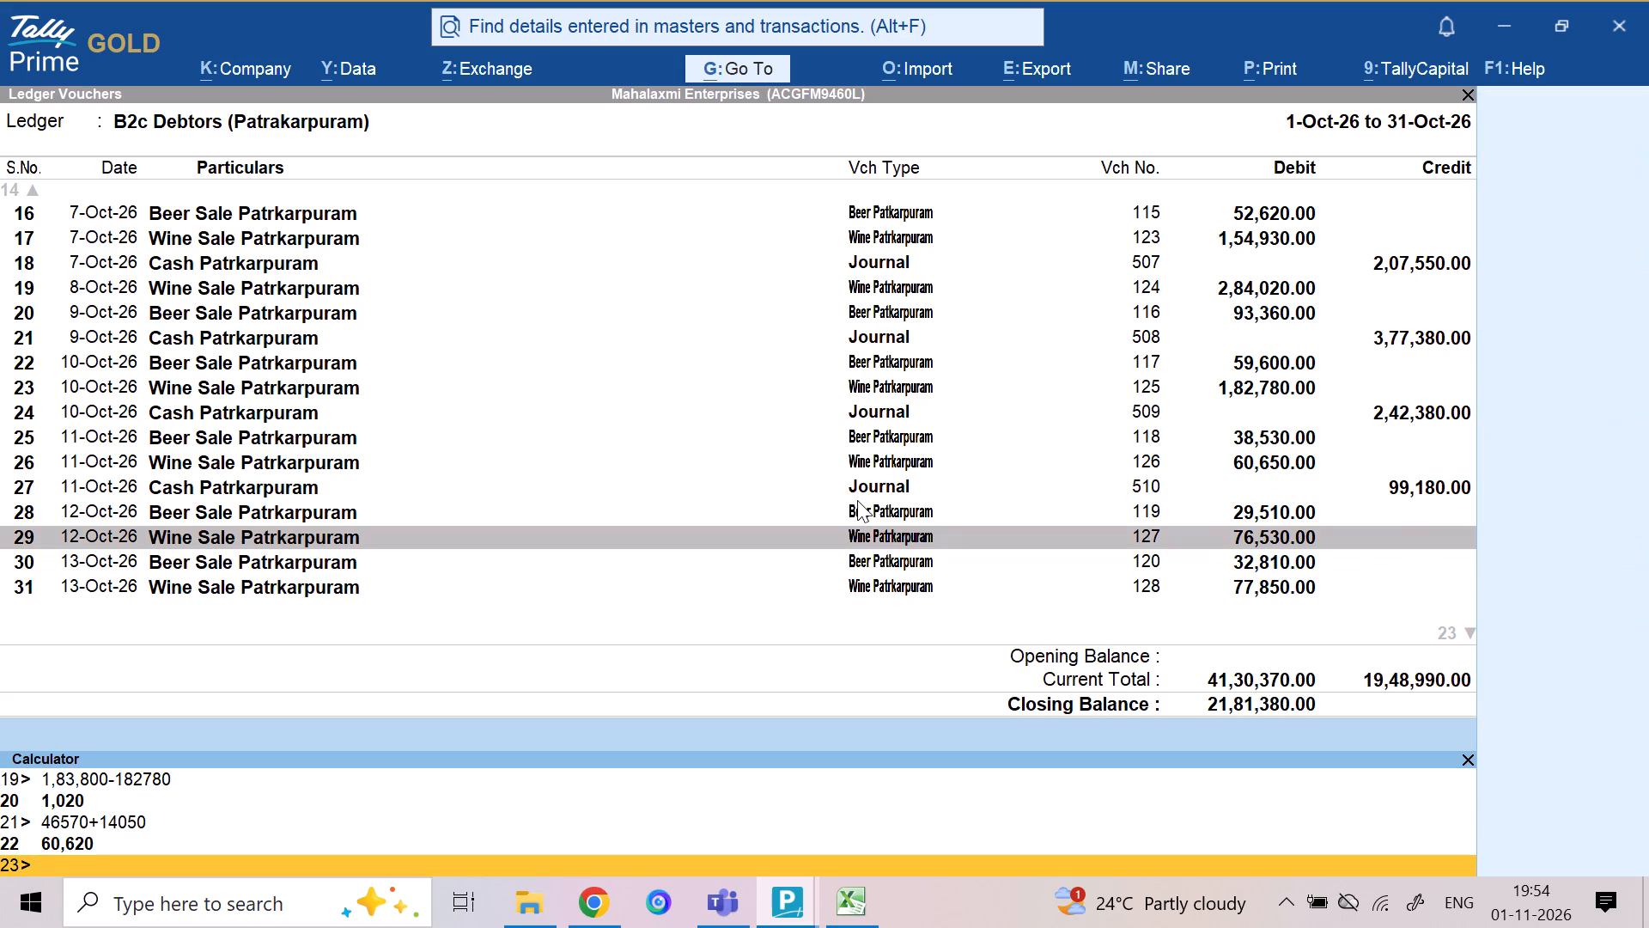
{"action": "type", "text": "60090+"}
{"action": "type", "text": "16440"}
{"action": "key", "text": "Return"}
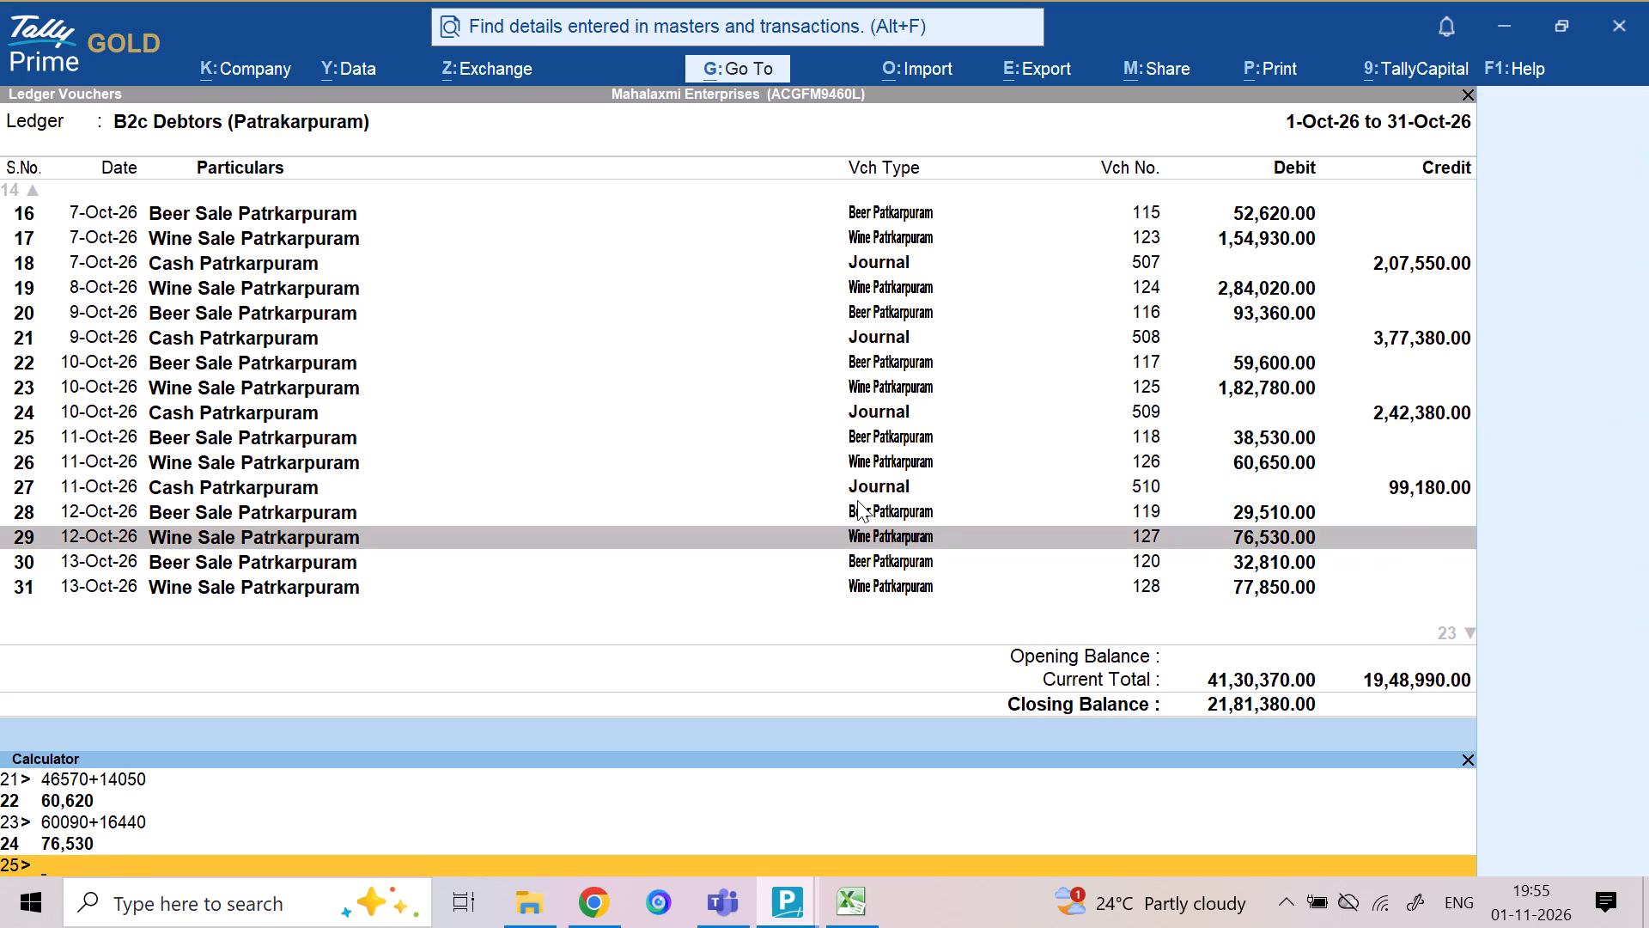
{"action": "key", "text": "alt+Tab"}
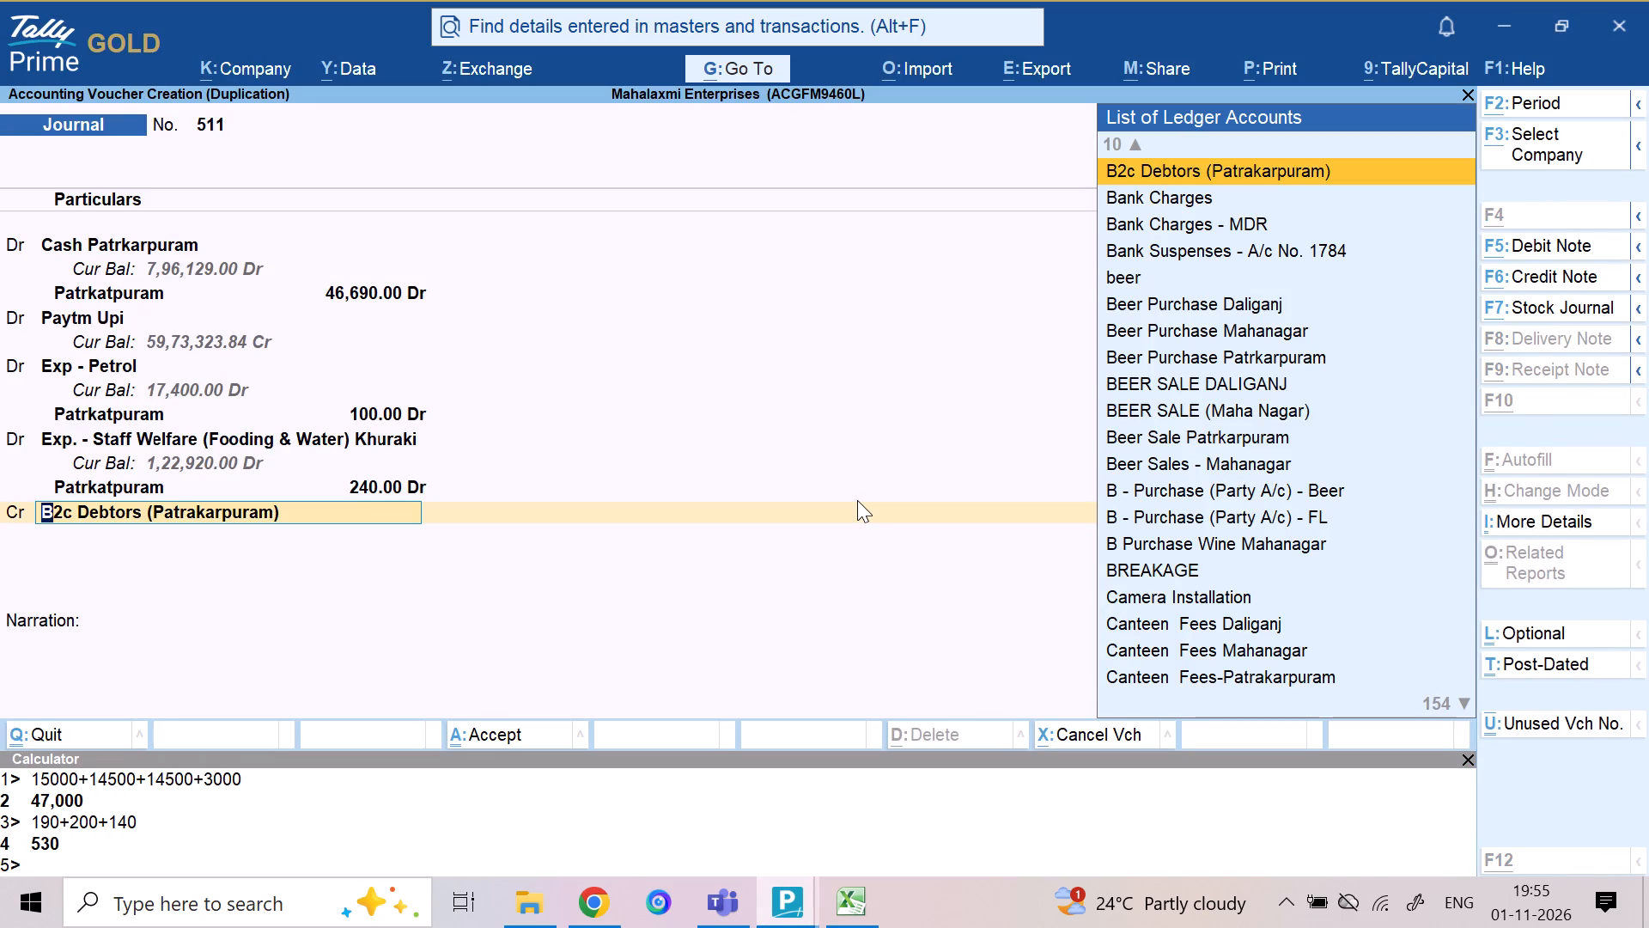
{"action": "key", "text": "alt+Tab"}
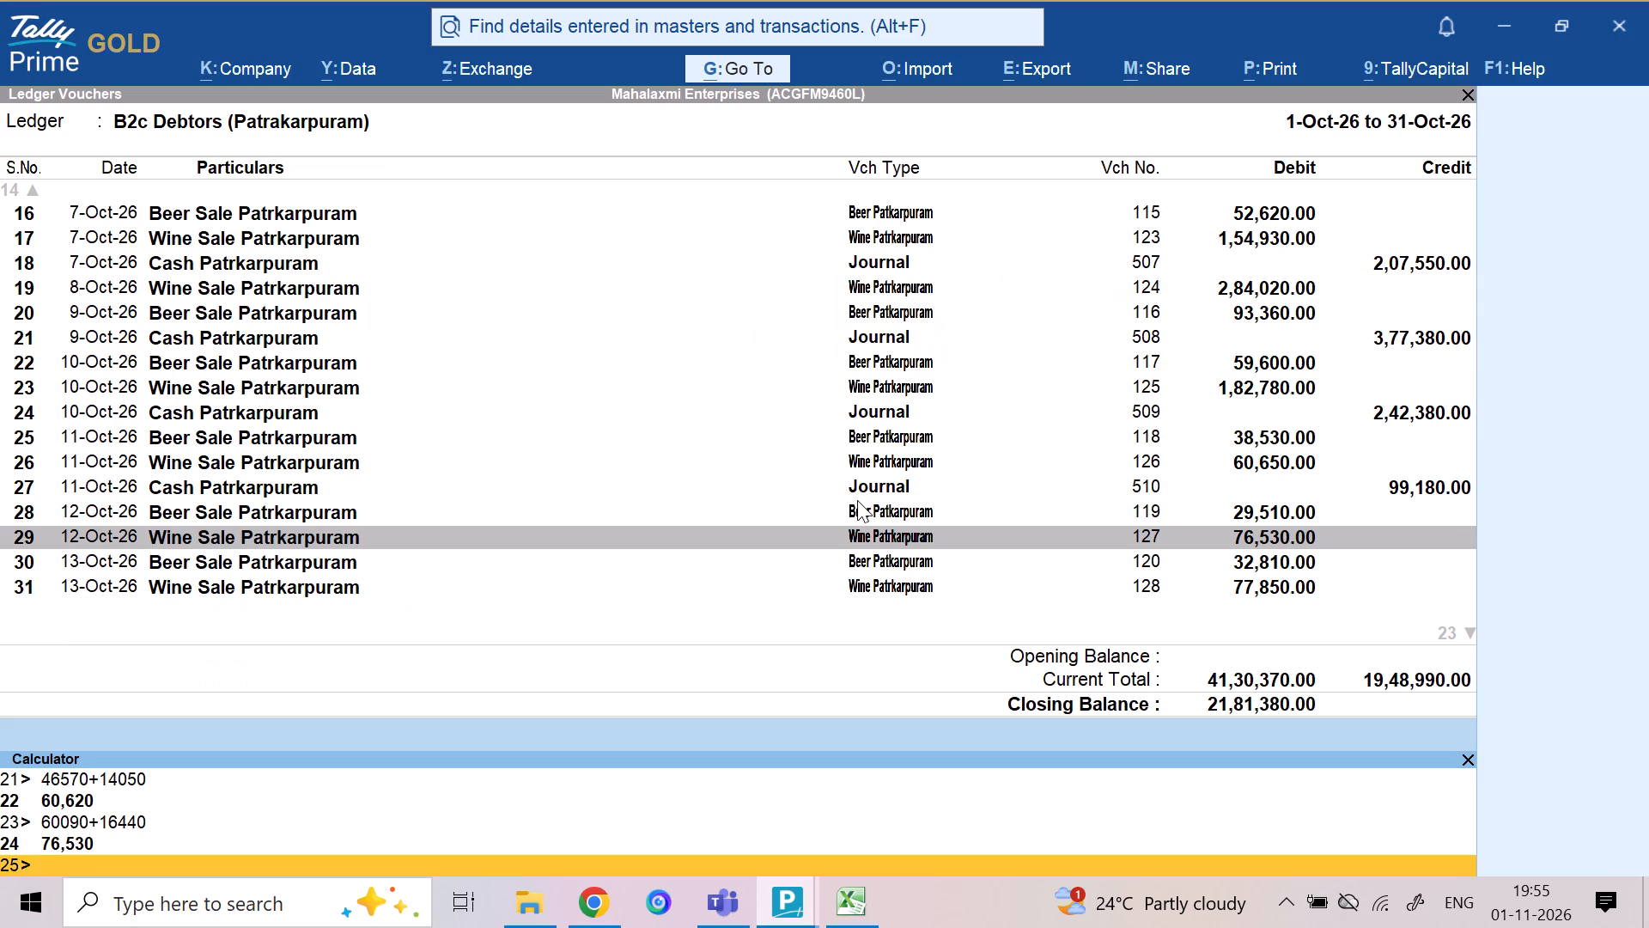
Back in the 12-Oct-26 journal voucher, complete the B2c Debtors (Patrakarpuram) credit line at 1,06,040.00 and save the voucher.
{"action": "key", "text": "alt+Tab"}
{"action": "key", "text": "Return"}
{"action": "key", "text": "Return"}
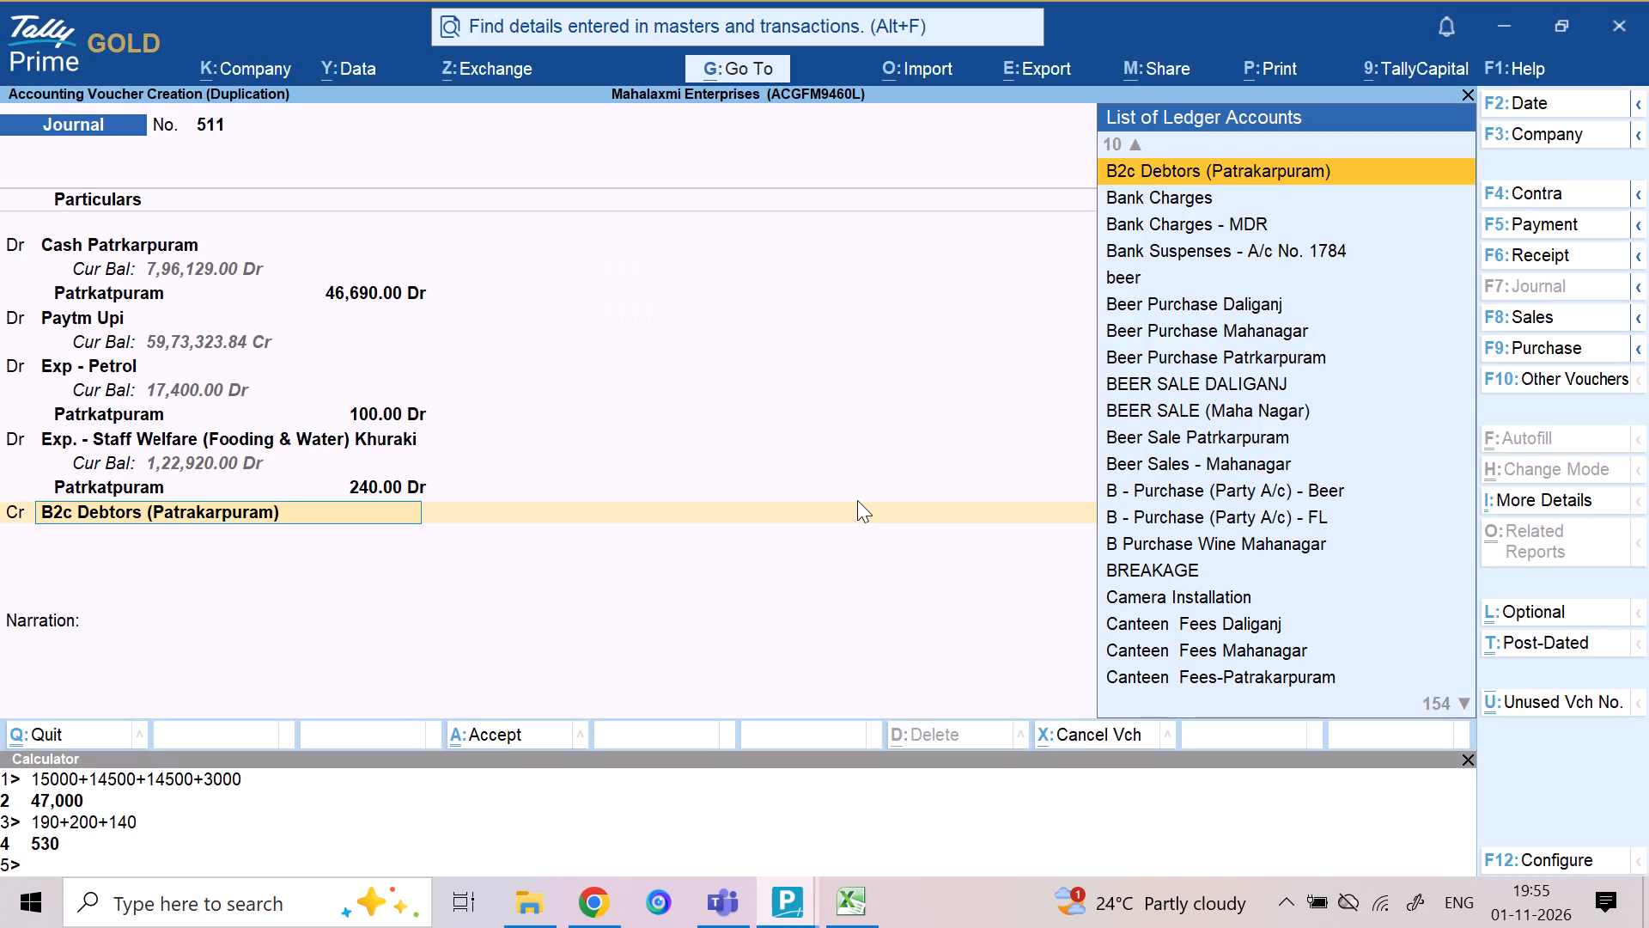
{"action": "left_click", "coordinate": [716, 522]}
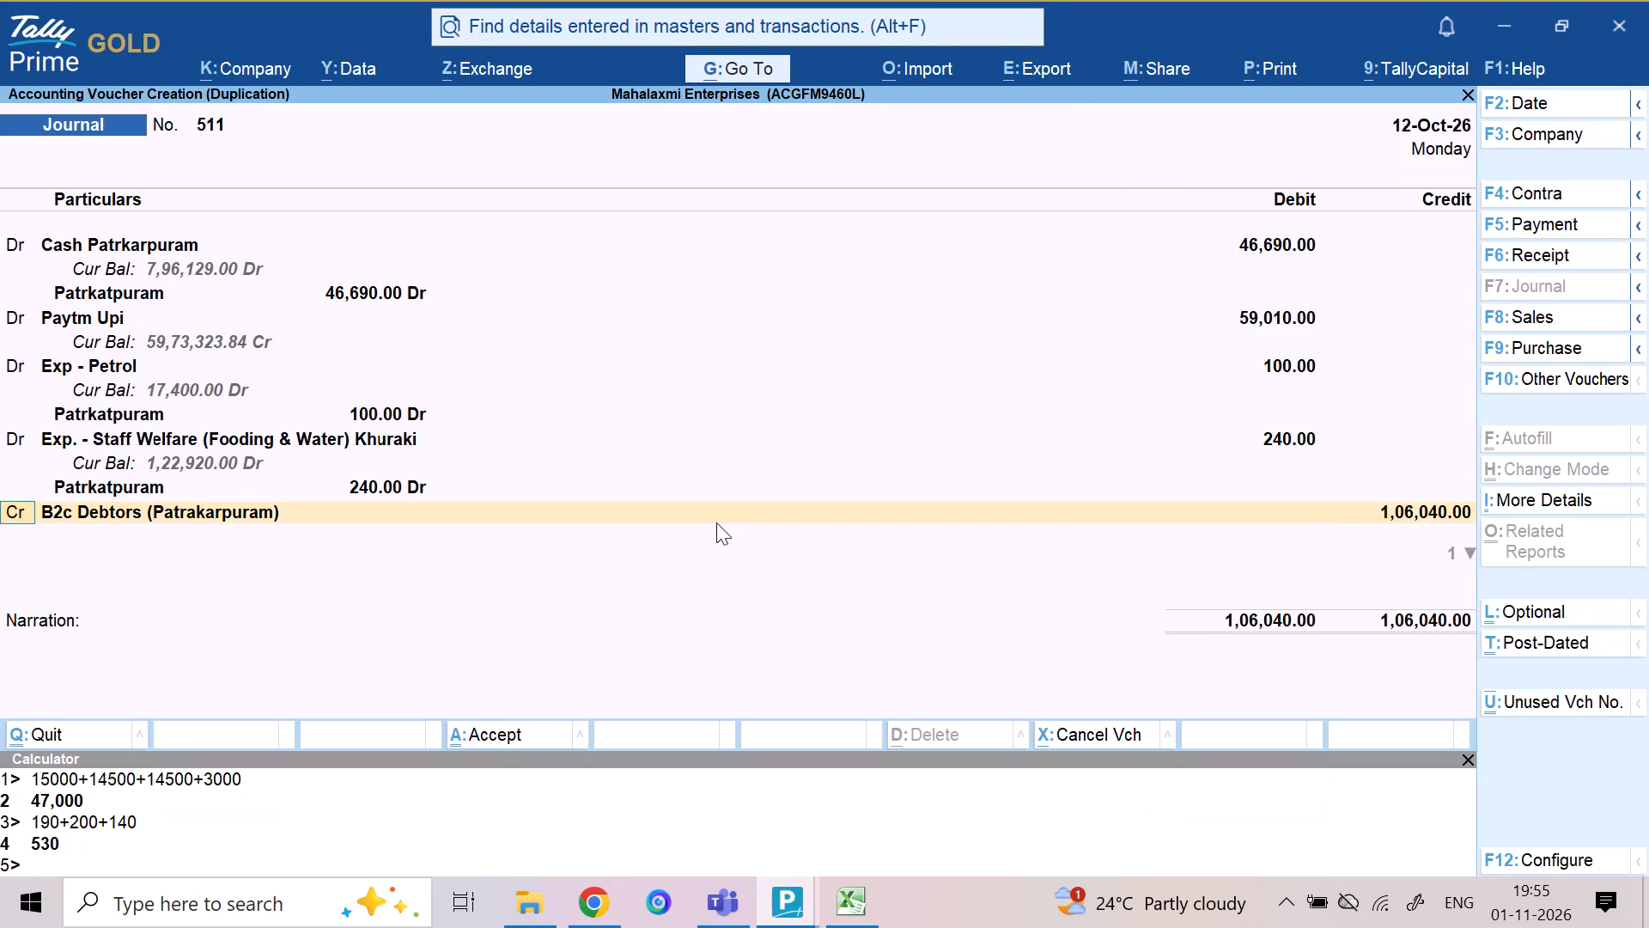
{"action": "key", "text": "Return"}
{"action": "key", "text": "Return"}
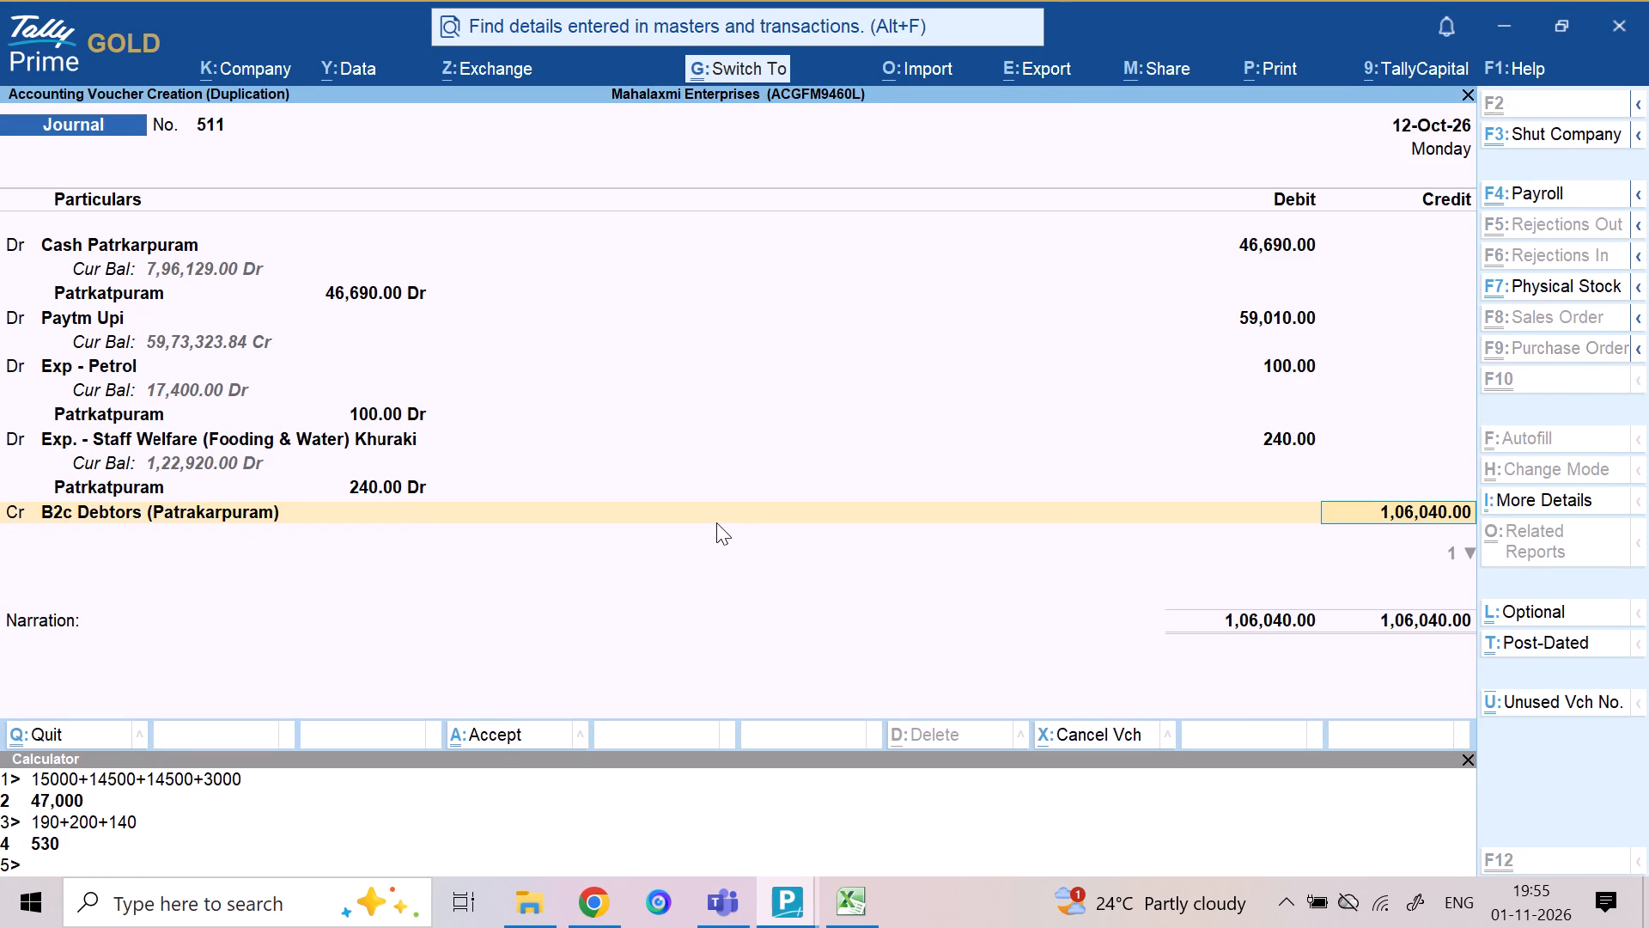
{"action": "key", "text": "ctrl+a"}
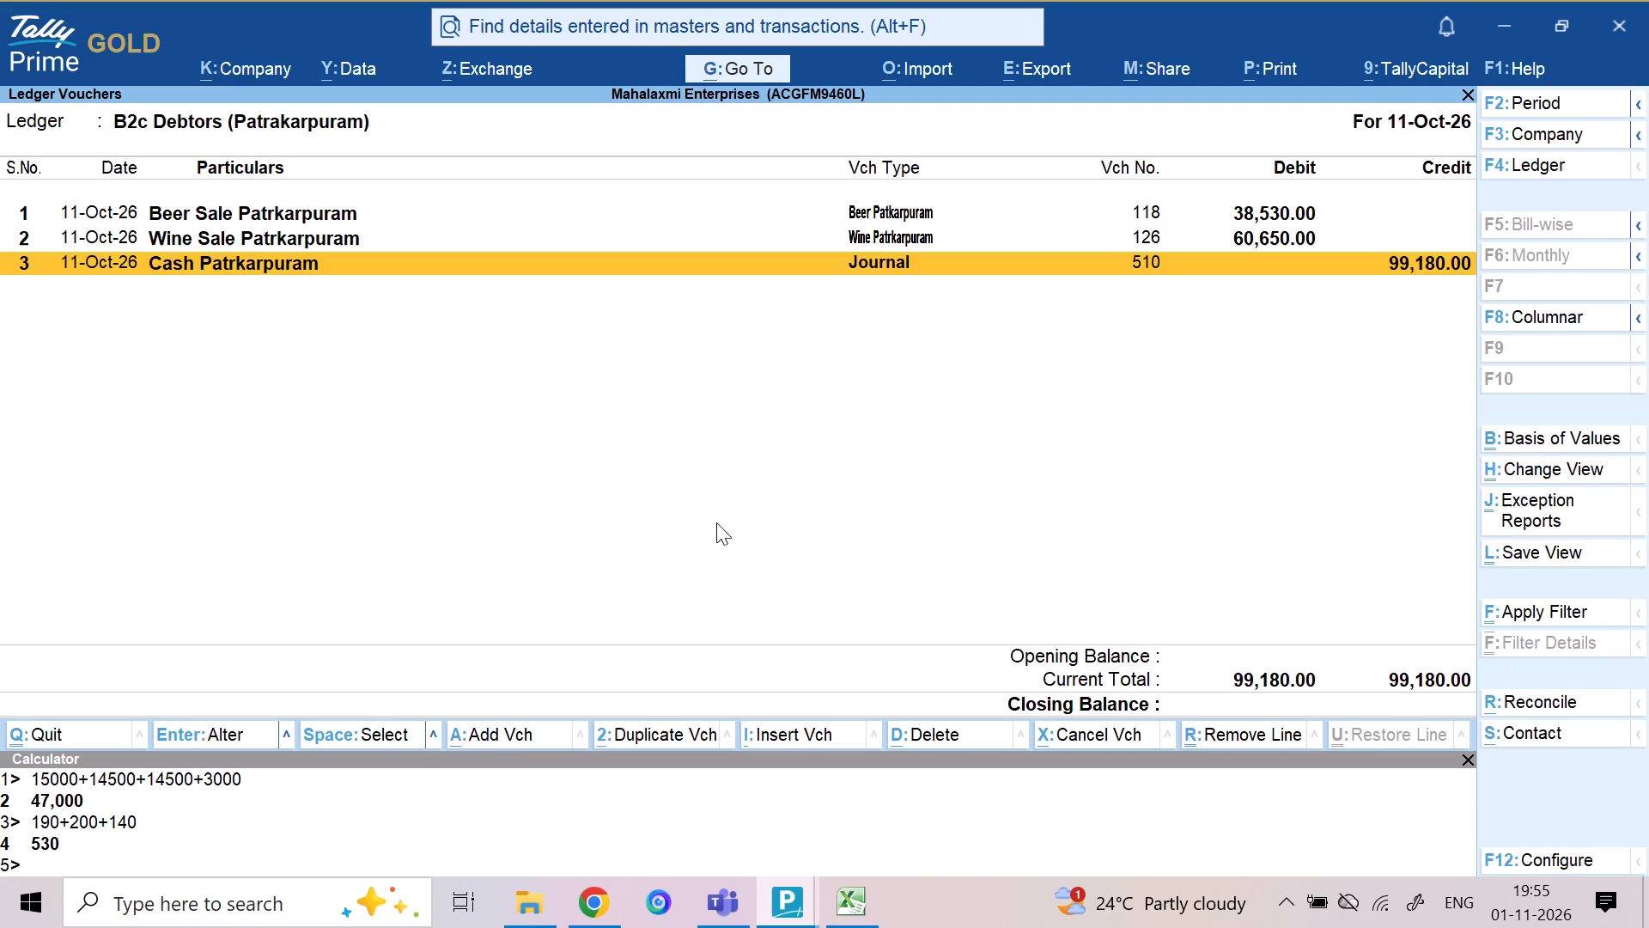
Return to the B2c Debtors (Patrakarpuram) daily breakup and check the debit and credit for 12-Oct.
{"action": "key", "text": "Escape"}
{"action": "key", "text": "Up"}
{"action": "key", "text": "Up"}
{"action": "key", "text": "Up"}
{"action": "key", "text": "Up"}
{"action": "key", "text": "Up"}
{"action": "key", "text": "Up"}
{"action": "key", "text": "Up"}
{"action": "key", "text": "Up"}
{"action": "key", "text": "Up"}
{"action": "key", "text": "Up"}
{"action": "key", "text": "Up"}
{"action": "key", "text": "Up"}
{"action": "key", "text": "Up"}
{"action": "key", "text": "Up"}
{"action": "key", "text": "Up"}
{"action": "key", "text": "Up"}
{"action": "key", "text": "Up"}
{"action": "key", "text": "Up"}
{"action": "key", "text": "Up"}
{"action": "key", "text": "Up"}
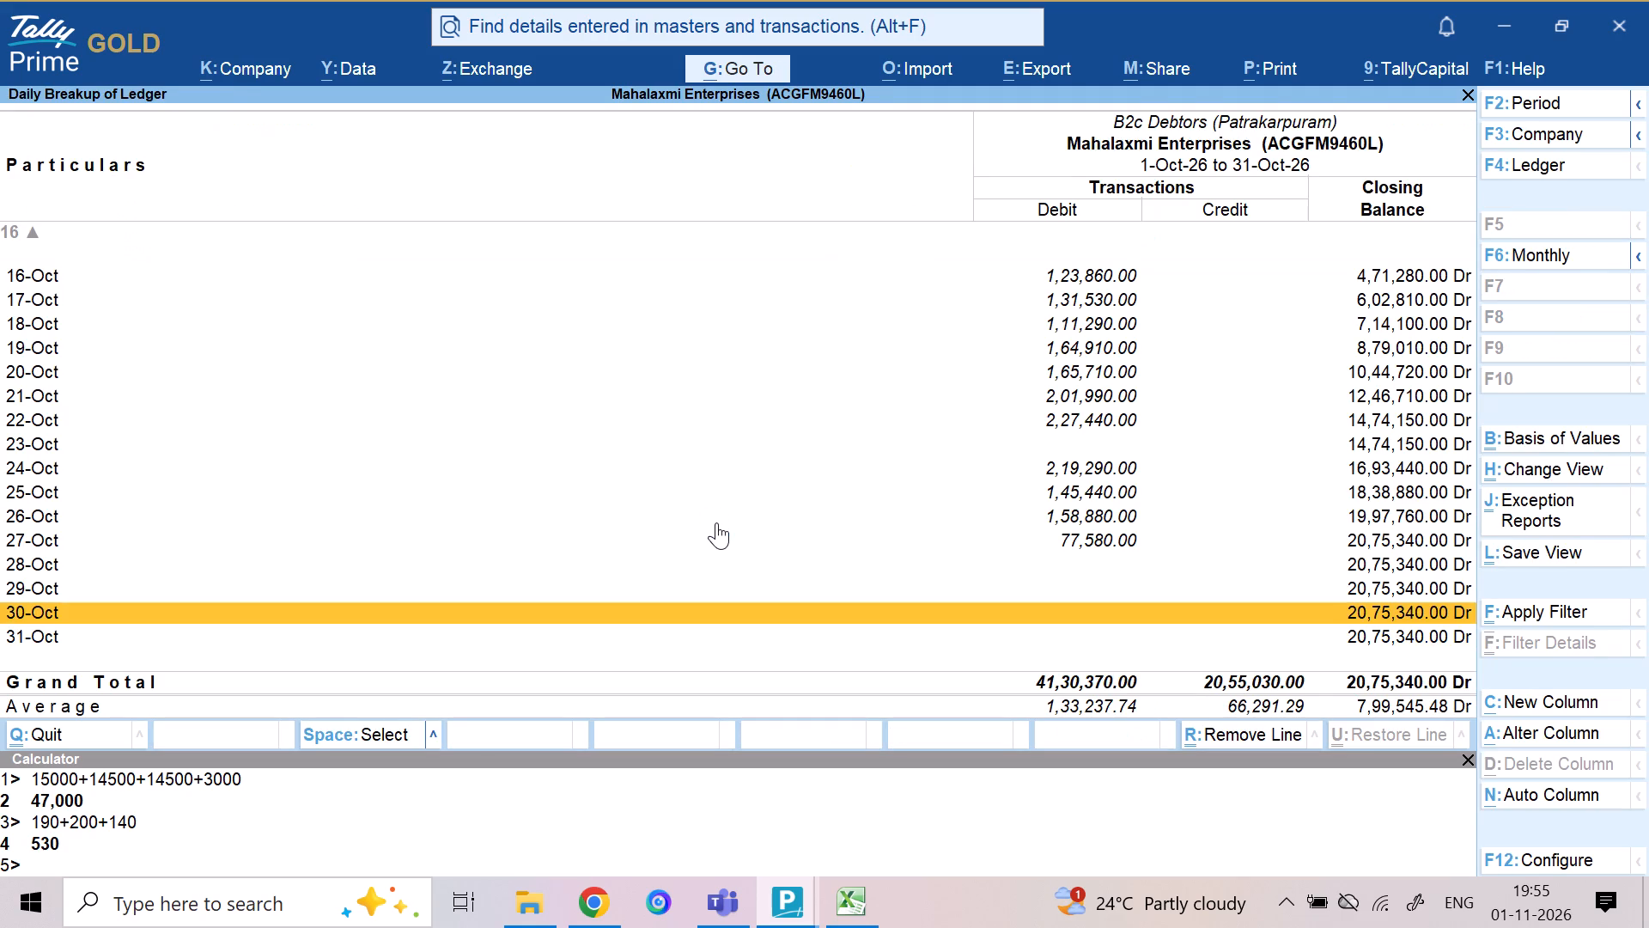
{"action": "key", "text": "Down"}
{"action": "key", "text": "Down"}
{"action": "key", "text": "Down"}
{"action": "key", "text": "Down"}
{"action": "key", "text": "Down"}
{"action": "key", "text": "Down"}
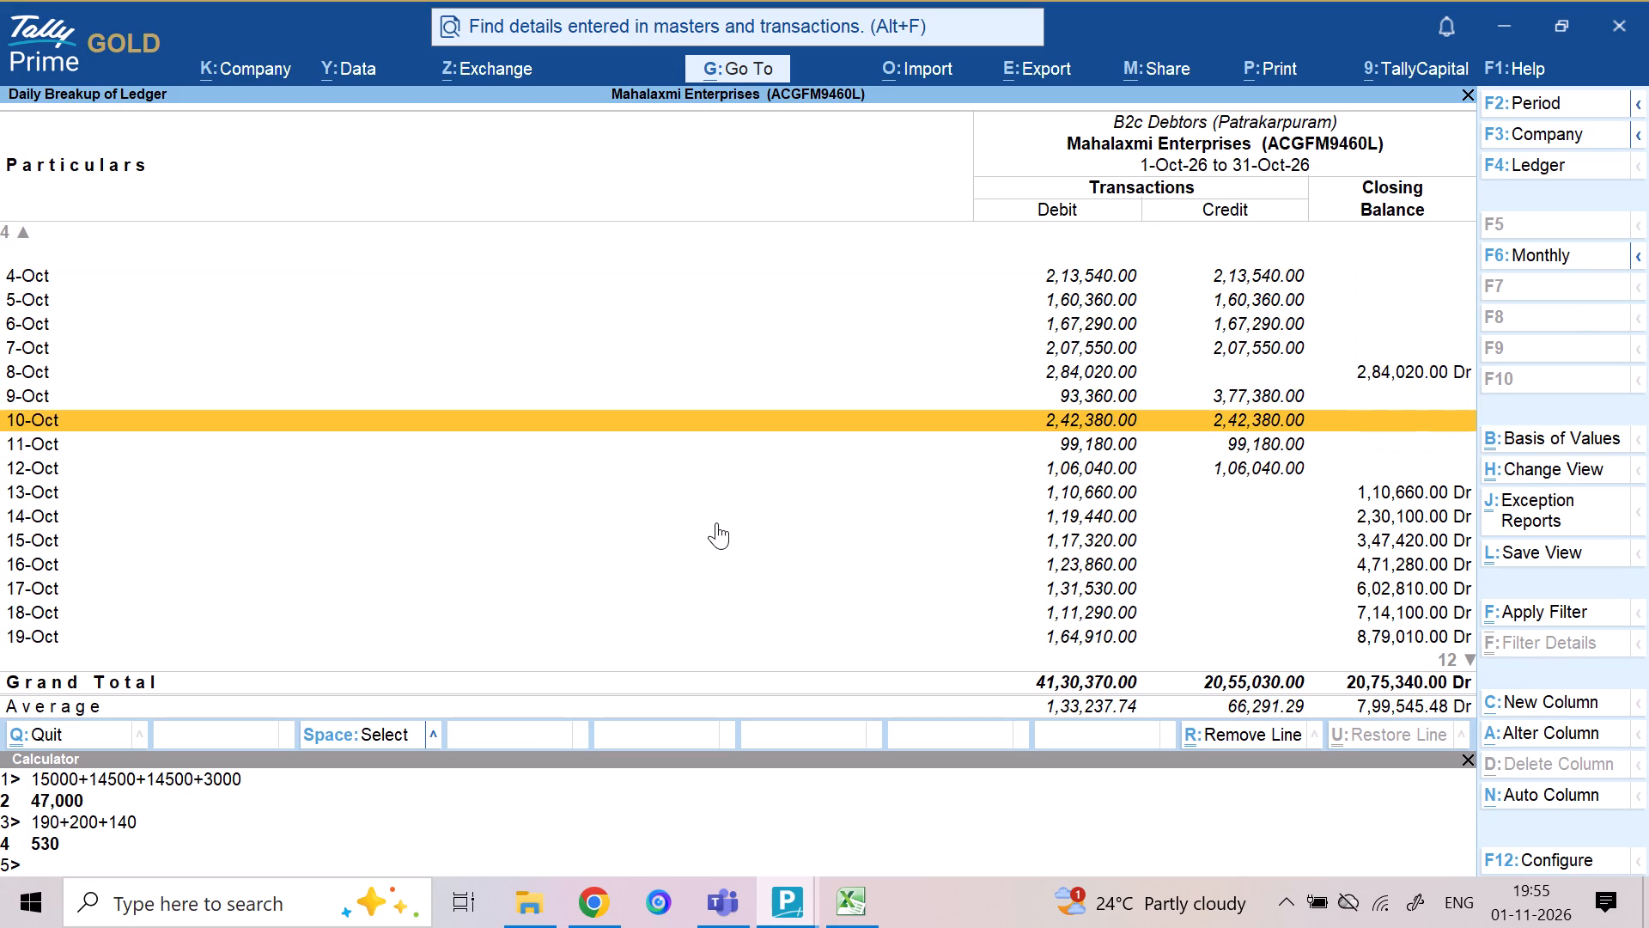
{"action": "key", "text": "Down"}
{"action": "key", "text": "Down"}
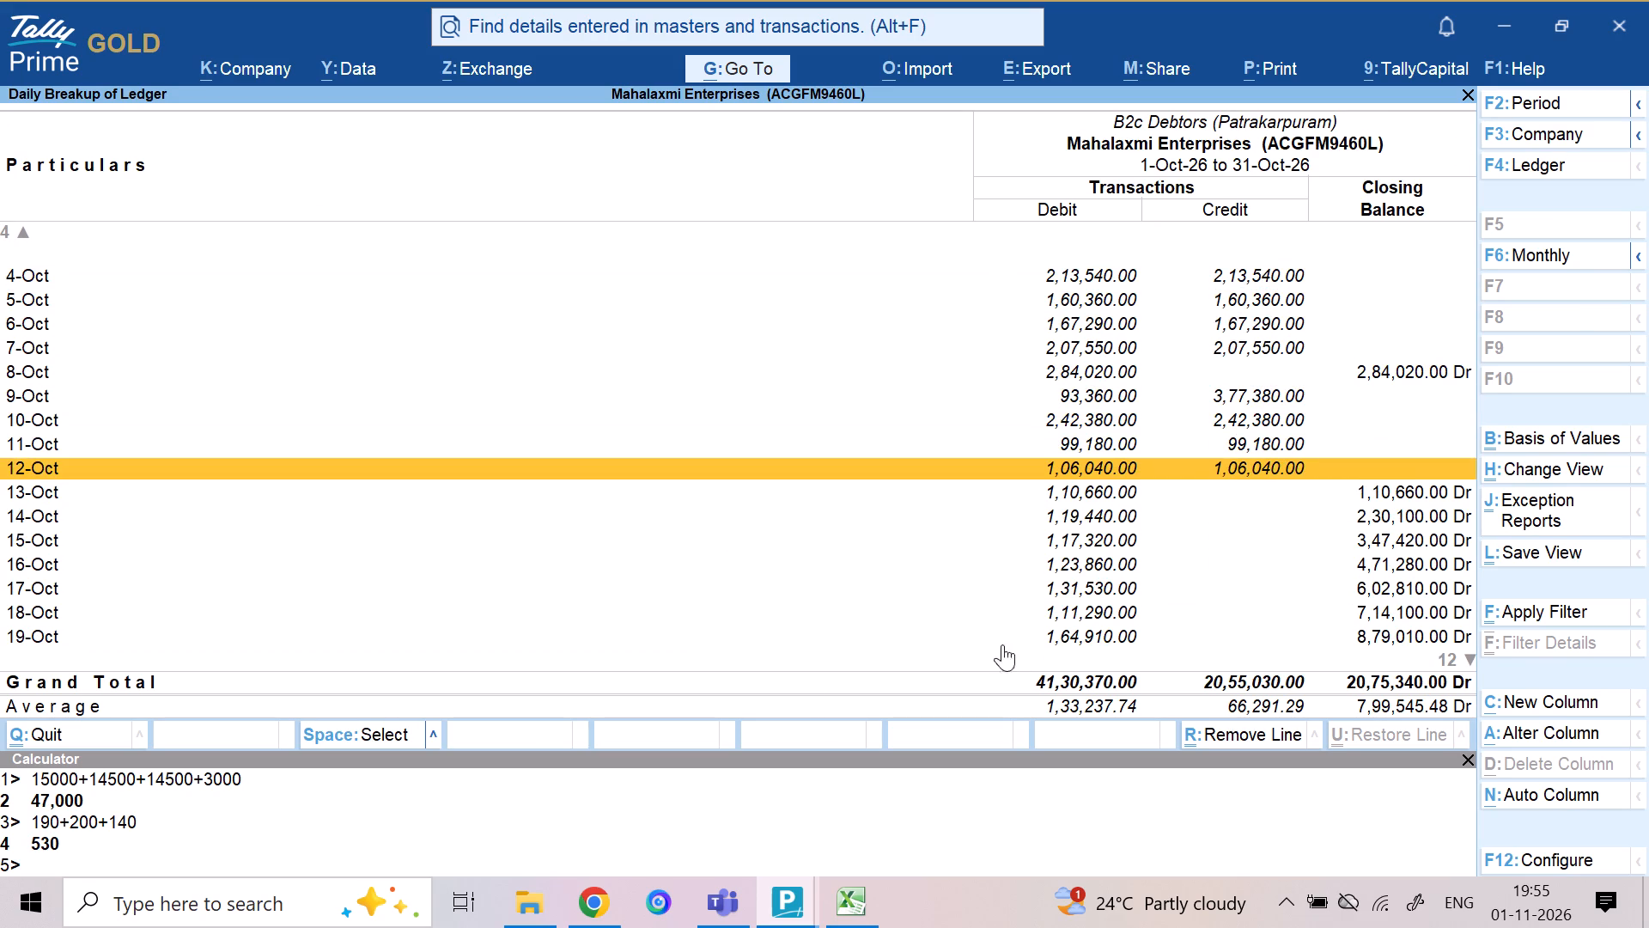
In the other Tally window, leave the current ledger and open the M/s Vyom Liquor ledger's monthly summary at September.
{"action": "left_click", "coordinate": [777, 901]}
{"action": "left_click", "coordinate": [874, 827]}
{"action": "key", "text": "Escape"}
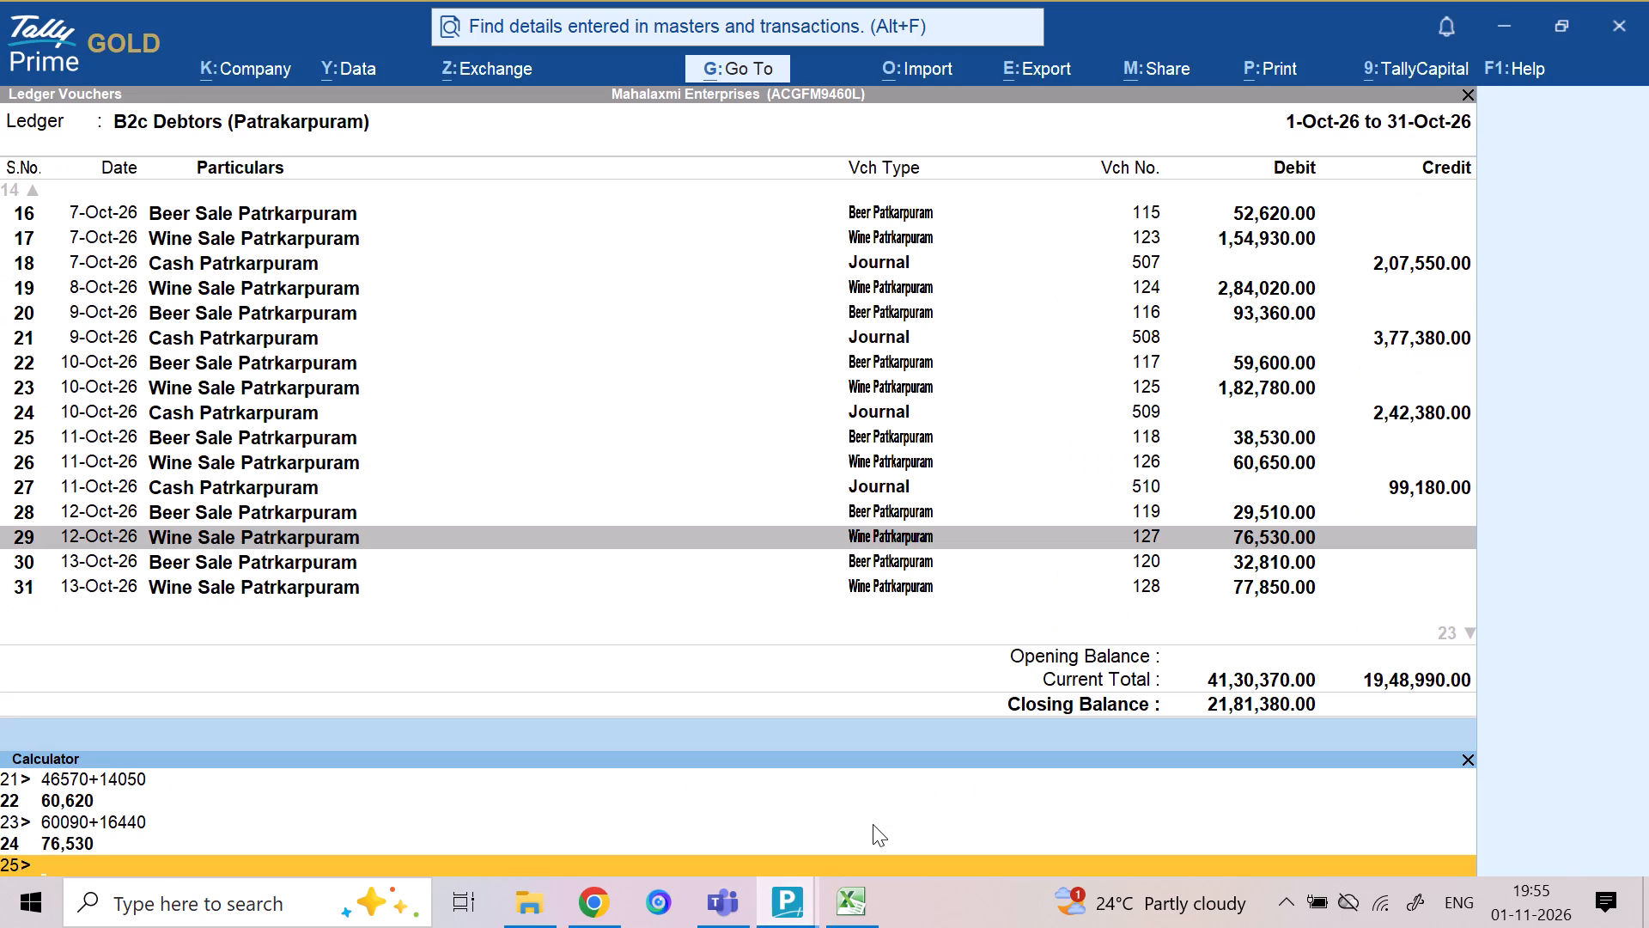
{"action": "key", "text": "Escape"}
{"action": "key", "text": "Escape"}
{"action": "key", "text": "Escape"}
{"action": "key", "text": "Escape"}
{"action": "key", "text": "Escape"}
{"action": "key", "text": "Escape"}
{"action": "key", "text": "Escape"}
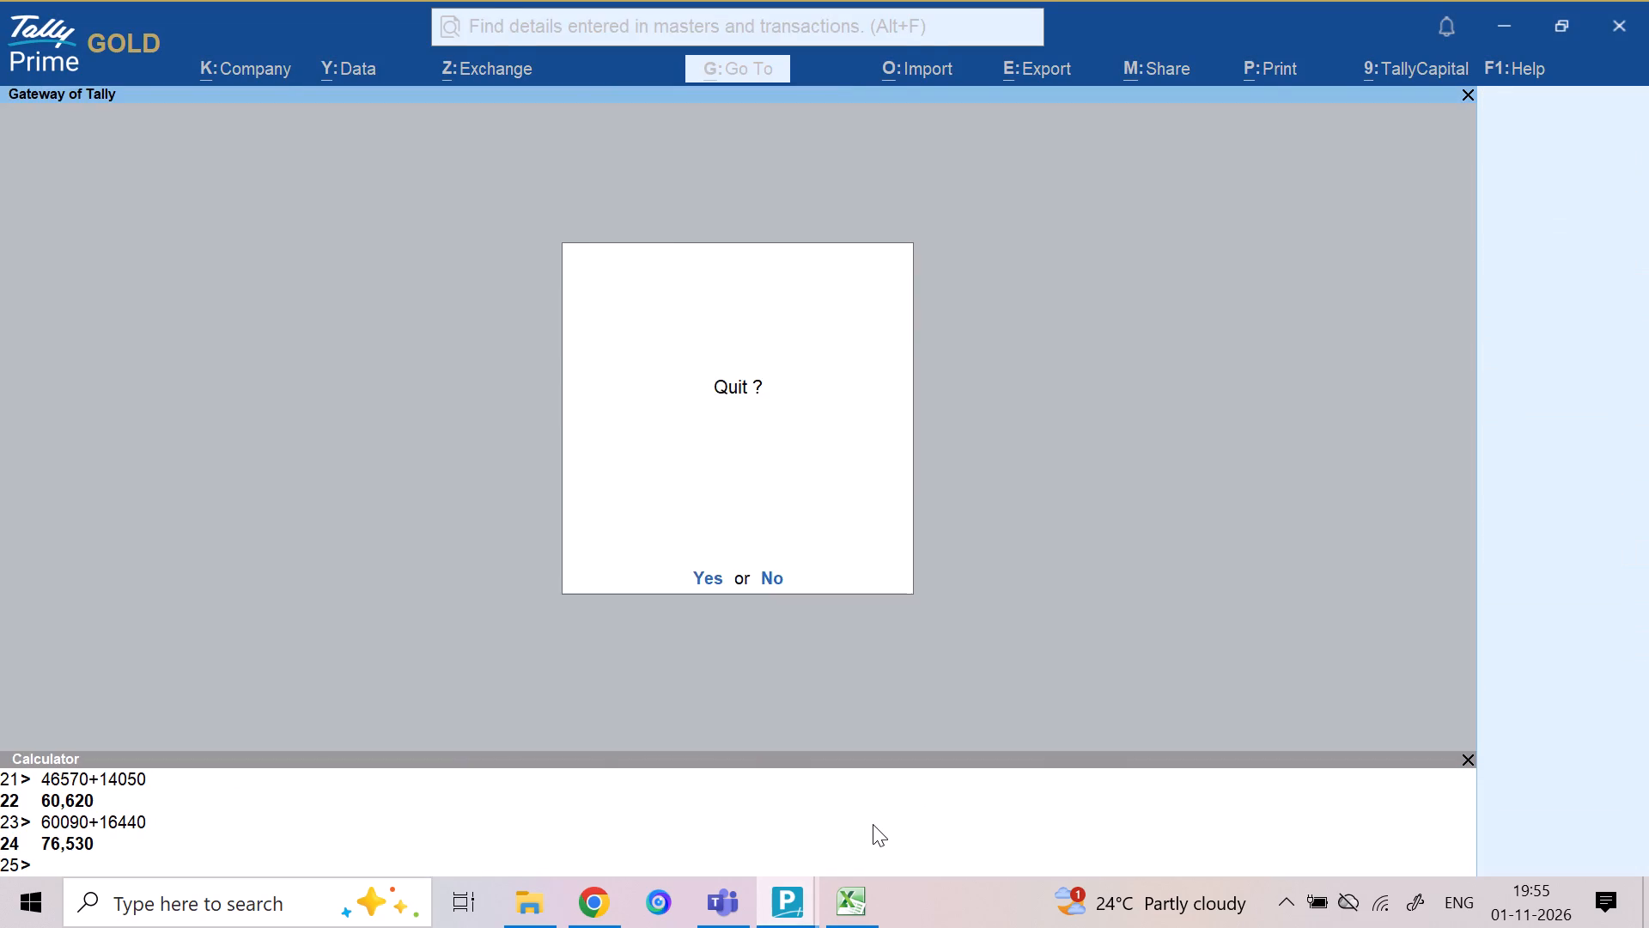
{"action": "type", "text": "dalvyom"}
{"action": "key", "text": "Return"}
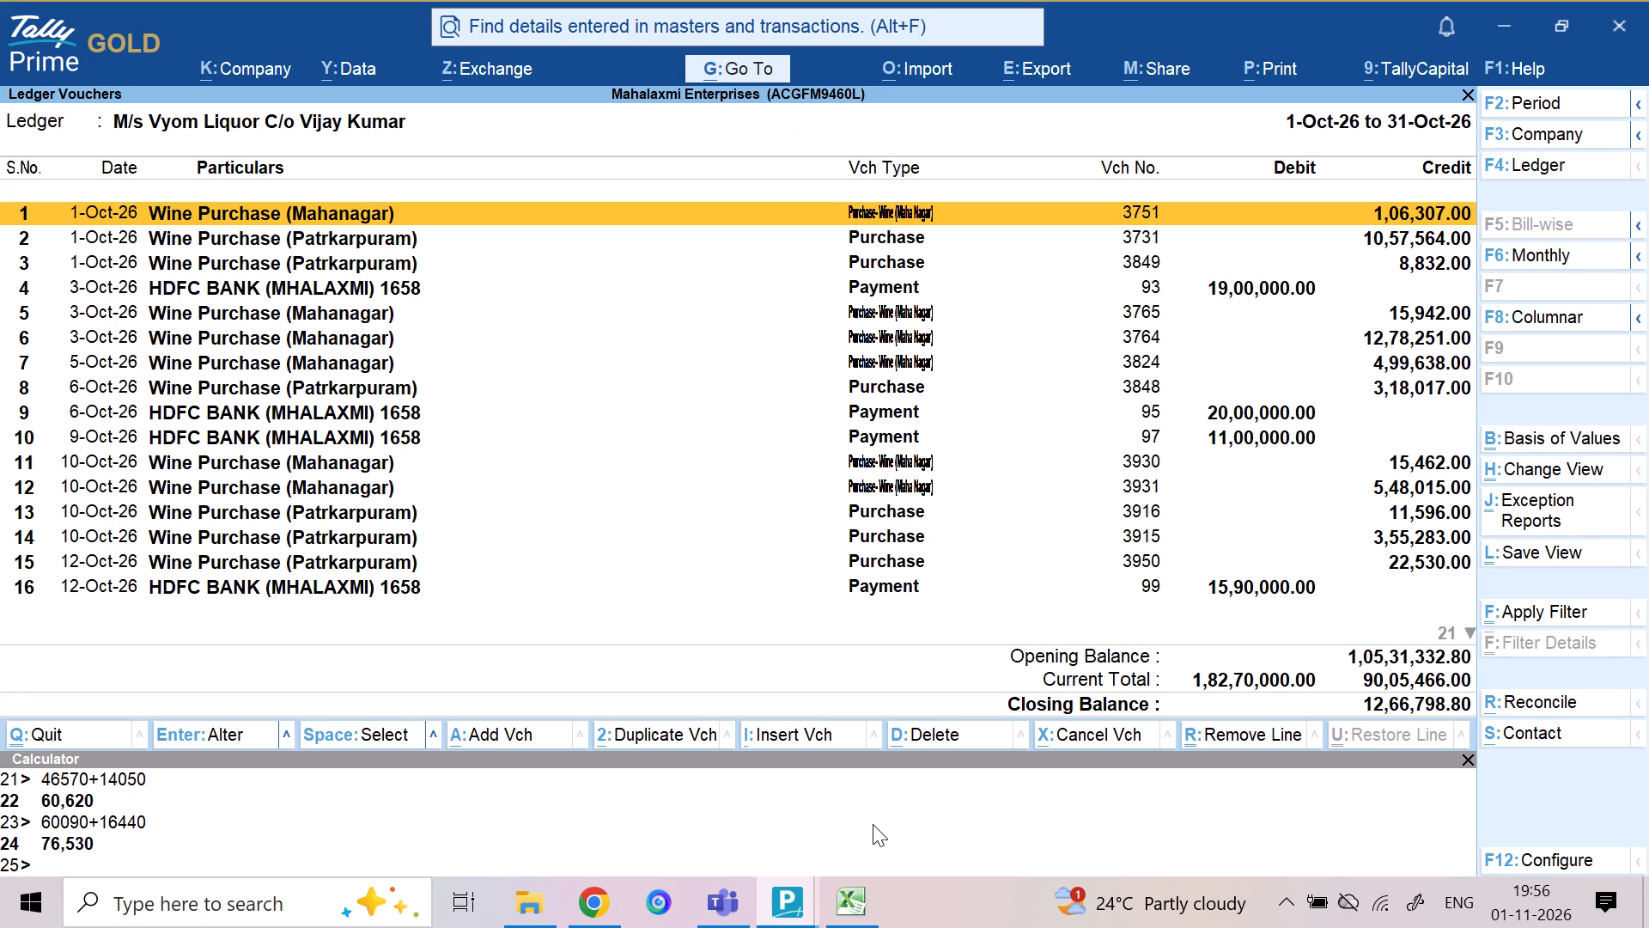
{"action": "key", "text": "F6"}
{"action": "key", "text": "Up"}
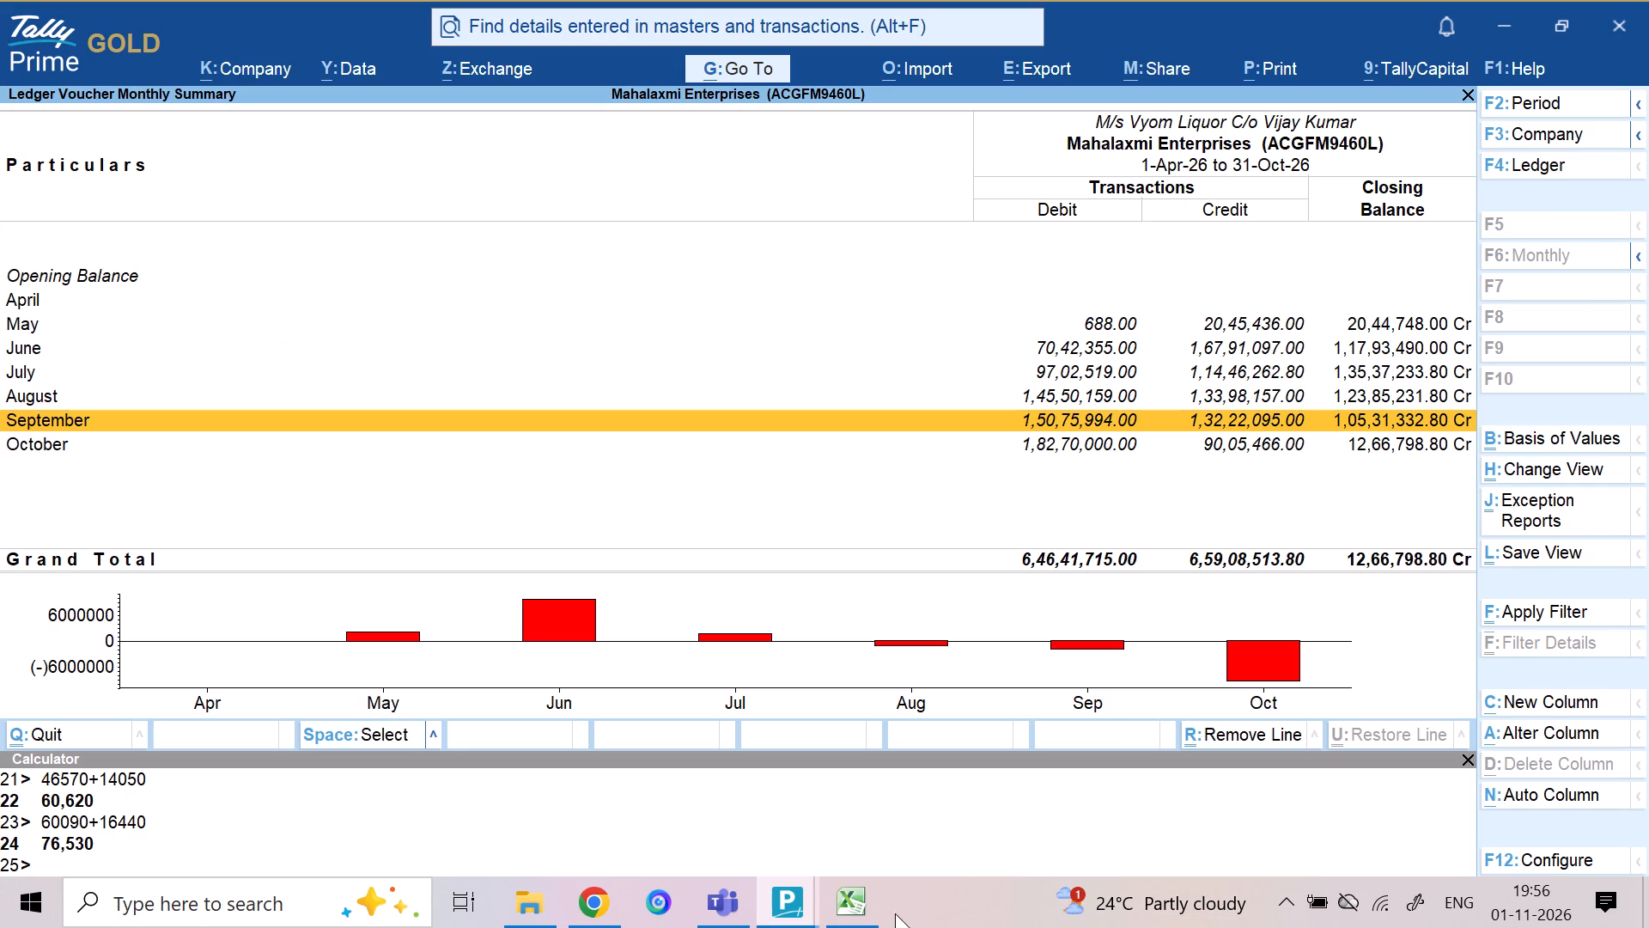
Switch to the 16-10-2026 Excel workbook, set the TL amount in Sheet2 cell G26 to 10531332, and save.
{"action": "left_click", "coordinate": [865, 848]}
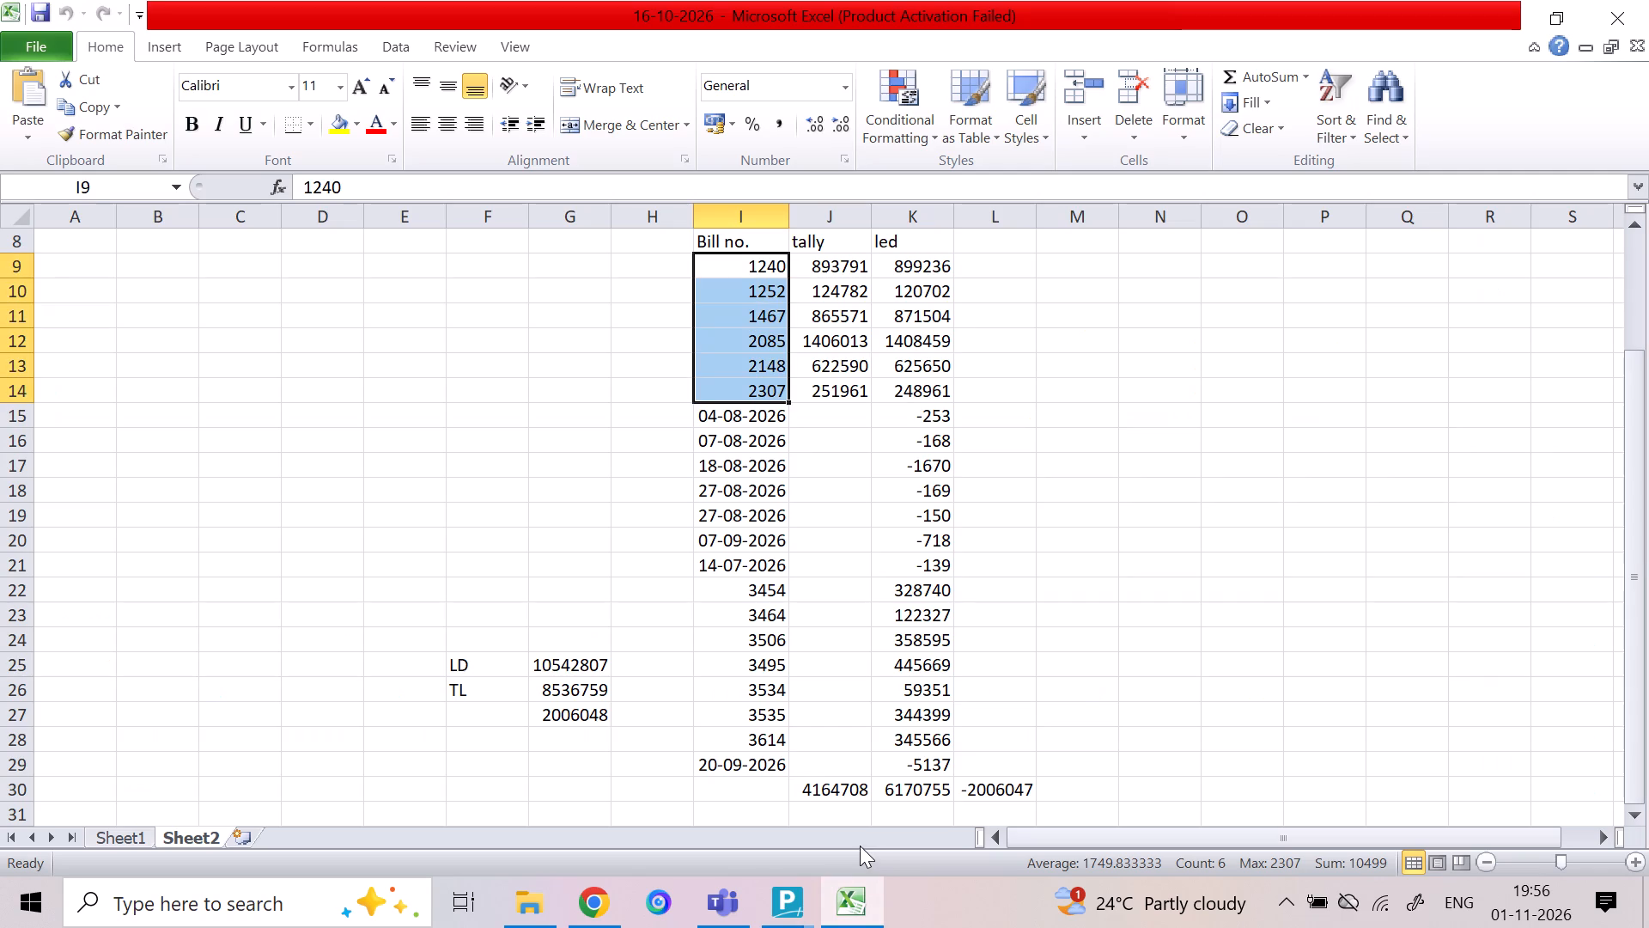
{"action": "left_click", "coordinate": [562, 663]}
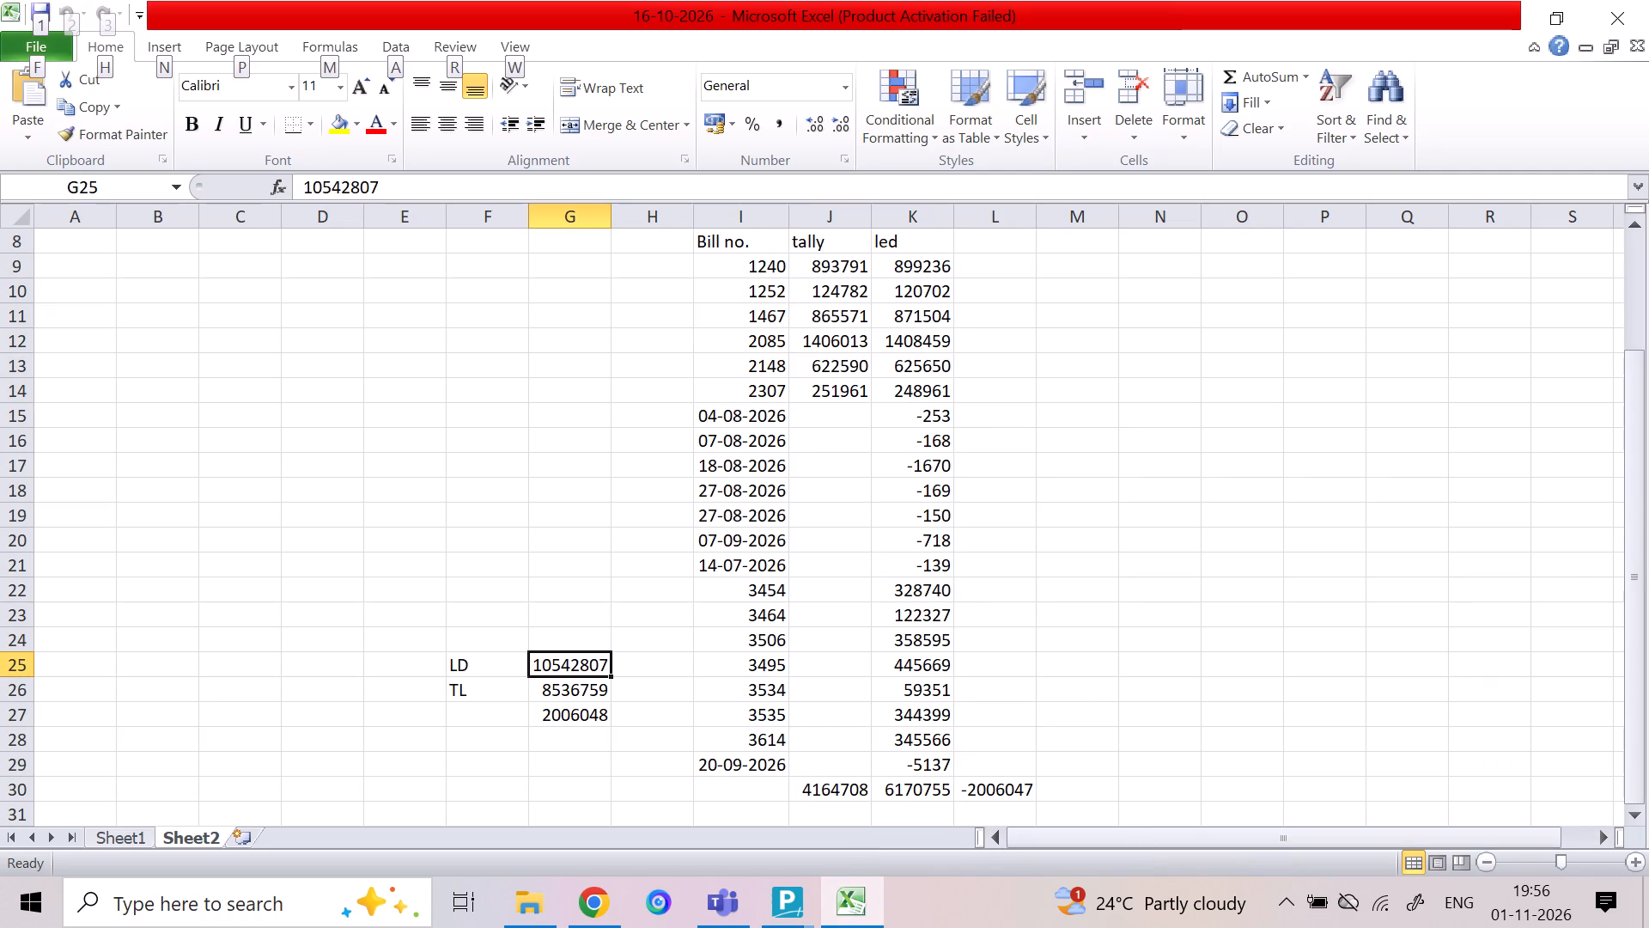
{"action": "key", "text": "alt+Tab"}
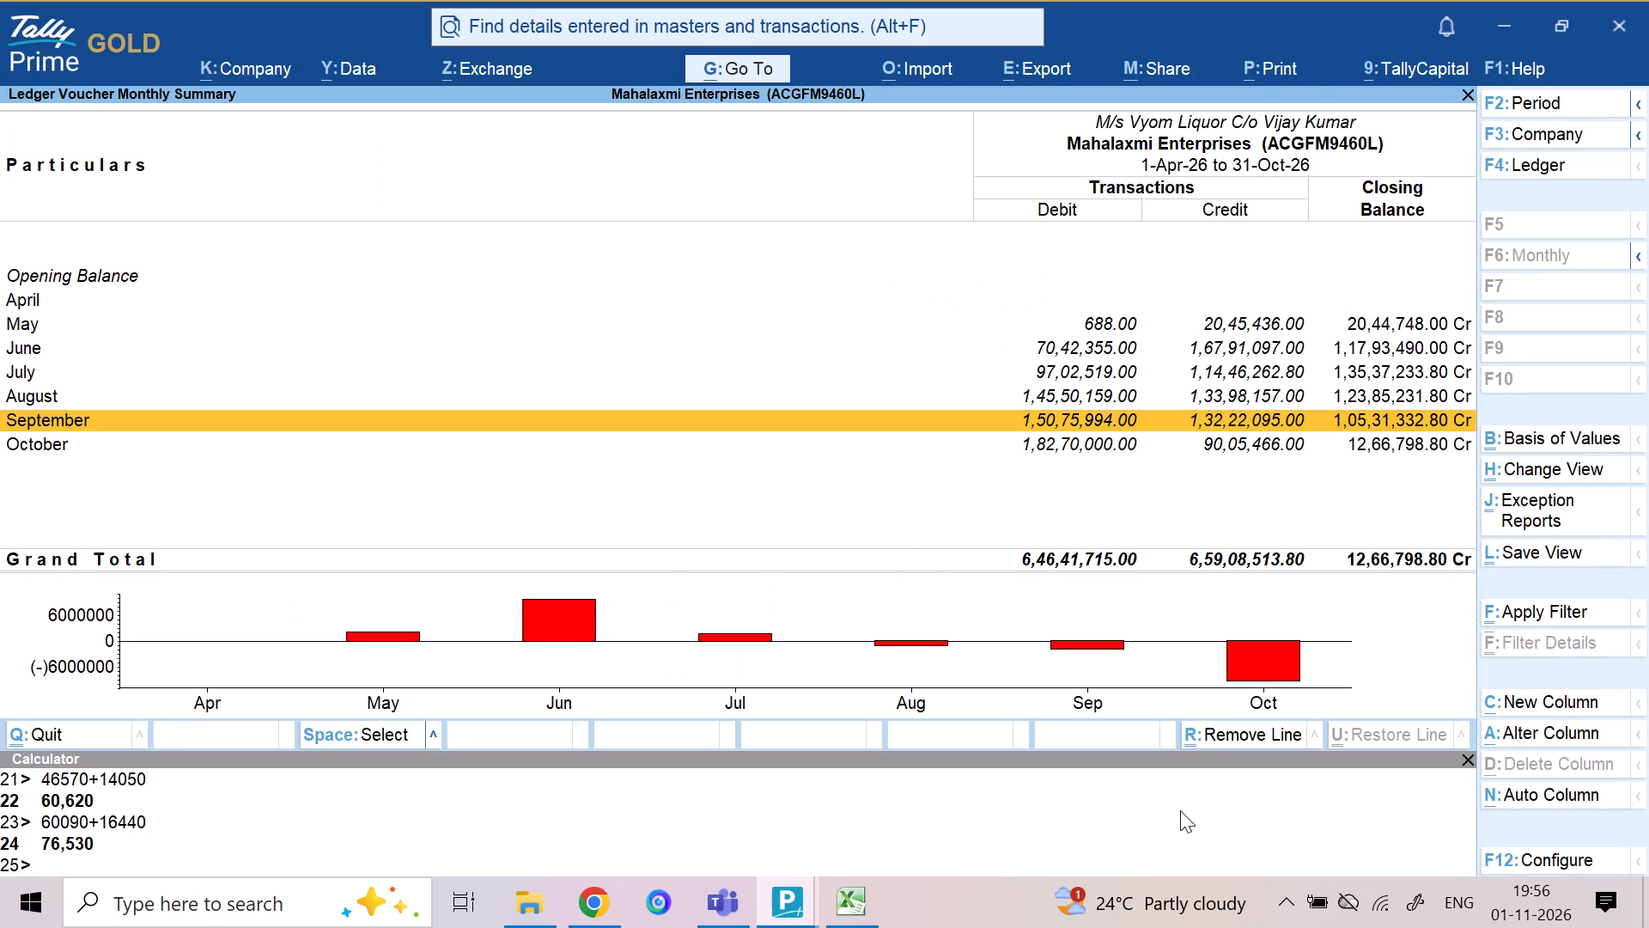
{"action": "key", "text": "alt+Tab"}
{"action": "key", "text": "Down"}
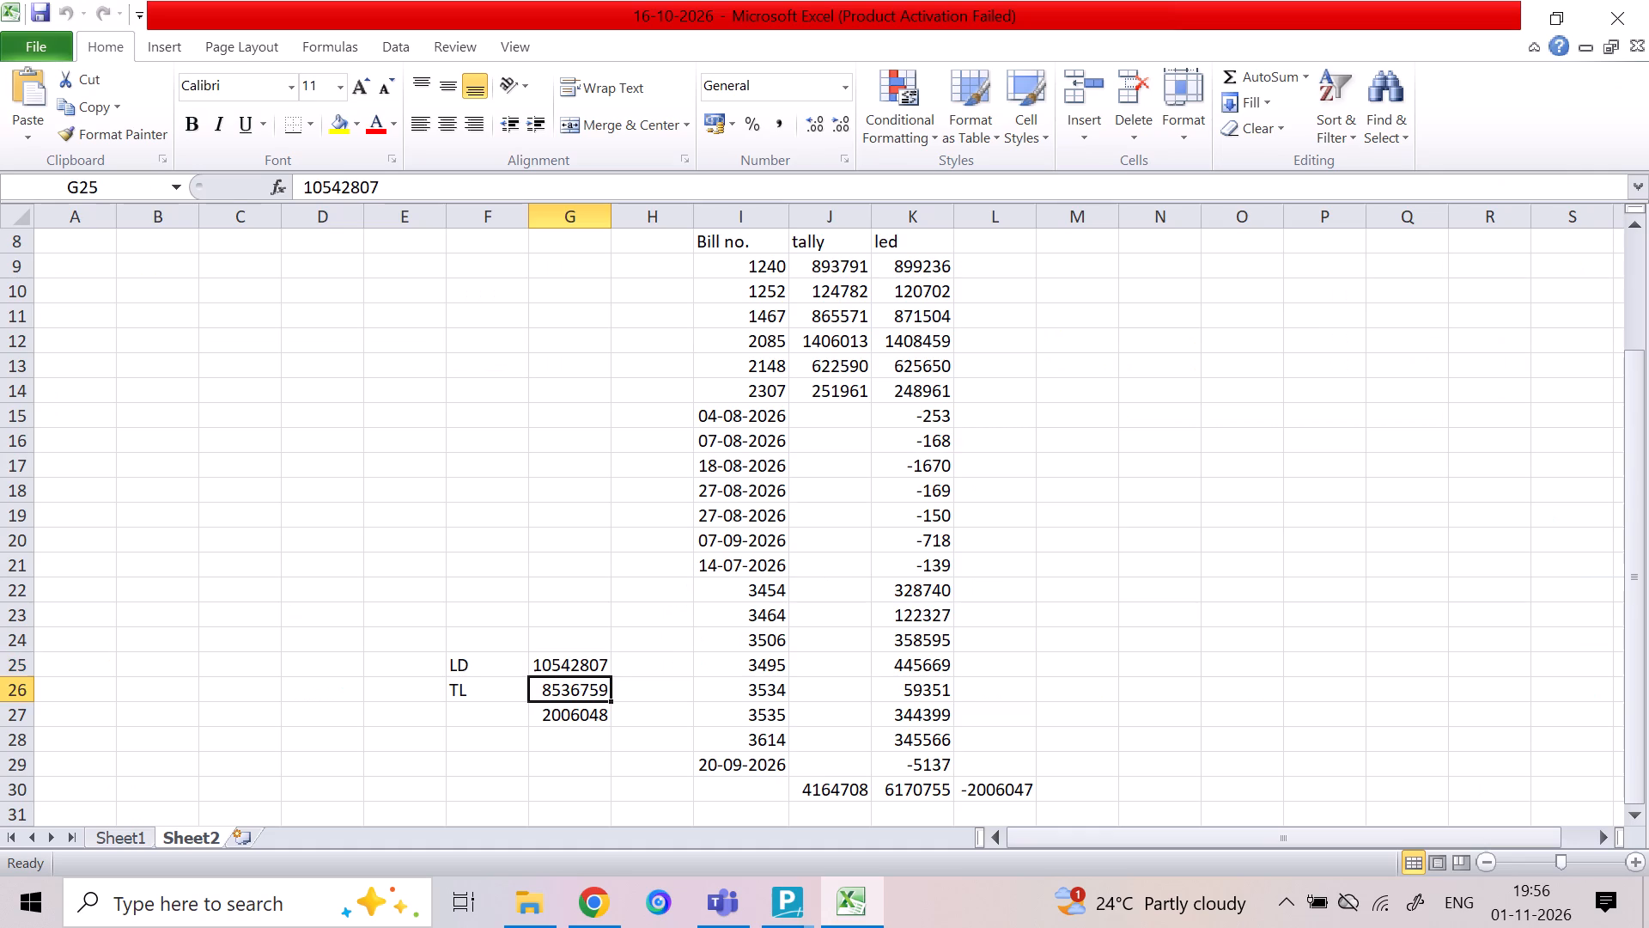
{"action": "type", "text": "105"}
{"action": "key", "text": "alt+Tab"}
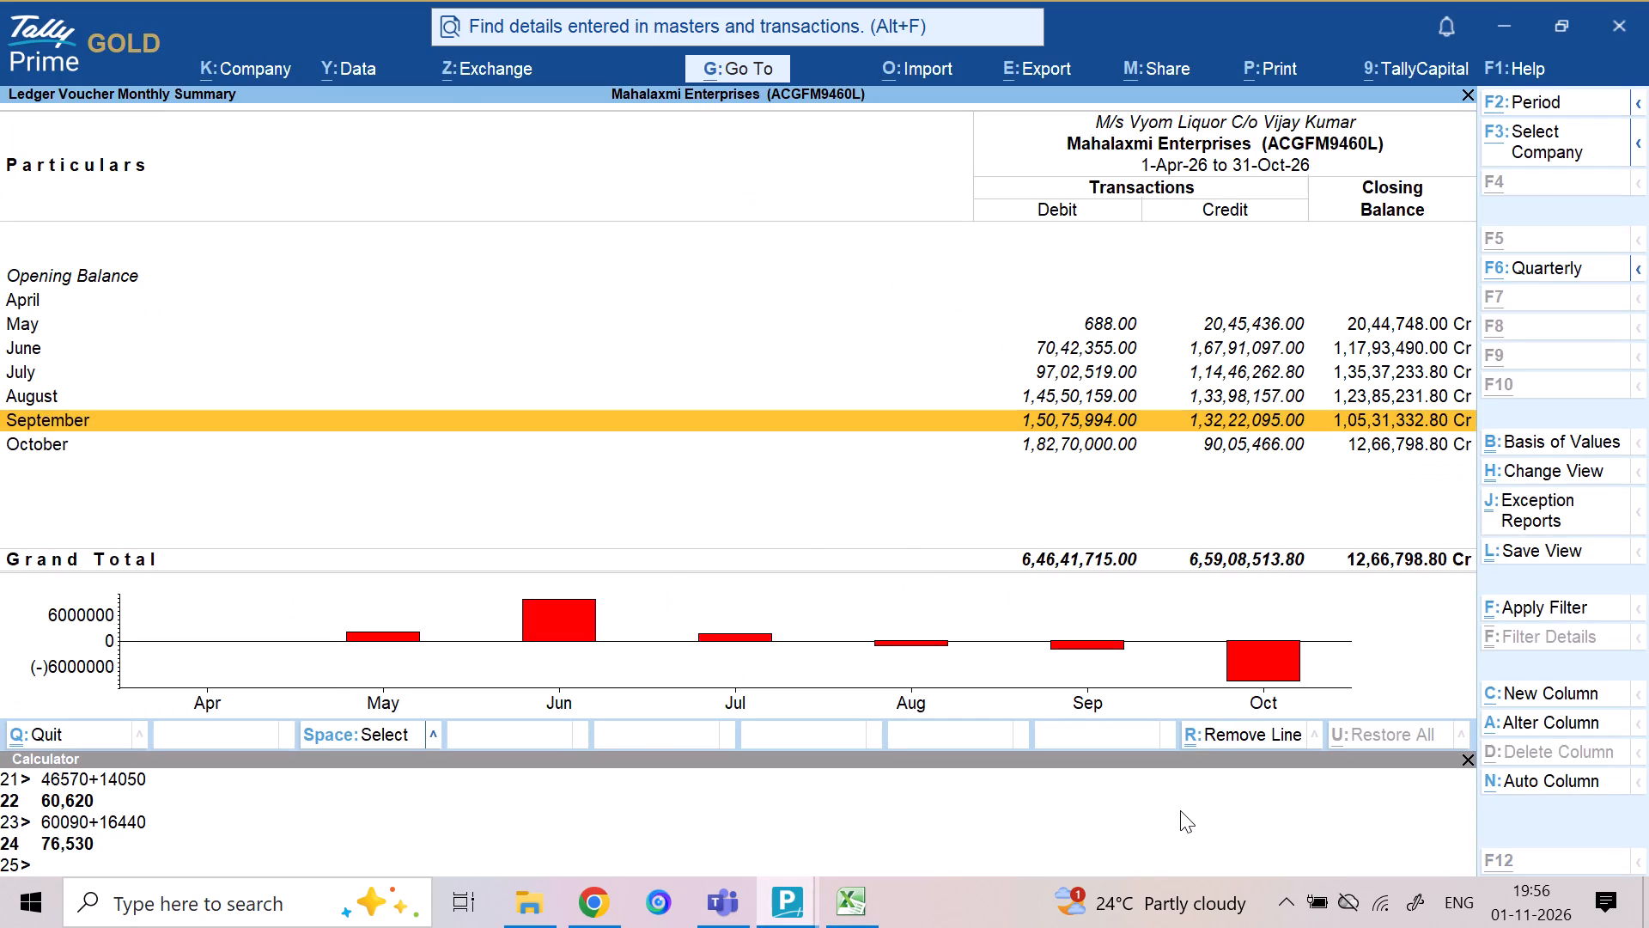
{"action": "key", "text": "alt+Tab"}
{"action": "type", "text": "31332"}
{"action": "key", "text": "Return"}
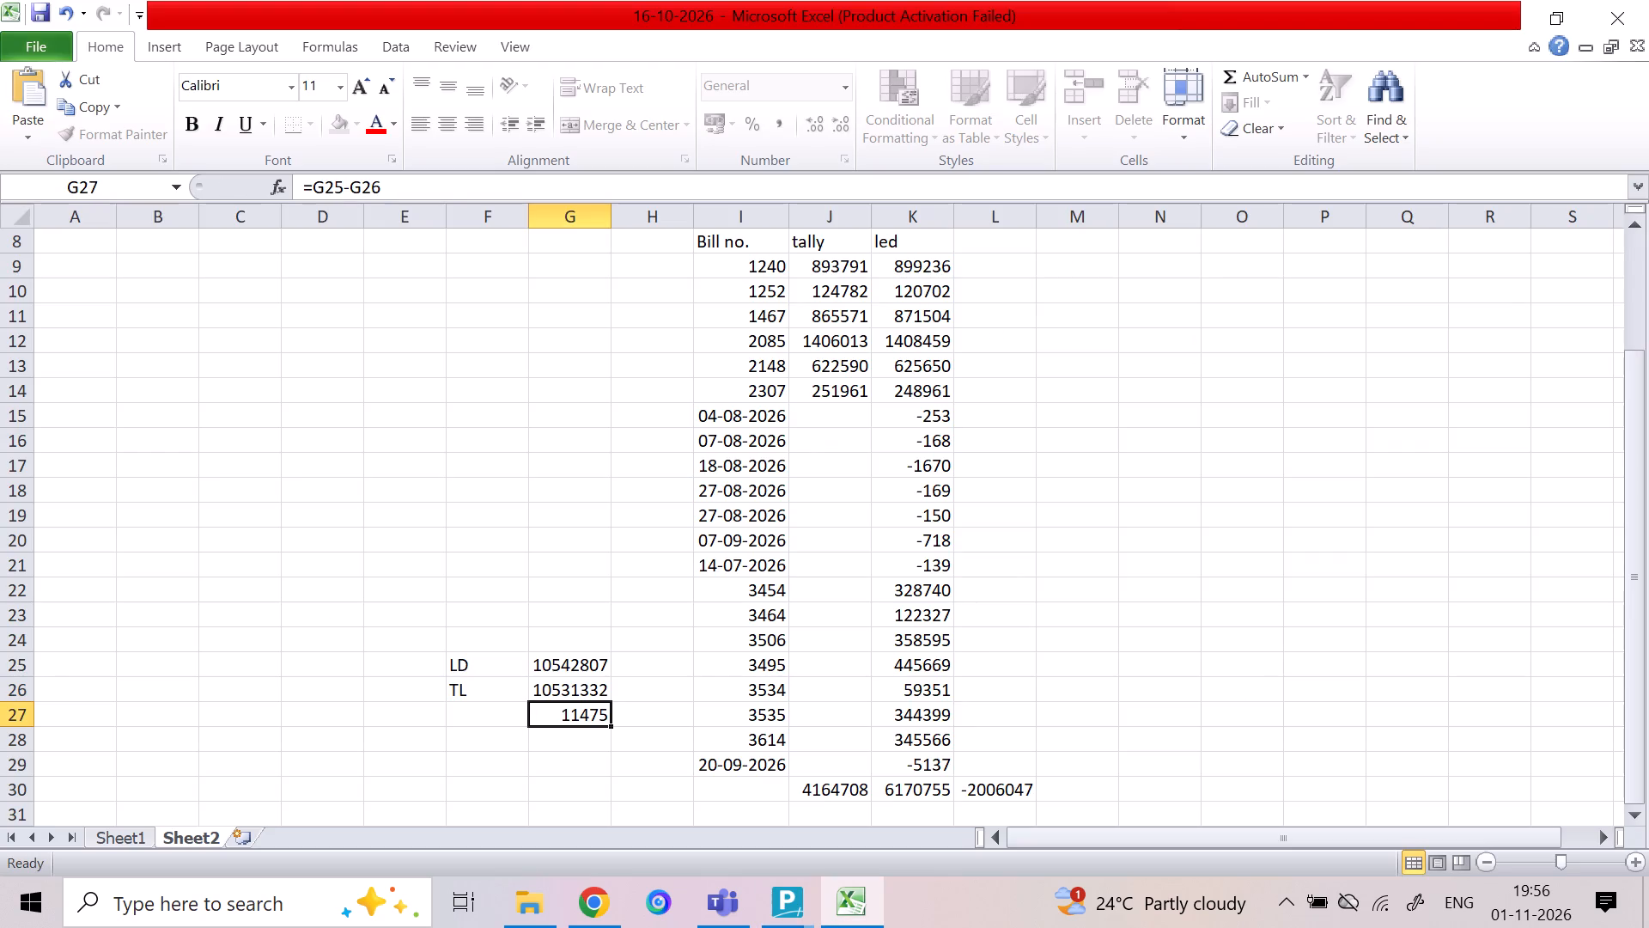
{"action": "key", "text": "ctrl+s"}
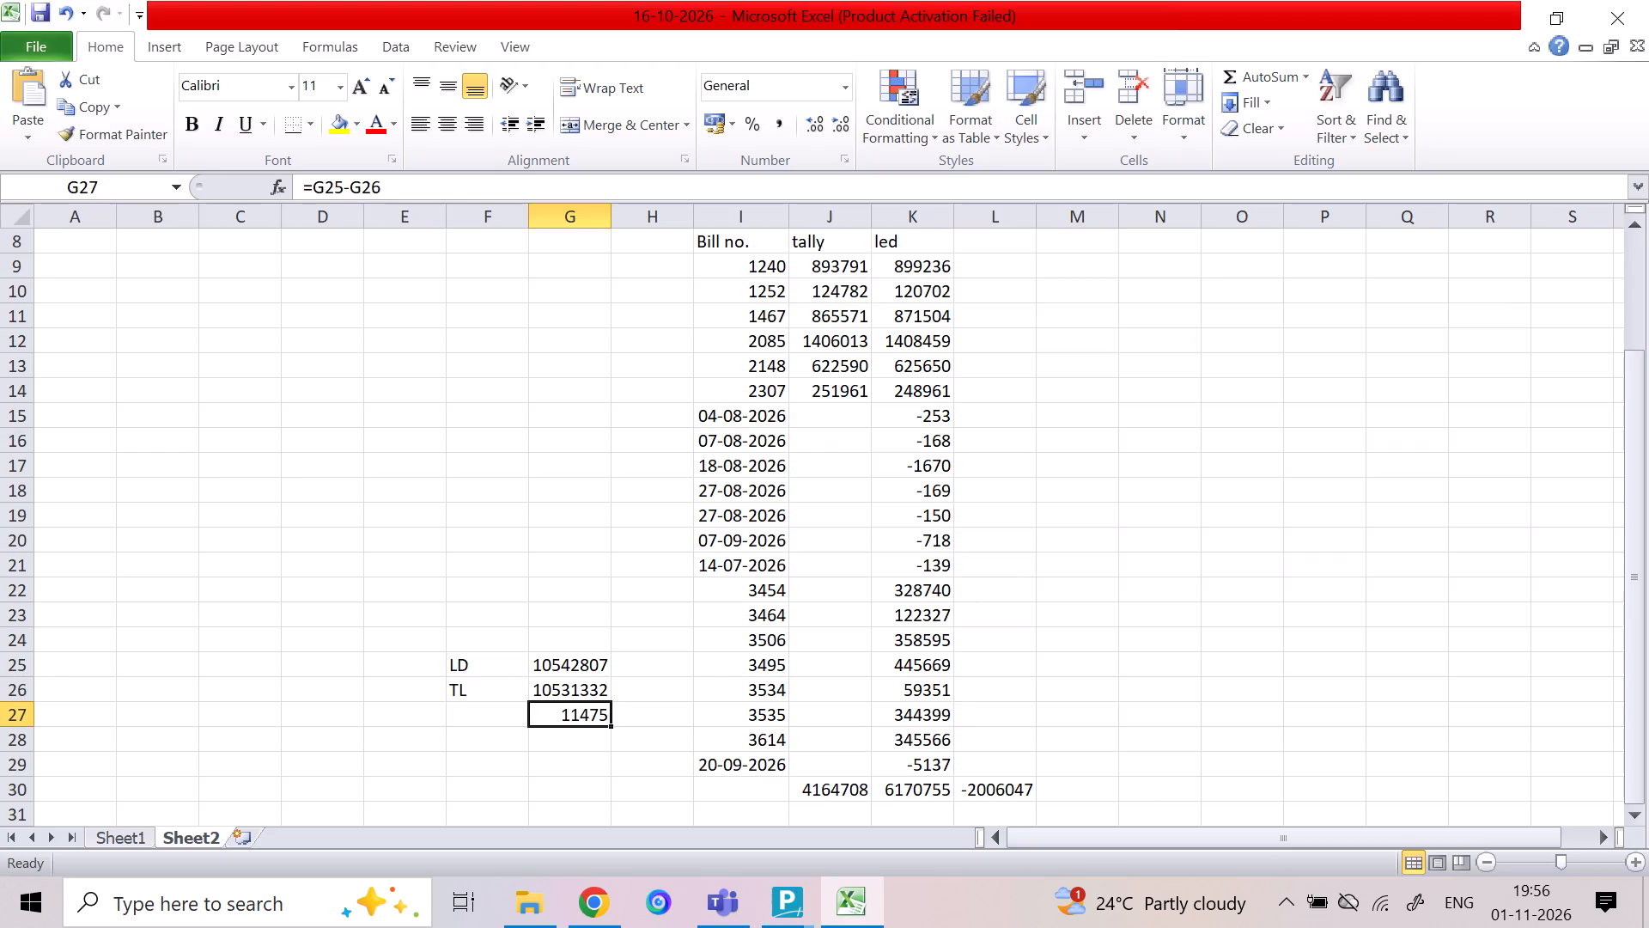
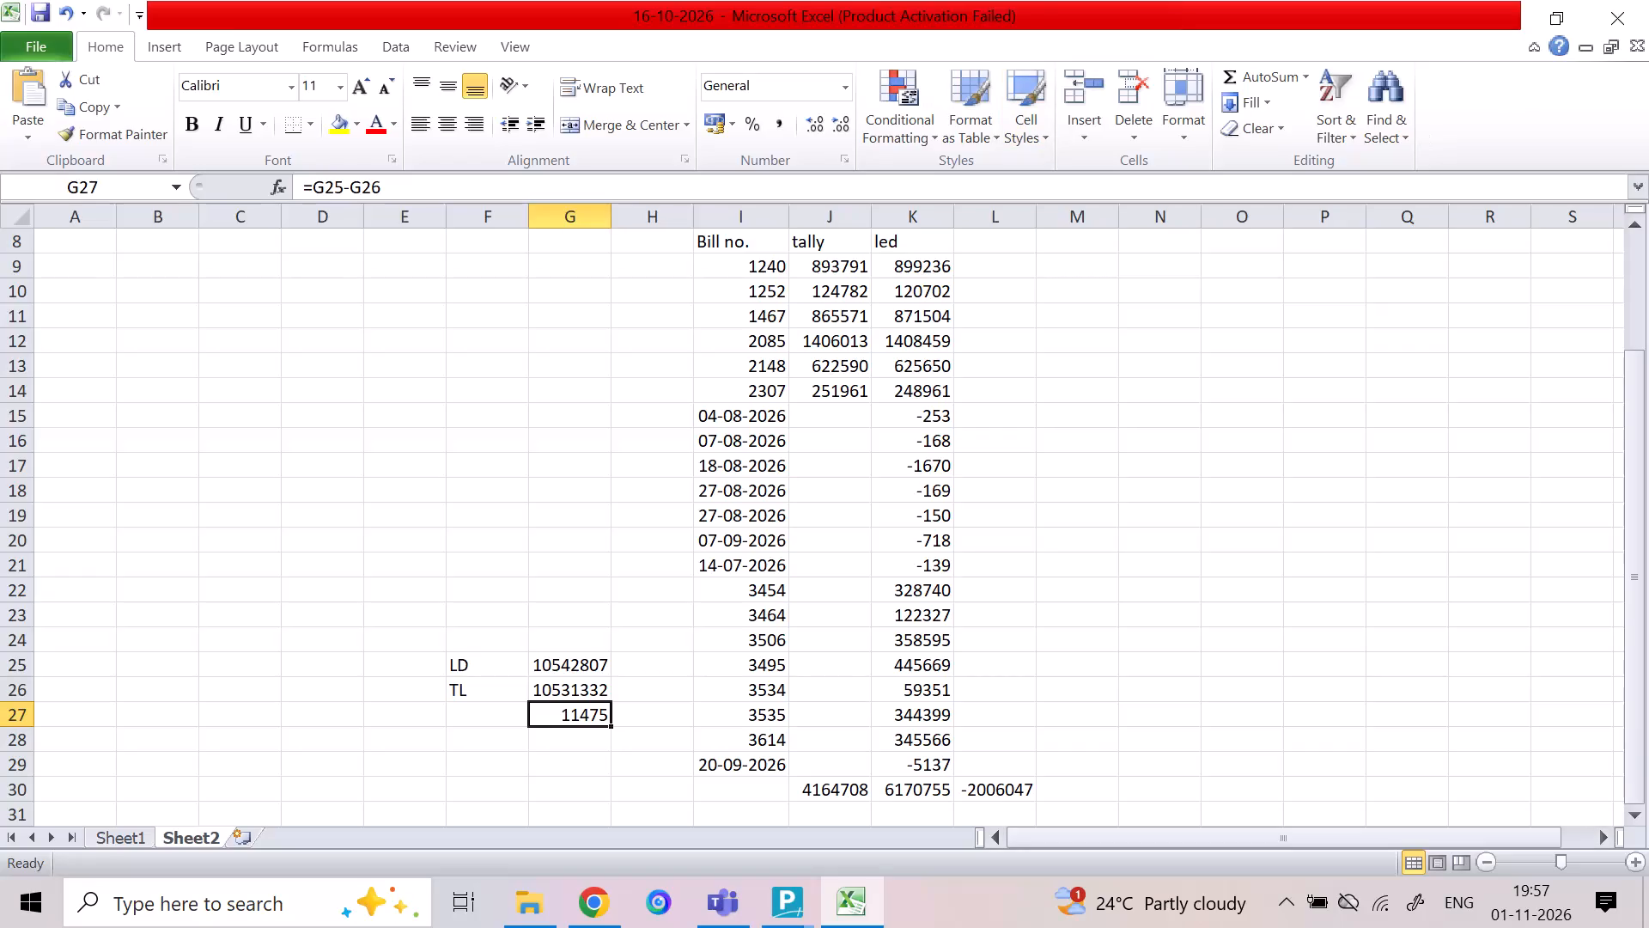
Switch to the M/s Vyom Liquor Tally window, open its May vouchers, and set the period to 1-May-26 to 31-Oct-26.
{"action": "left_click", "coordinate": [794, 906]}
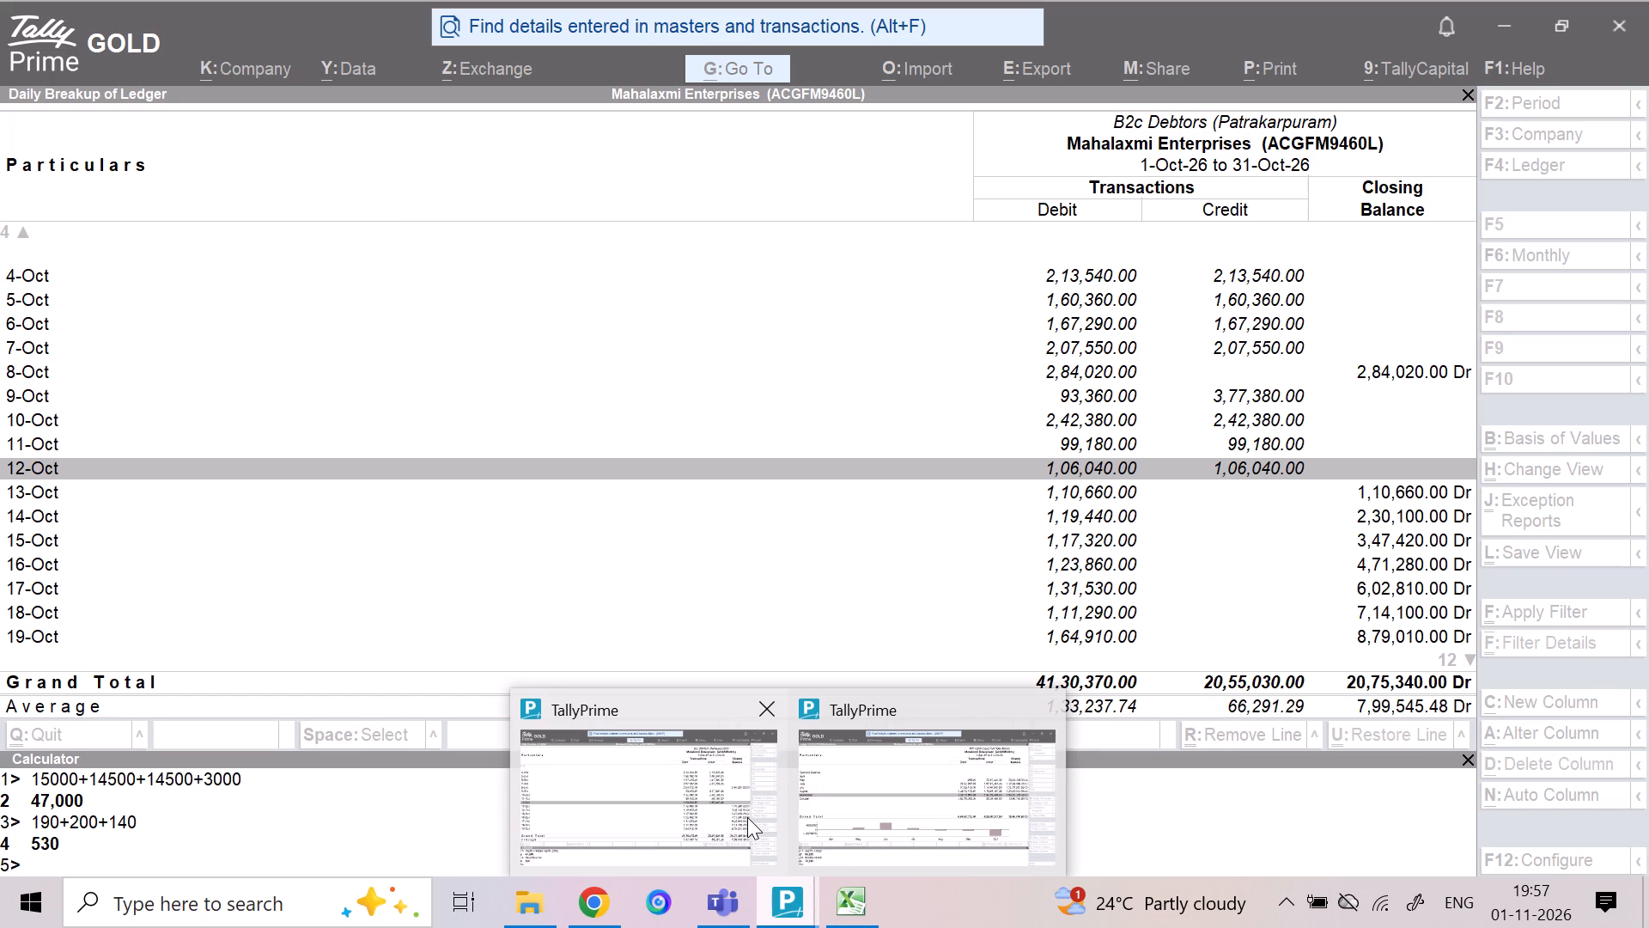
{"action": "left_click", "coordinate": [832, 798]}
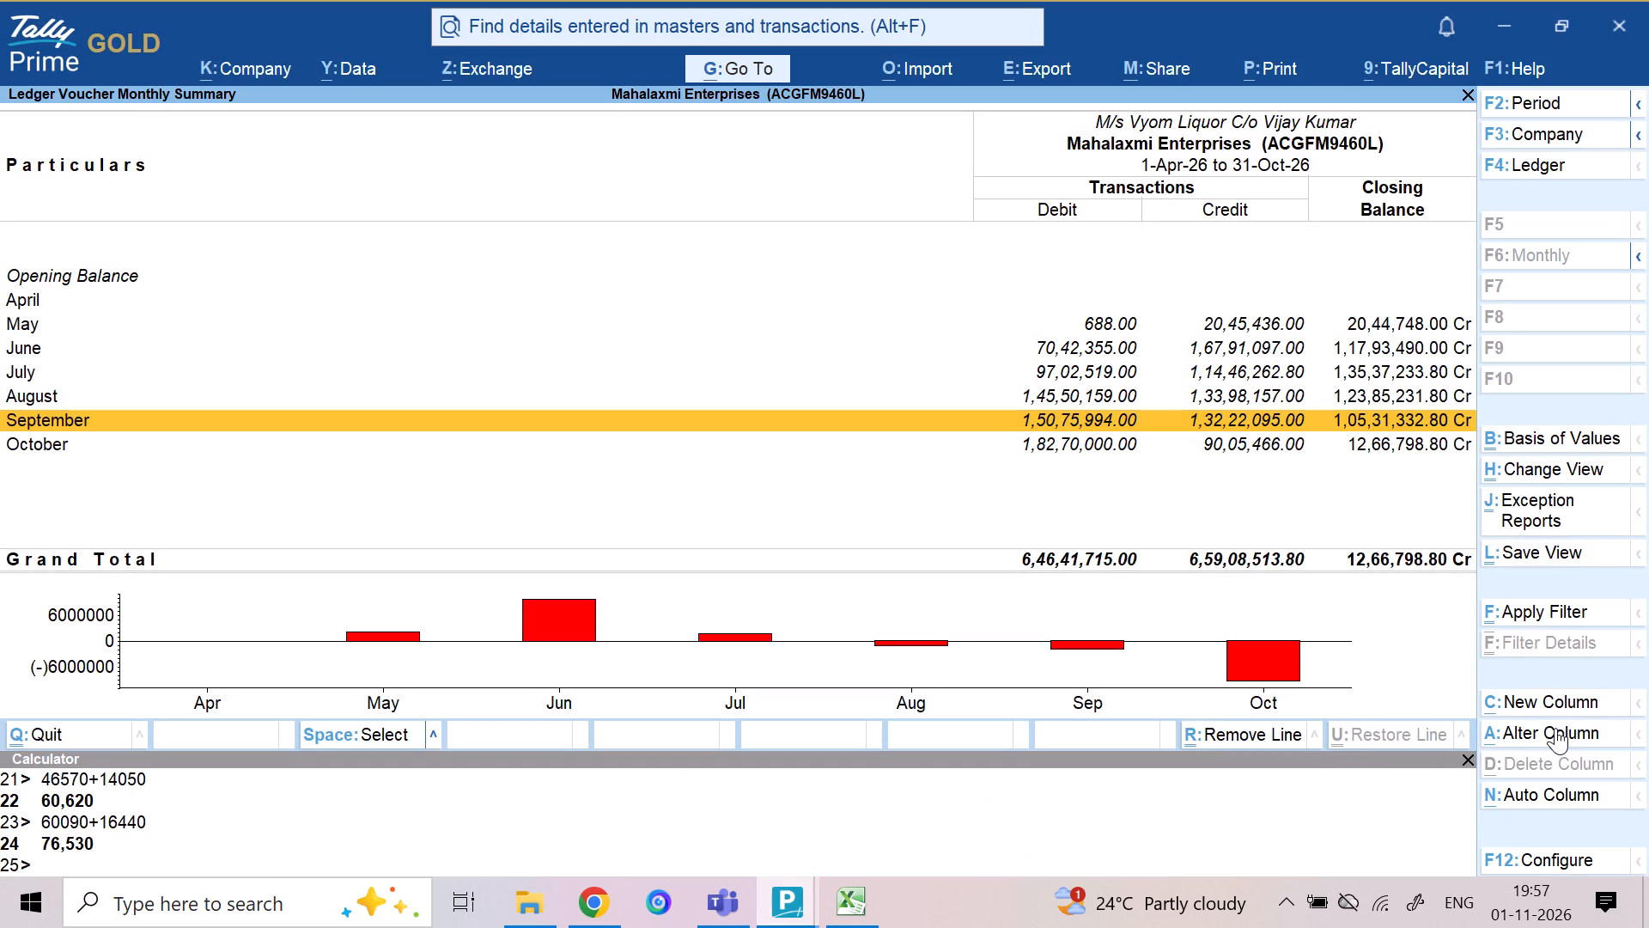
{"action": "key", "text": "Up"}
{"action": "key", "text": "Up"}
{"action": "key", "text": "Up"}
{"action": "key", "text": "Up"}
{"action": "key", "text": "Up"}
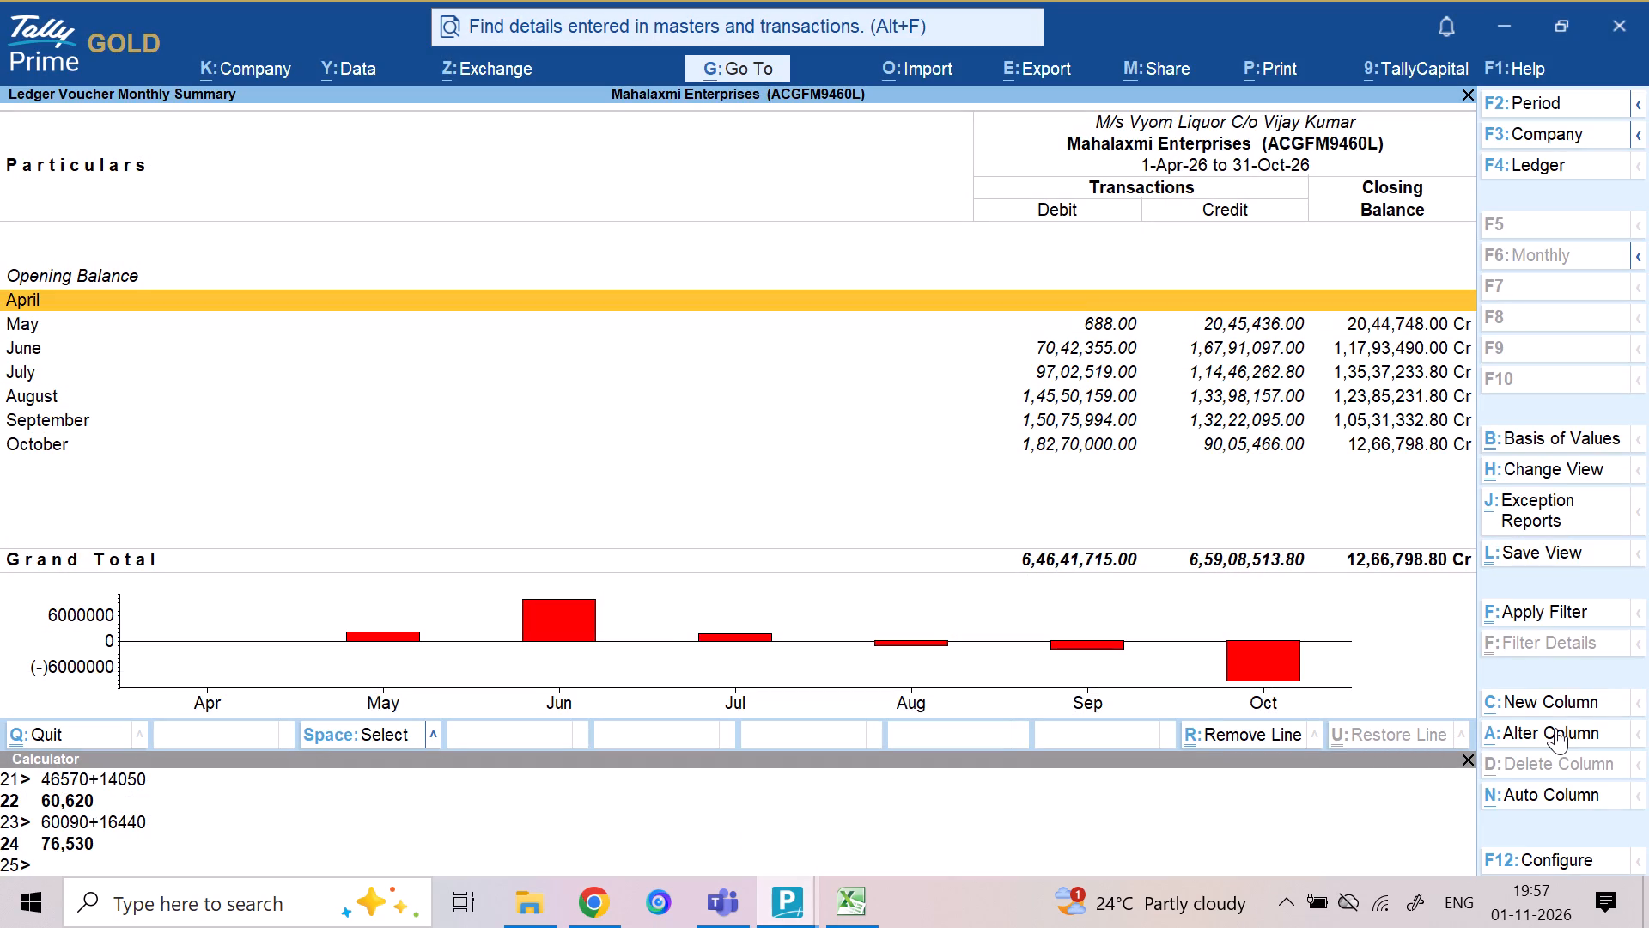
{"action": "key", "text": "Down"}
{"action": "key", "text": "Return"}
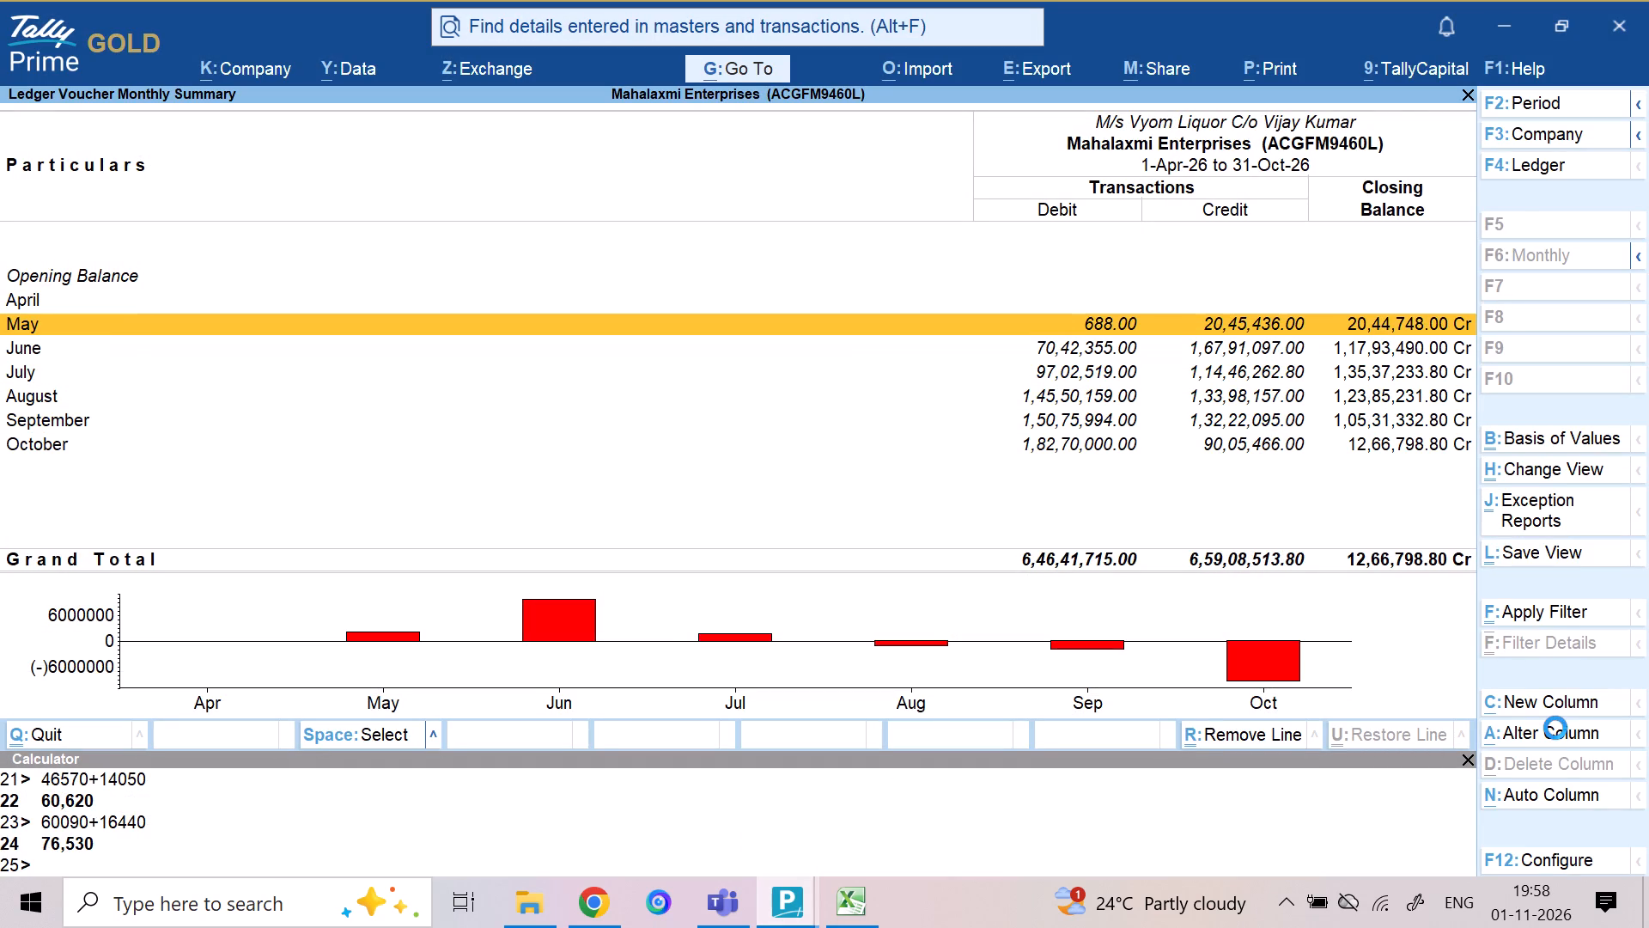
{"action": "key", "text": "alt+F2"}
{"action": "key", "text": "Return"}
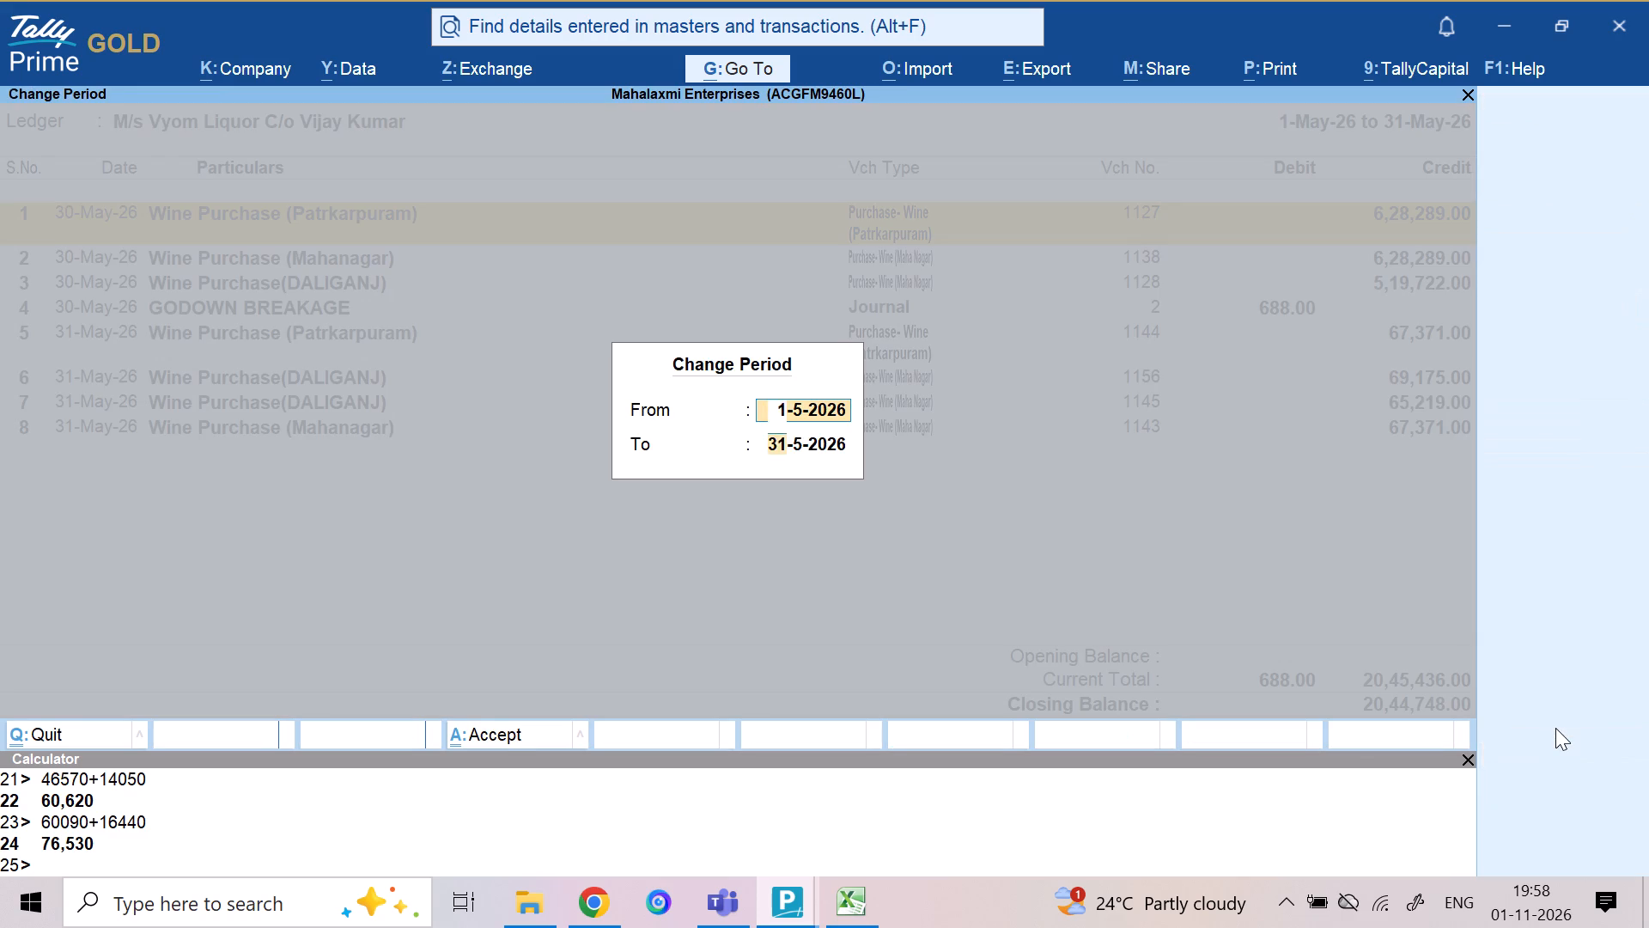
{"action": "key", "text": "Escape"}
{"action": "key", "text": "Return"}
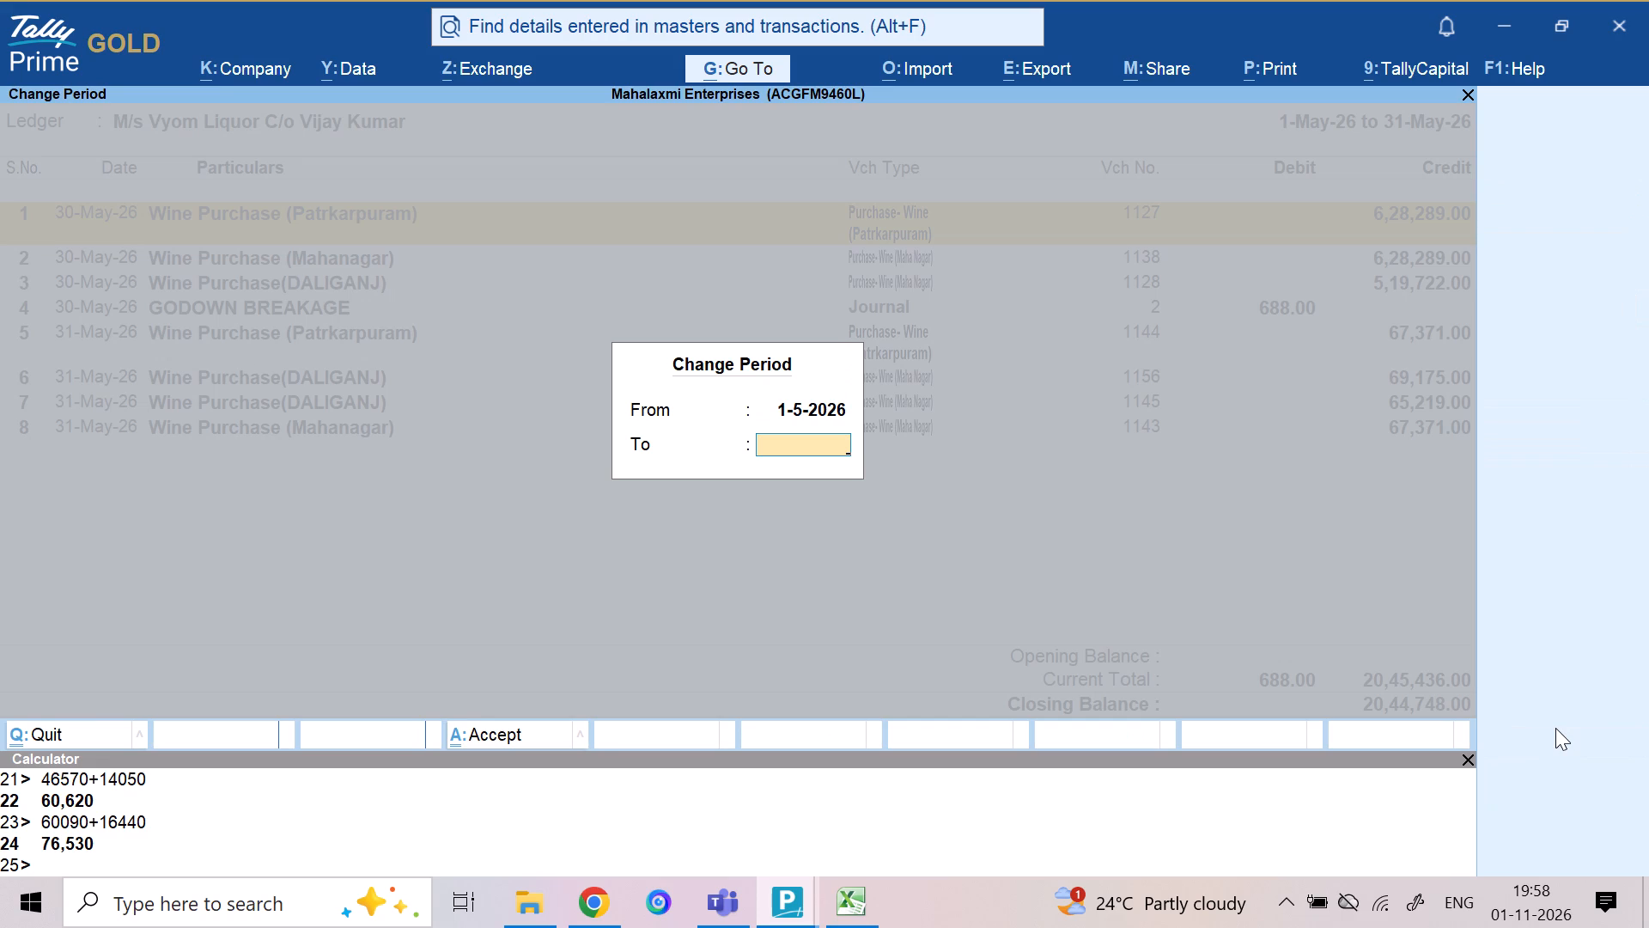
Locate purchase voucher 1240 in the Vyom Liquor ledger and compare its credit amount with the bill list in Excel Sheet2.
{"action": "key", "text": "alt+Tab"}
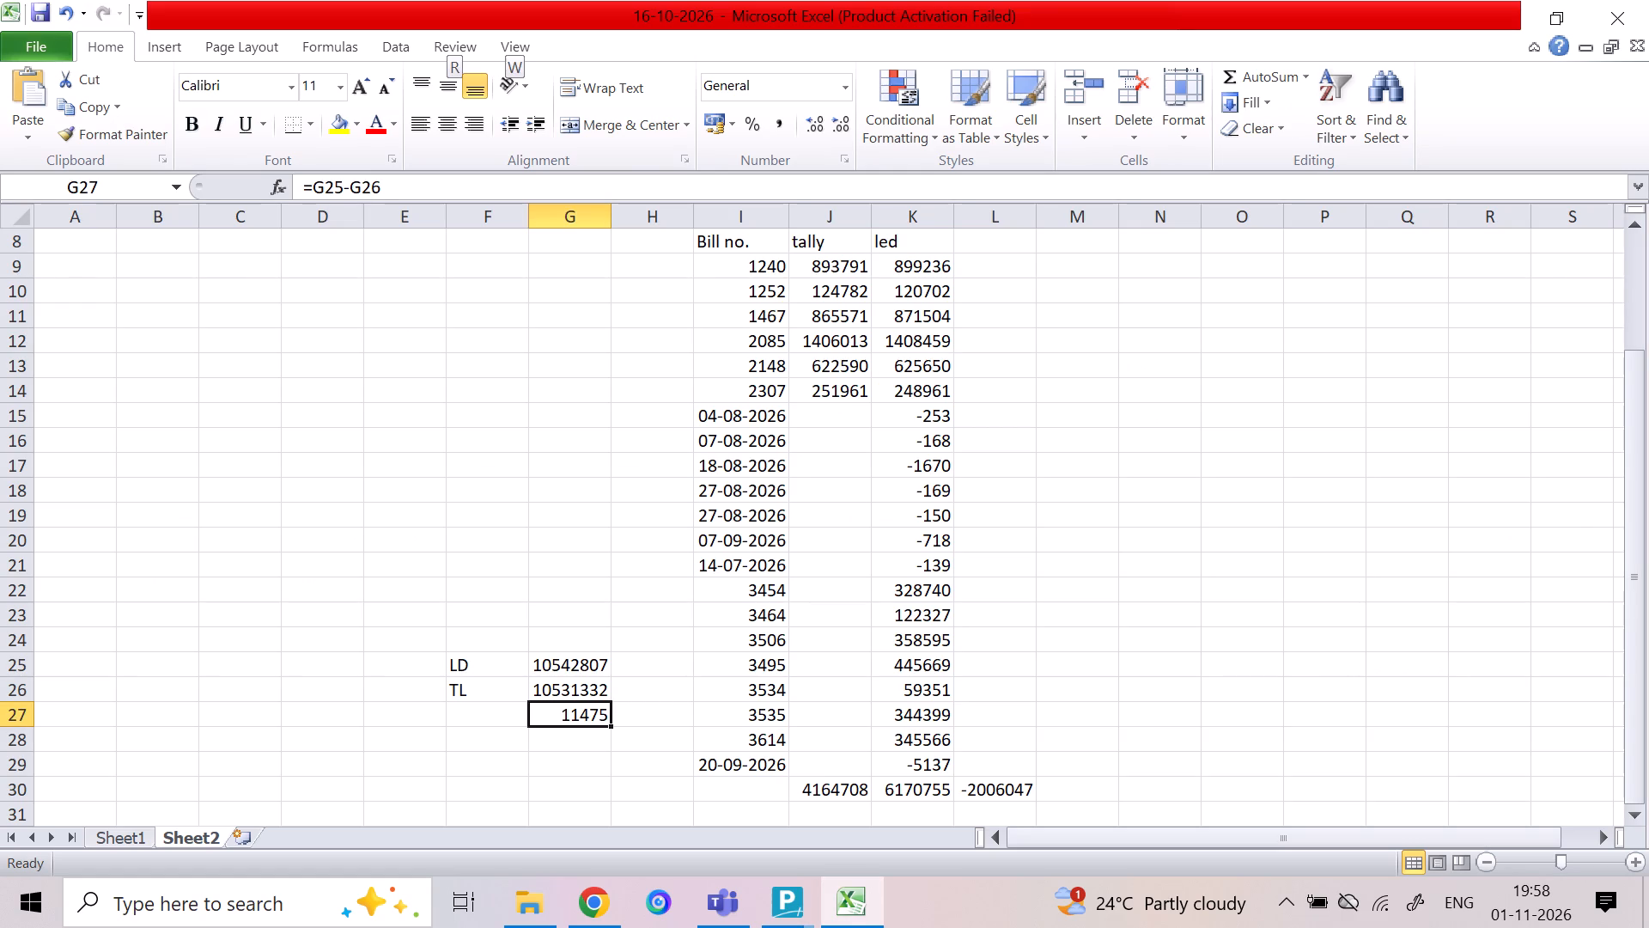
{"action": "key", "text": "alt+Tab"}
{"action": "key", "text": "Down"}
{"action": "key", "text": "Down"}
{"action": "key", "text": "Down"}
{"action": "key", "text": "Down"}
{"action": "key", "text": "Down"}
{"action": "key", "text": "Down"}
{"action": "key", "text": "Down"}
{"action": "key", "text": "Down"}
{"action": "key", "text": "Down"}
{"action": "key", "text": "Down"}
{"action": "key", "text": "Down"}
{"action": "key", "text": "Down"}
{"action": "key", "text": "Down"}
{"action": "key", "text": "Down"}
{"action": "key", "text": "Down"}
{"action": "key", "text": "Down"}
{"action": "key", "text": "Down"}
{"action": "key", "text": "Down"}
{"action": "key", "text": "Down"}
{"action": "key", "text": "Down"}
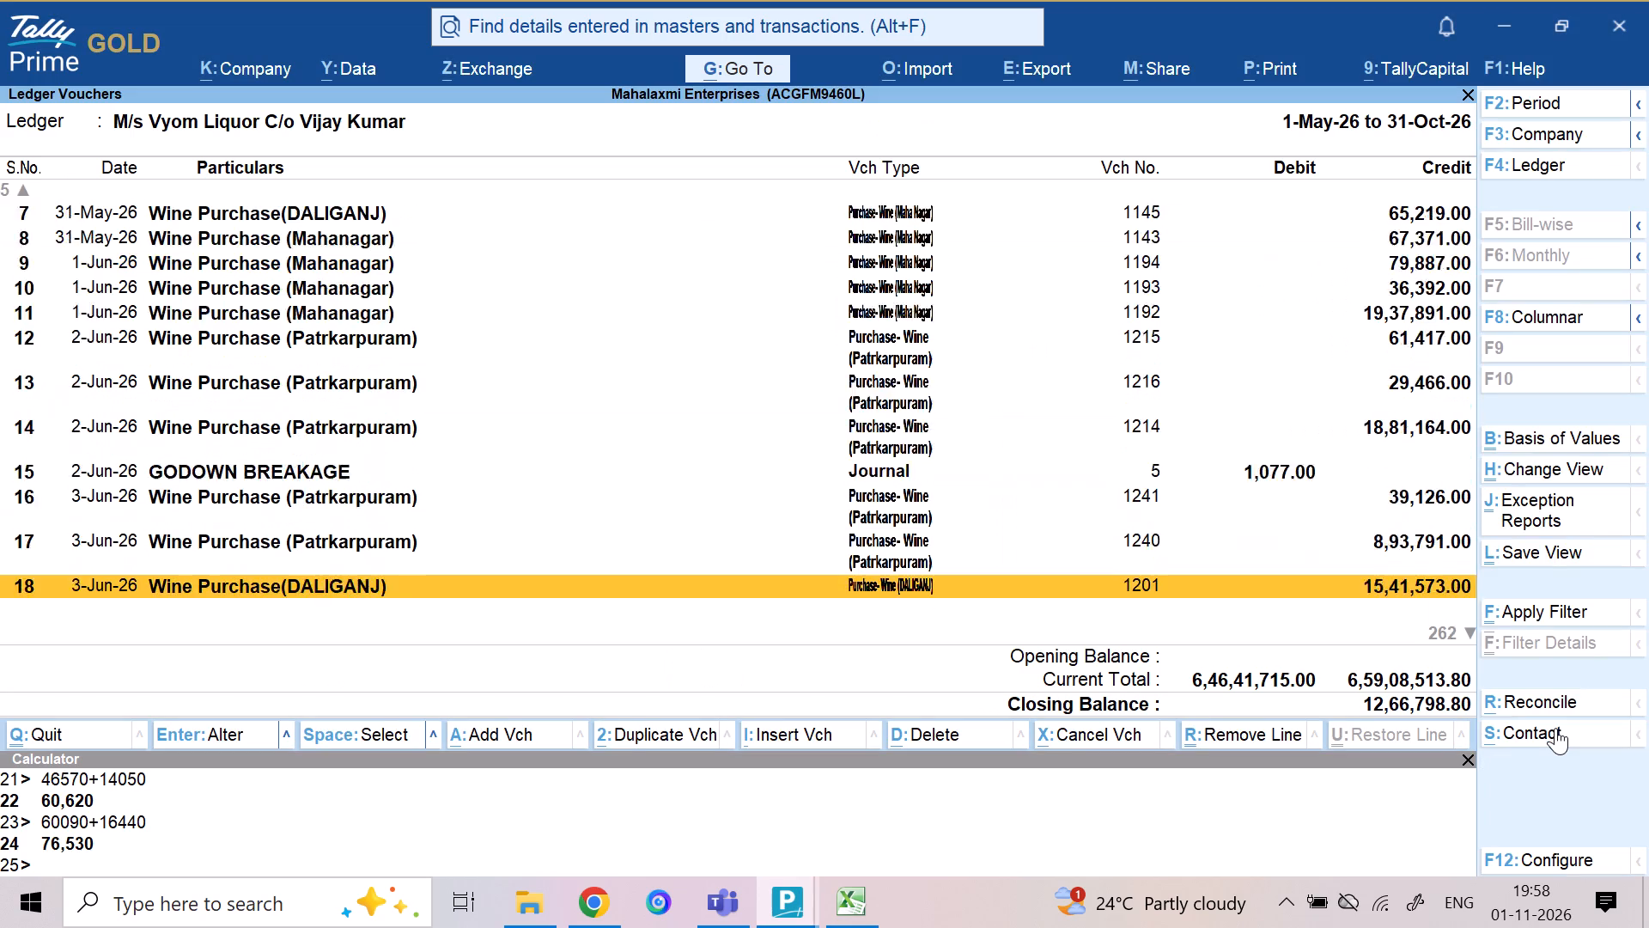
{"action": "key", "text": "Up"}
{"action": "key", "text": "Up"}
{"action": "key", "text": "Up"}
{"action": "key", "text": "Up"}
{"action": "key", "text": "Up"}
{"action": "key", "text": "Up"}
{"action": "key", "text": "Up"}
{"action": "key", "text": "Up"}
{"action": "key", "text": "Up"}
{"action": "key", "text": "Up"}
{"action": "key", "text": "Up"}
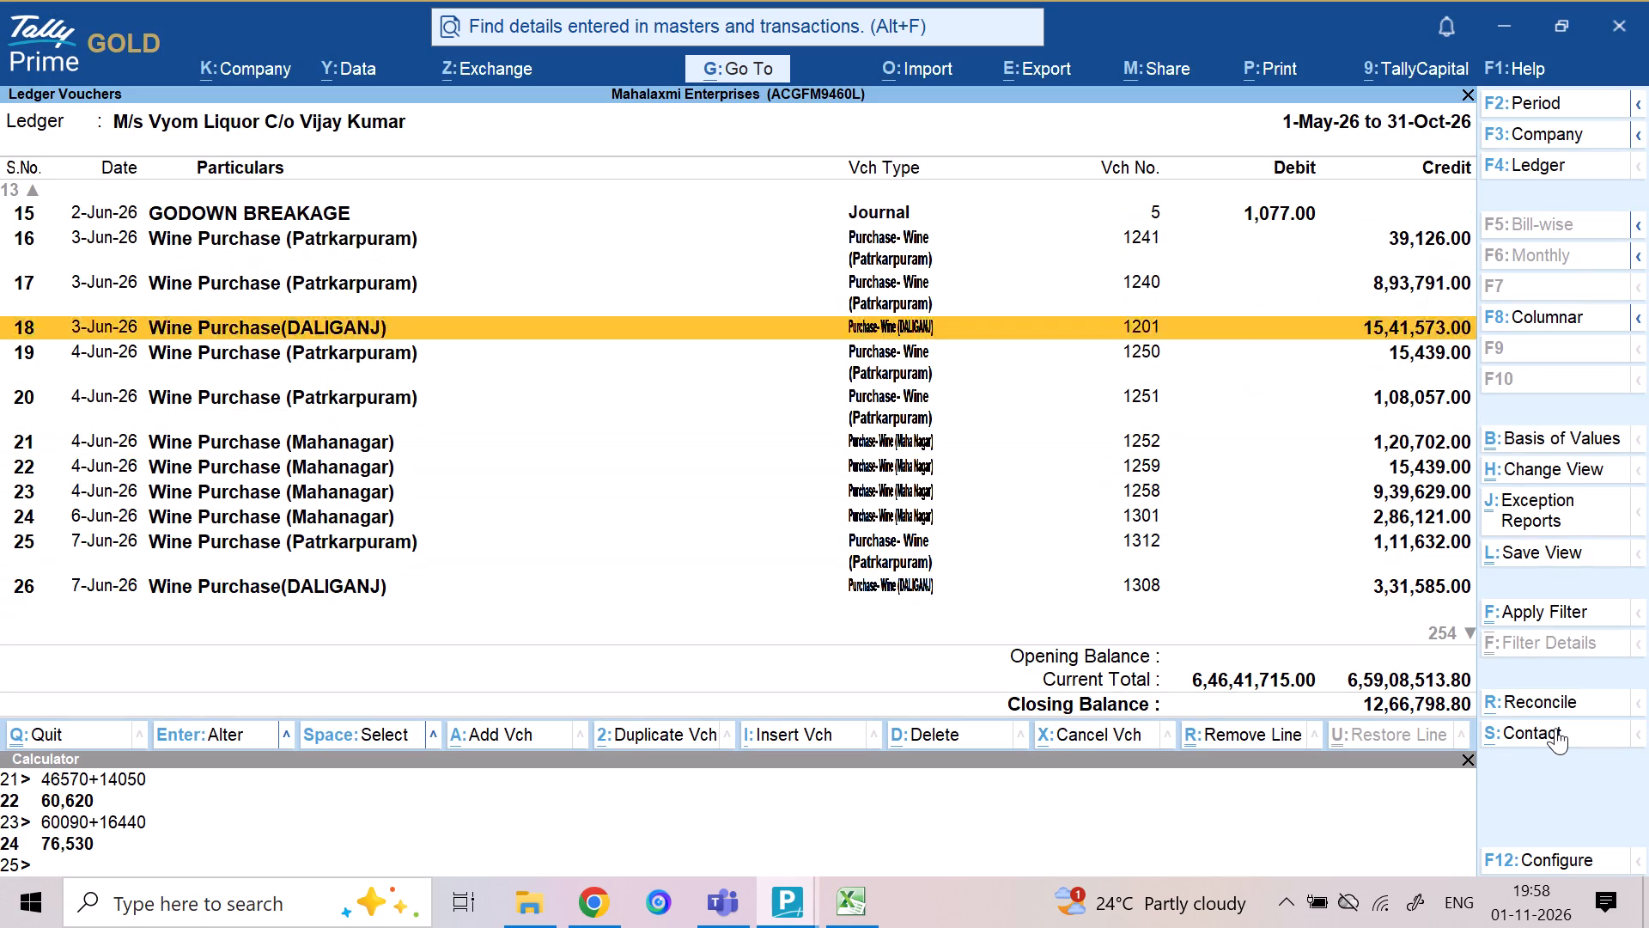
{"action": "key", "text": "Down"}
{"action": "key", "text": "Down"}
{"action": "key", "text": "alt+Tab"}
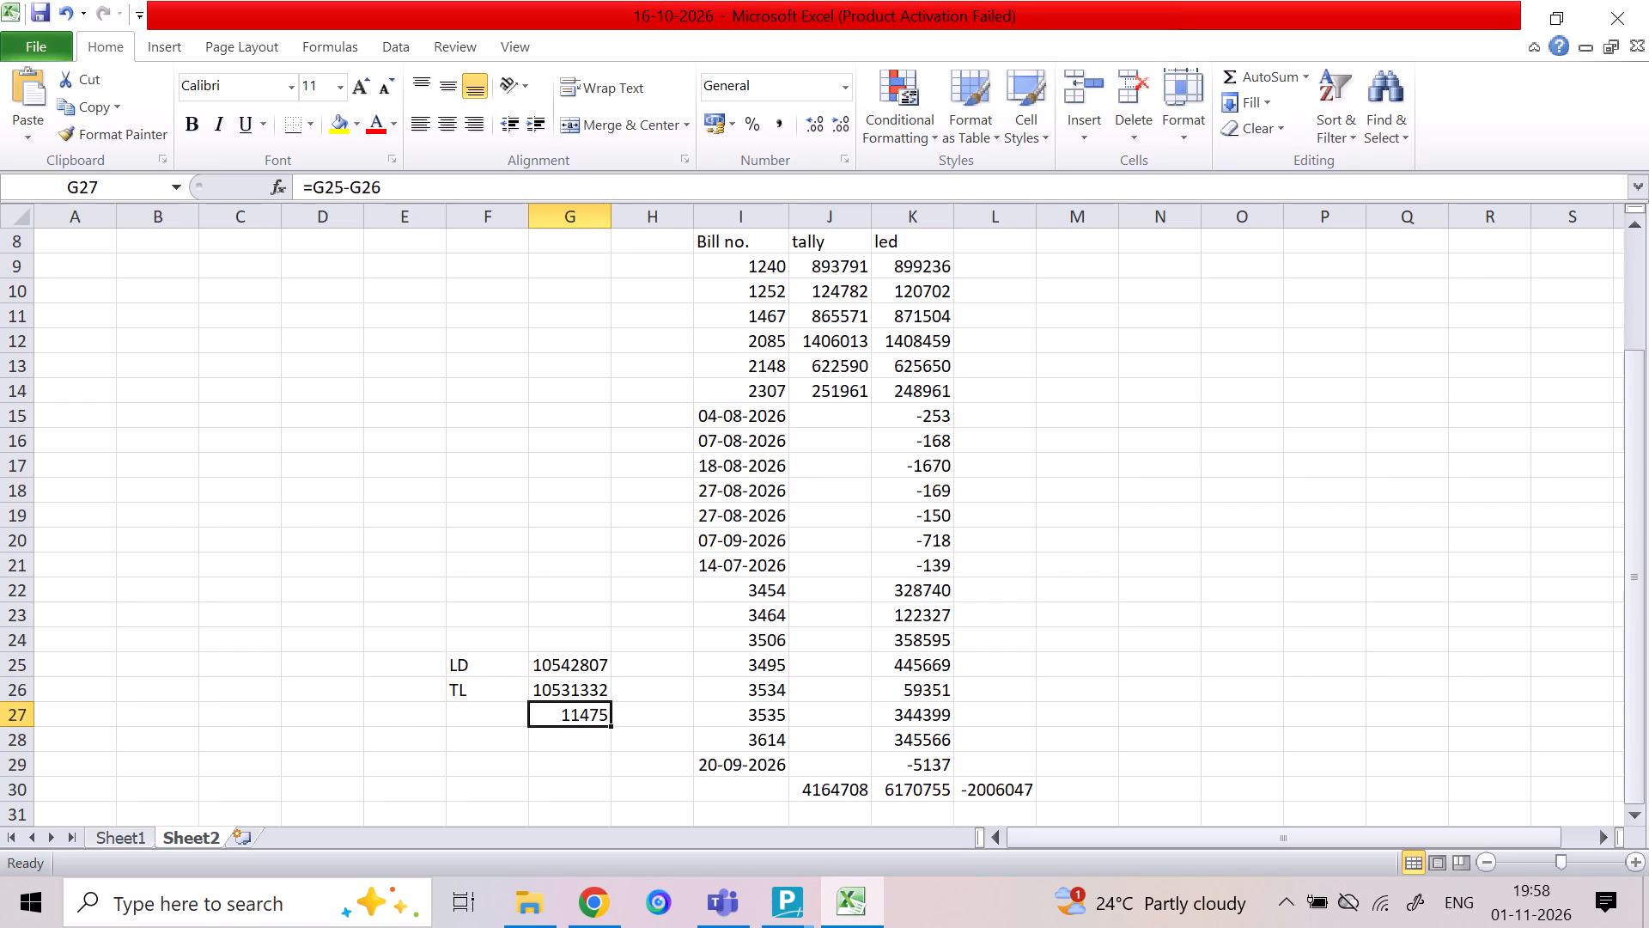
{"action": "key", "text": "alt+Tab"}
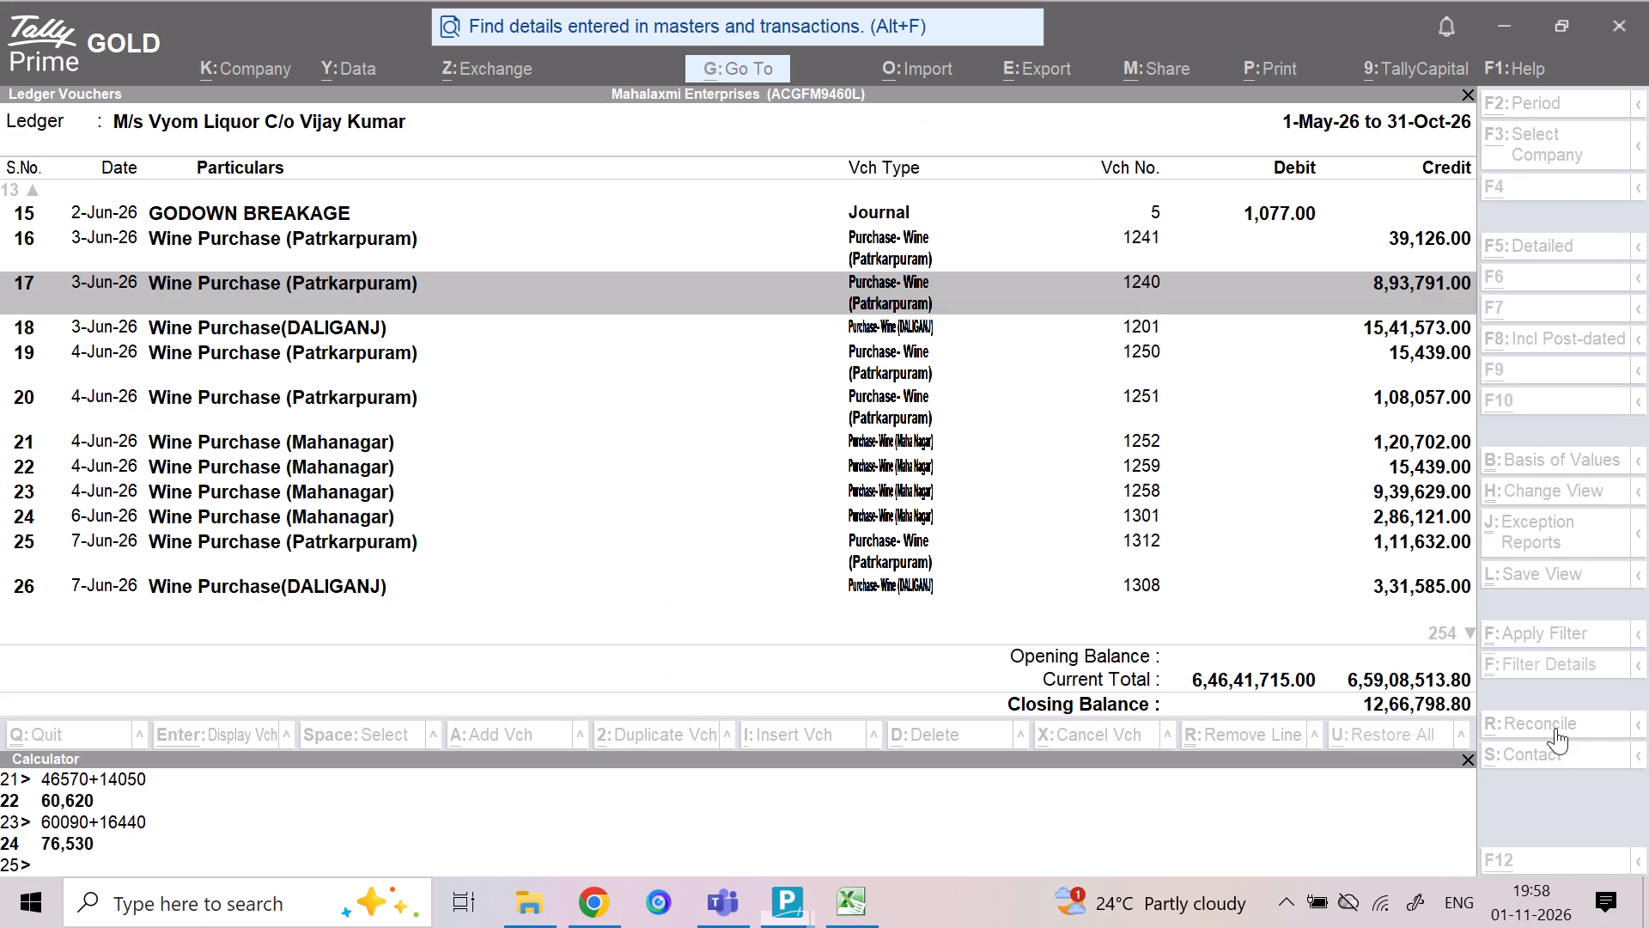
Compare voucher 1252's credit amount with its Sheet2 figures, and recheck voucher 1240 in the Vyom Liquor ledger.
{"action": "key", "text": "Down"}
{"action": "key", "text": "Down"}
{"action": "key", "text": "Down"}
{"action": "key", "text": "Down"}
{"action": "key", "text": "Down"}
{"action": "key", "text": "Up"}
{"action": "key", "text": "alt+Tab"}
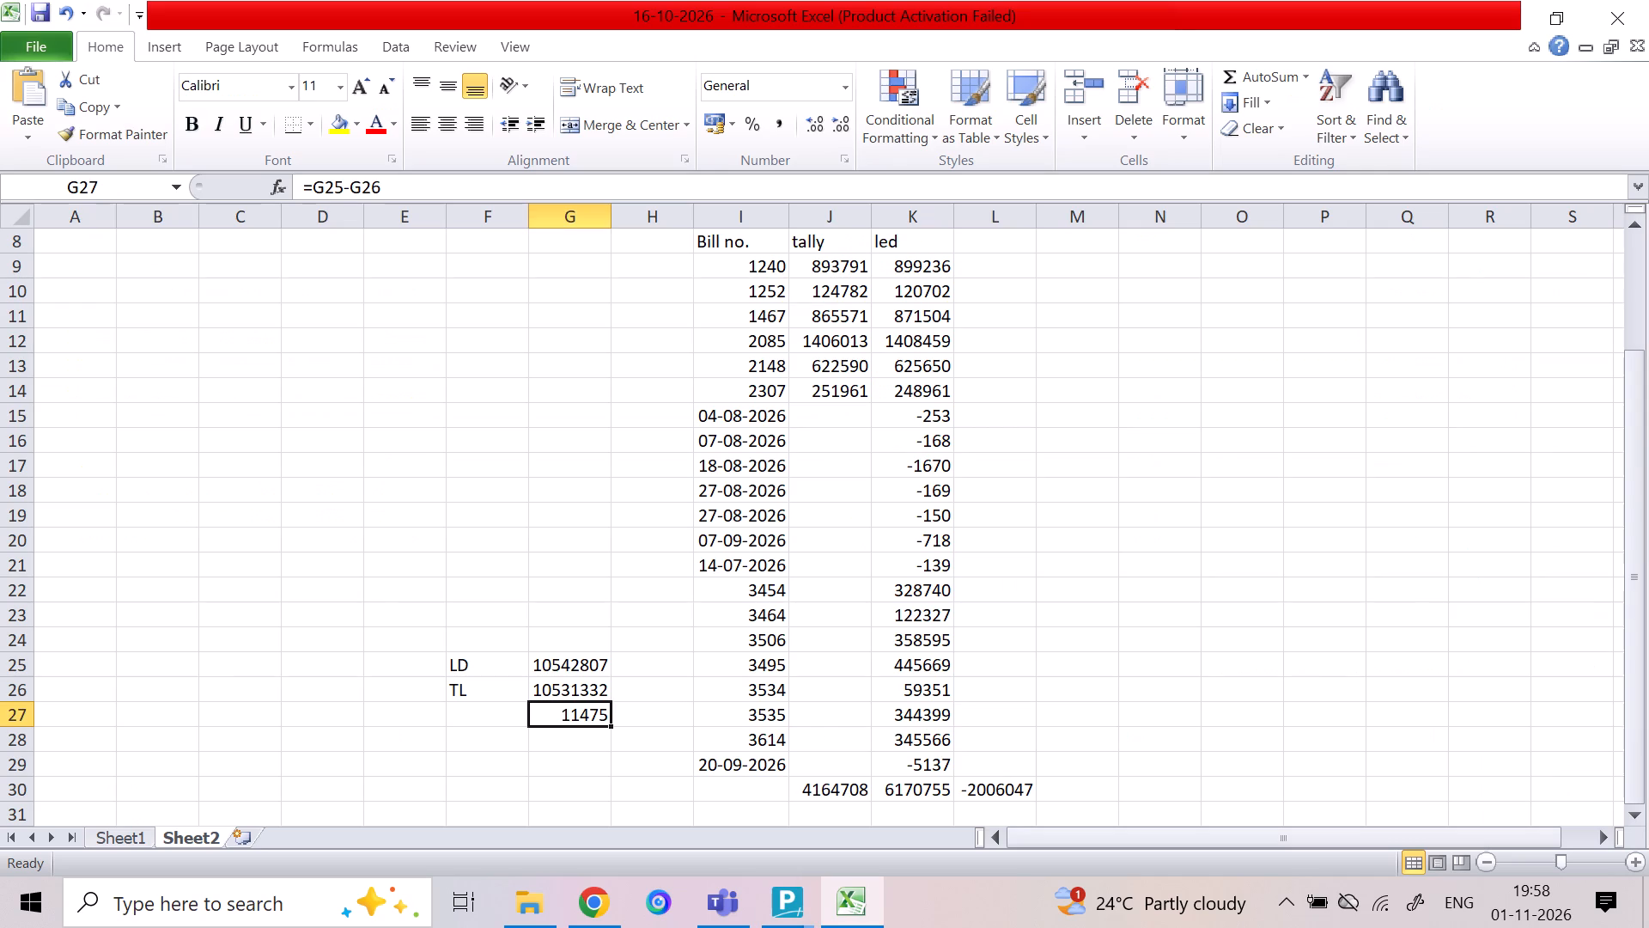
{"action": "key", "text": "alt+Tab"}
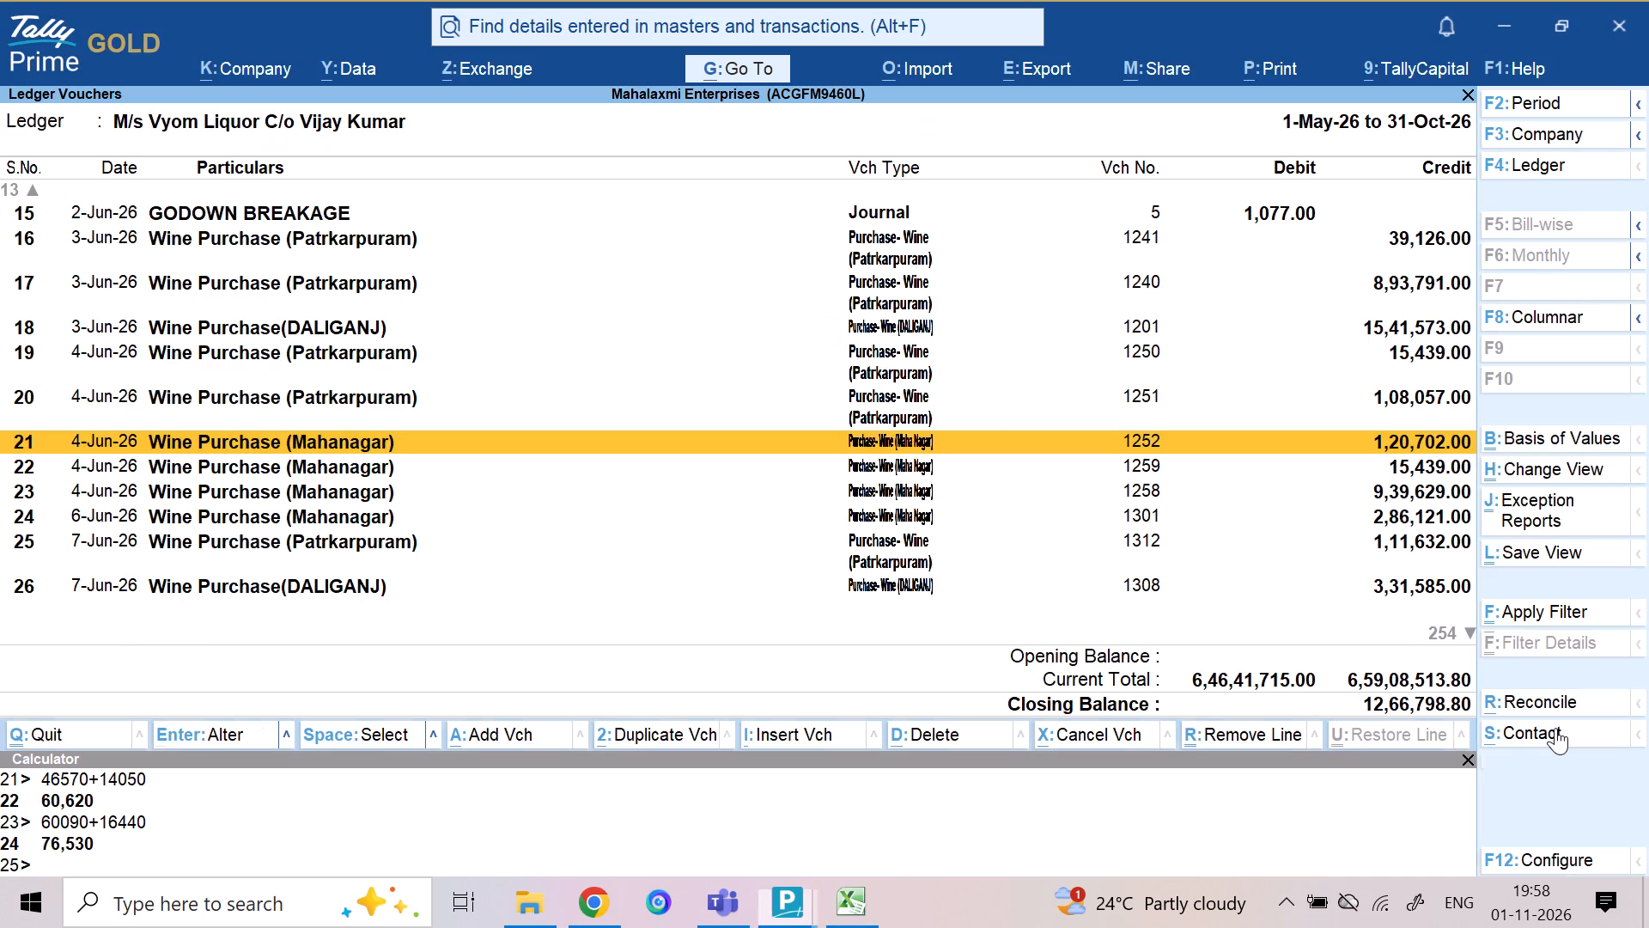
{"action": "key", "text": "Up"}
{"action": "key", "text": "Up"}
{"action": "key", "text": "Up"}
{"action": "key", "text": "Up"}
{"action": "key", "text": "alt+Tab"}
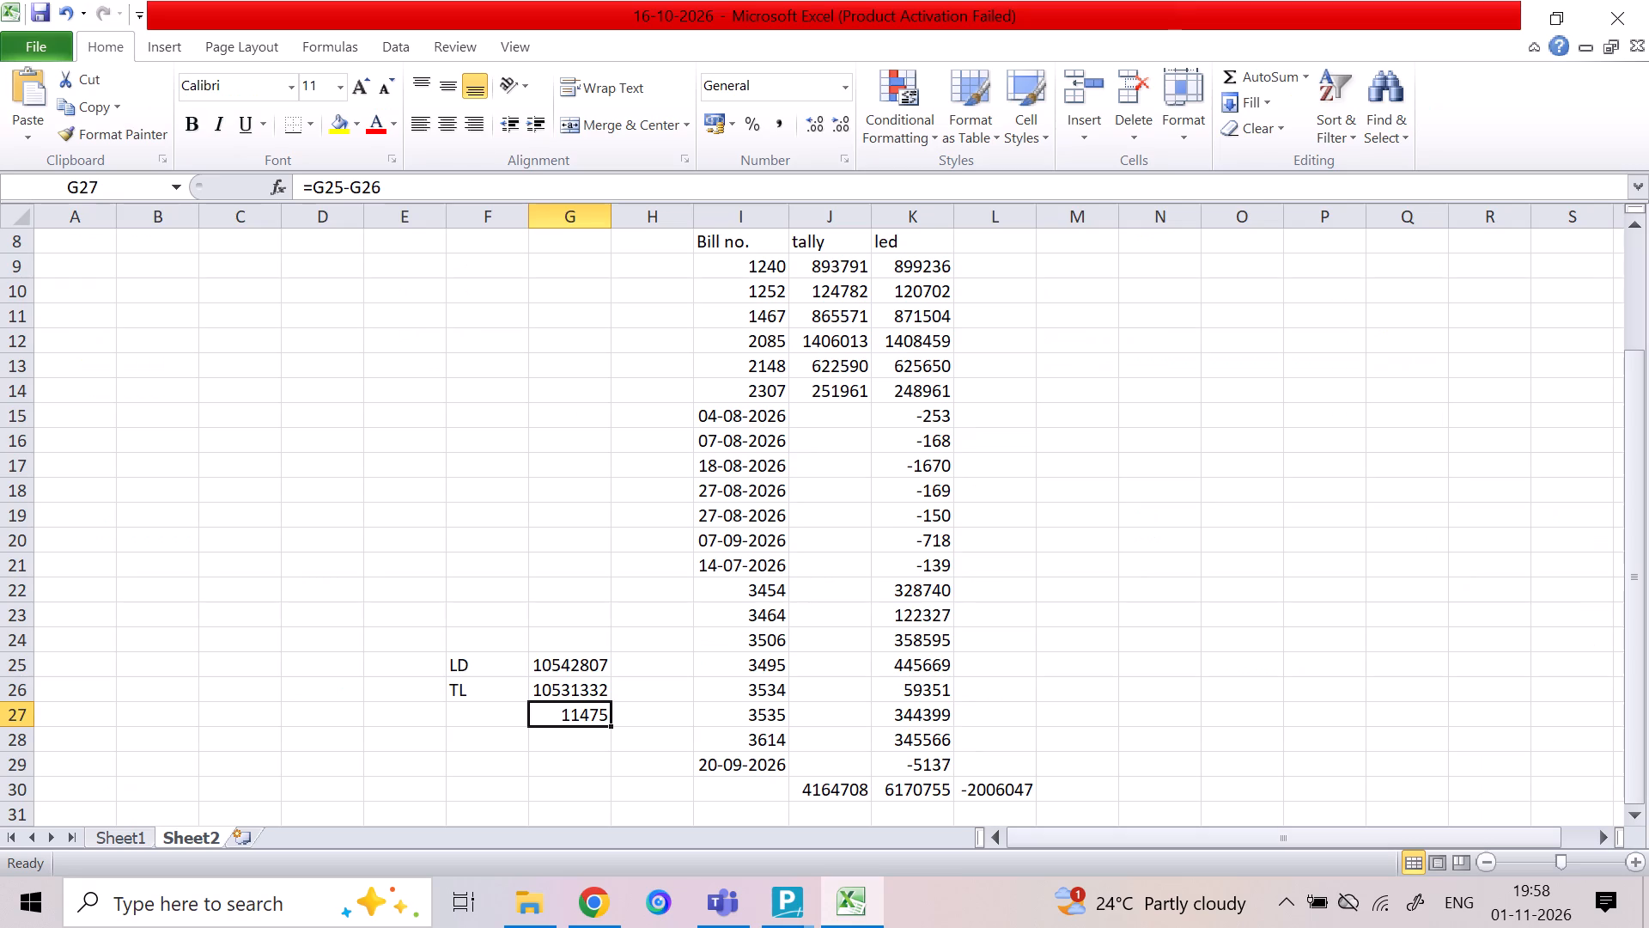
{"action": "key", "text": "alt+Tab"}
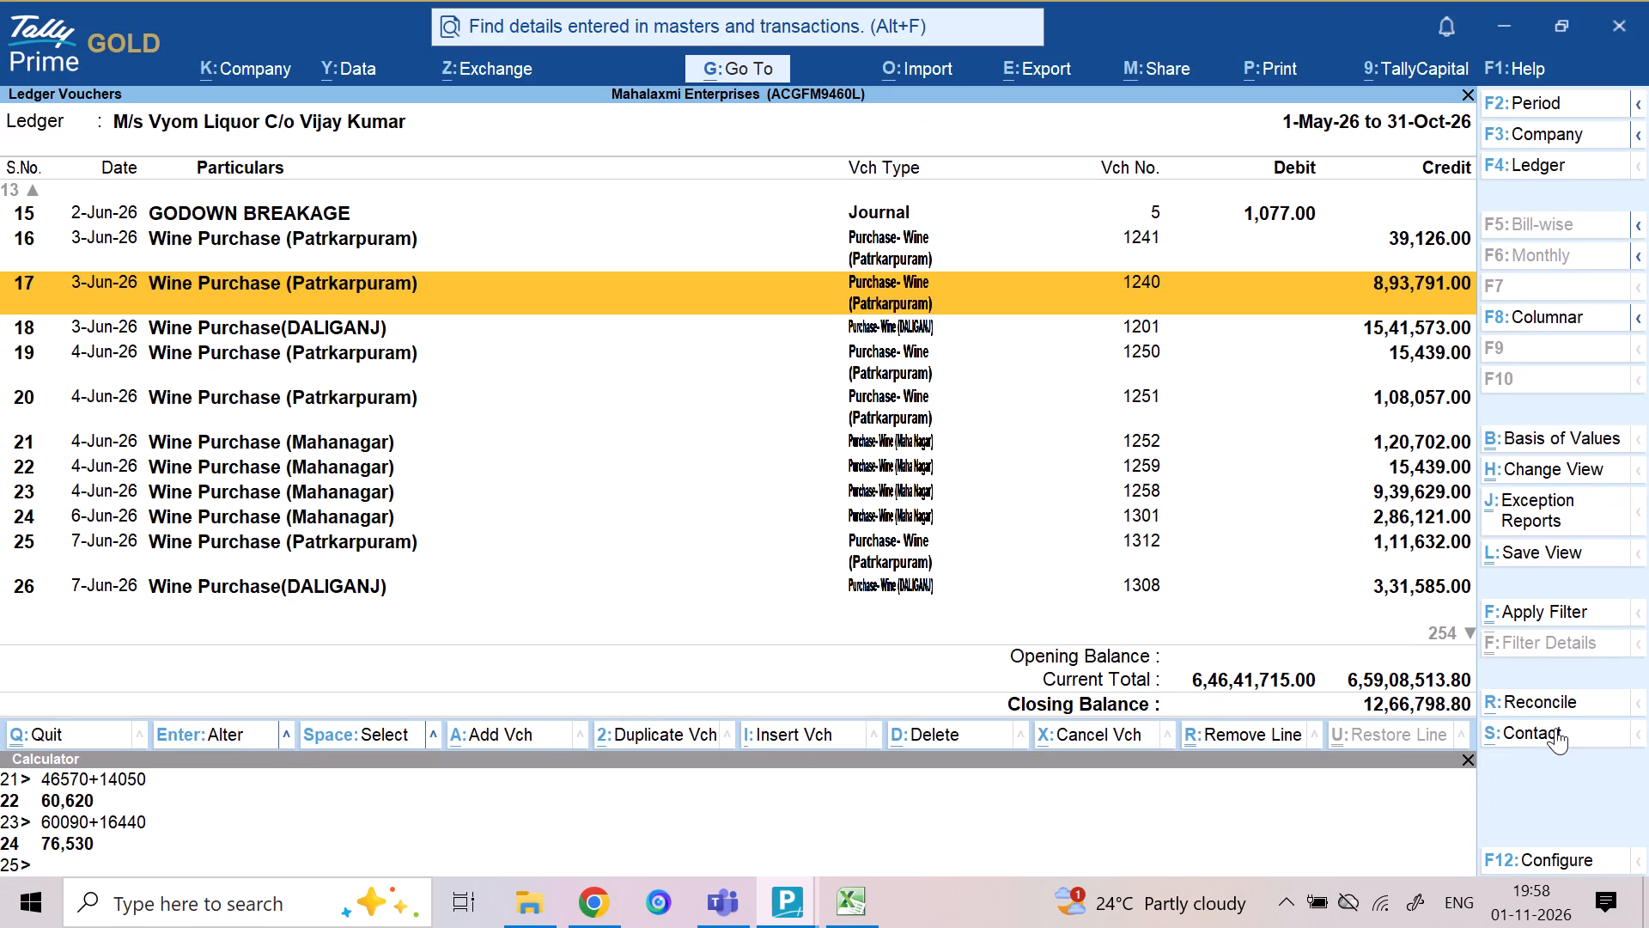
Switch to the Excel workbook and enter the tally-minus-led difference for bill 1240 in Sheet2 cell L9 as =J9-K9.
{"action": "key", "text": "alt+Tab"}
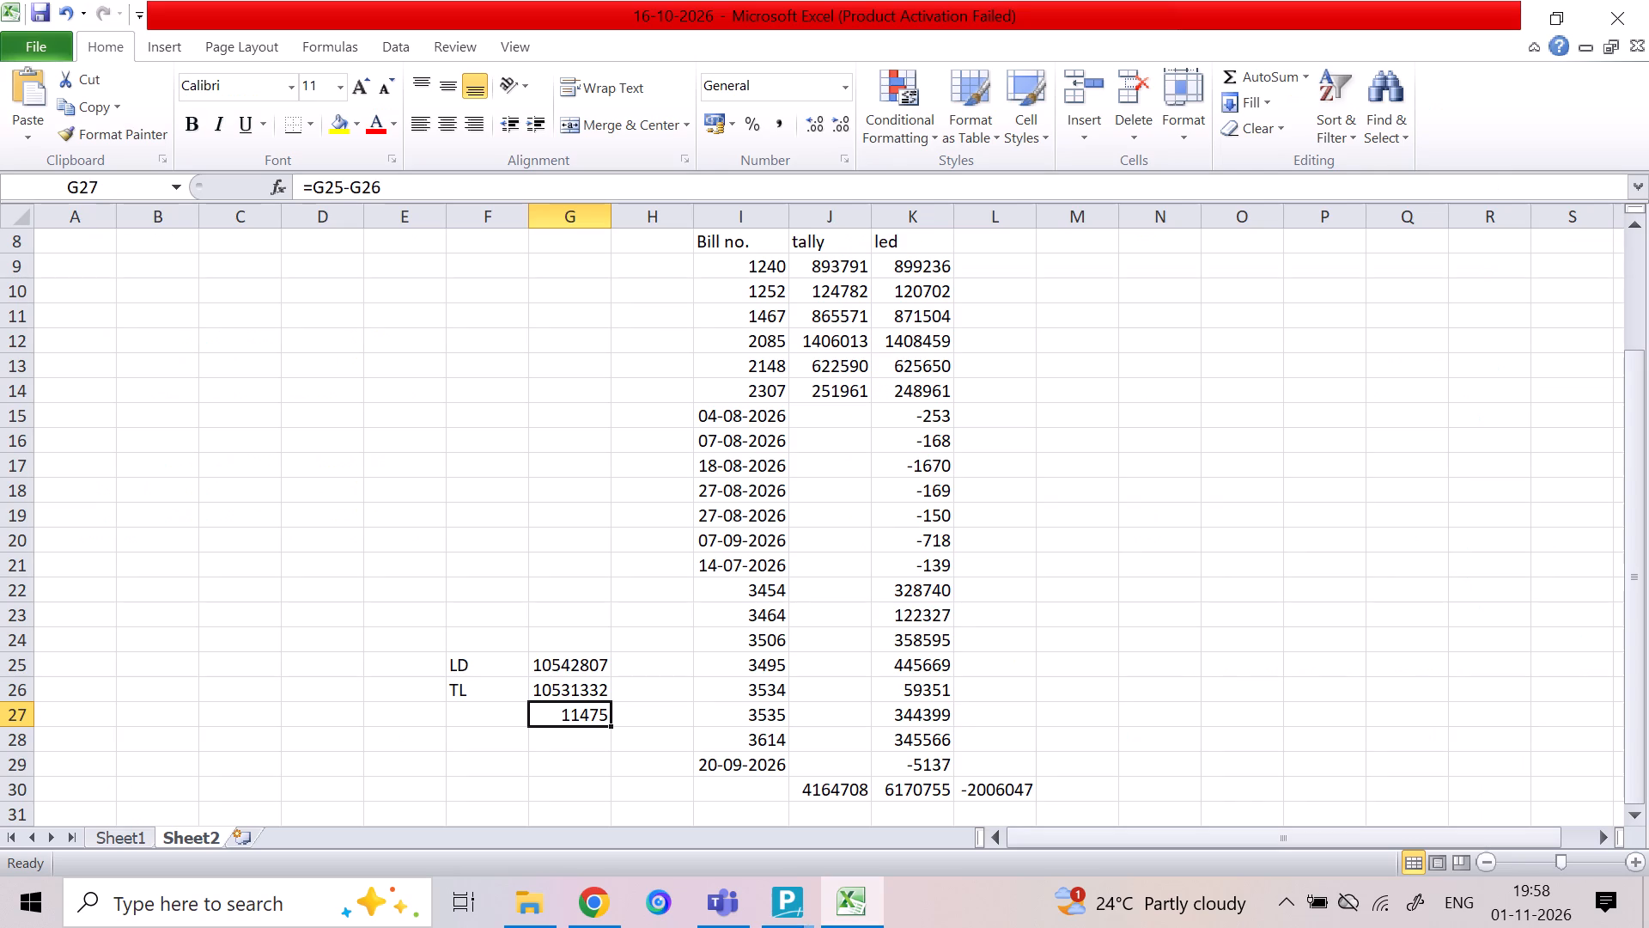
{"action": "left_click", "coordinate": [1017, 259]}
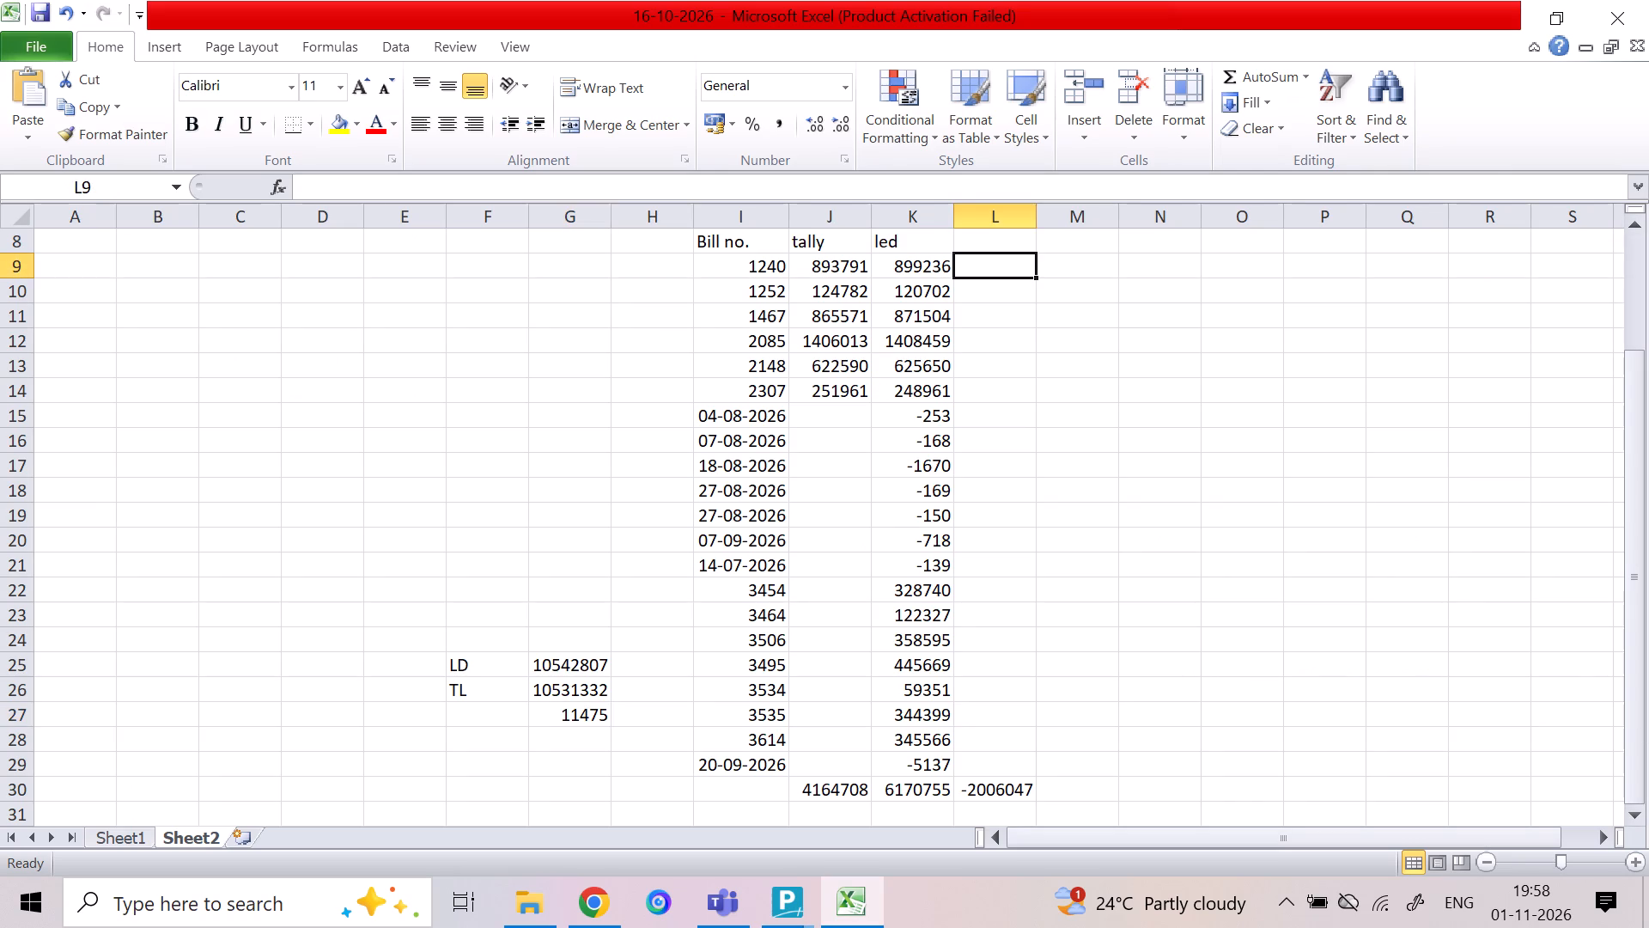
{"action": "key", "text": "equal"}
{"action": "key", "text": "Left"}
{"action": "key", "text": "Left"}
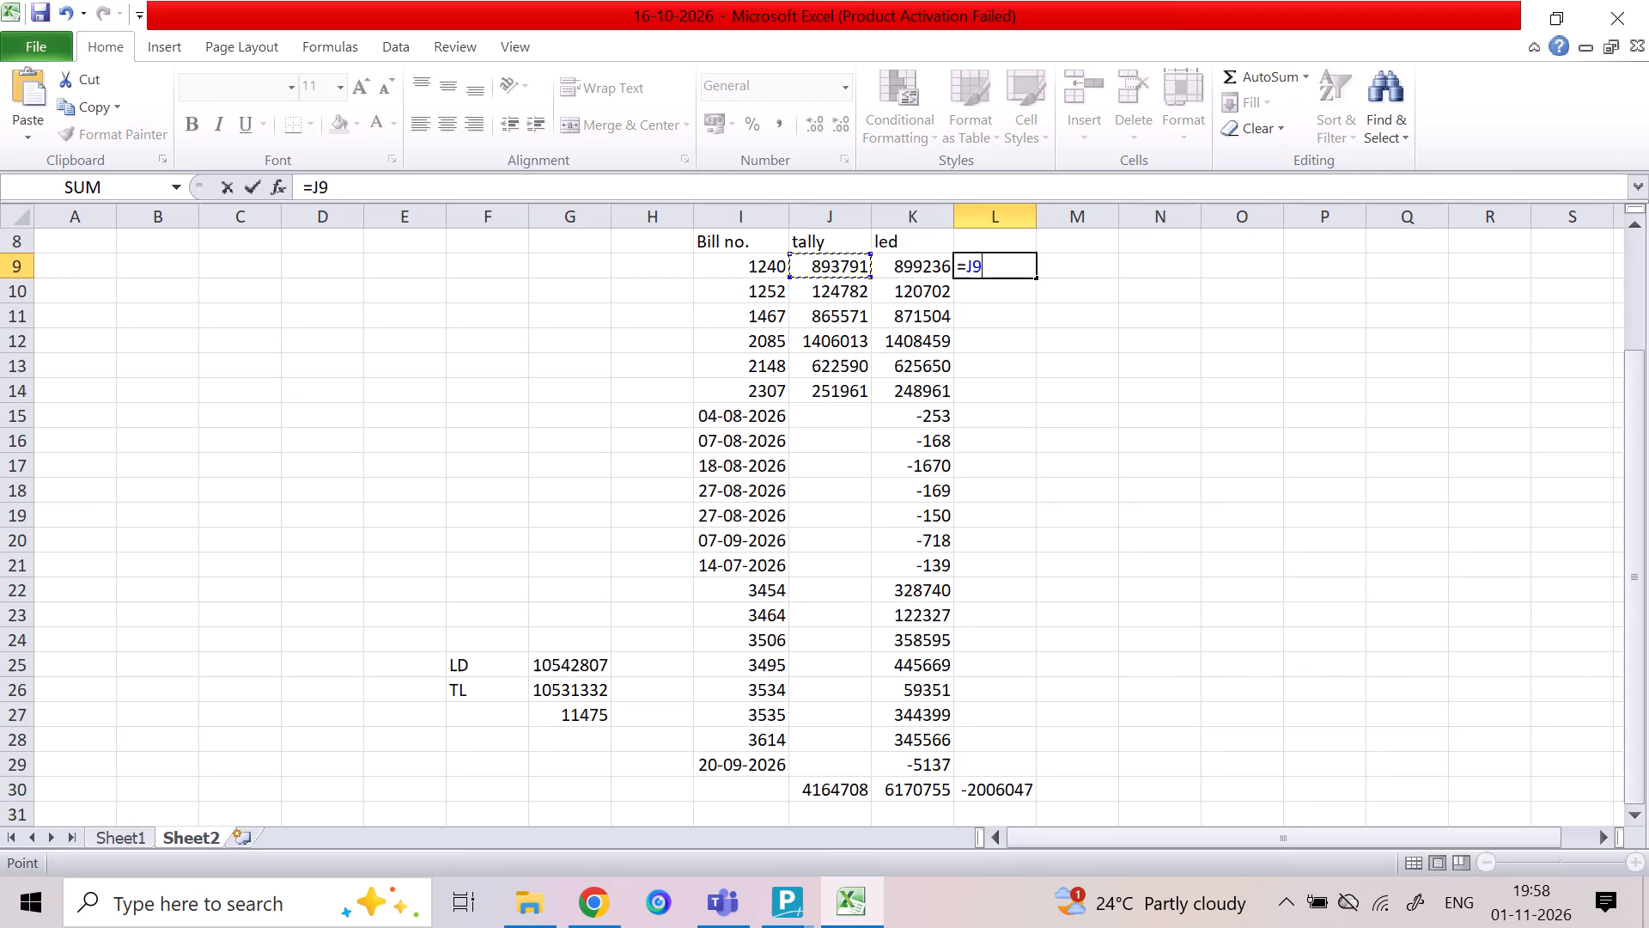
{"action": "key", "text": "minus"}
{"action": "key", "text": "Left"}
{"action": "key", "text": "Return"}
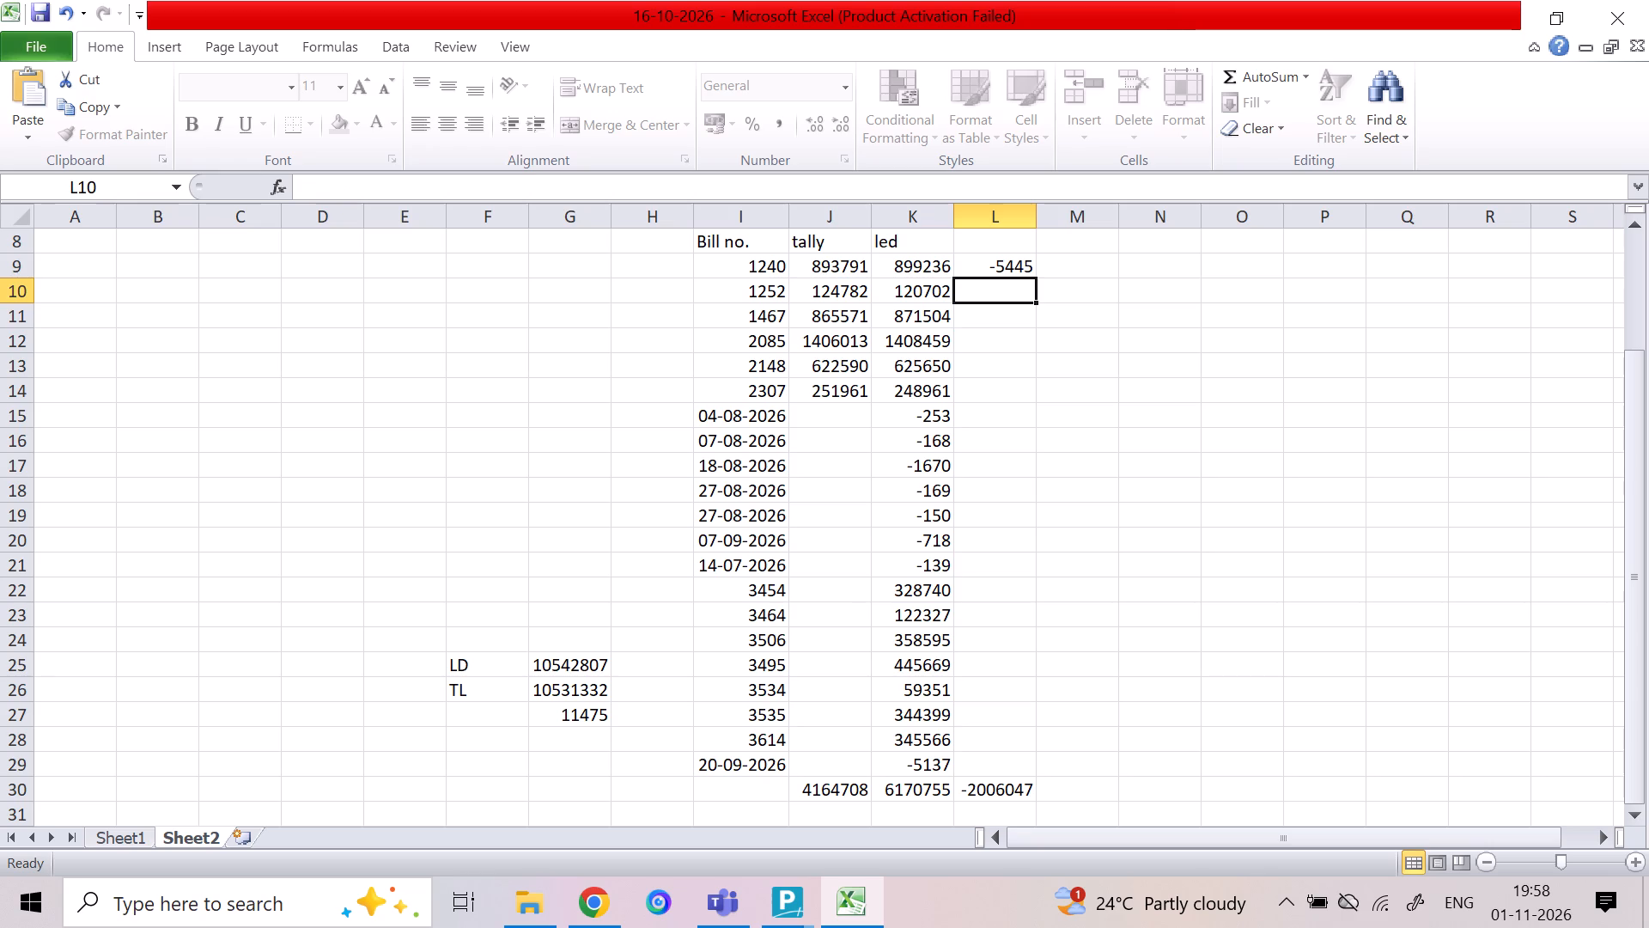
Switch to the Vyom Liquor ledger vouchers in Tally and compare the voucher 1240 and 1252 credit amounts with Excel Sheet2.
{"action": "key", "text": "alt+Tab"}
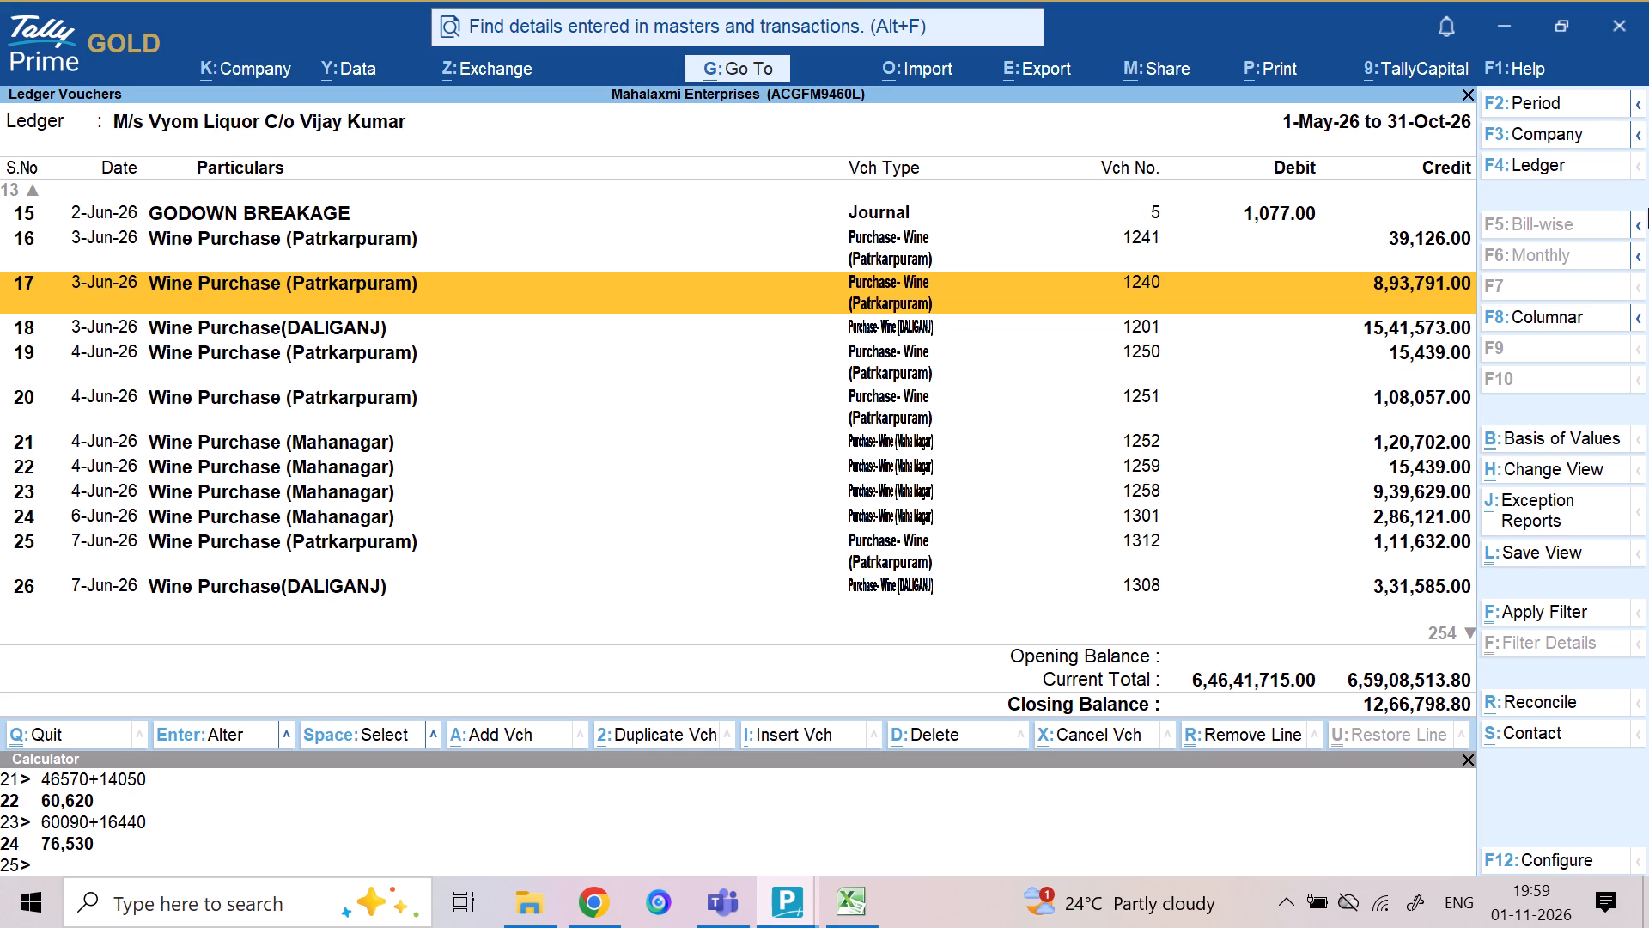
{"action": "key", "text": "alt+Tab"}
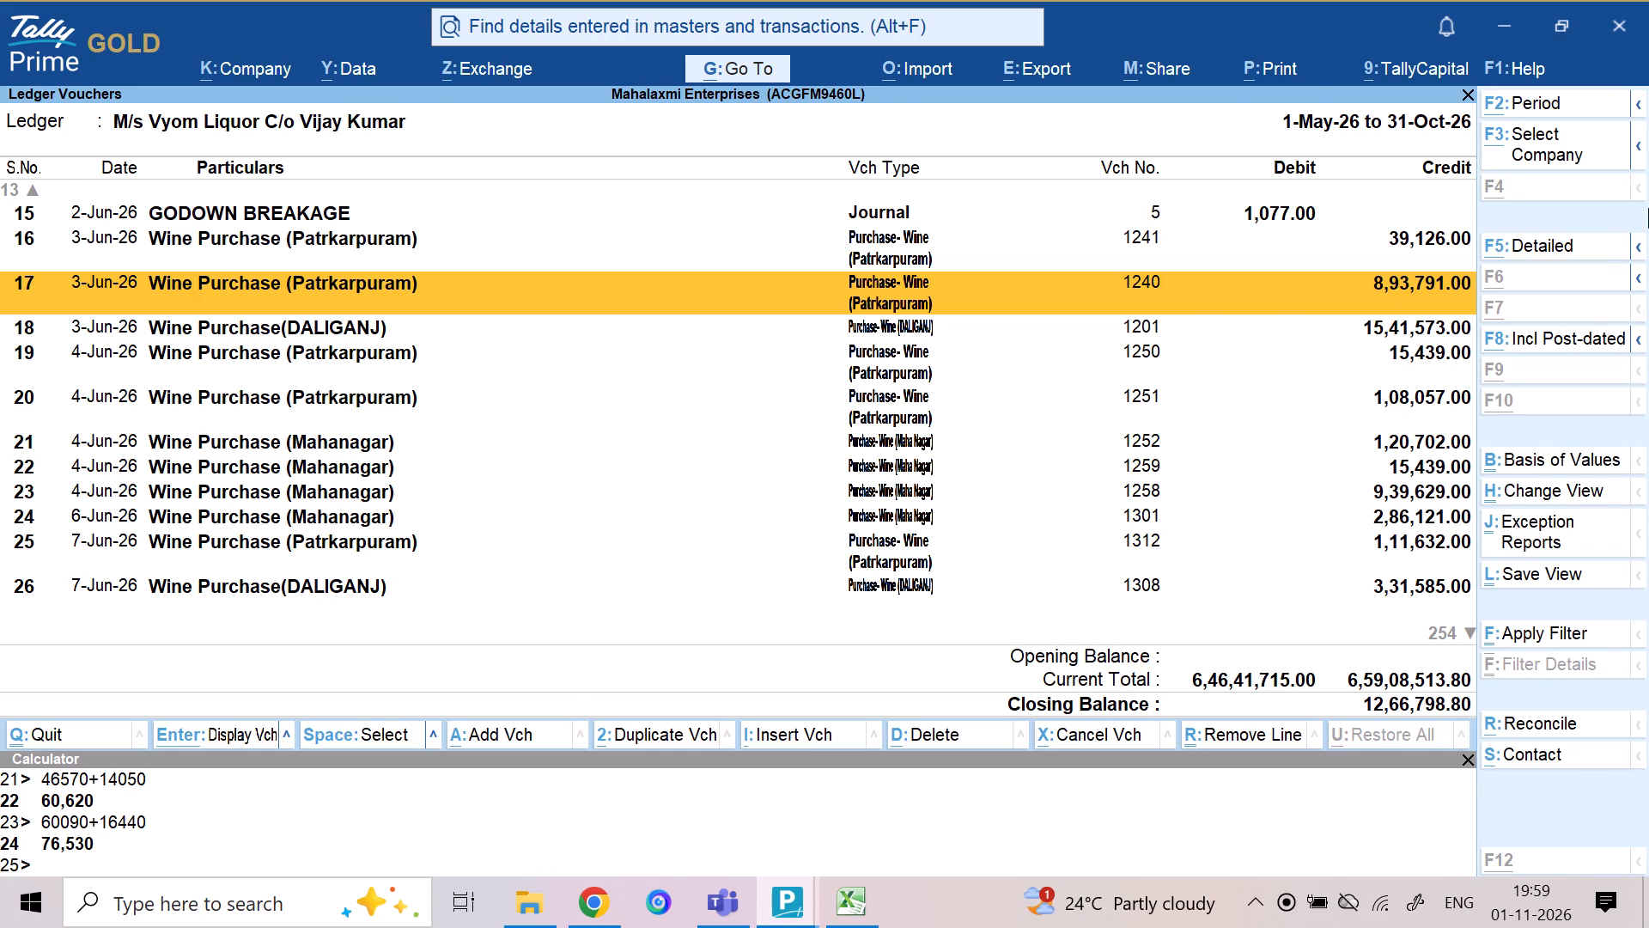
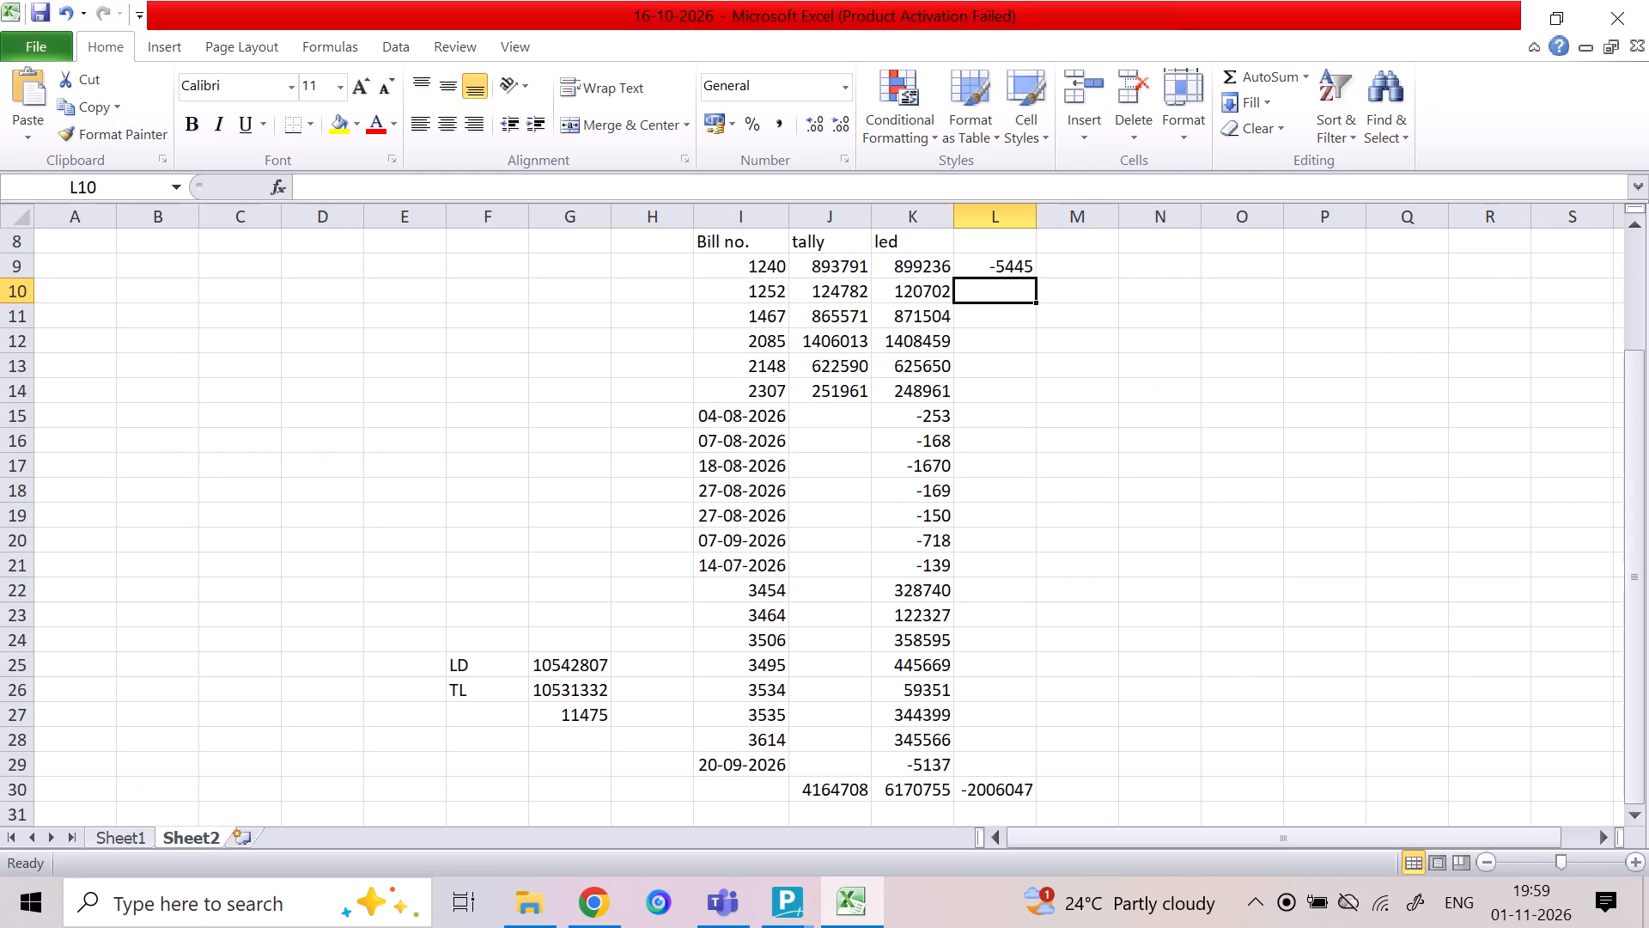
Check bill 1252's Sheet2 amounts against its credit in the Vyom Liquor Tally ledger, and highlight led amount cell K10 in yellow.
{"action": "key", "text": "Left"}
{"action": "key", "text": "Left"}
{"action": "key", "text": "alt+Tab"}
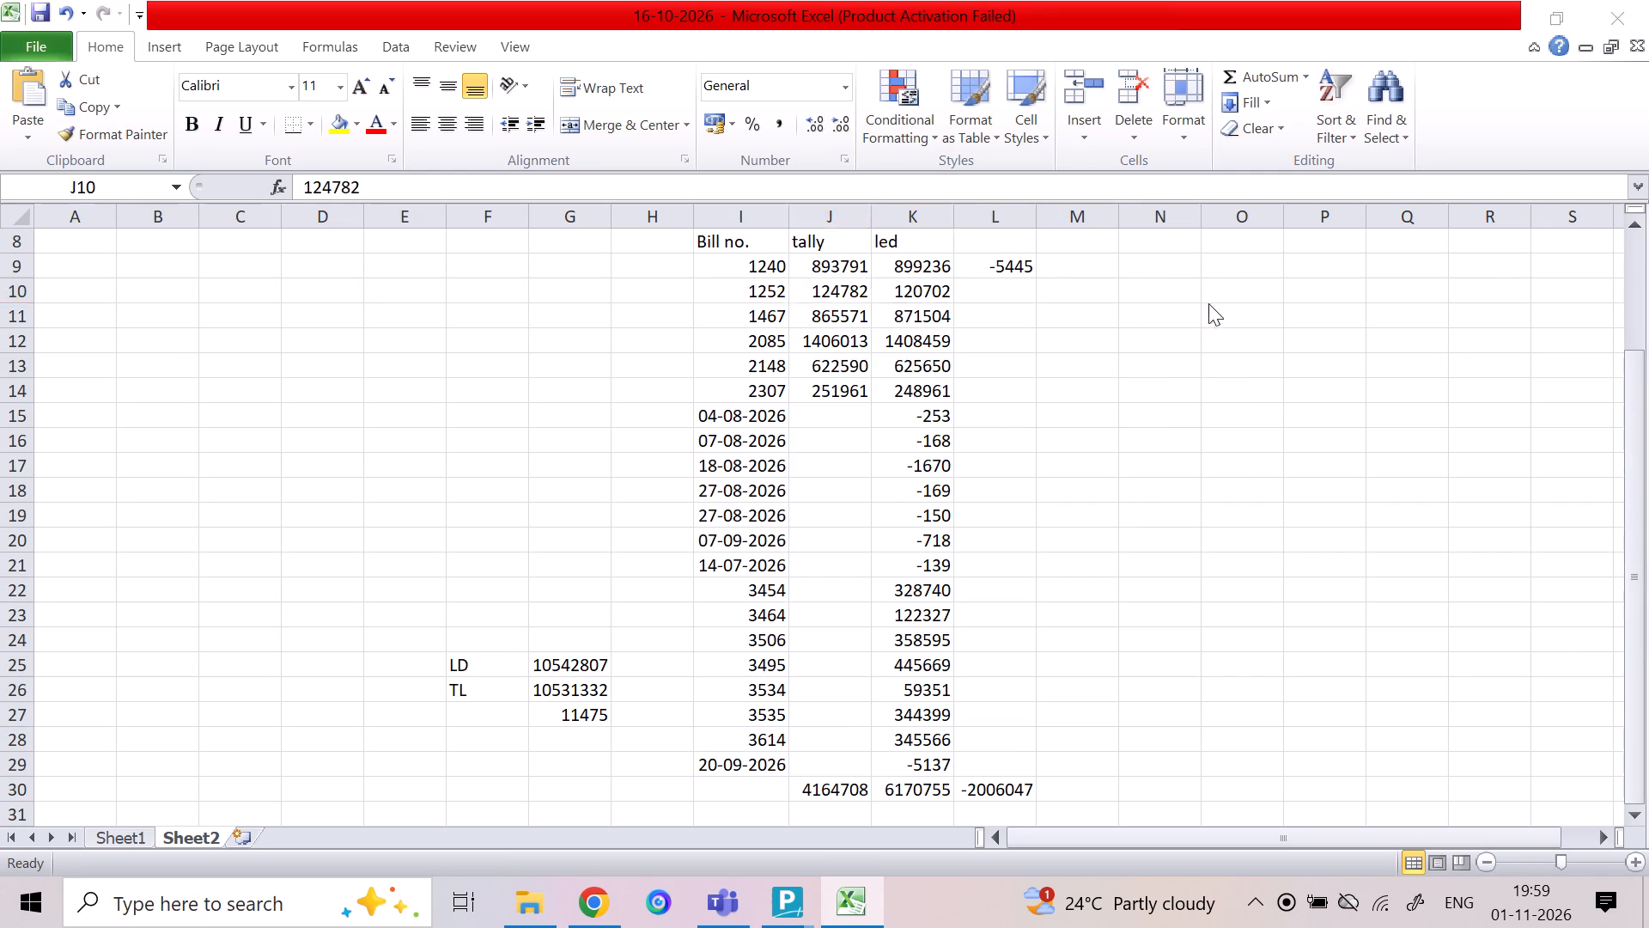
{"action": "key", "text": "Down"}
{"action": "key", "text": "Down"}
{"action": "key", "text": "Down"}
{"action": "key", "text": "Down"}
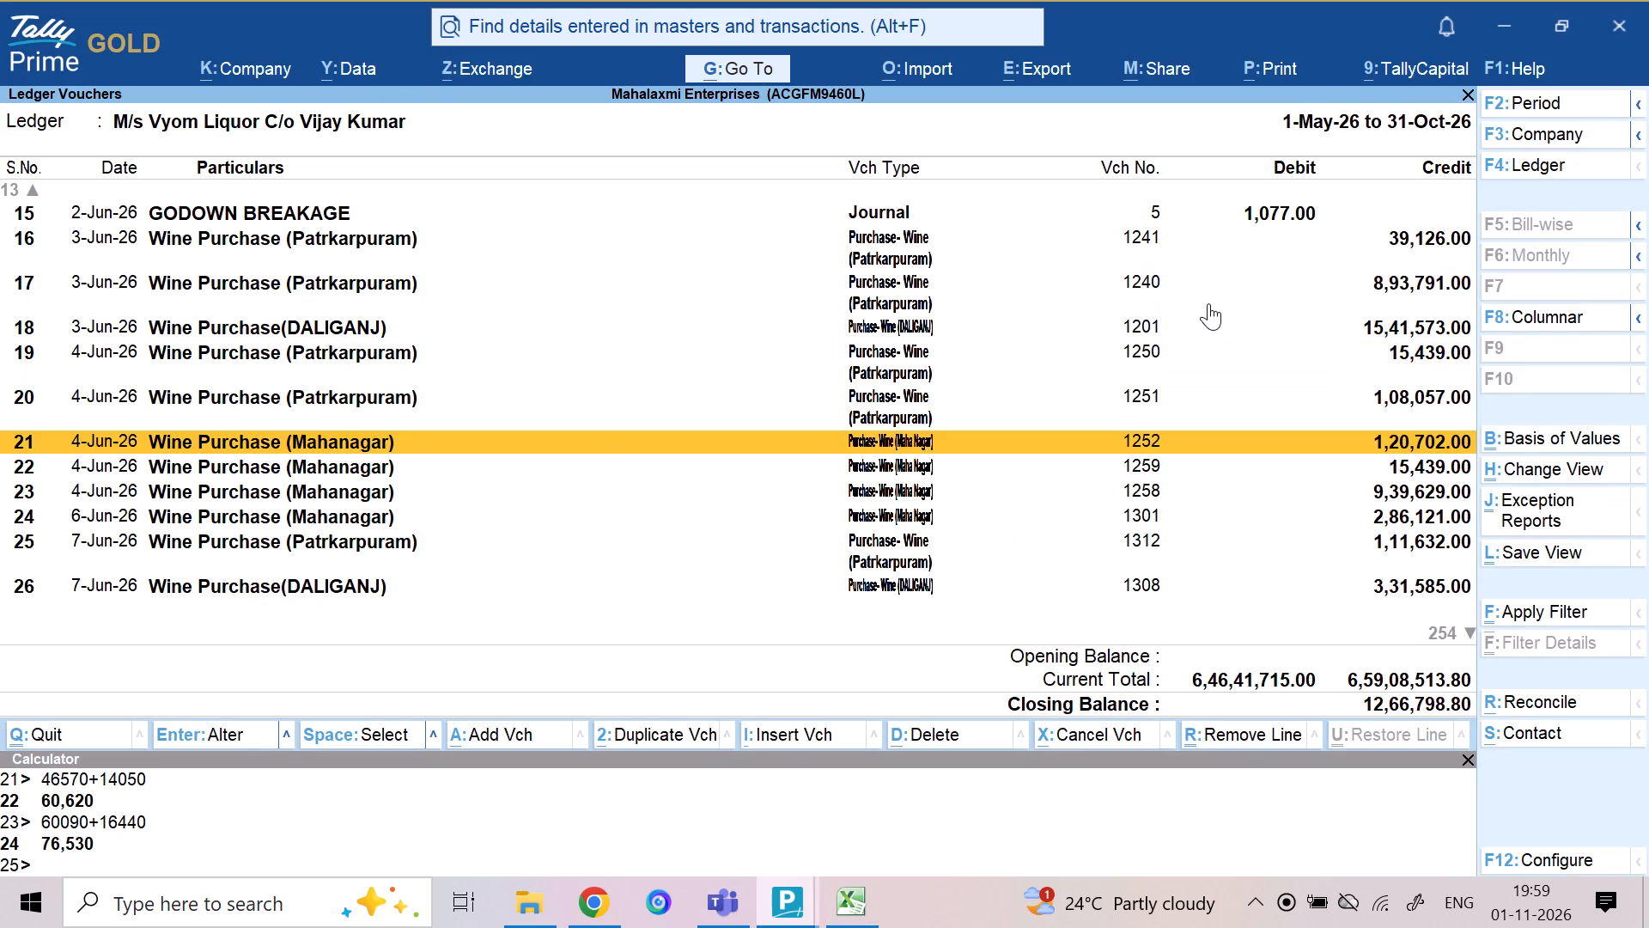
{"action": "key", "text": "alt+Tab"}
{"action": "key", "text": "Right"}
{"action": "key", "text": "alt+Tab"}
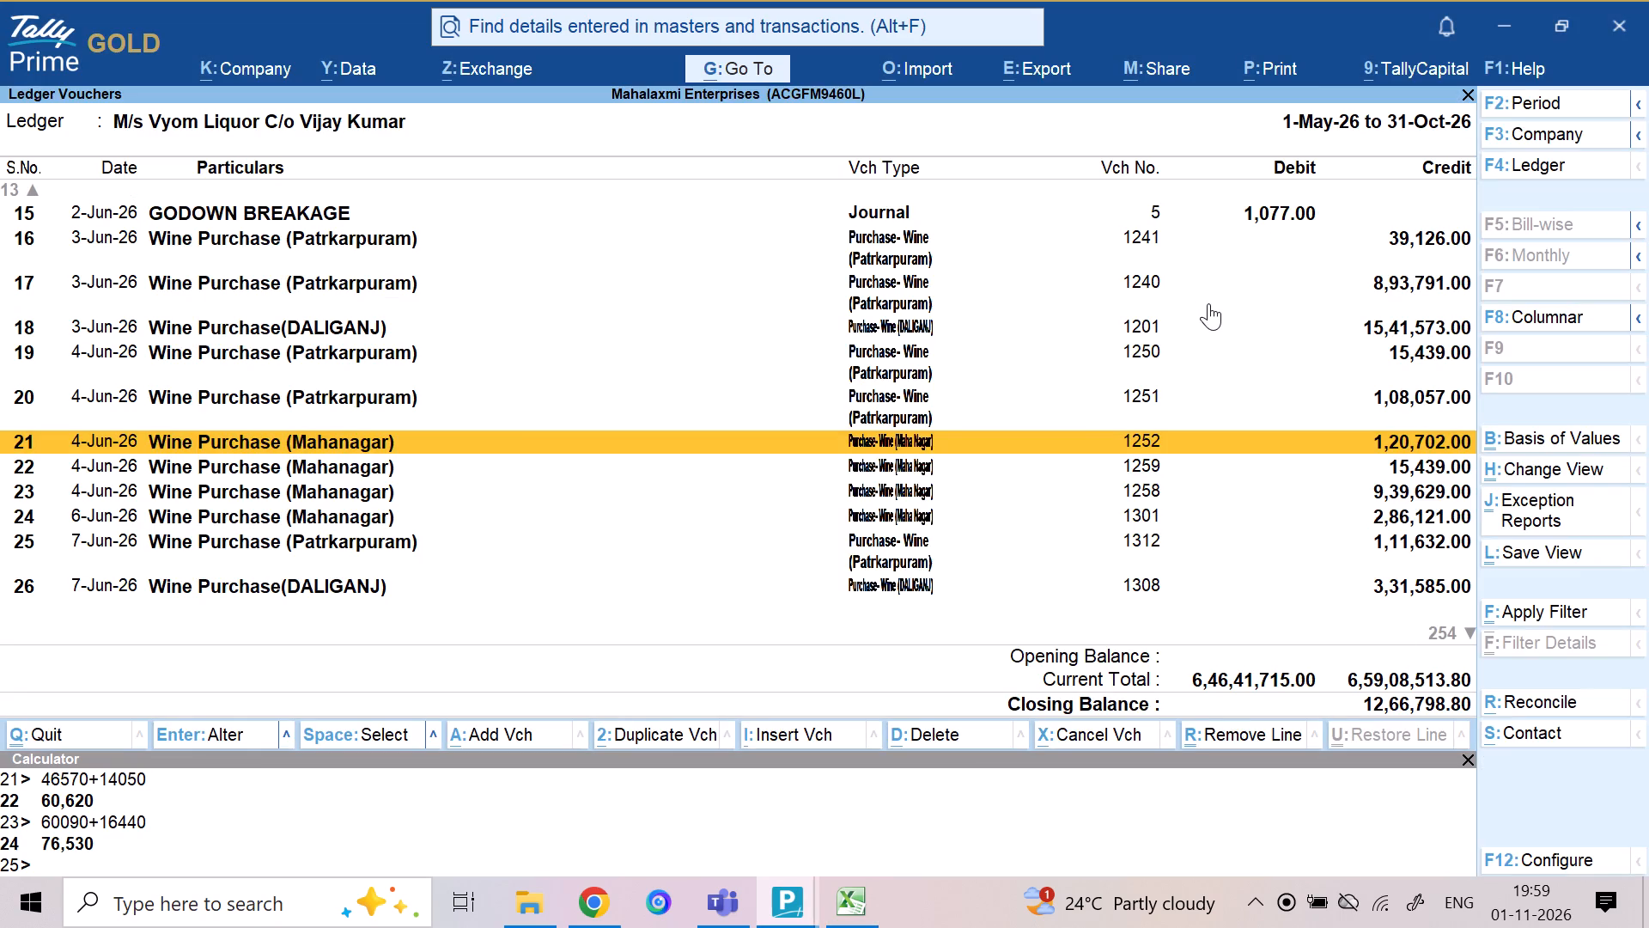
{"action": "key", "text": "alt+Tab"}
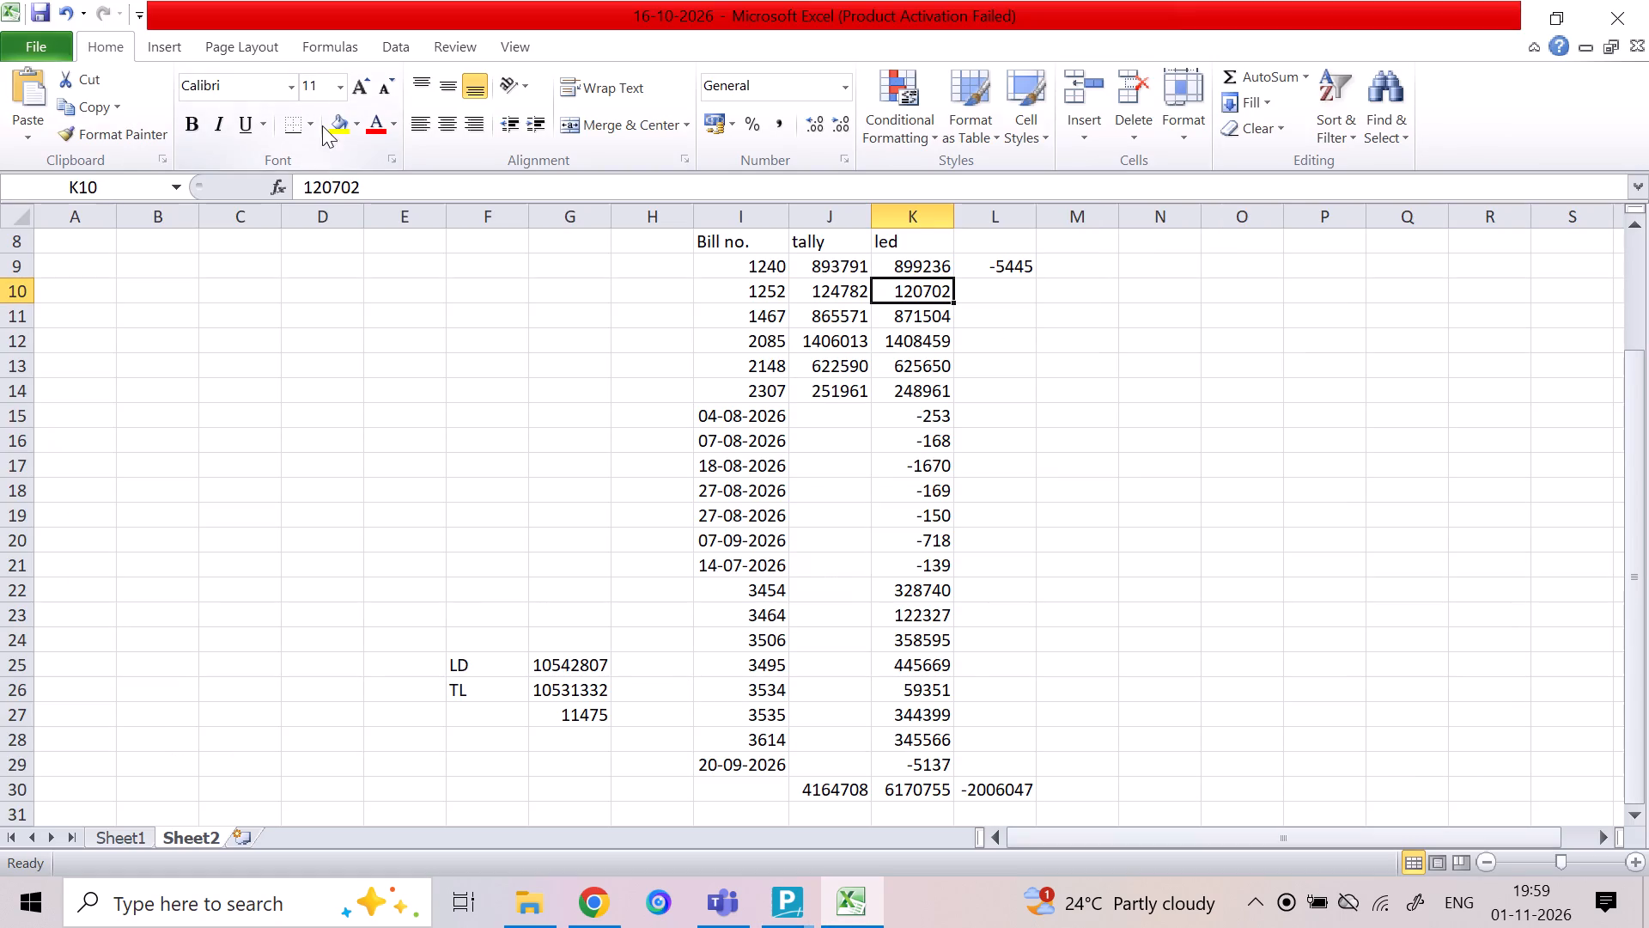
{"action": "left_click", "coordinate": [333, 130]}
{"action": "key", "text": "Left"}
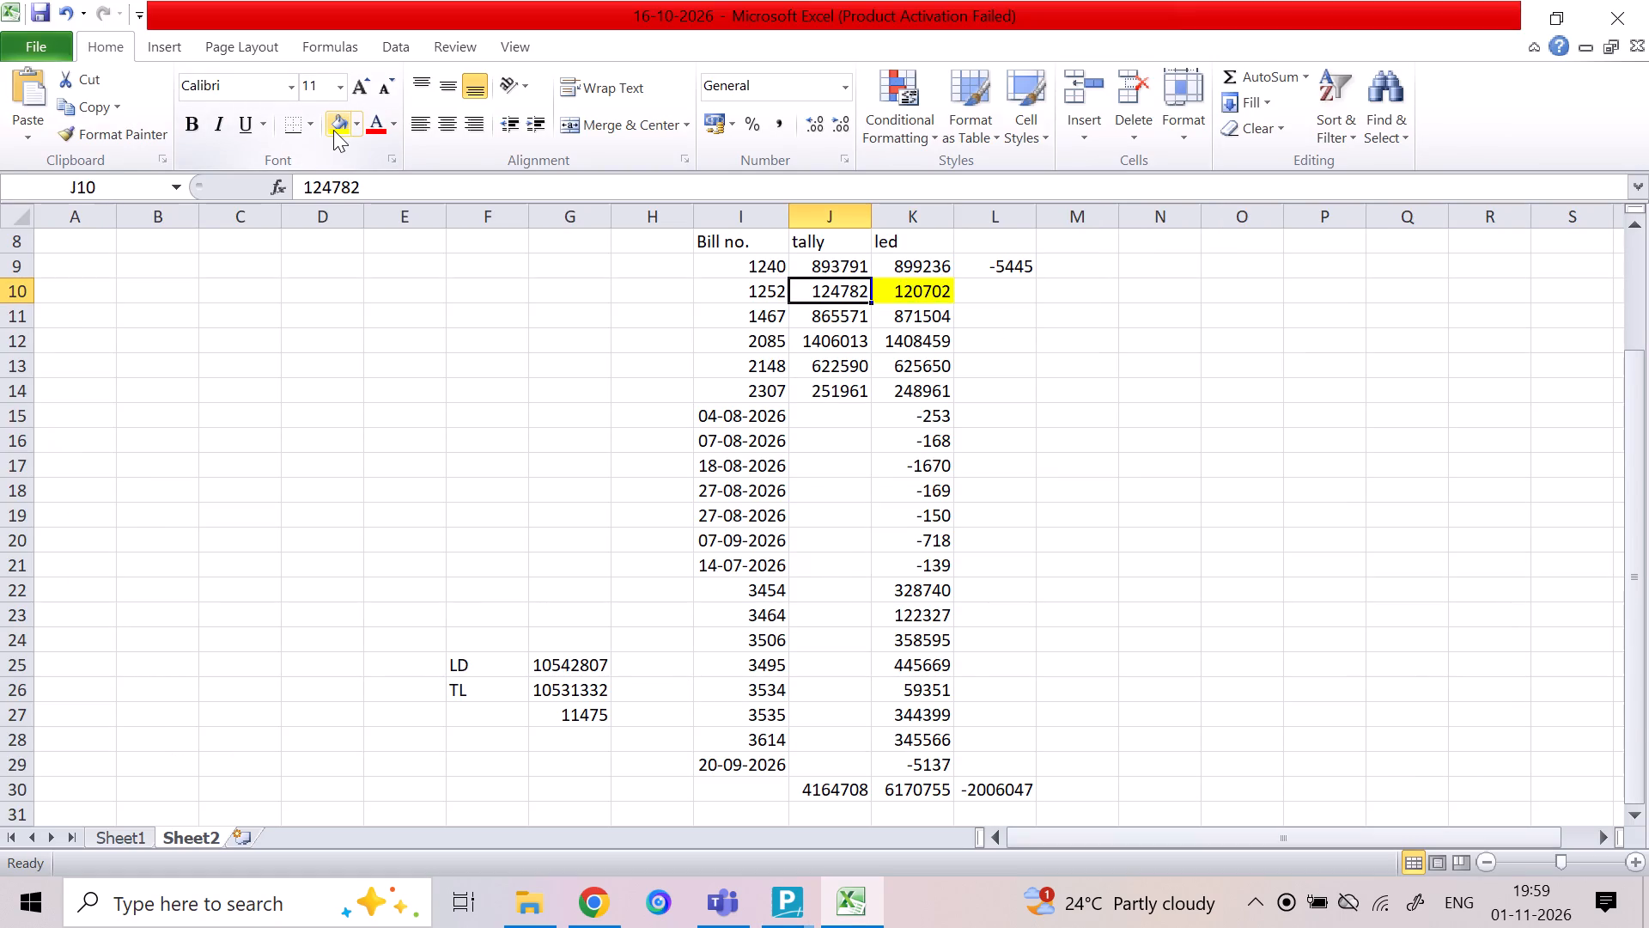
Locate purchase voucher 1467 in the Vyom Liquor Tally ledger and compare its credit amount with the tally and led figures in Excel Sheet2.
{"action": "key", "text": "alt+Tab"}
{"action": "key", "text": "Down"}
{"action": "key", "text": "Down"}
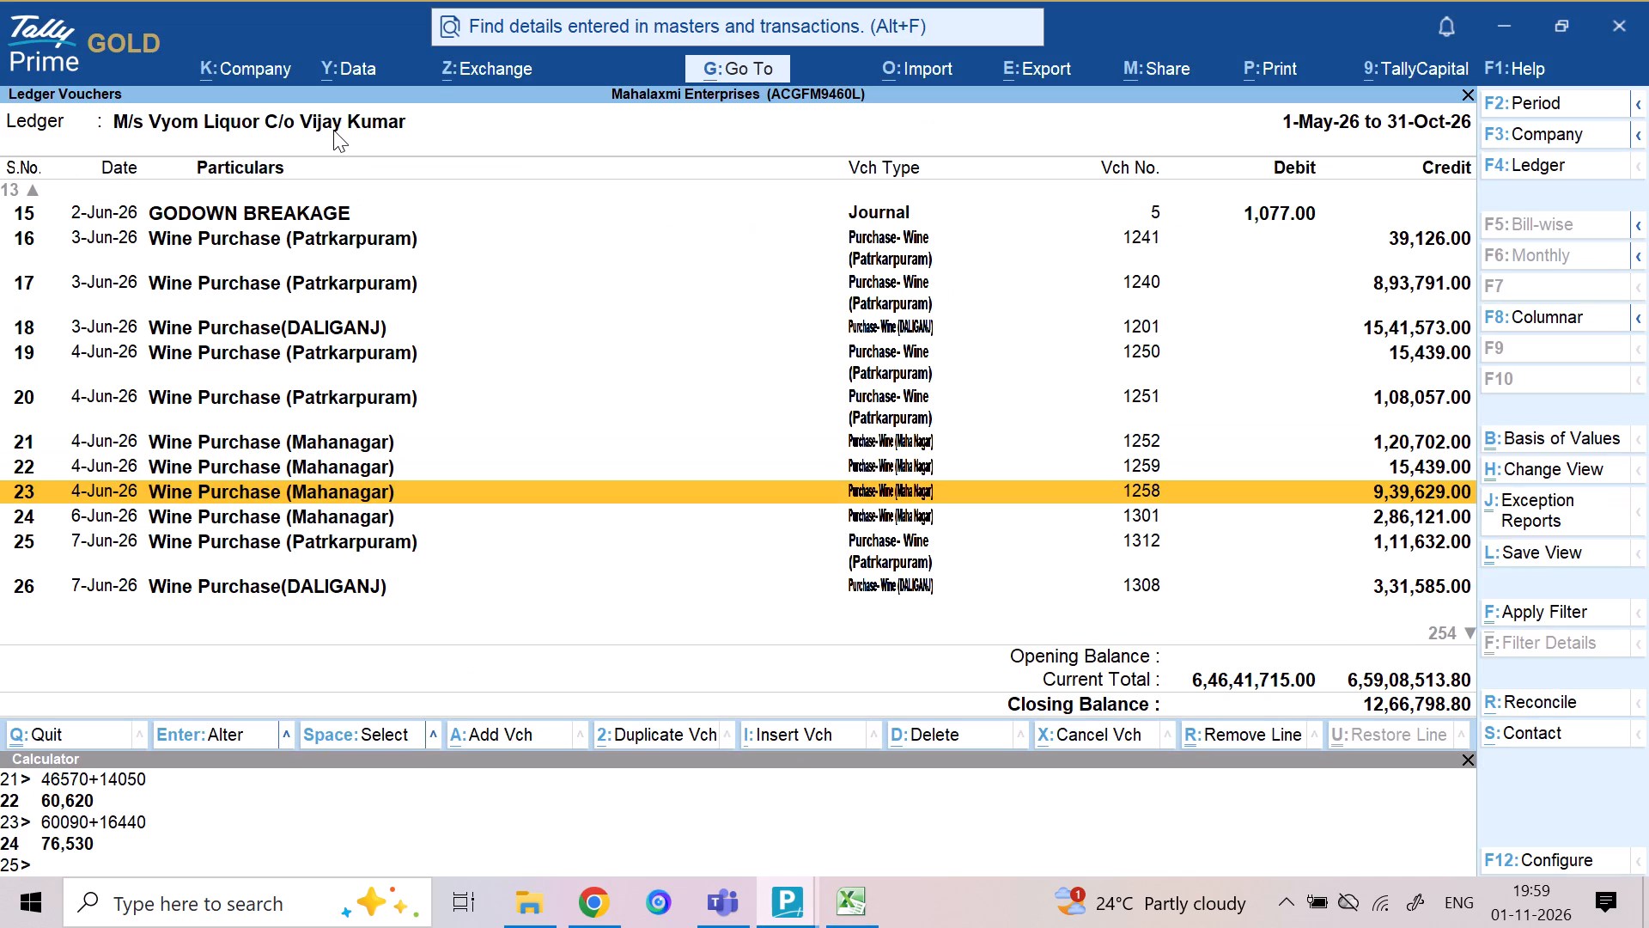
{"action": "key", "text": "alt+Tab"}
{"action": "key", "text": "Left"}
{"action": "key", "text": "Down"}
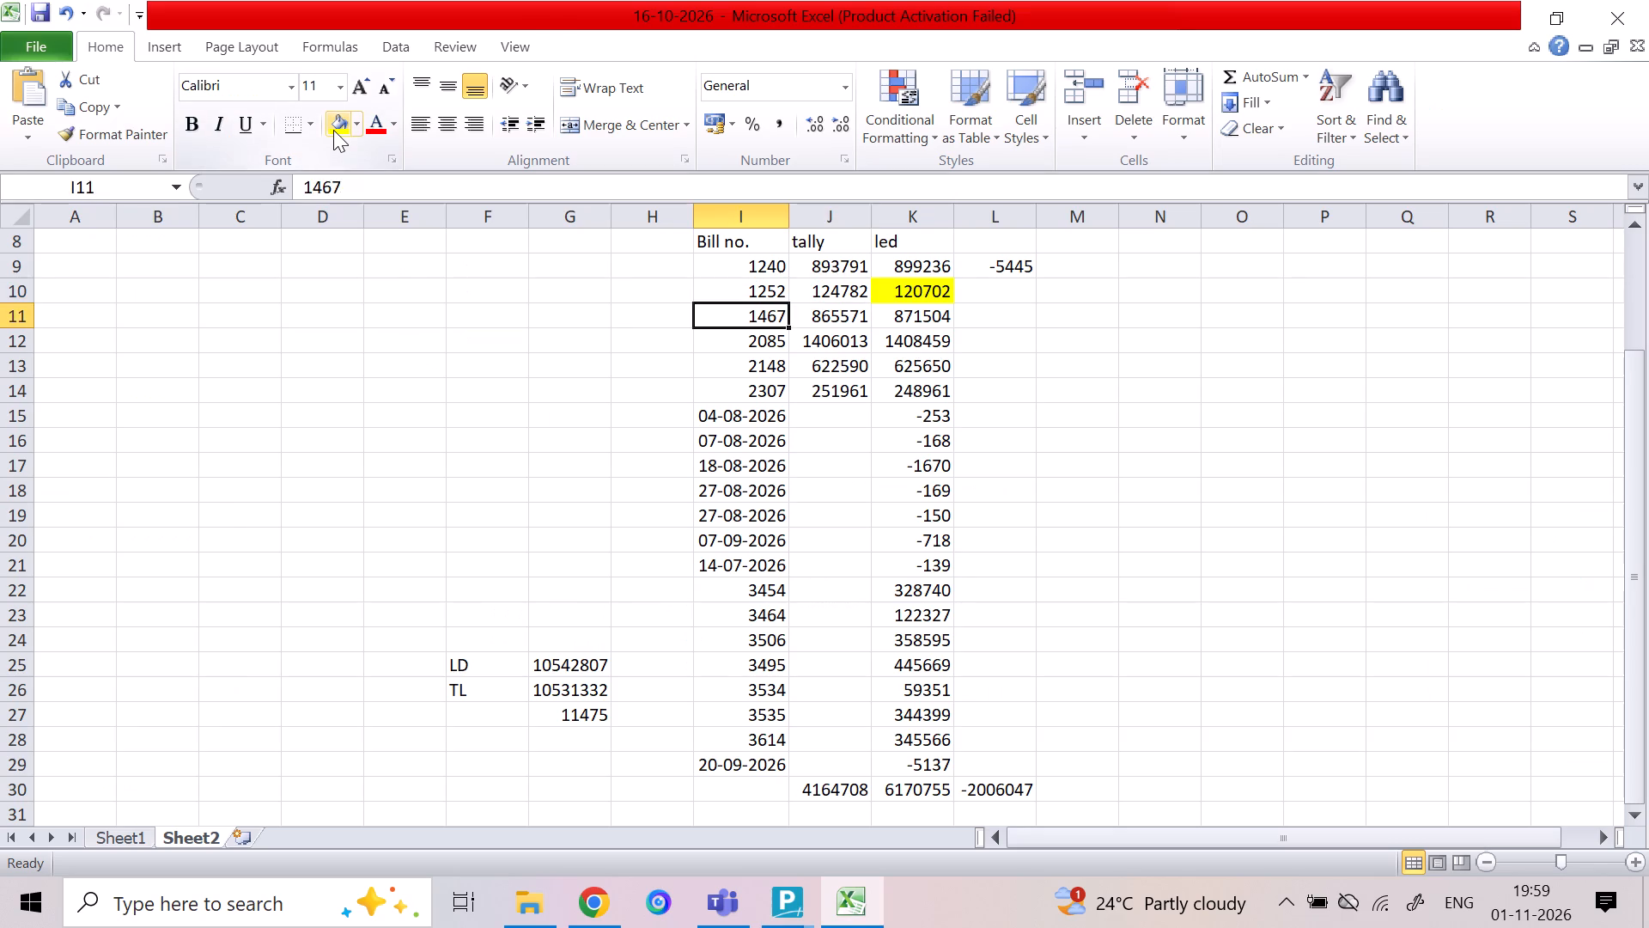
{"action": "key", "text": "alt+Tab"}
{"action": "key", "text": "Down"}
{"action": "key", "text": "Down"}
{"action": "key", "text": "Down"}
{"action": "key", "text": "Down"}
{"action": "key", "text": "Down"}
{"action": "key", "text": "Down"}
{"action": "key", "text": "Down"}
{"action": "key", "text": "Down"}
{"action": "key", "text": "Down"}
{"action": "key", "text": "Down"}
{"action": "key", "text": "Down"}
{"action": "key", "text": "Down"}
{"action": "key", "text": "Down"}
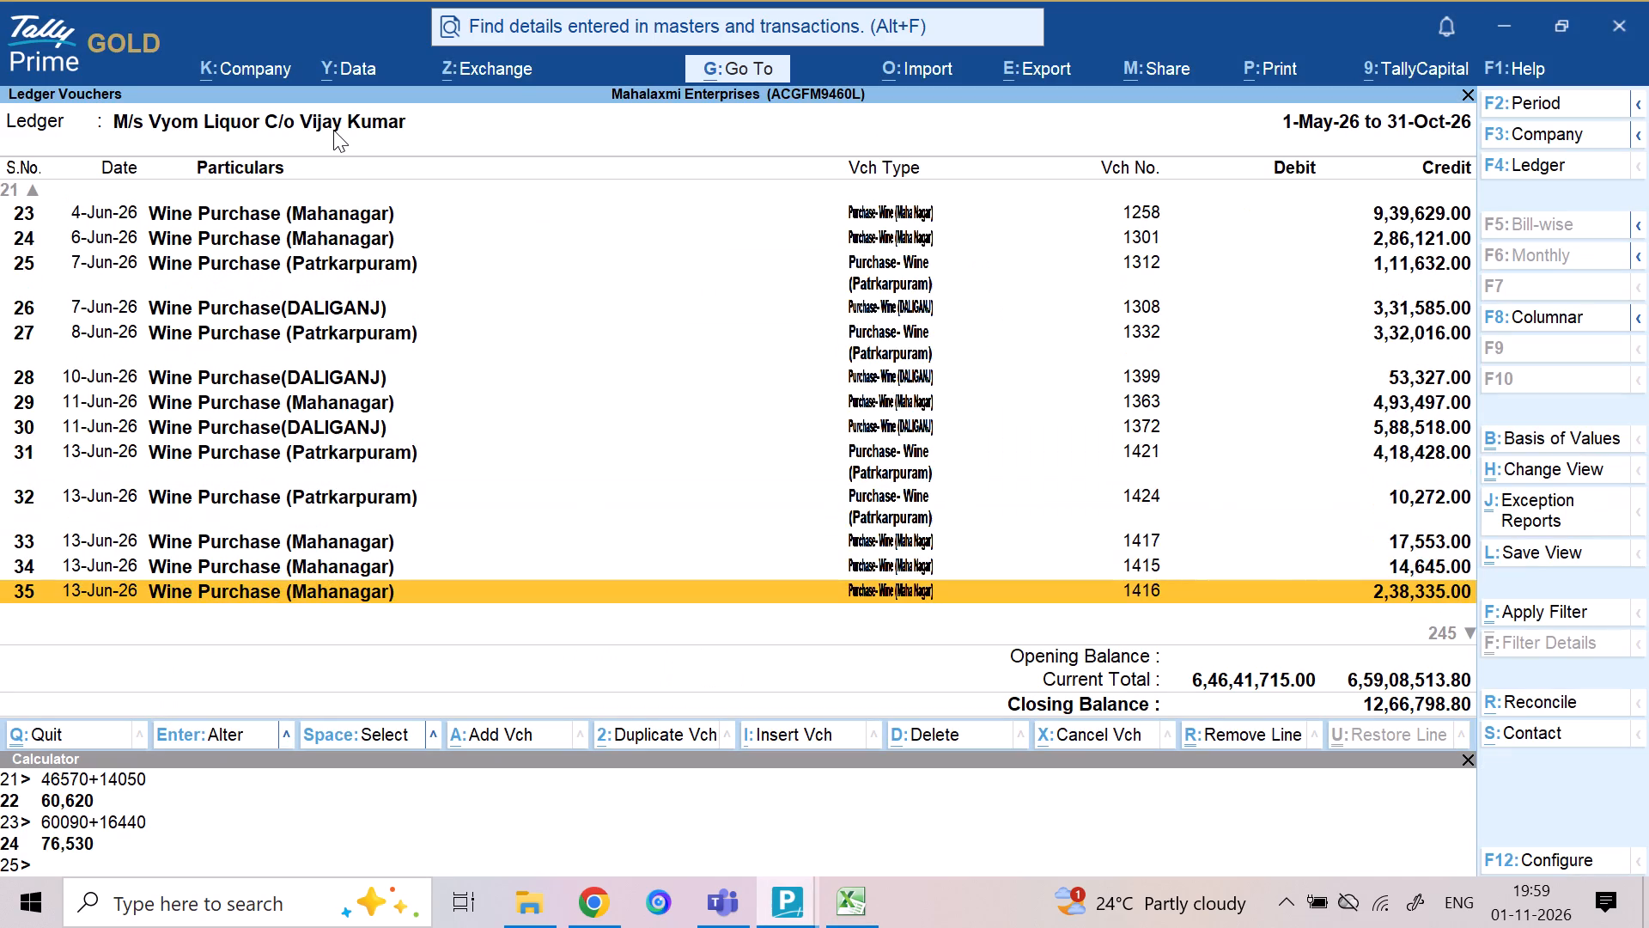
{"action": "key", "text": "Up"}
{"action": "key", "text": "Down"}
{"action": "key", "text": "Down"}
{"action": "key", "text": "Down"}
{"action": "key", "text": "Down"}
{"action": "key", "text": "Down"}
{"action": "key", "text": "Down"}
{"action": "key", "text": "Down"}
{"action": "key", "text": "Down"}
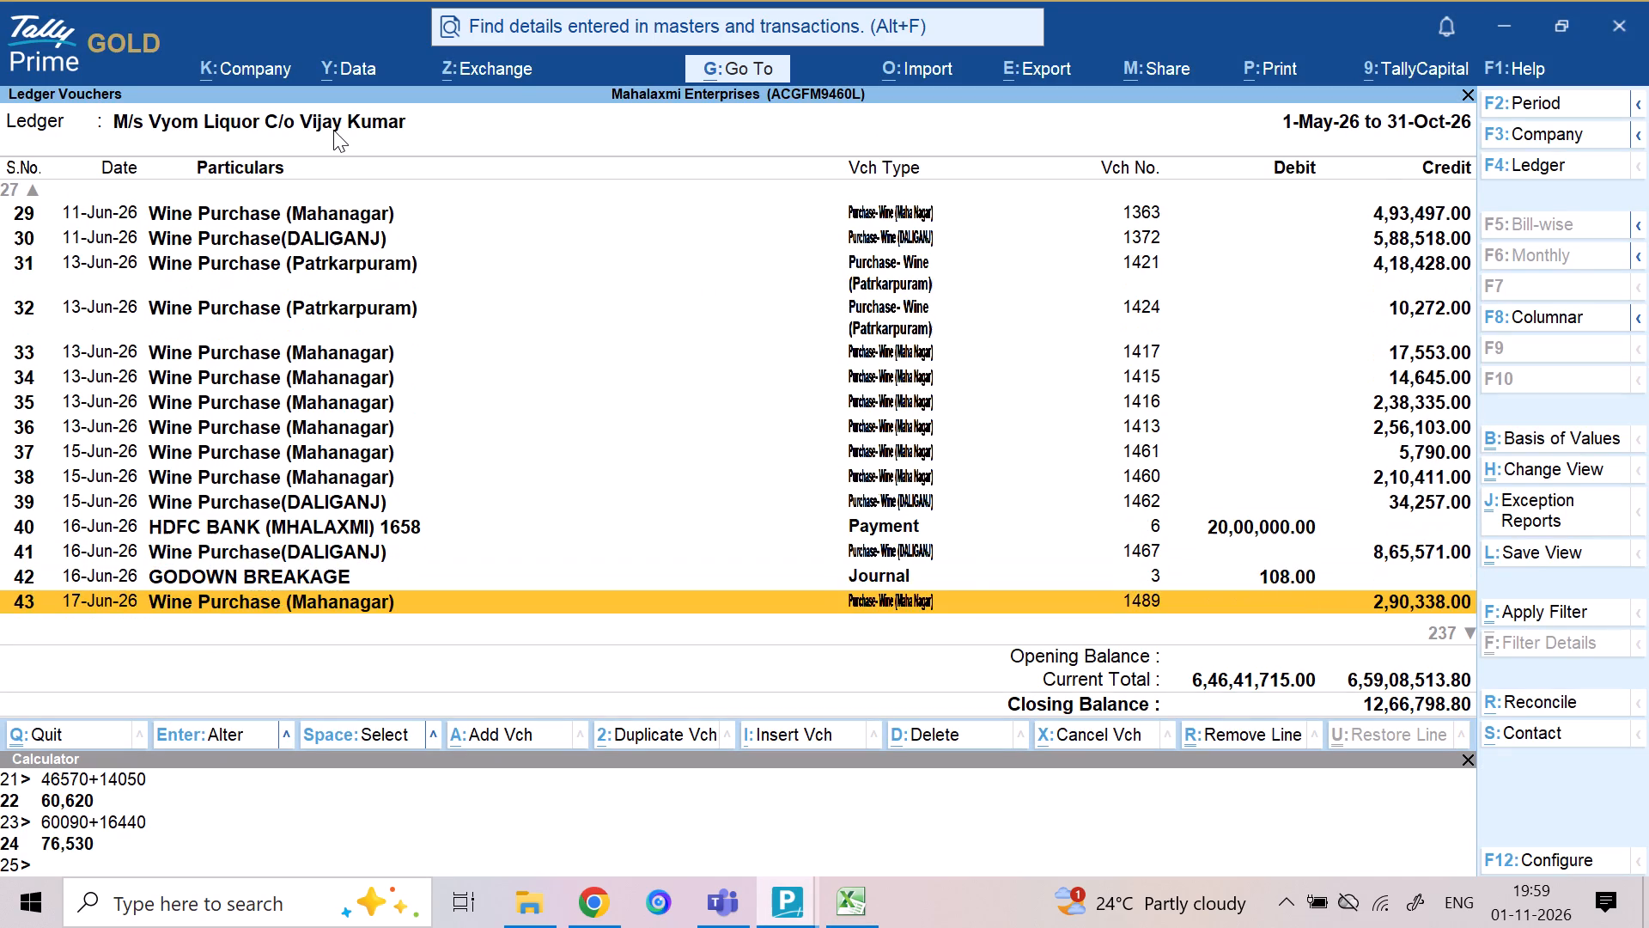
{"action": "key", "text": "Up"}
{"action": "key", "text": "Up"}
{"action": "key", "text": "alt+Tab"}
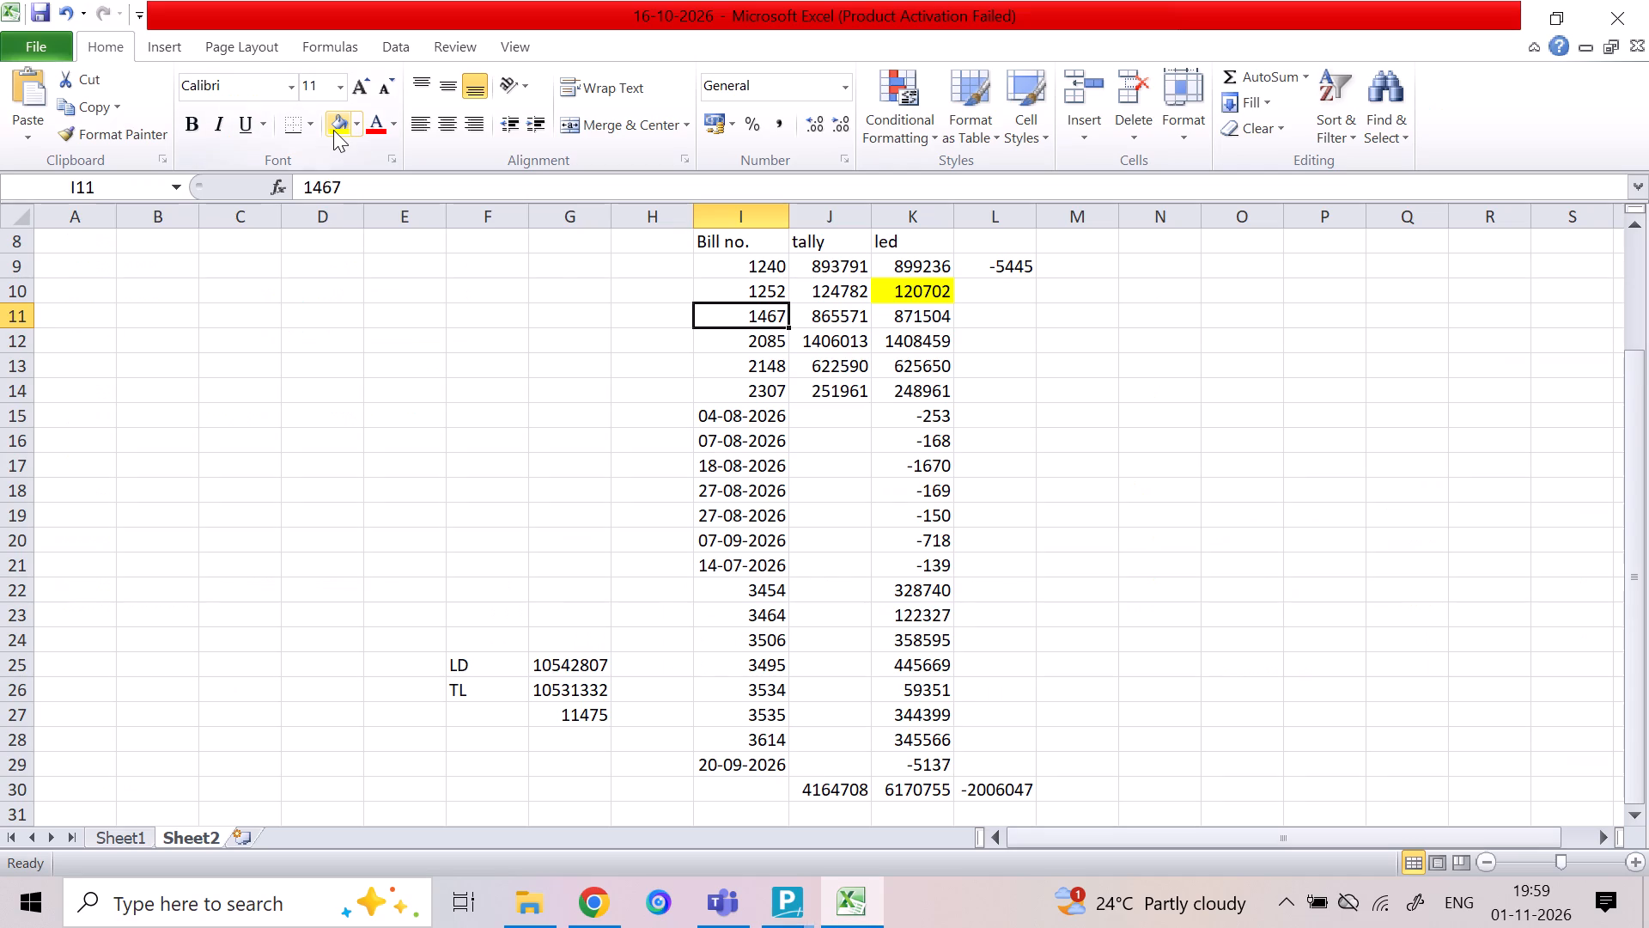
{"action": "key", "text": "Right"}
{"action": "key", "text": "Right"}
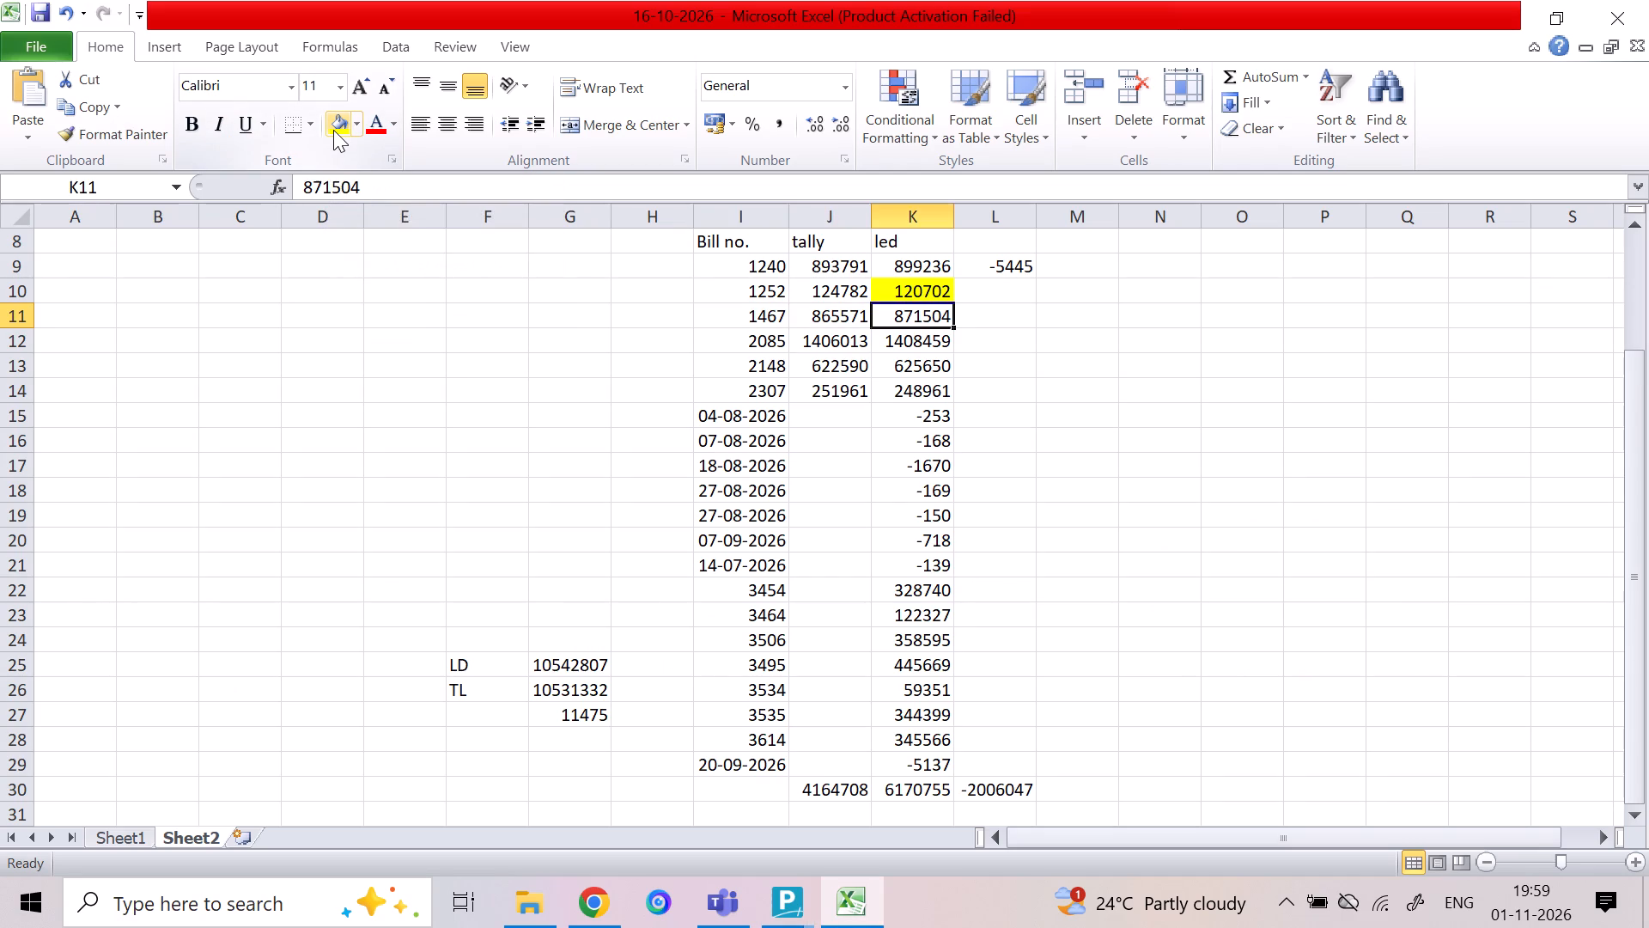
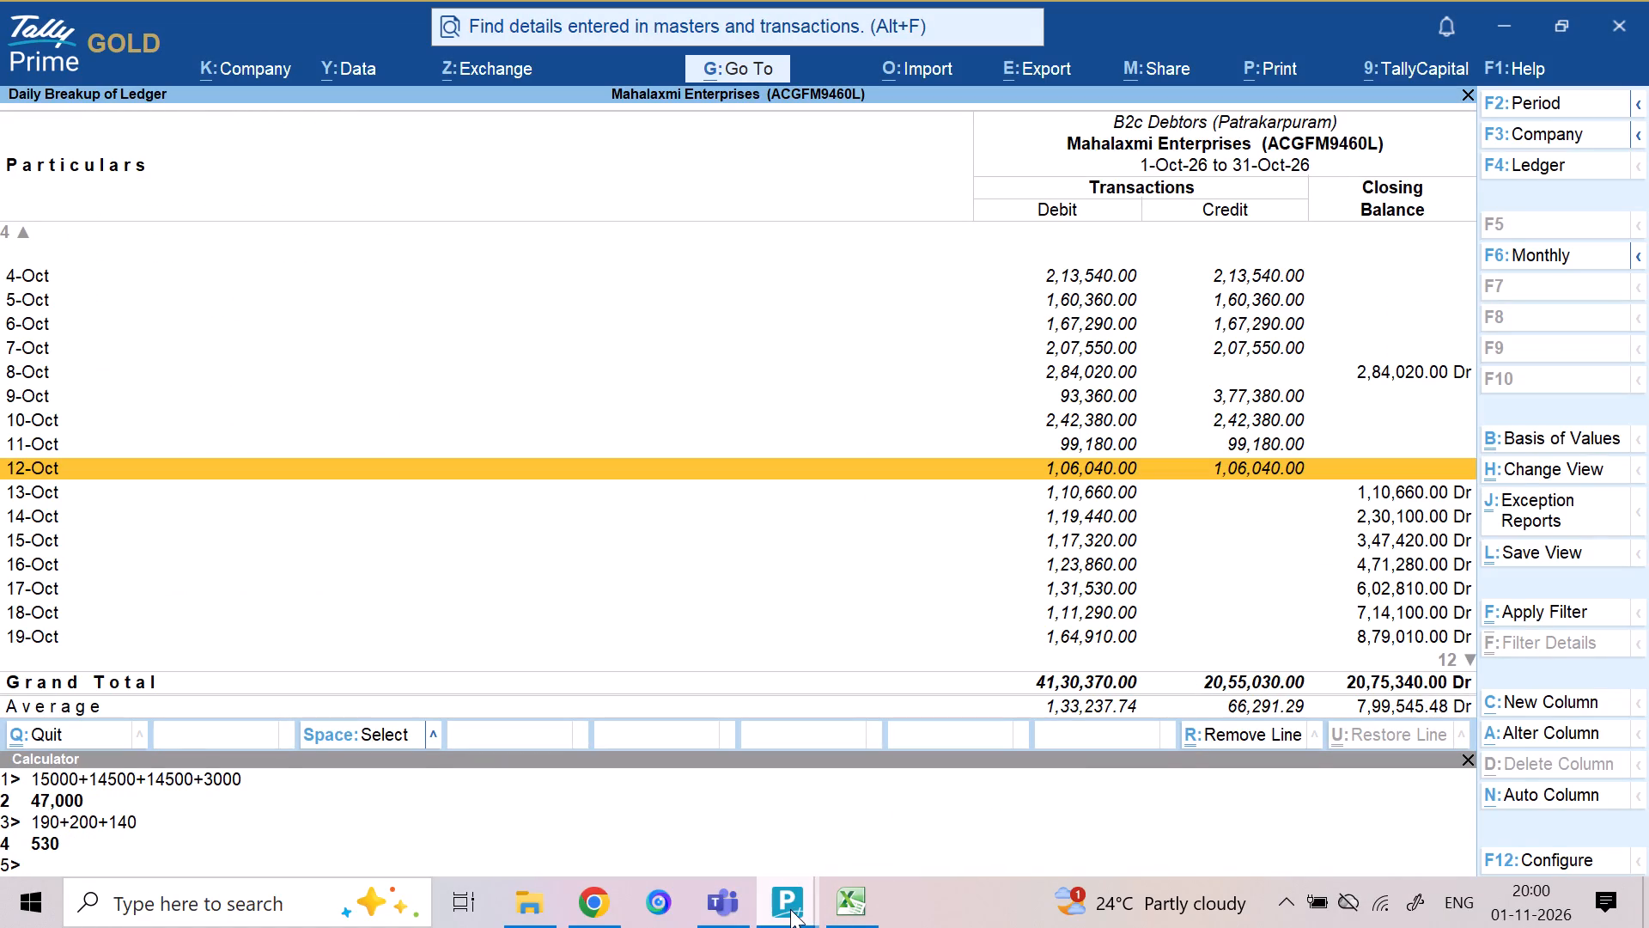
In Excel Sheet2, calculate bill 1467's difference in L11 as tally minus led with the formula =J11-K11.
{"action": "left_click", "coordinate": [790, 911]}
{"action": "left_click", "coordinate": [865, 858]}
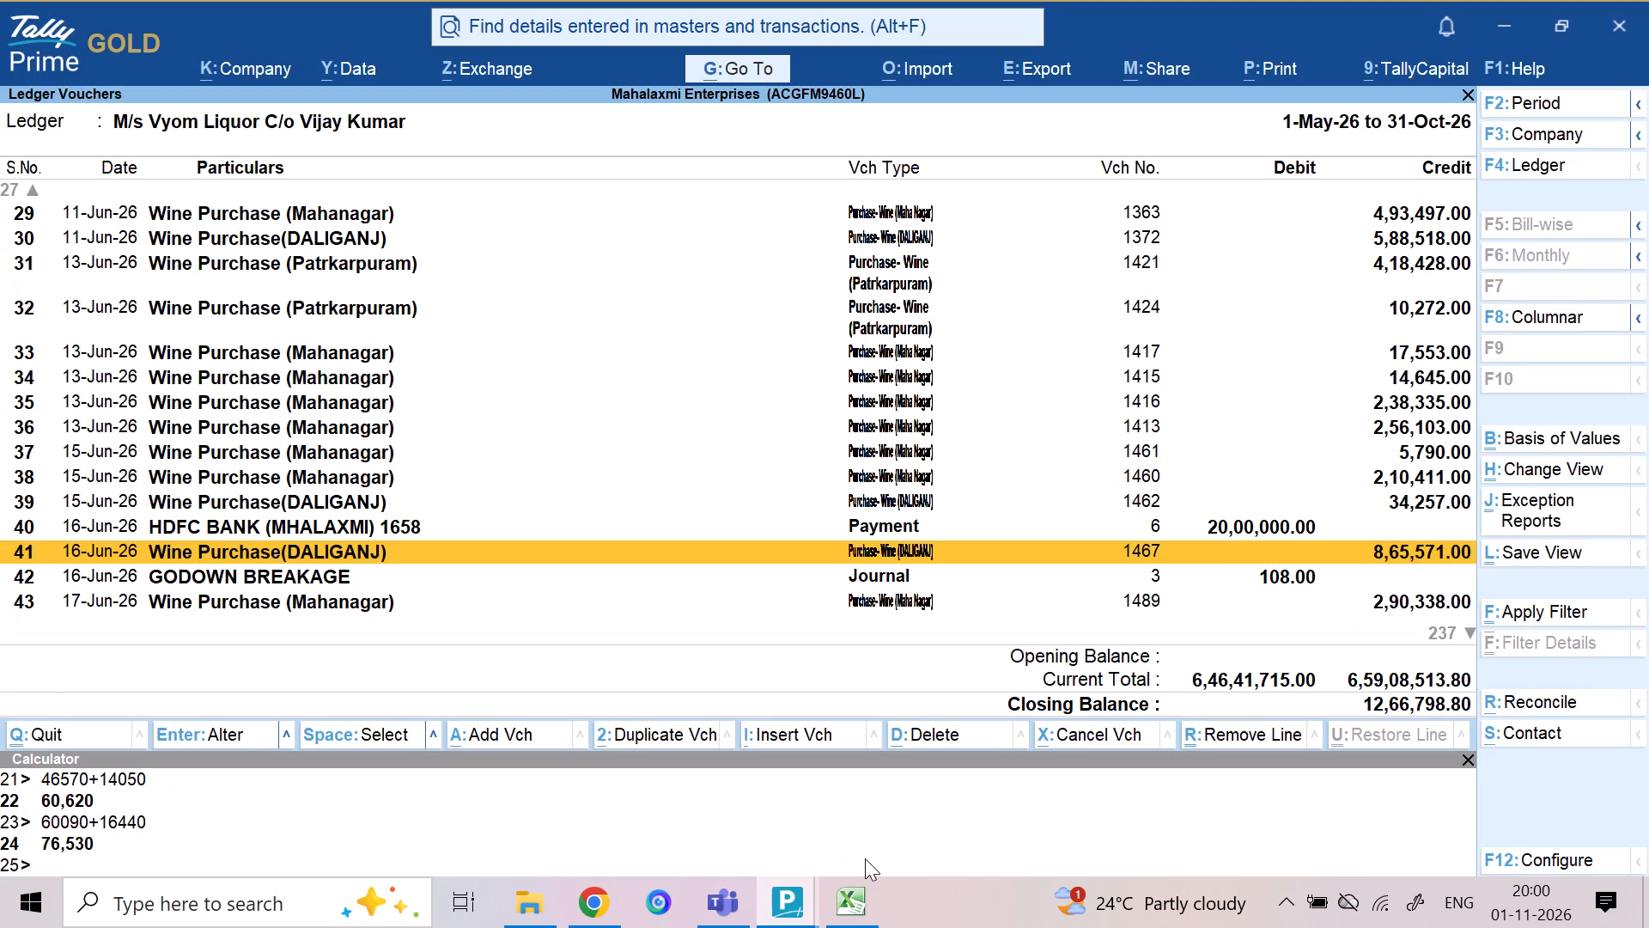
{"action": "key", "text": "alt+Tab"}
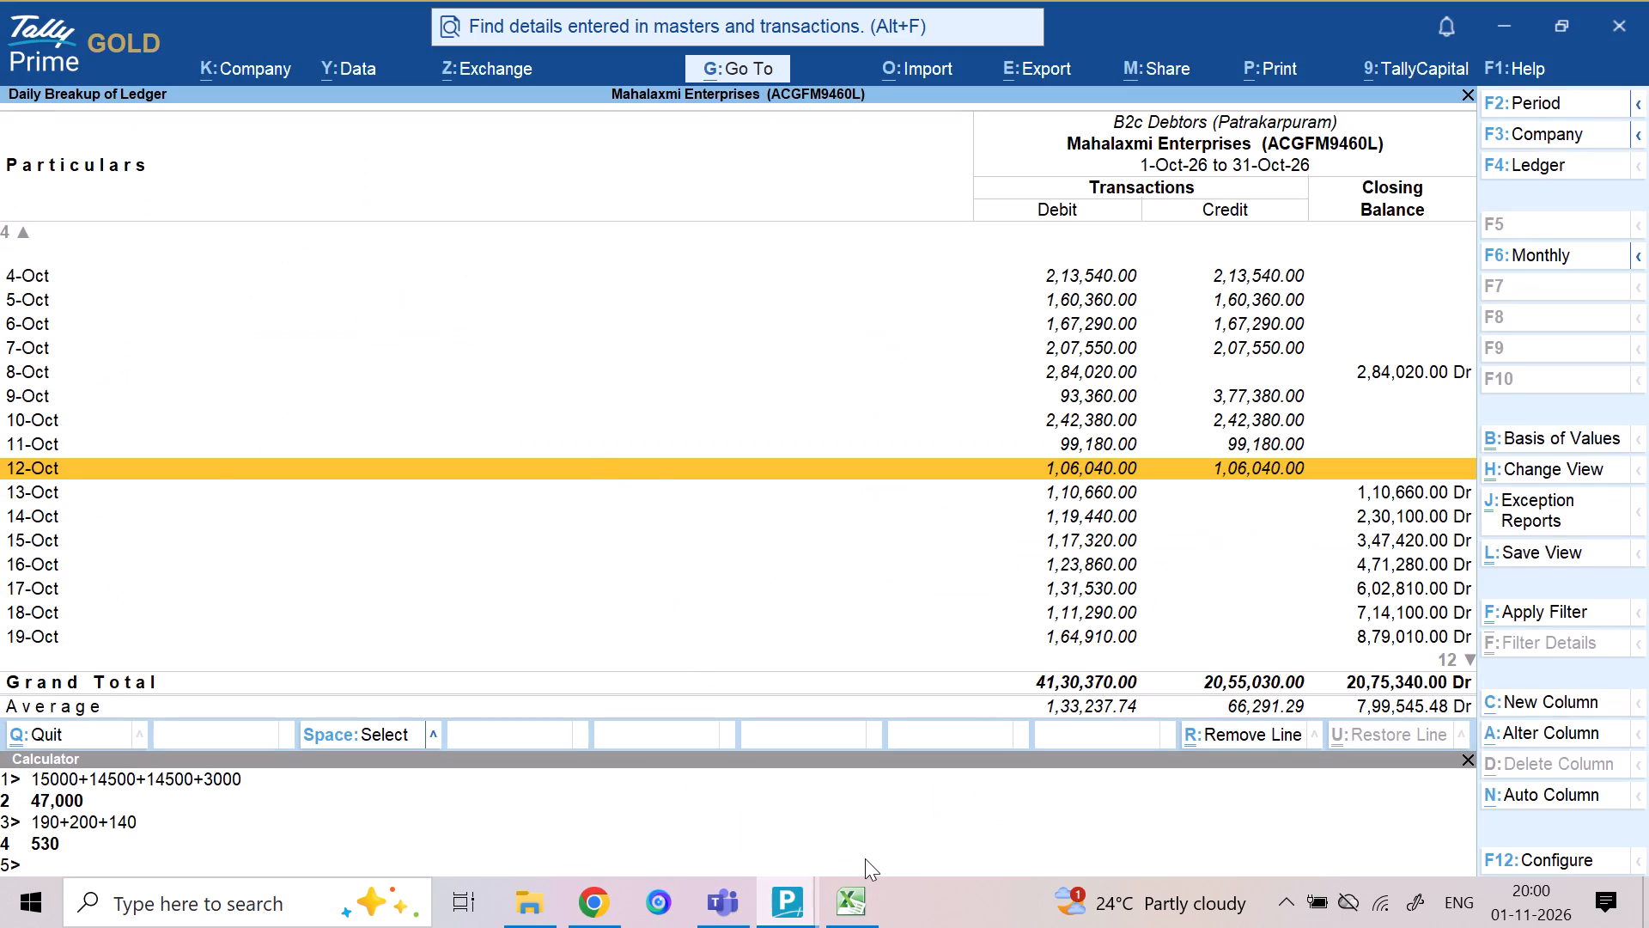
{"action": "key", "text": "alt+Tab"}
{"action": "left_click", "coordinate": [831, 915]}
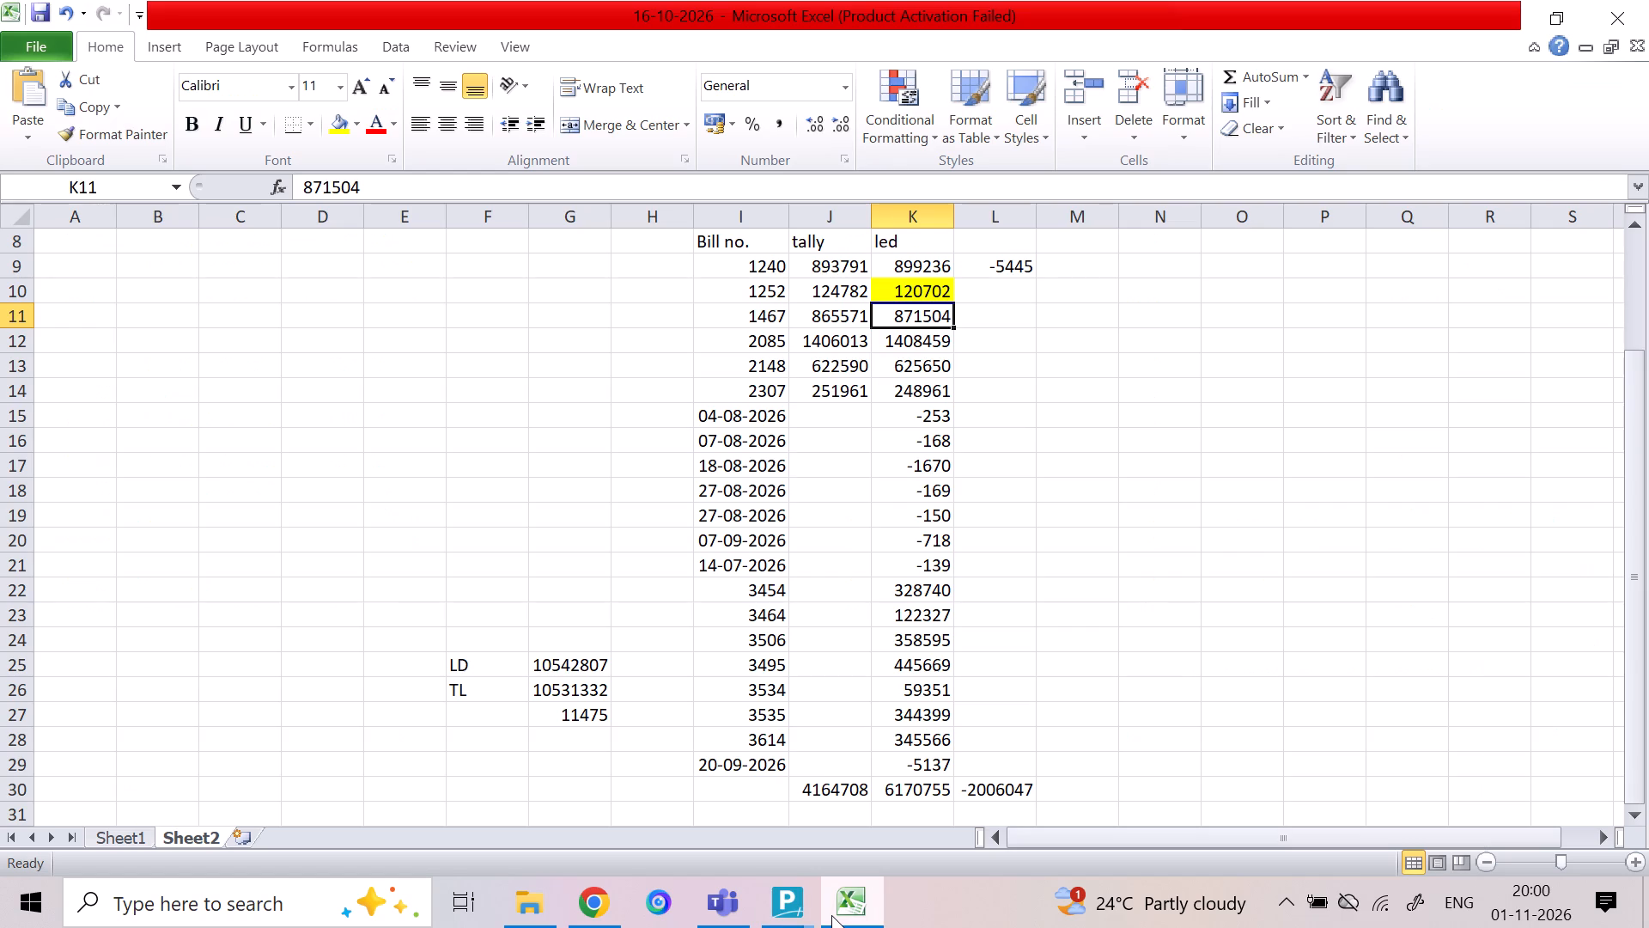
{"action": "key", "text": "Left"}
{"action": "key", "text": "Right"}
{"action": "key", "text": "Left"}
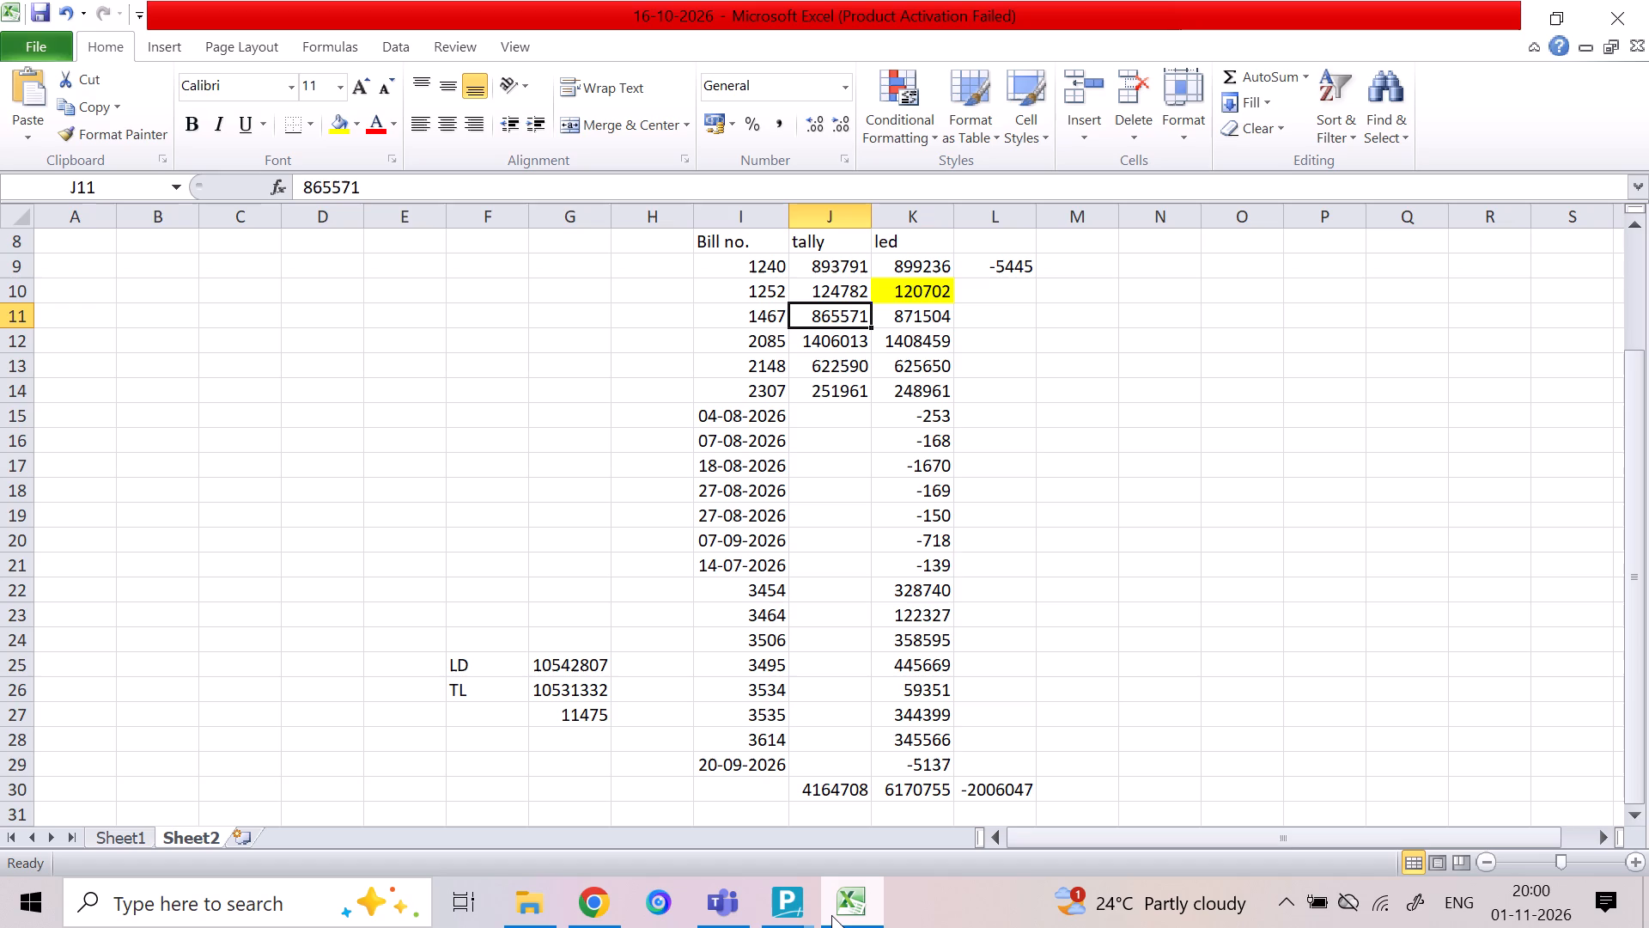
{"action": "key", "text": "Right"}
{"action": "key", "text": "Right"}
{"action": "key", "text": "equal"}
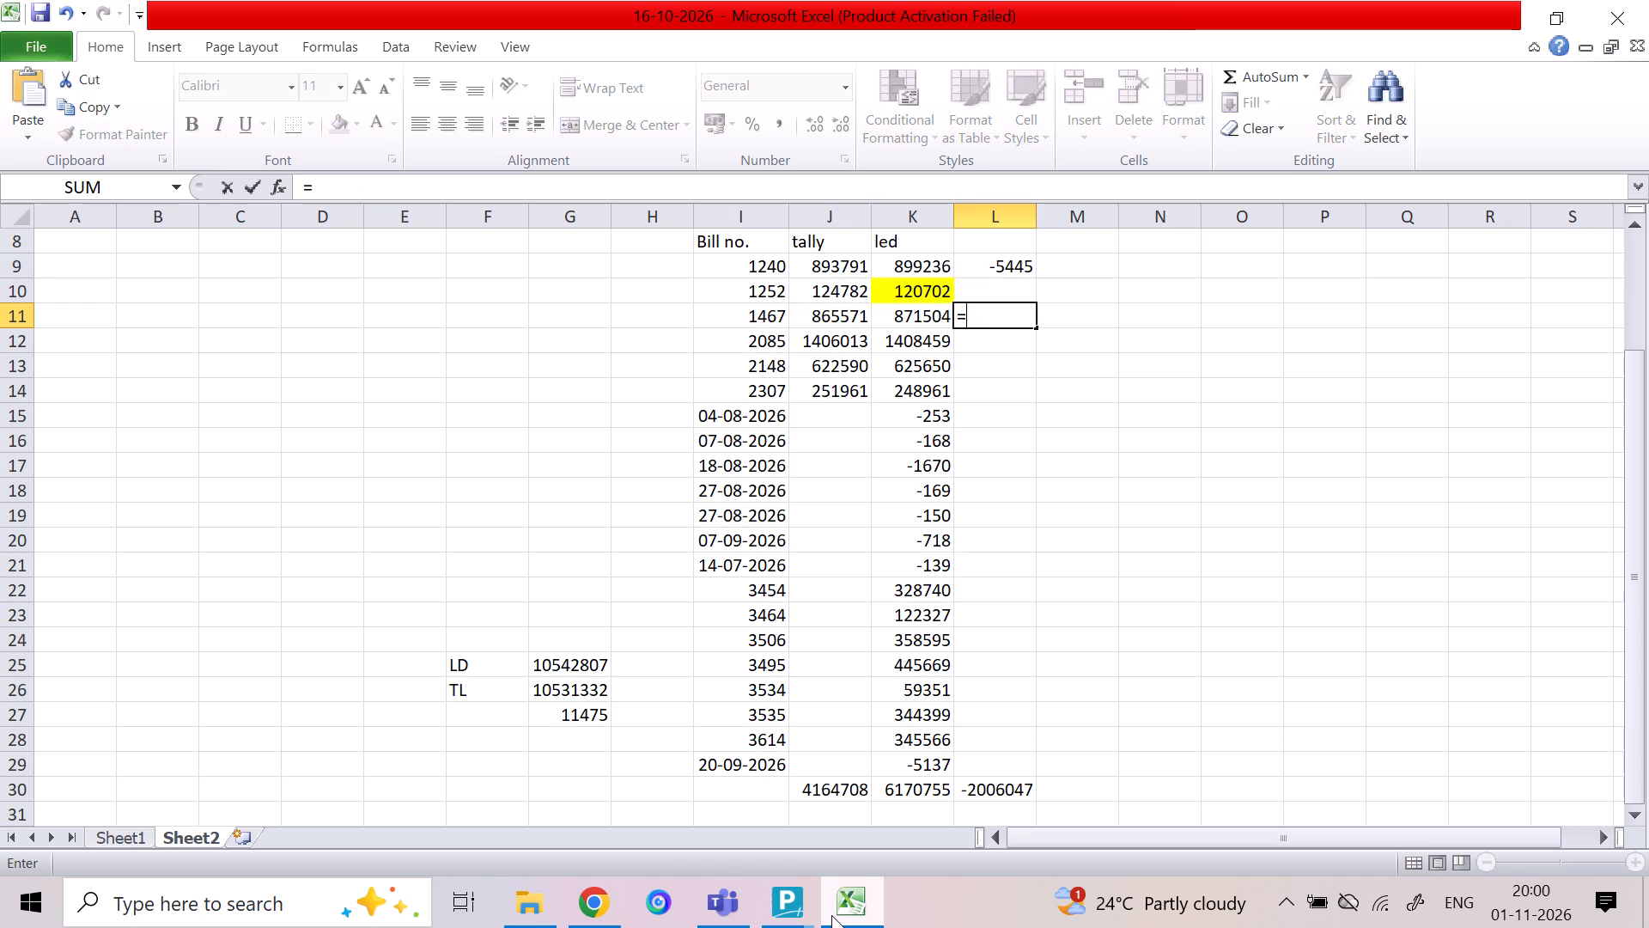
{"action": "key", "text": "Left"}
{"action": "key", "text": "Left"}
{"action": "key", "text": "minus"}
{"action": "key", "text": "Left"}
{"action": "key", "text": "Return"}
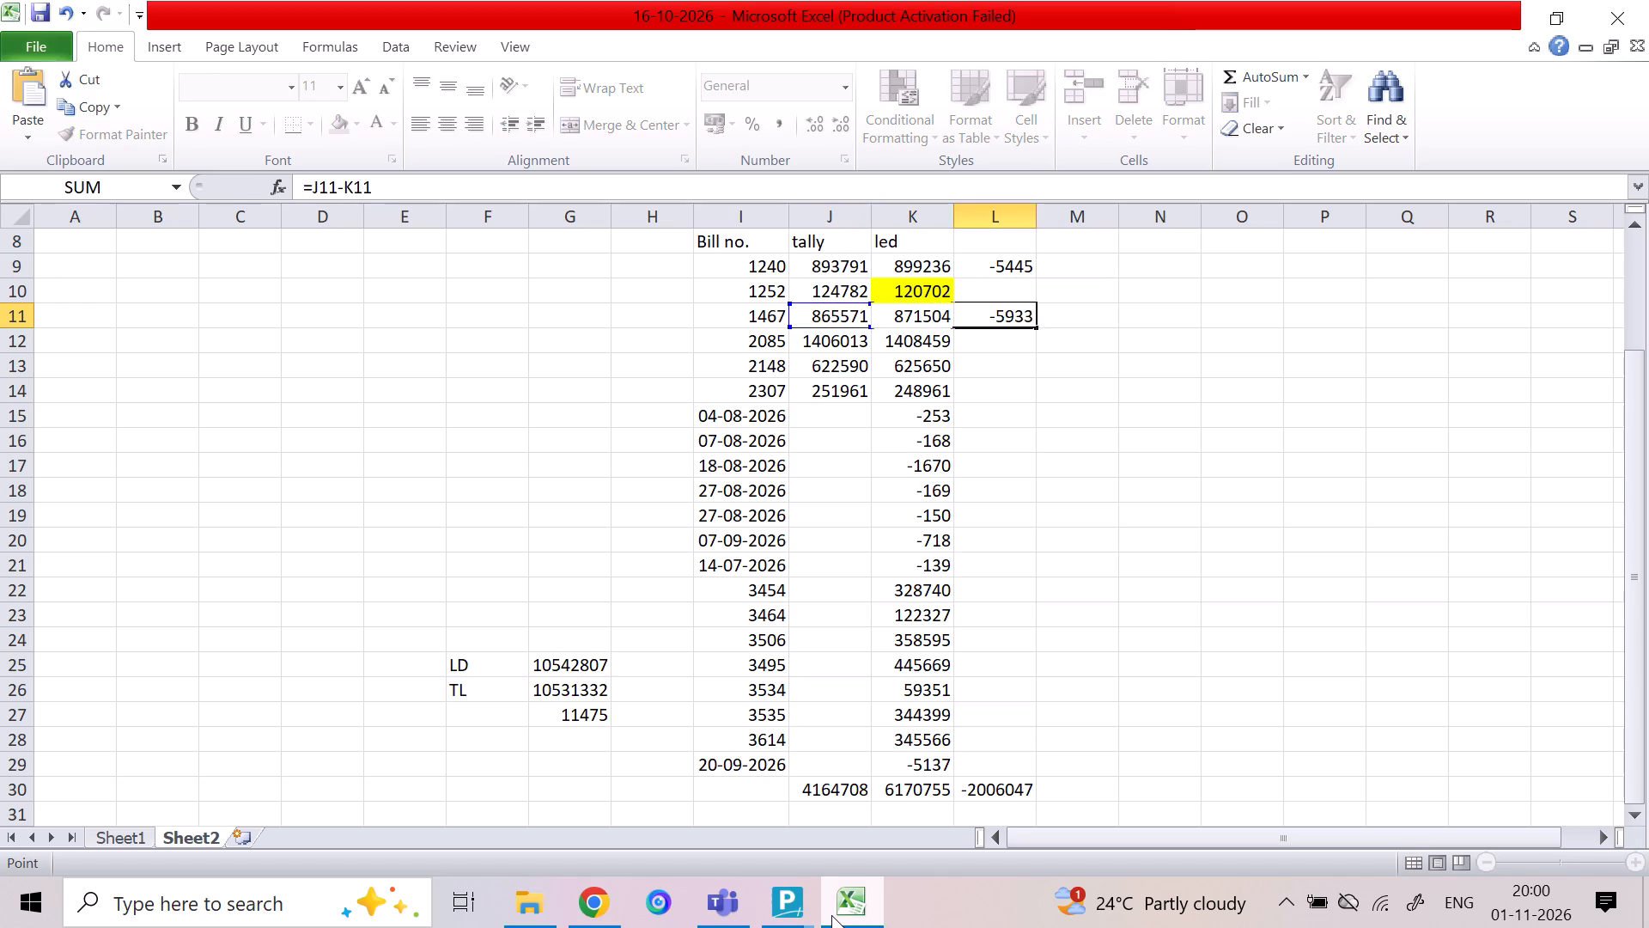
Select the bill differences in L9:L11 to check their combined sum.
{"action": "key", "text": "Up"}
{"action": "key", "text": "Up"}
{"action": "key", "text": "Up"}
{"action": "key", "text": "shift+Down"}
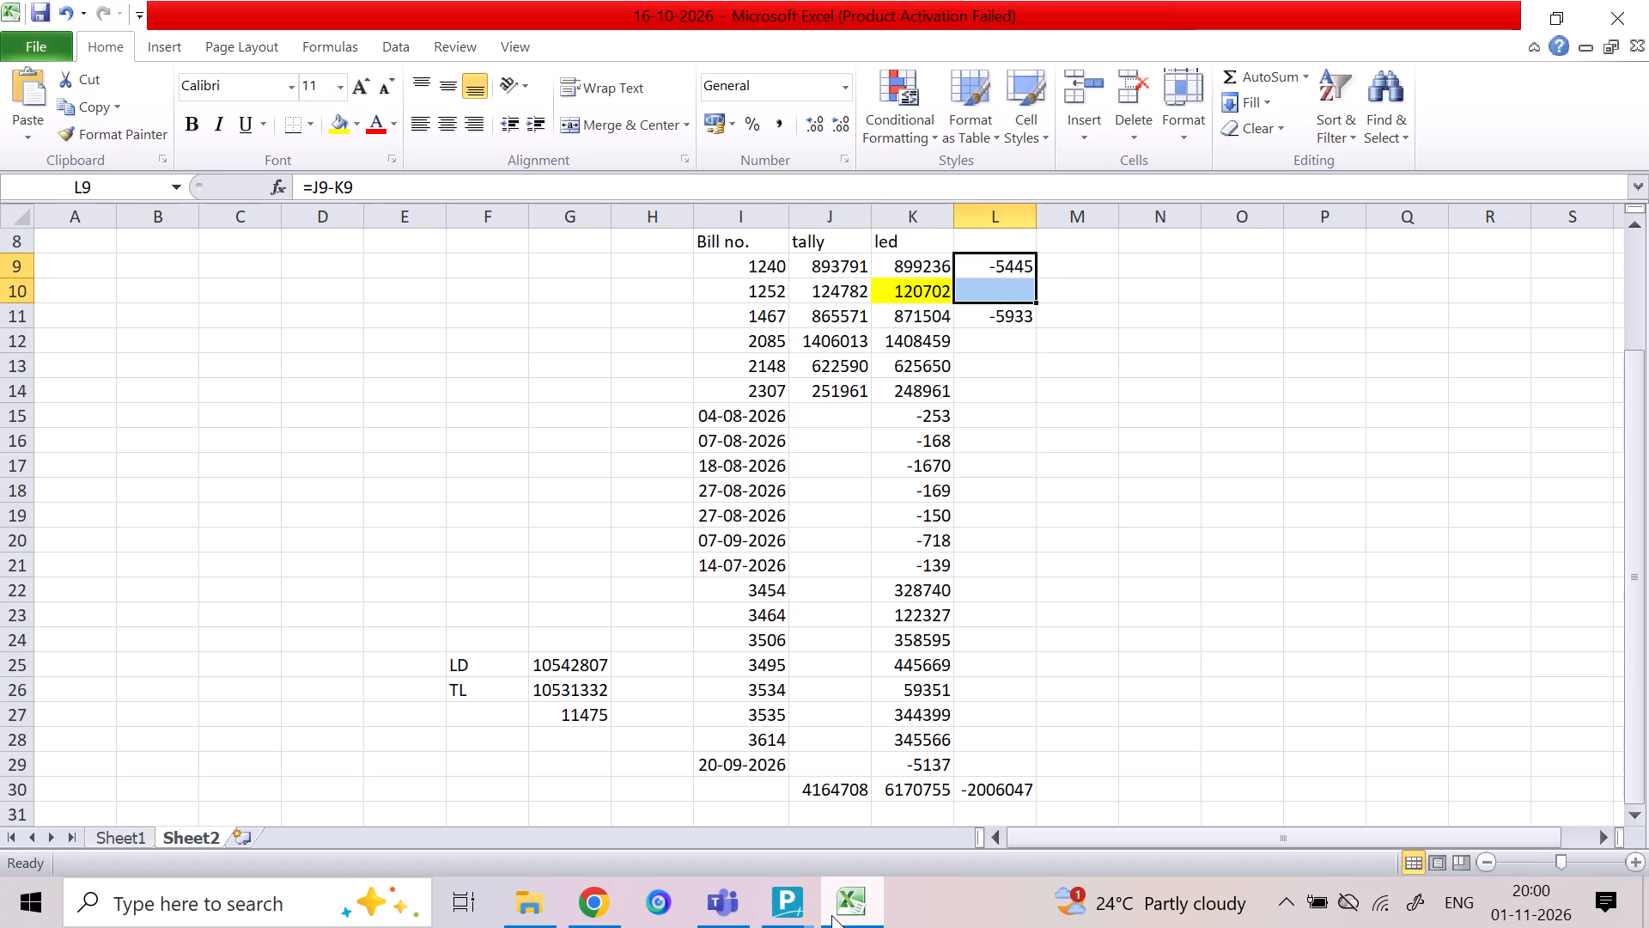
{"action": "key", "text": "shift+Down"}
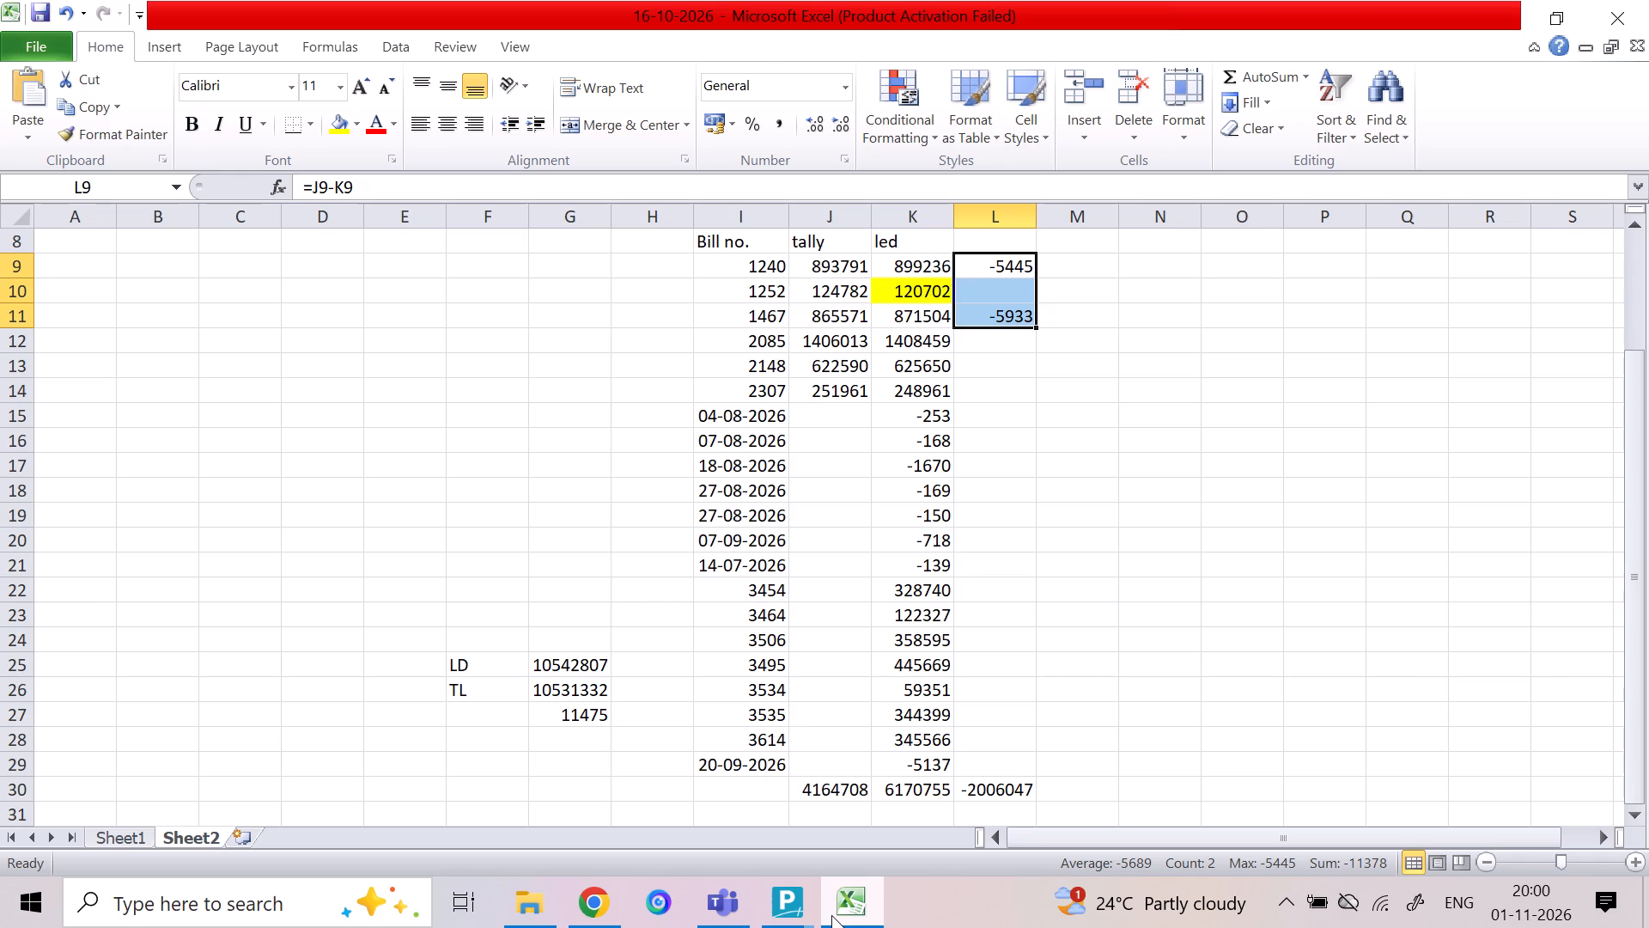
{"action": "key", "text": "alt+Tab"}
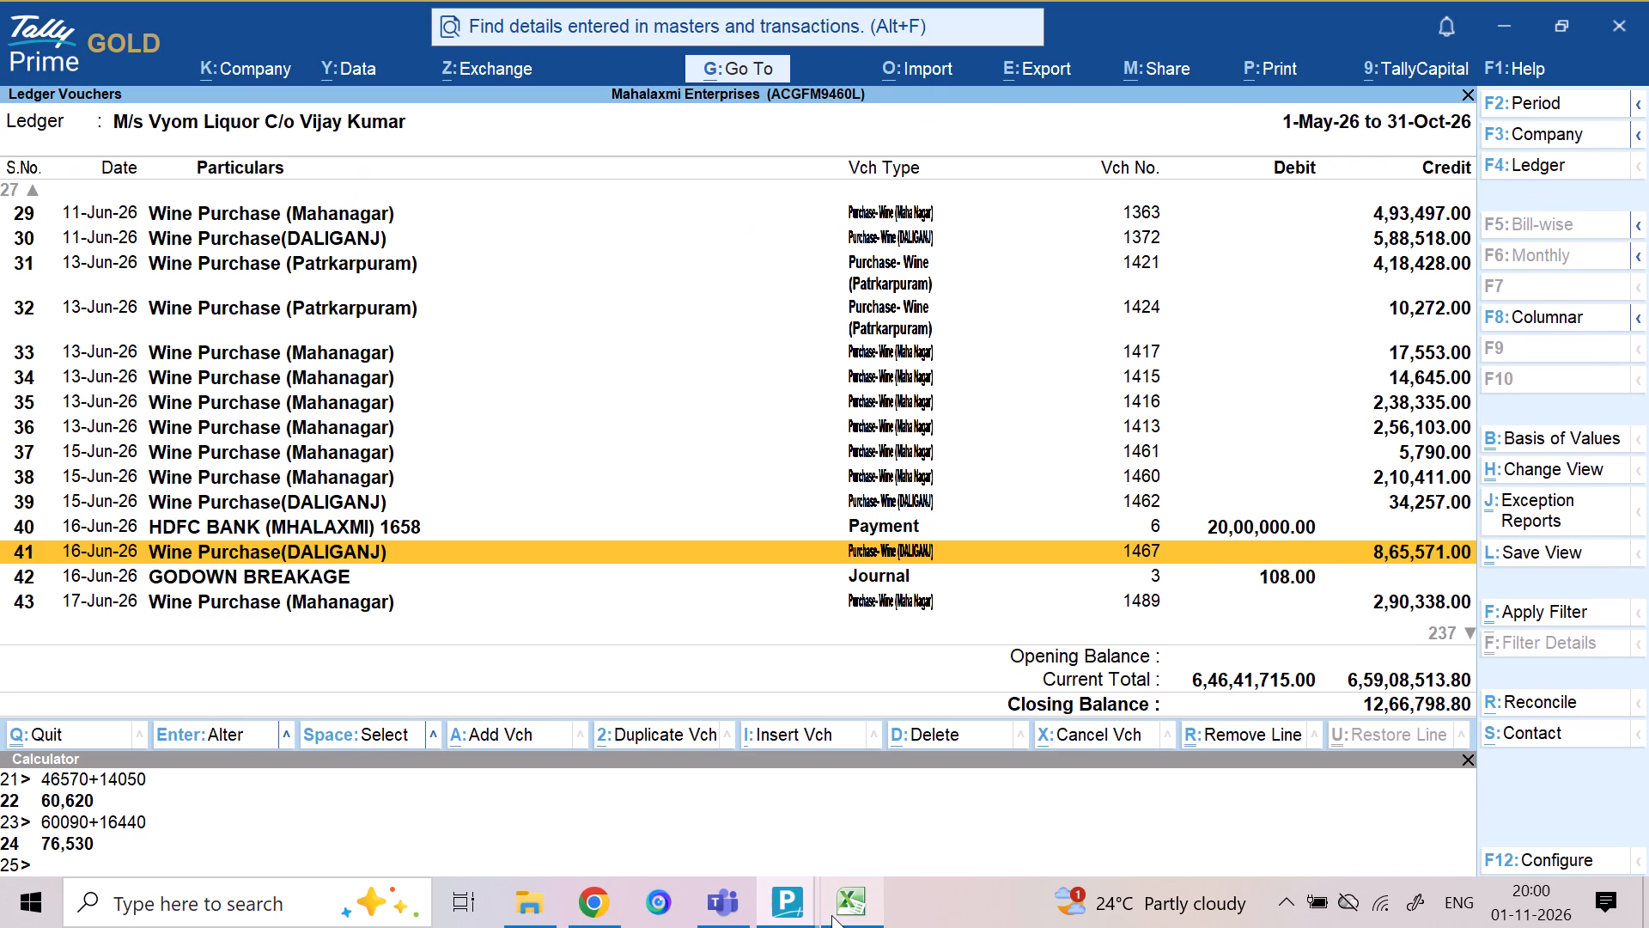
{"action": "key", "text": "alt+Tab"}
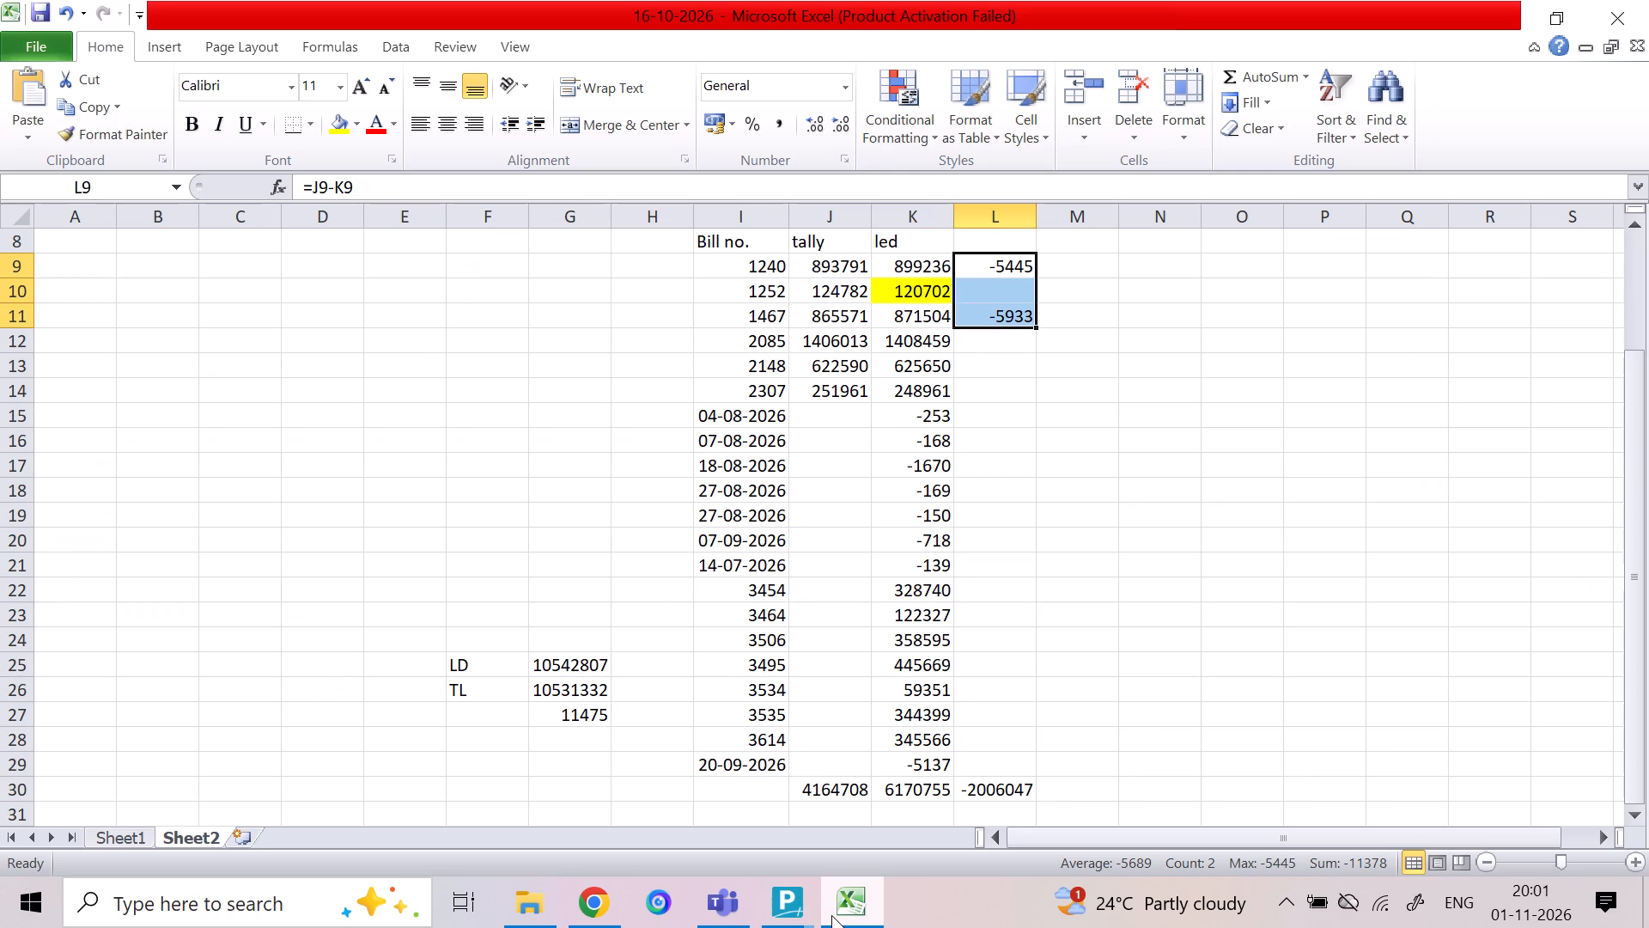
Open purchase voucher 1467 from the Vyom Liquor ledger in Tally, check its items and total, and leave it without saving.
{"action": "key", "text": "alt+Tab"}
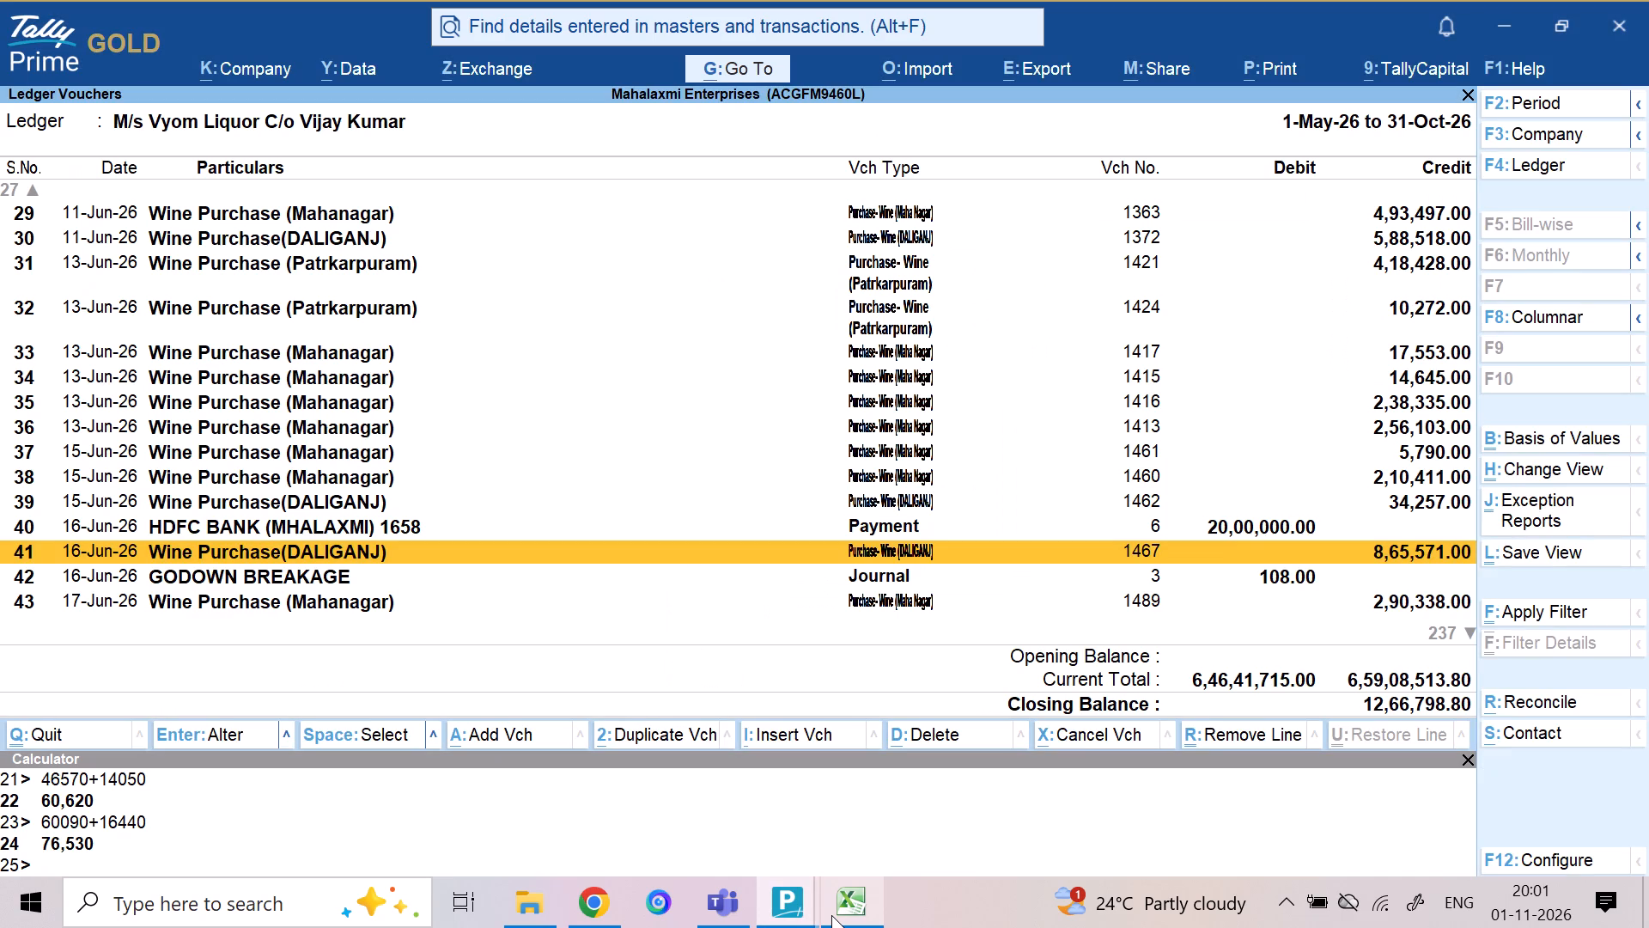
{"action": "key", "text": "Return"}
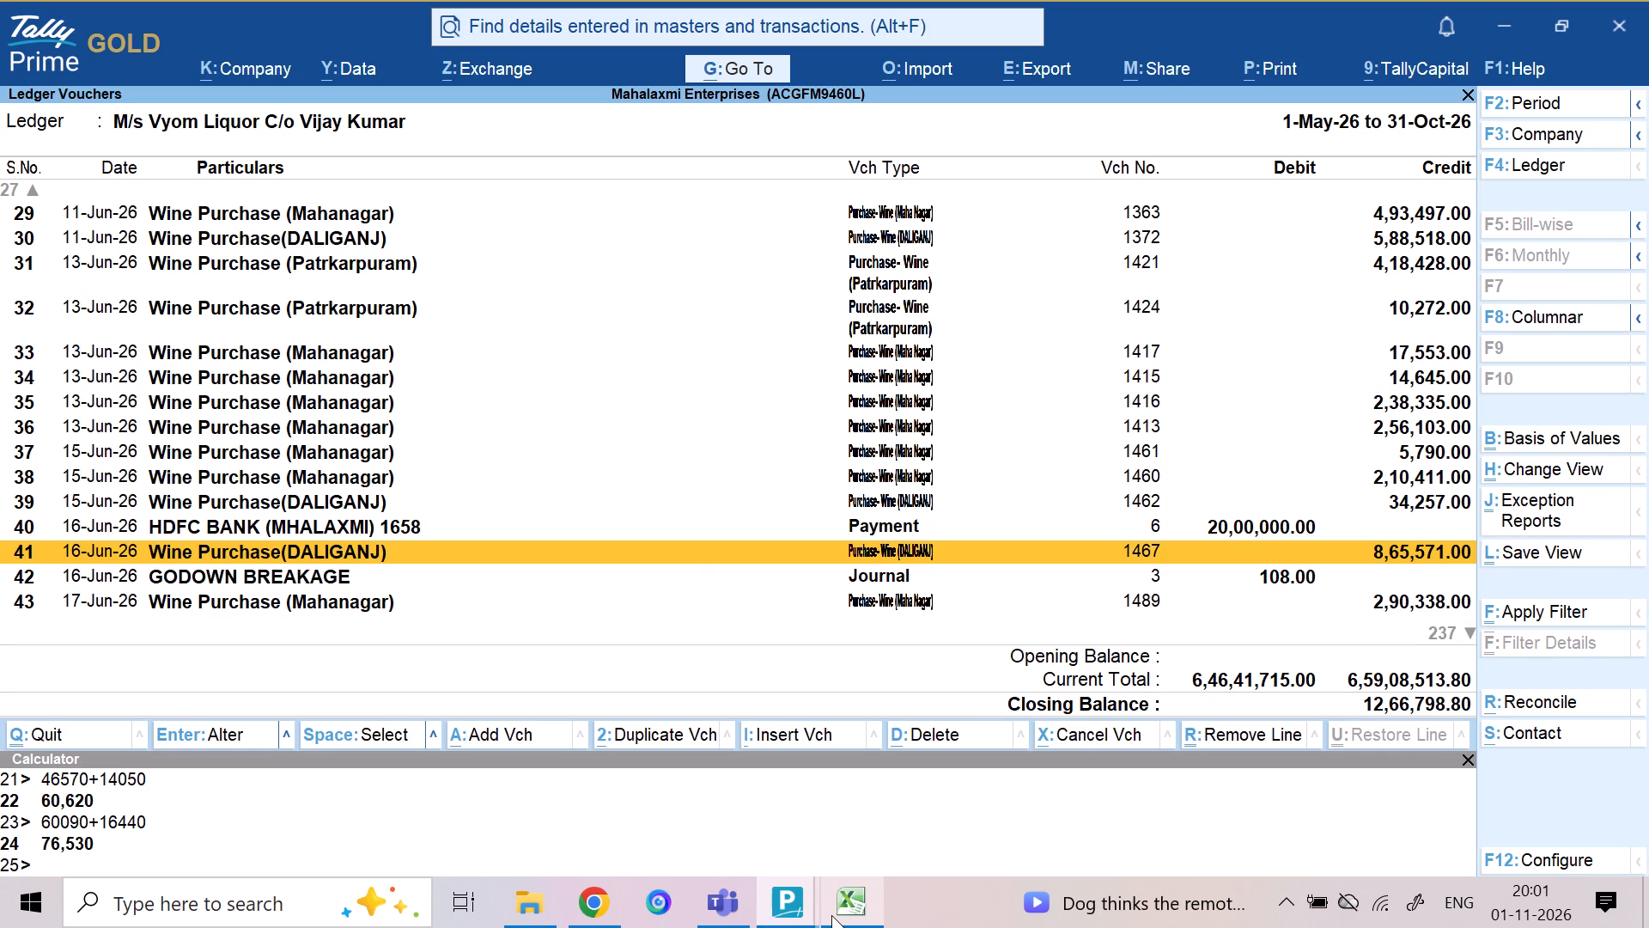
{"action": "key", "text": "Return"}
{"action": "key", "text": "Escape"}
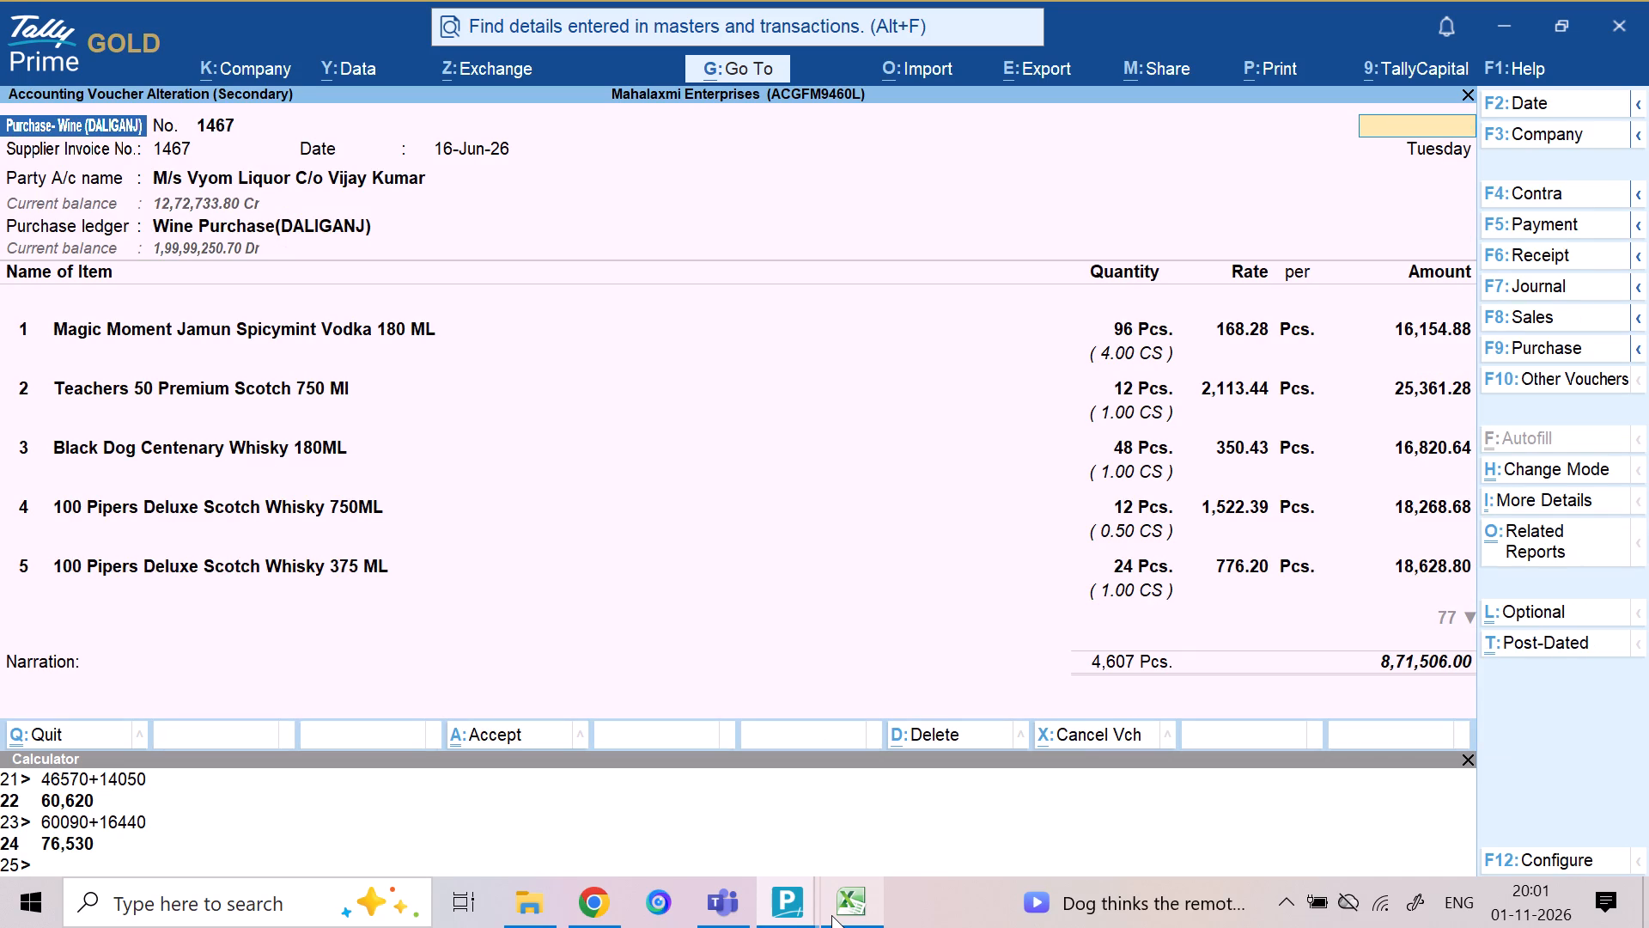
{"action": "key", "text": "Escape"}
{"action": "key", "text": "Escape"}
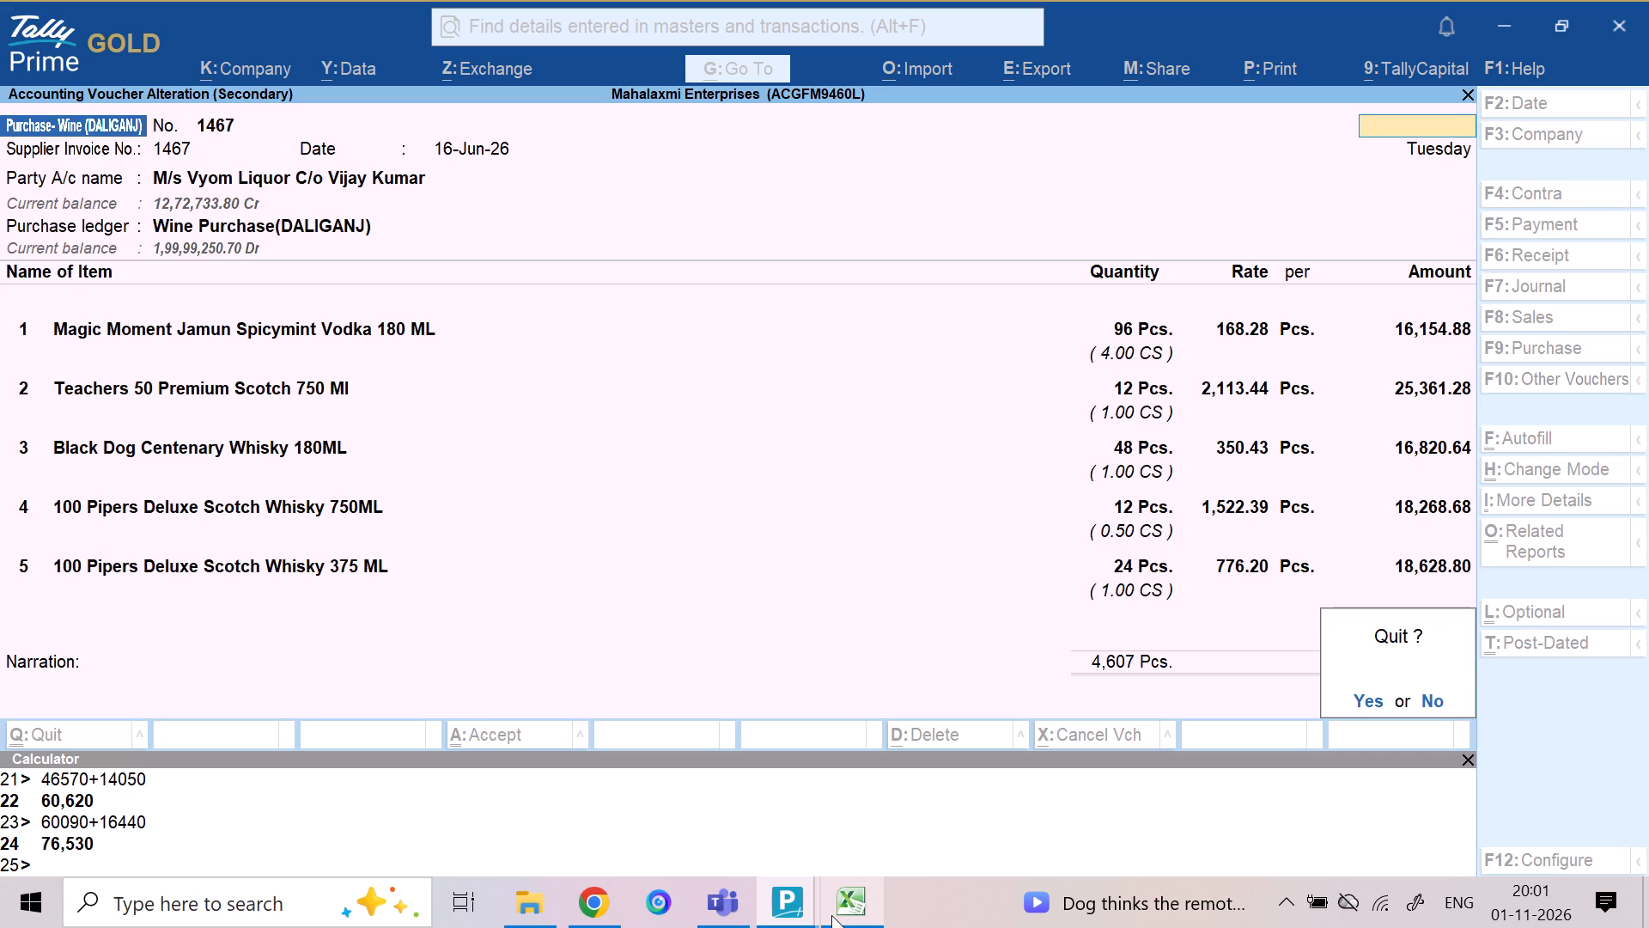
{"action": "key", "text": "Escape"}
{"action": "key", "text": "Escape"}
Switch to the other Tally window and open the 7-Oct vouchers from the B2c Debtors (Patrakarpuram) daily breakup.
{"action": "left_click", "coordinate": [793, 908]}
{"action": "left_click", "coordinate": [712, 799]}
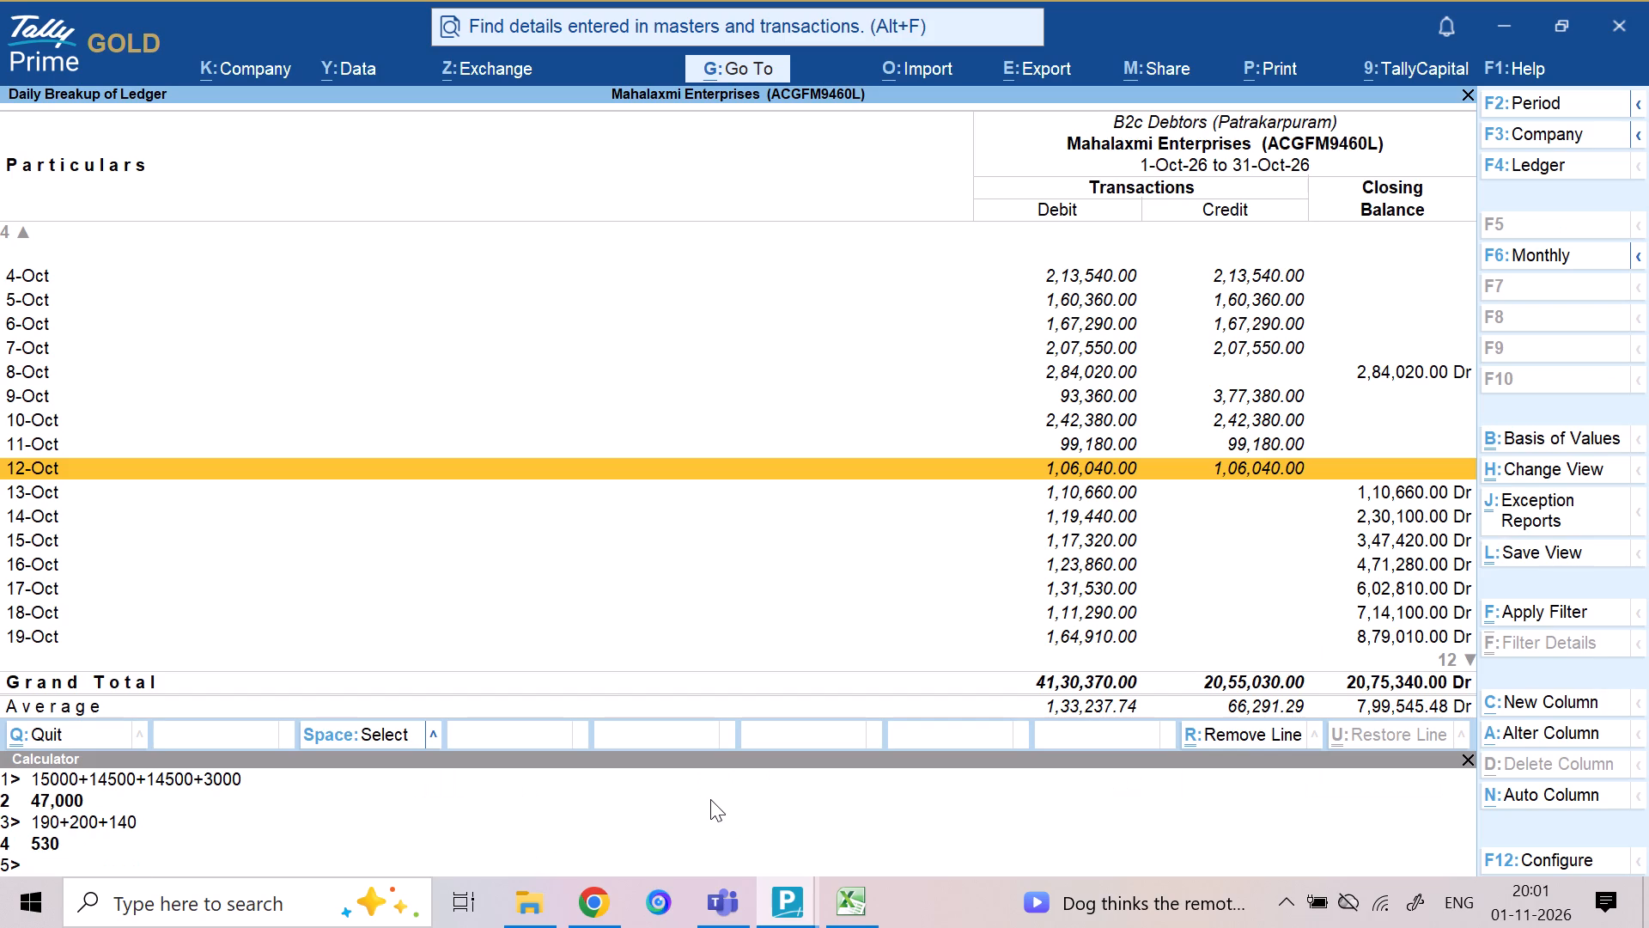
{"action": "key", "text": "Up"}
{"action": "key", "text": "Up"}
{"action": "key", "text": "Up"}
{"action": "key", "text": "Up"}
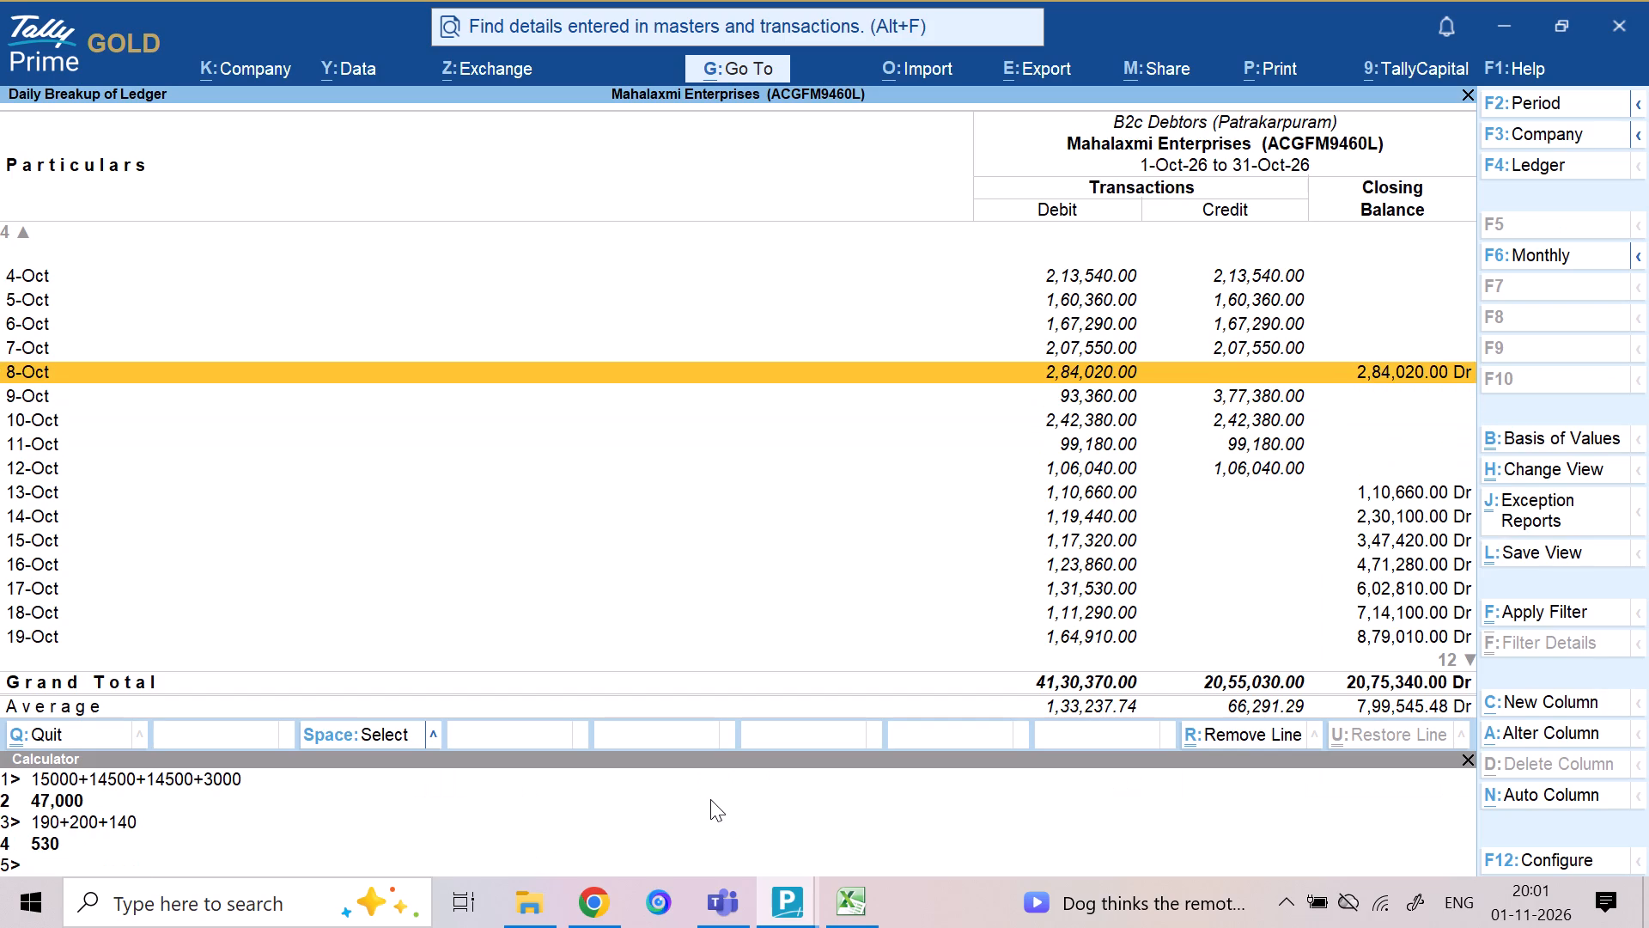
{"action": "key", "text": "Up"}
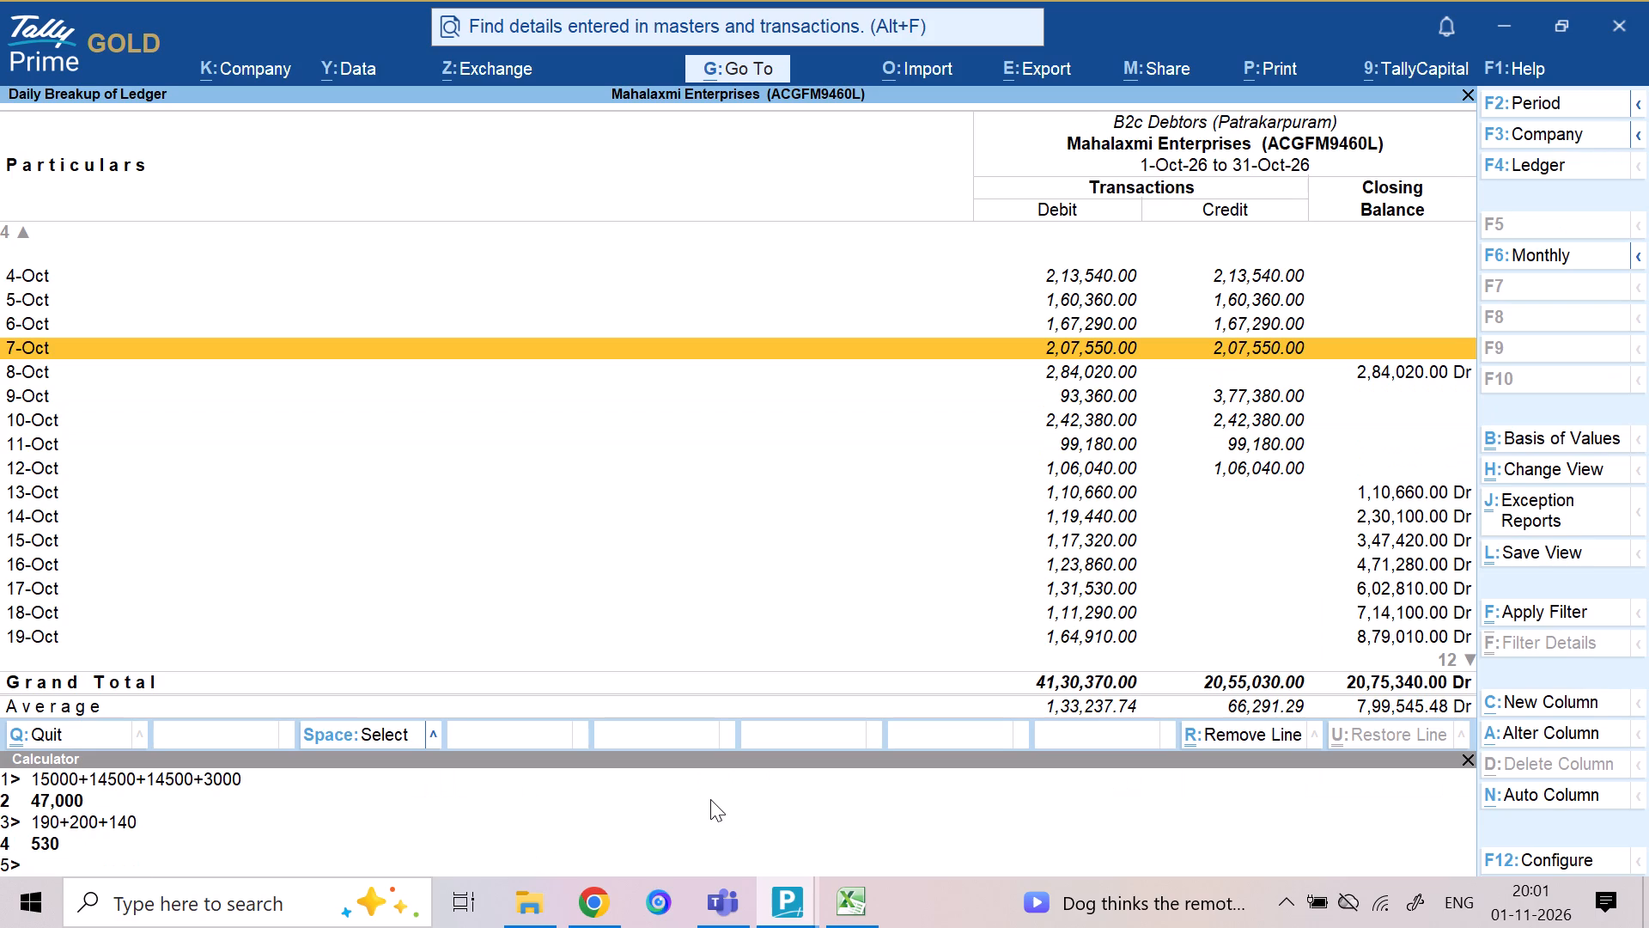
{"action": "key", "text": "Return"}
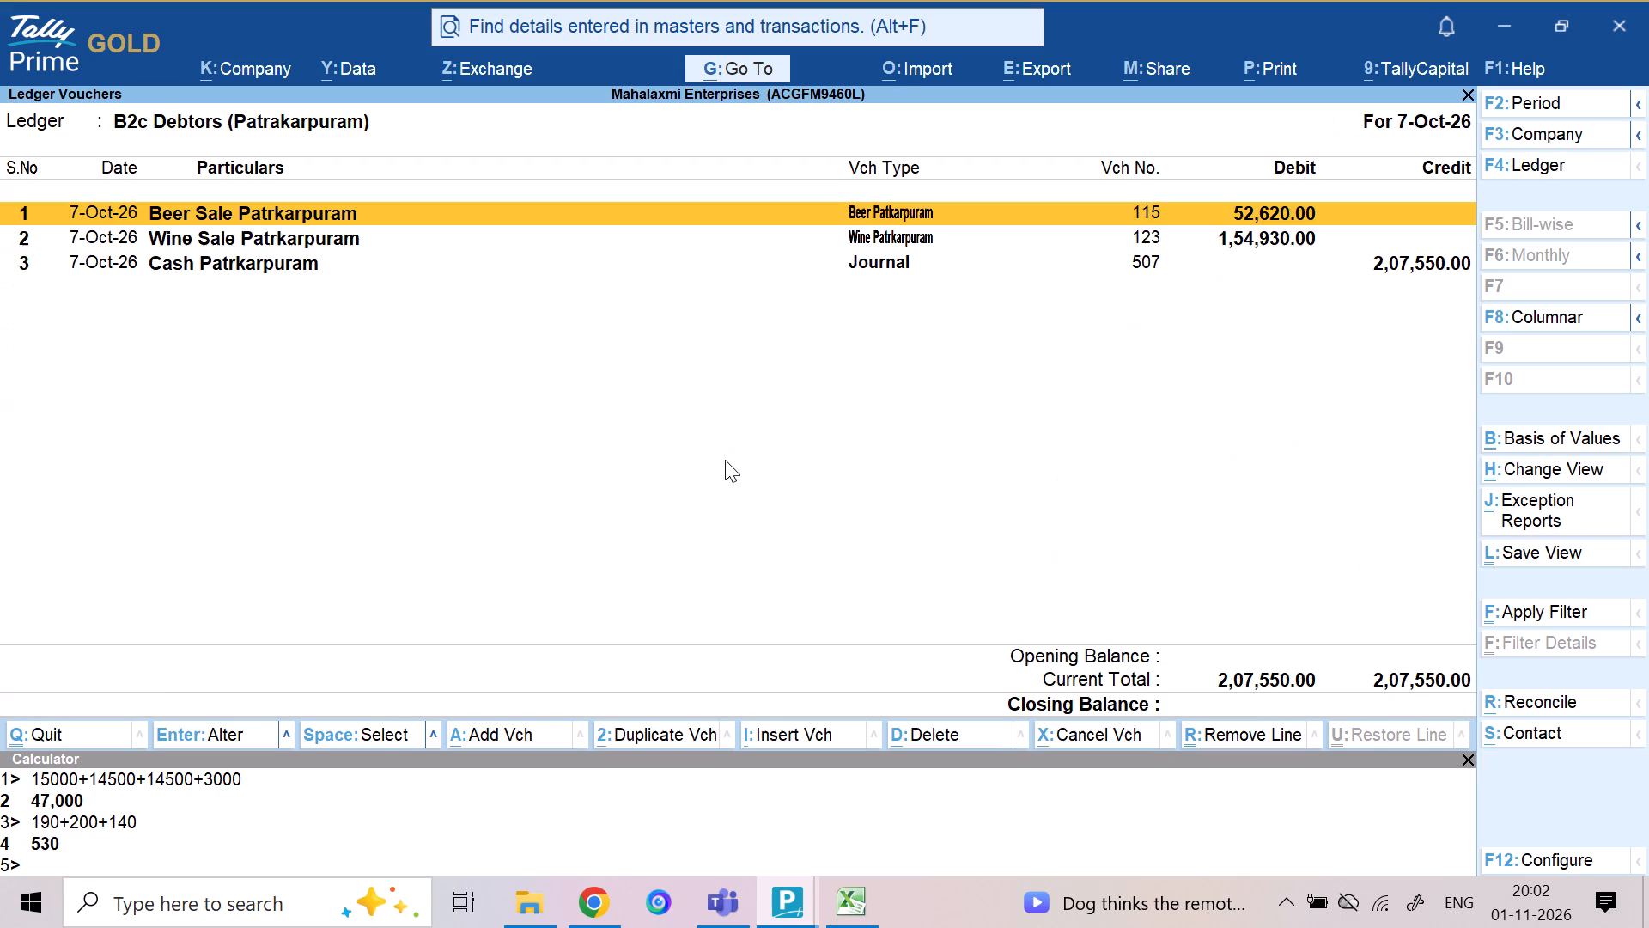
Open the 7-Oct Cash Patrkarpuram journal voucher 507 and review its debit entries.
{"action": "key", "text": "Down"}
{"action": "key", "text": "Down"}
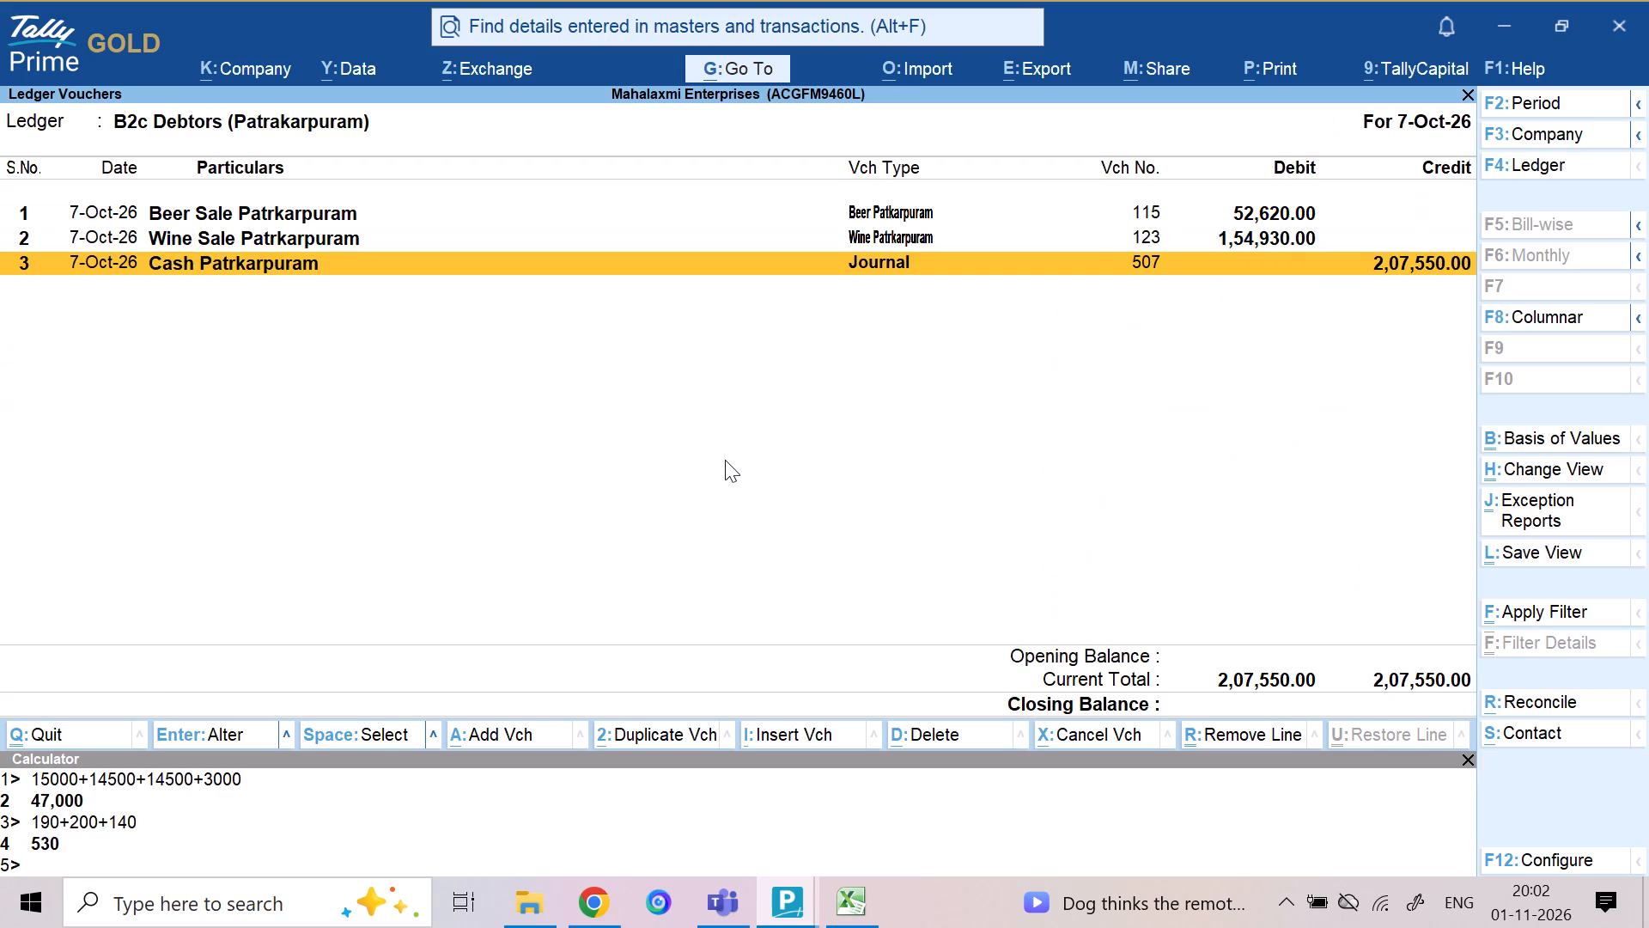
{"action": "key", "text": "Return"}
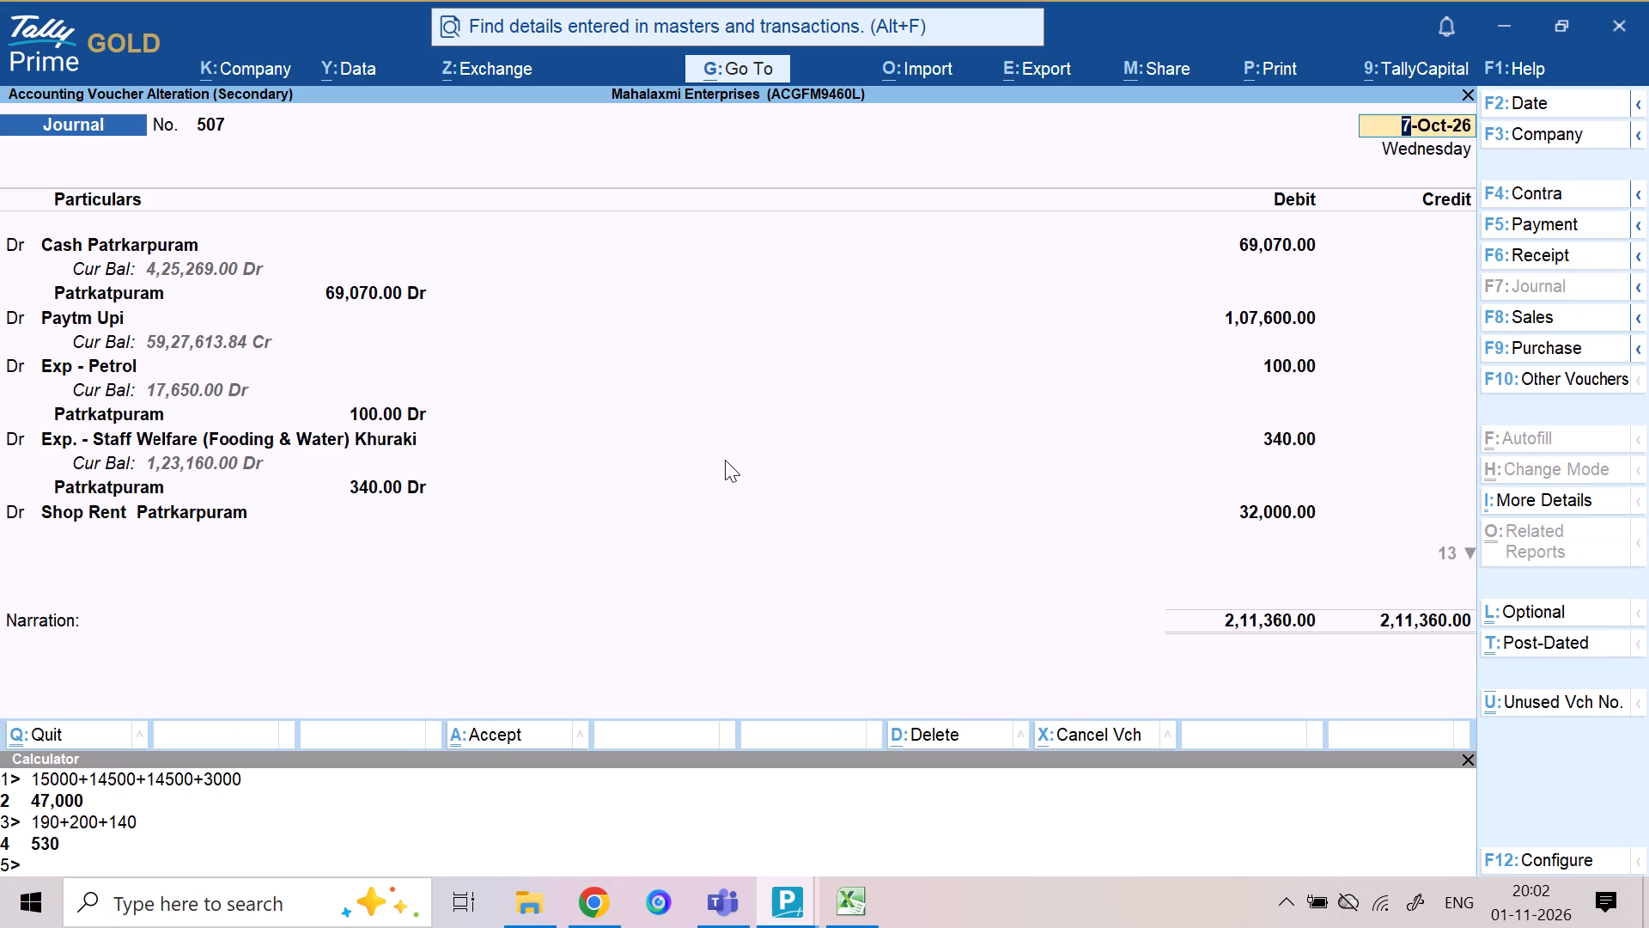
{"action": "key", "text": "Escape"}
{"action": "key", "text": "Escape"}
{"action": "key", "text": "Escape"}
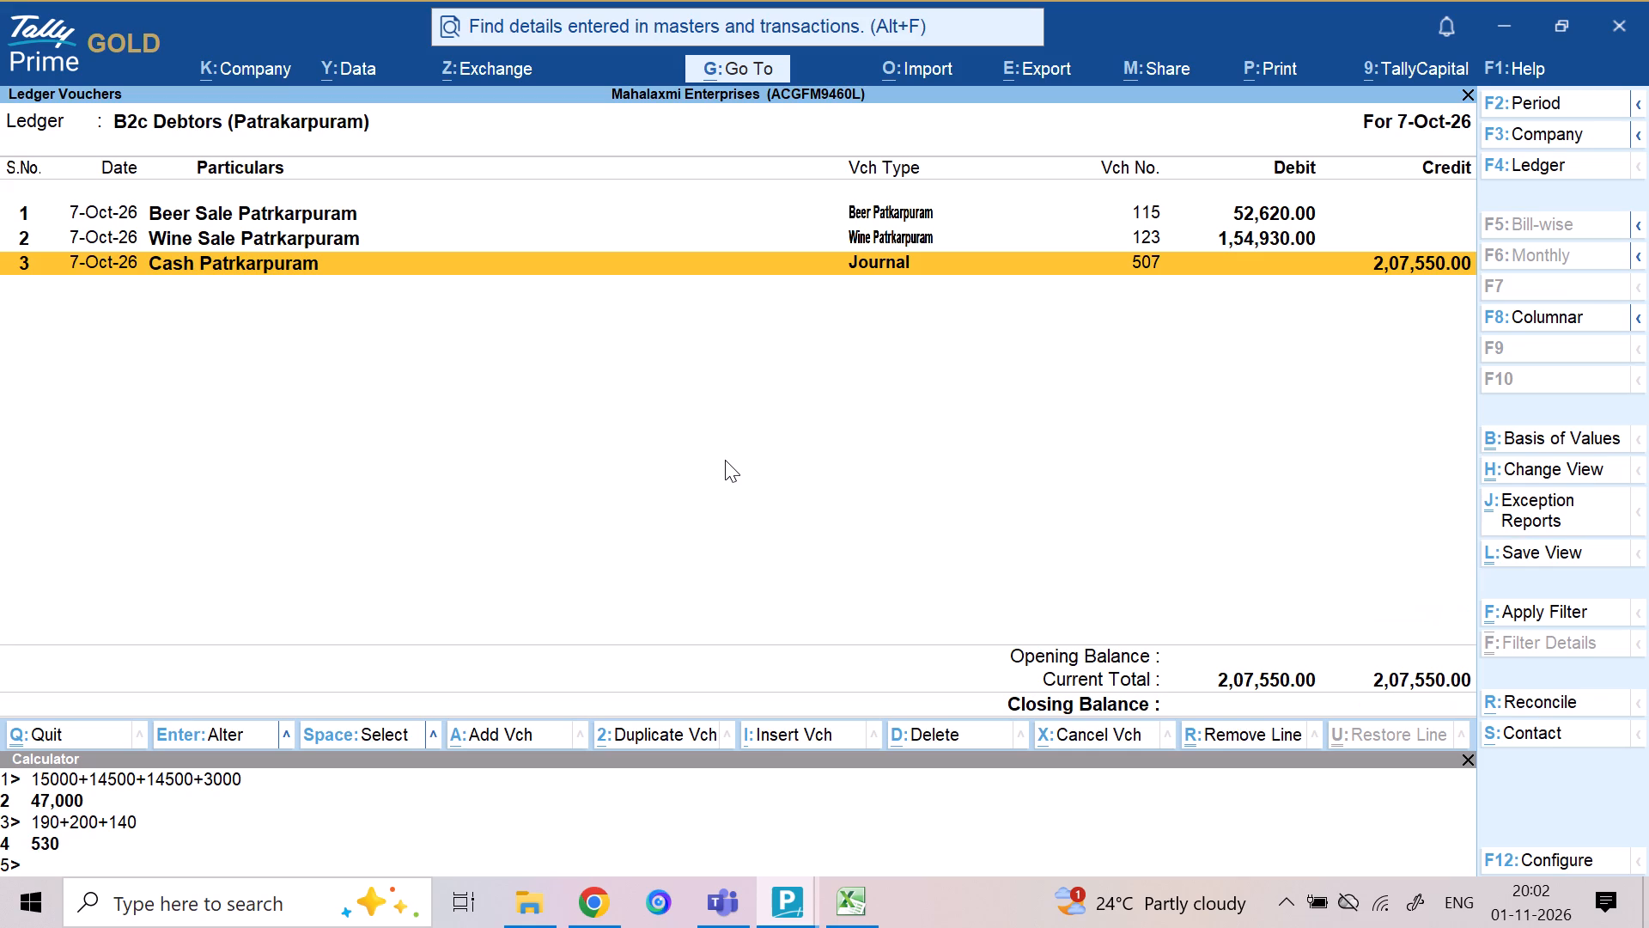
{"action": "key", "text": "Return"}
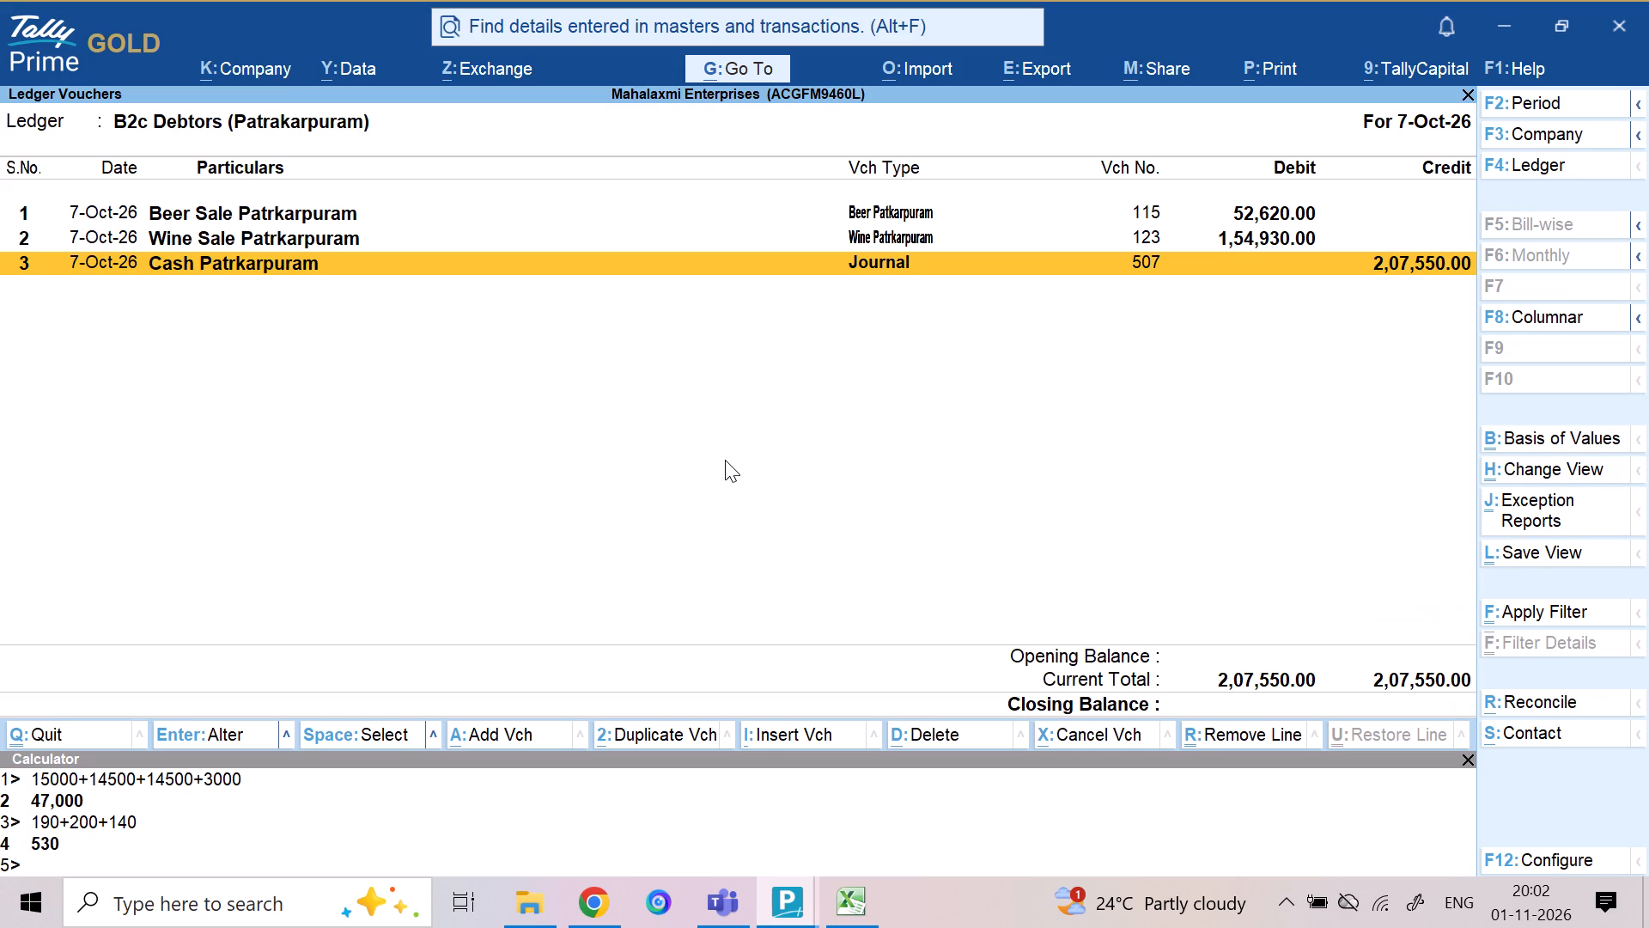
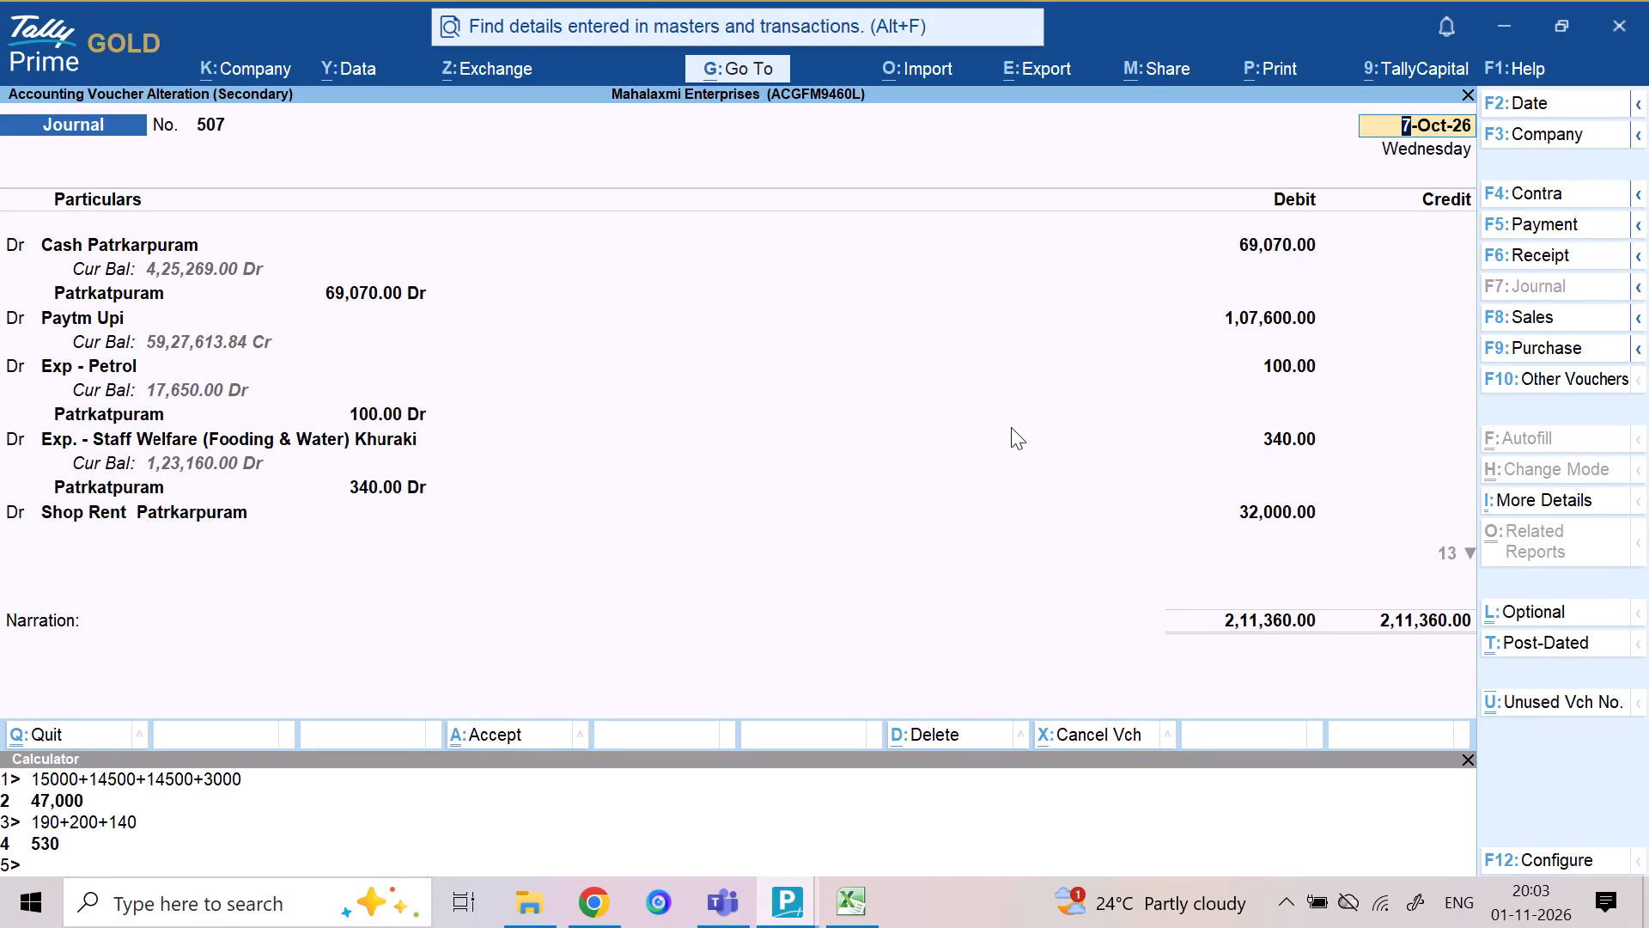
Leave journal voucher 507 without saving and return to the daily breakup of B2c Debtors (Patrakarpuram).
{"action": "key", "text": "Escape"}
{"action": "key", "text": "Escape"}
{"action": "key", "text": "Escape"}
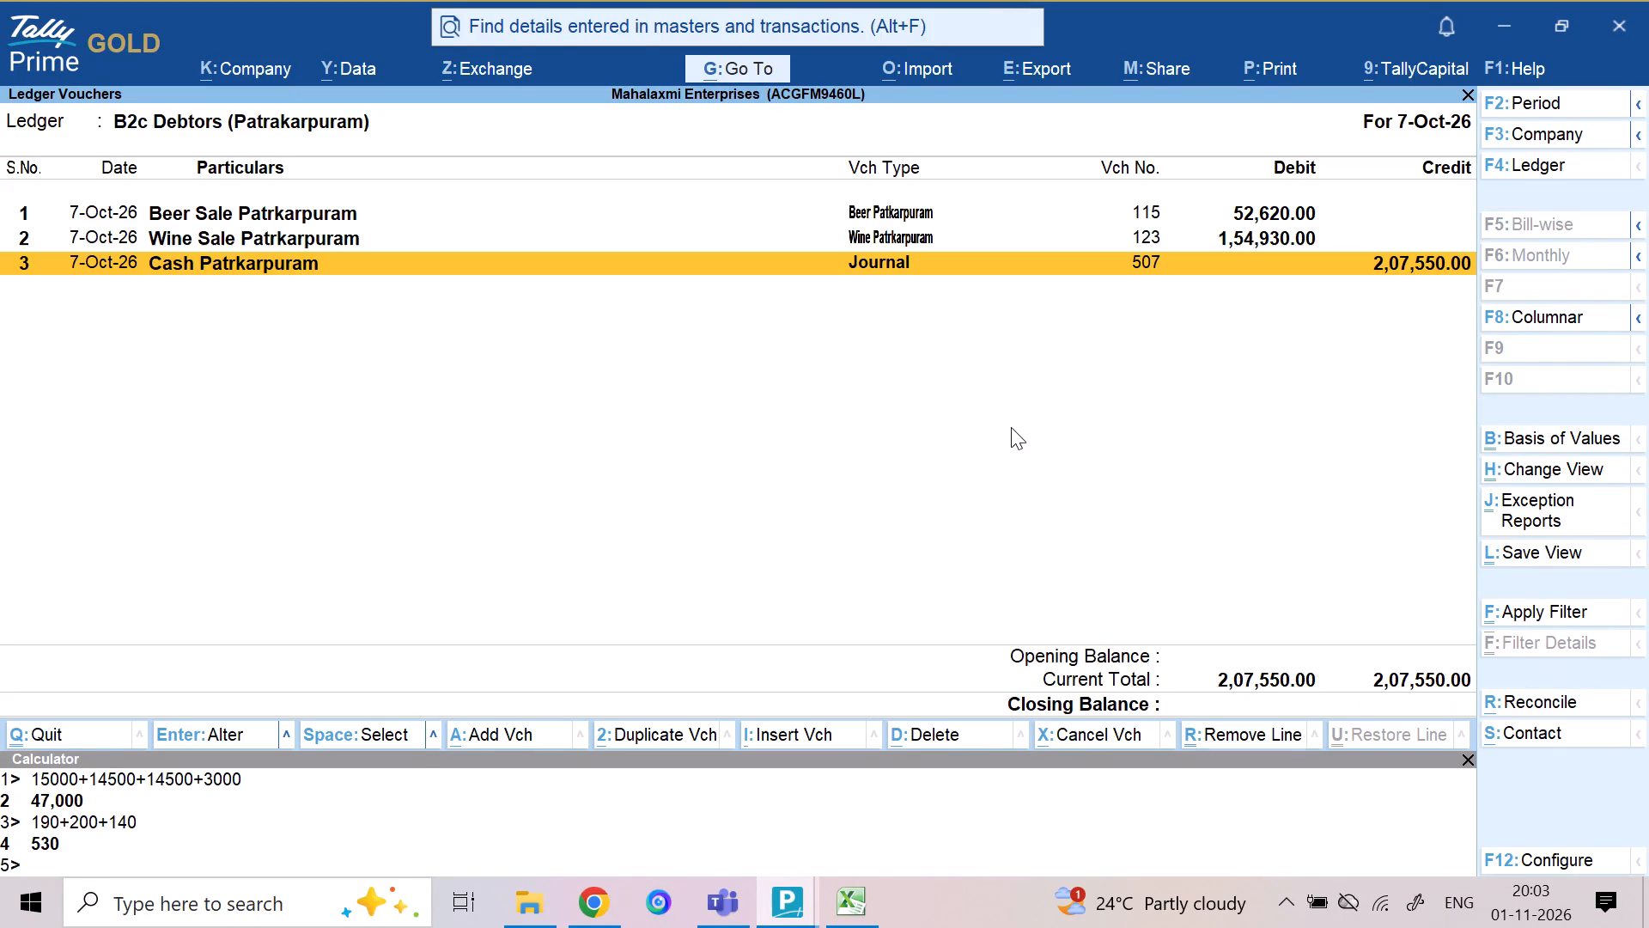
{"action": "key", "text": "Escape"}
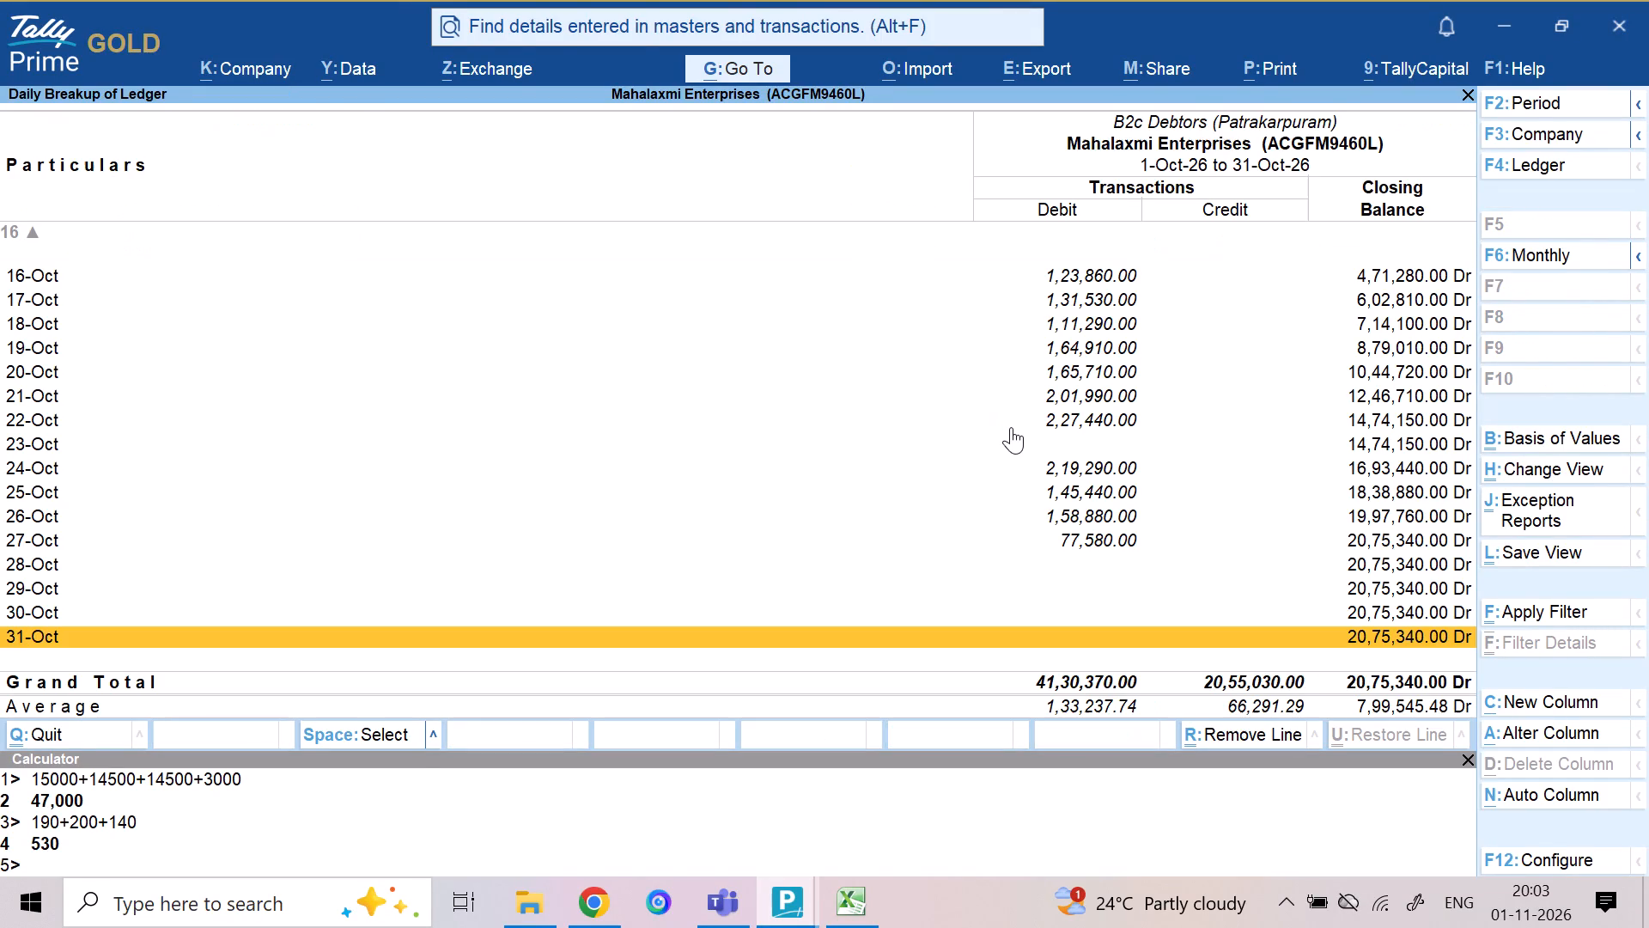
Open the 12-Oct vouchers from the B2c Debtors (Patrakarpuram) daily breakup.
{"action": "key", "text": "Up"}
{"action": "key", "text": "Up"}
{"action": "key", "text": "Up"}
{"action": "key", "text": "Up"}
{"action": "key", "text": "Up"}
{"action": "key", "text": "Up"}
{"action": "key", "text": "Up"}
{"action": "key", "text": "Up"}
{"action": "key", "text": "Up"}
{"action": "key", "text": "Up"}
{"action": "key", "text": "Up"}
{"action": "key", "text": "Up"}
{"action": "key", "text": "Up"}
{"action": "key", "text": "Up"}
{"action": "key", "text": "Up"}
{"action": "key", "text": "Up"}
{"action": "key", "text": "Up"}
{"action": "key", "text": "Up"}
{"action": "key", "text": "Up"}
{"action": "key", "text": "Up"}
{"action": "key", "text": "Down"}
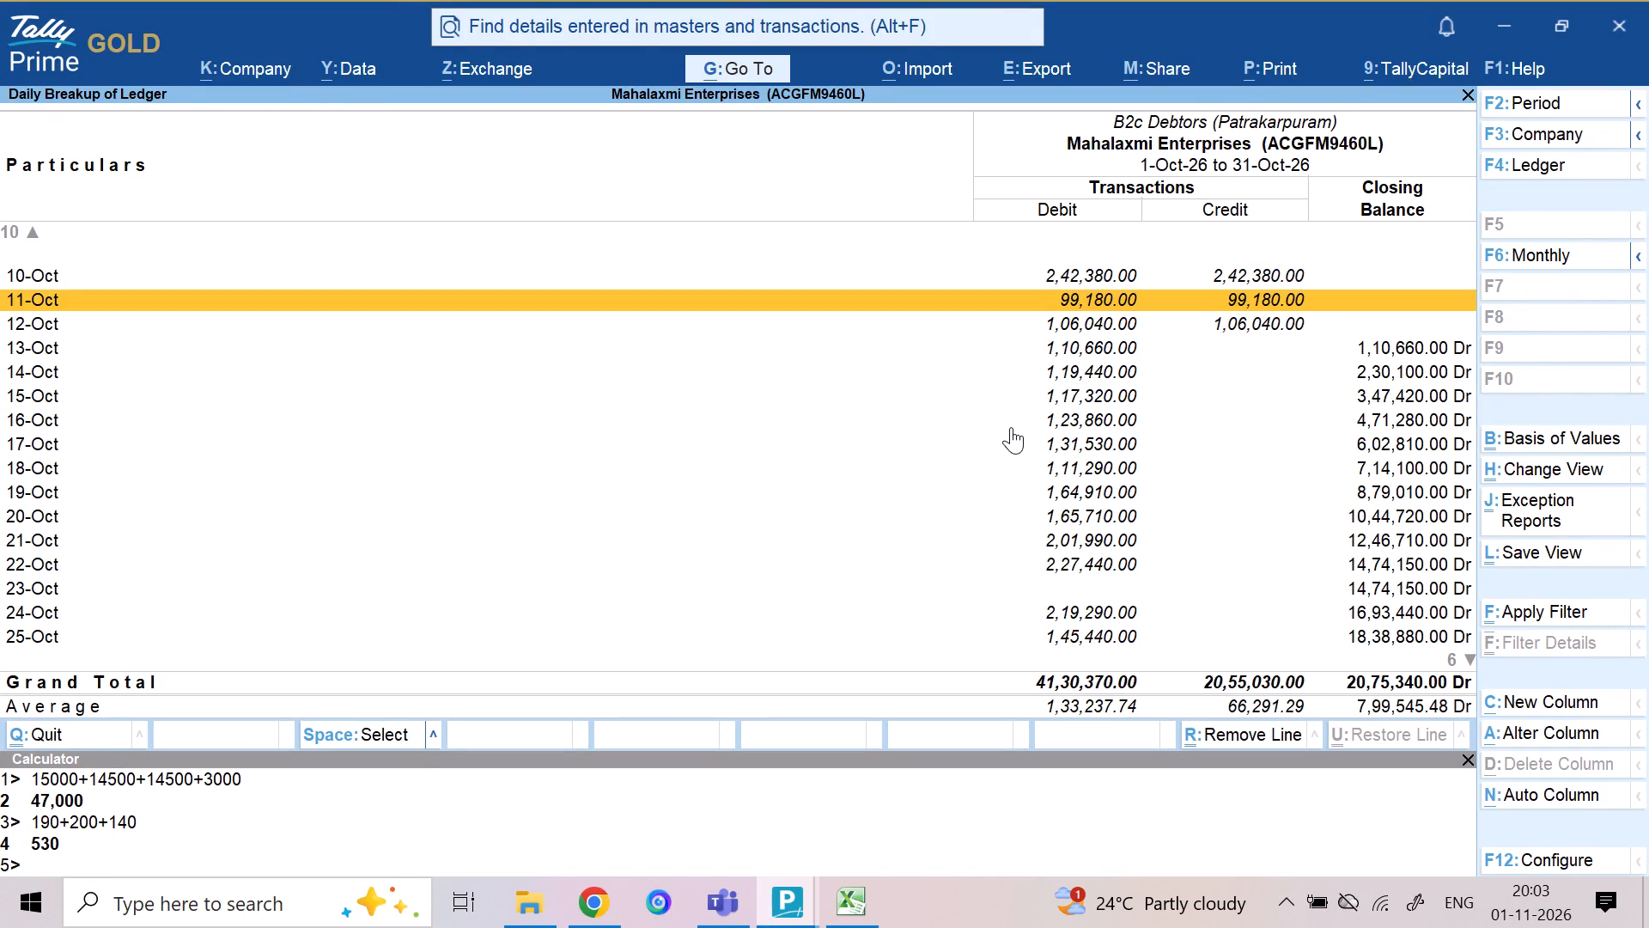
{"action": "key", "text": "Down"}
{"action": "key", "text": "Return"}
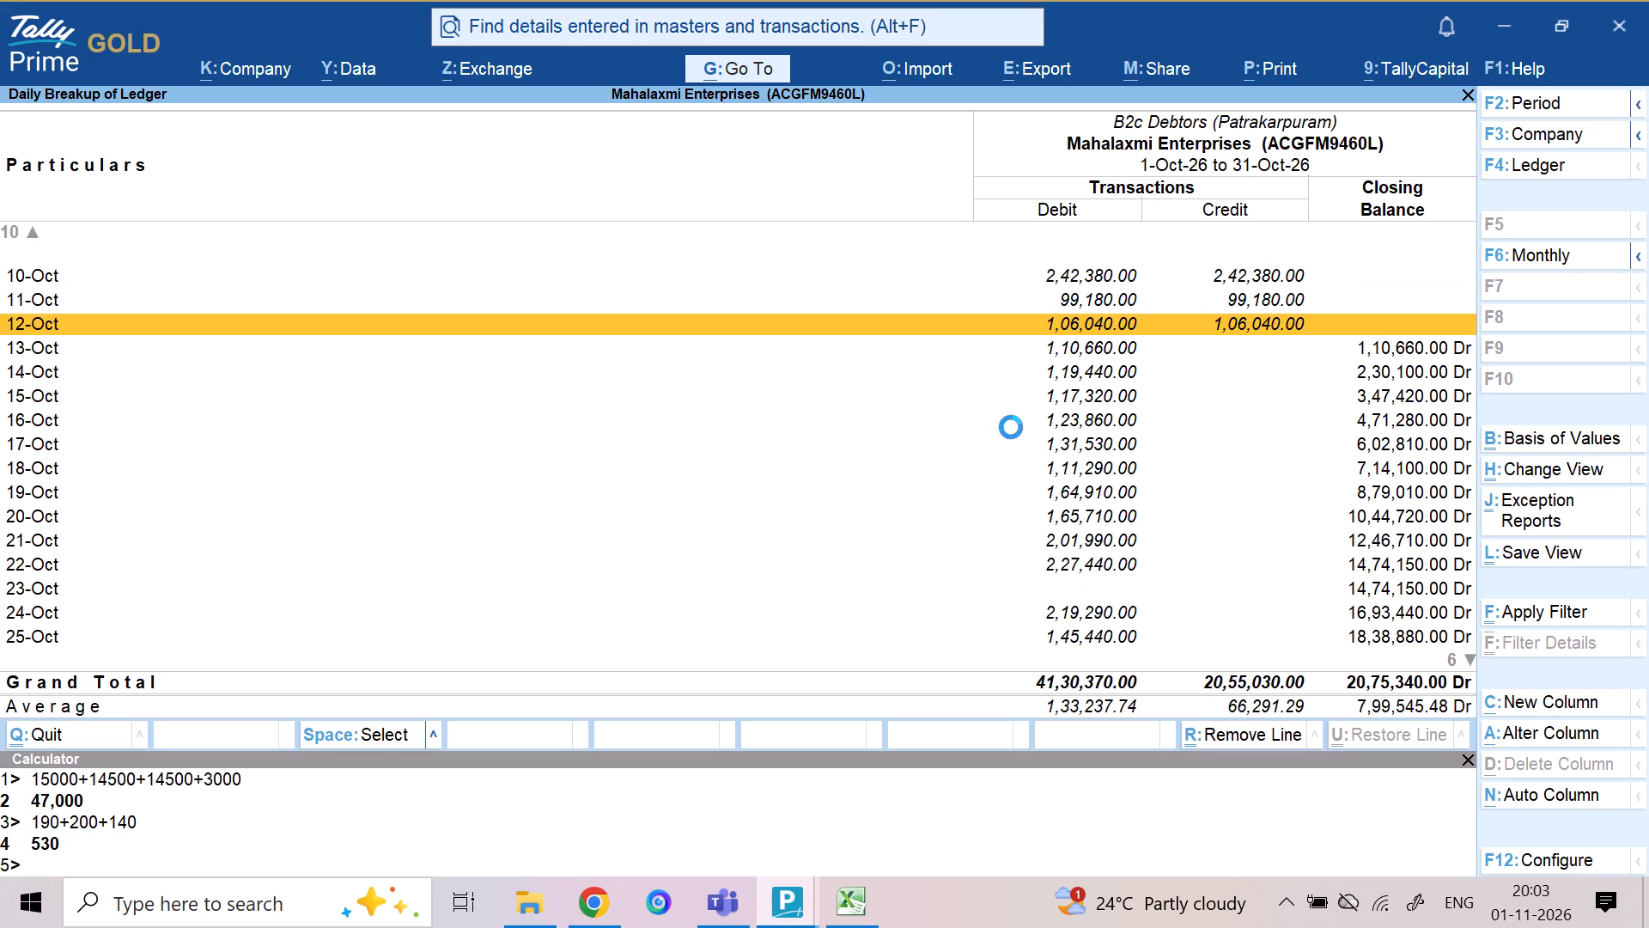
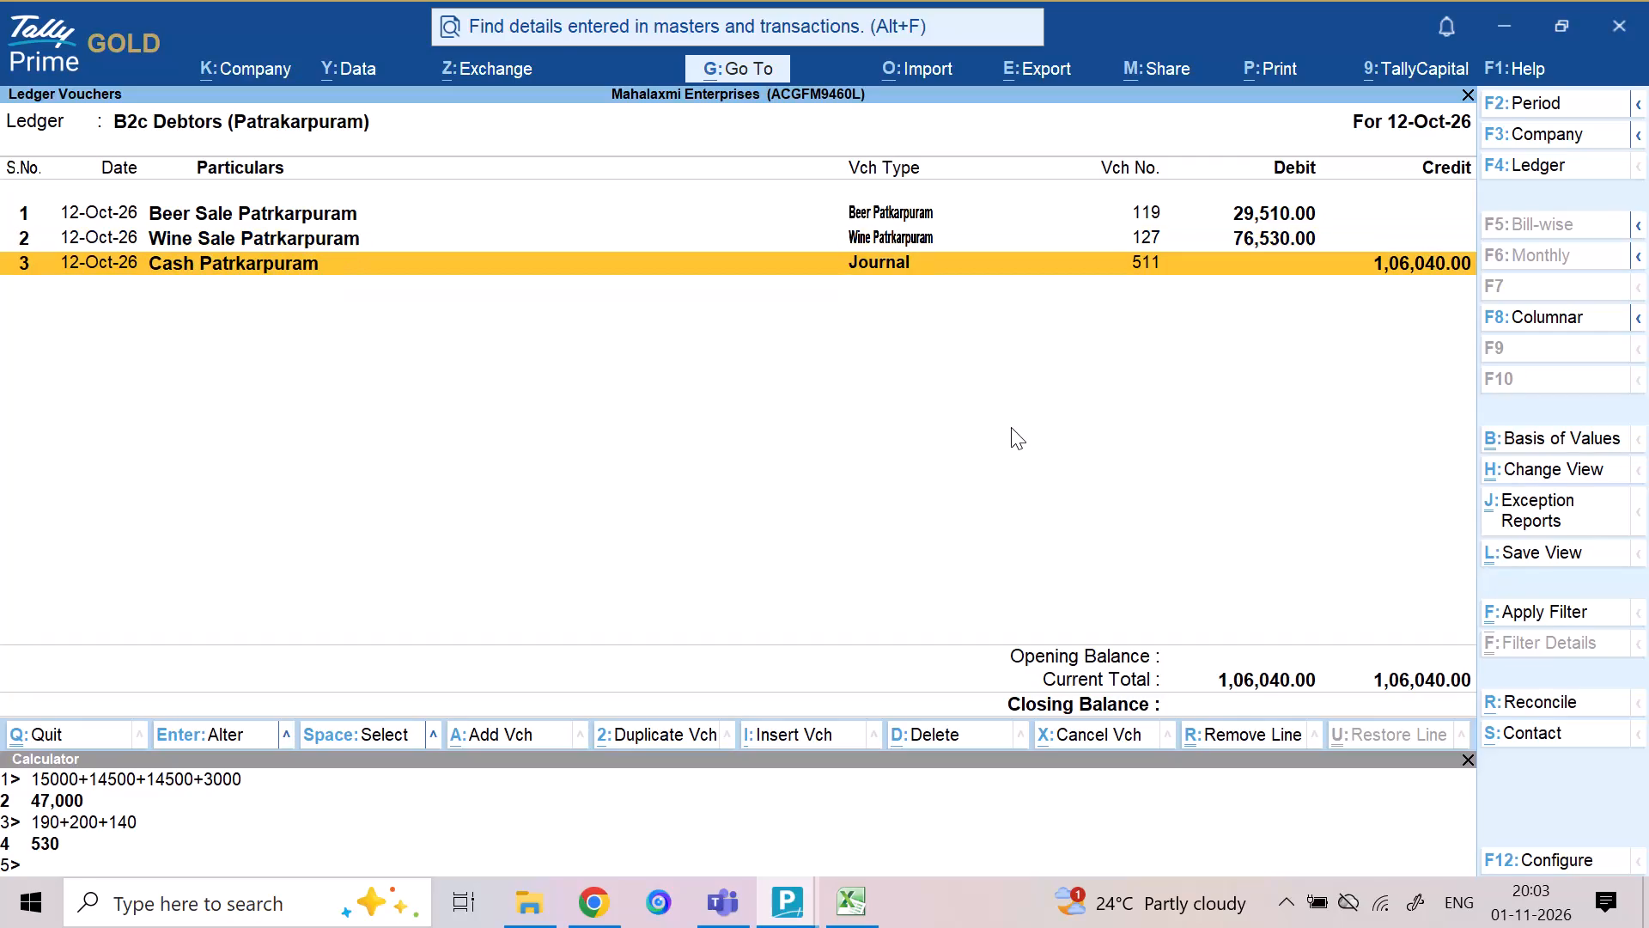
Duplicate the 12-Oct Cash Patrkarpuram journal voucher 511 from the B2c Debtors (Patrakarpuram) ledger vouchers.
{"action": "key", "text": "alt+2"}
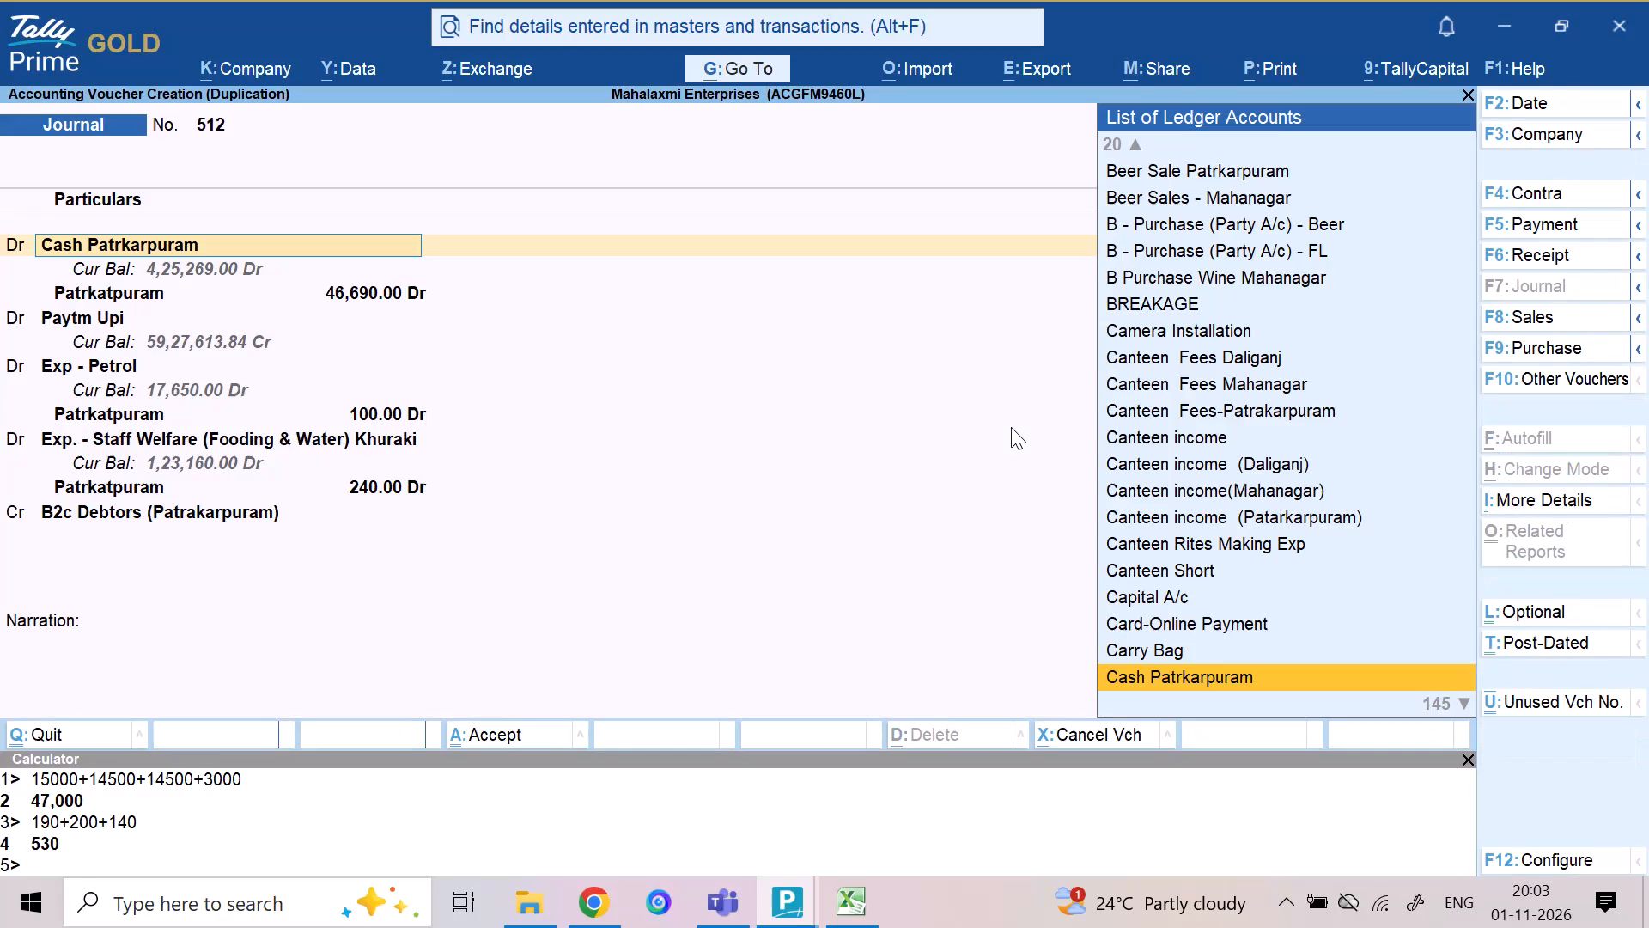
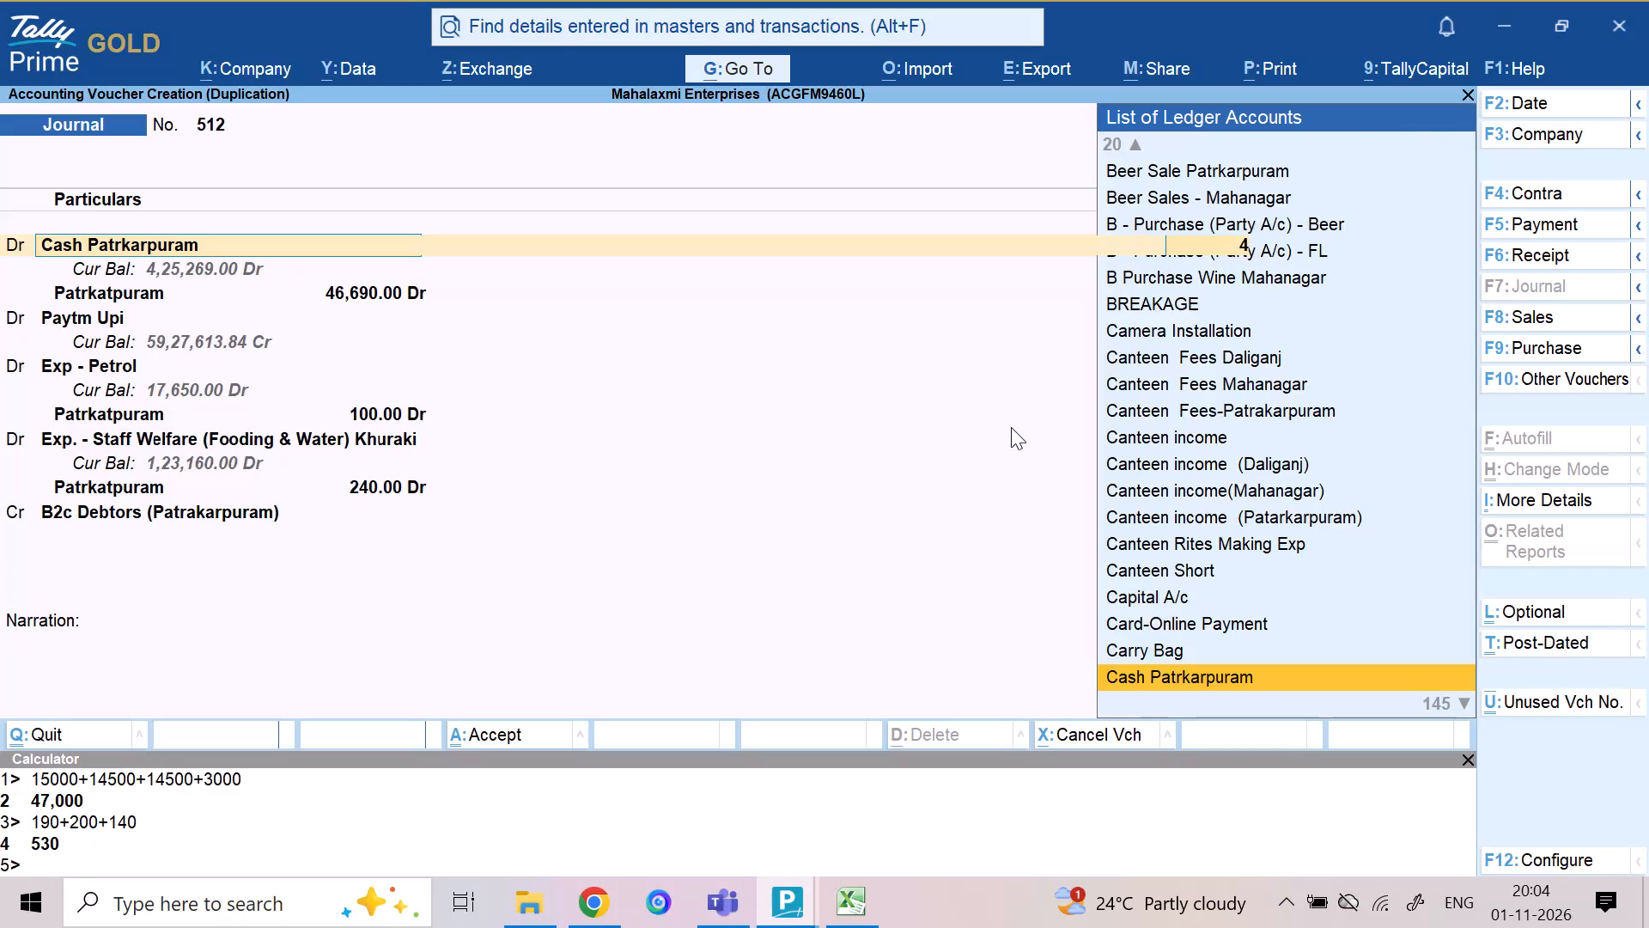
Keep Cash Patrkarpuram as the first debit ledger in the duplicated journal voucher and open its debit amount for editing.
{"action": "key", "text": "Return"}
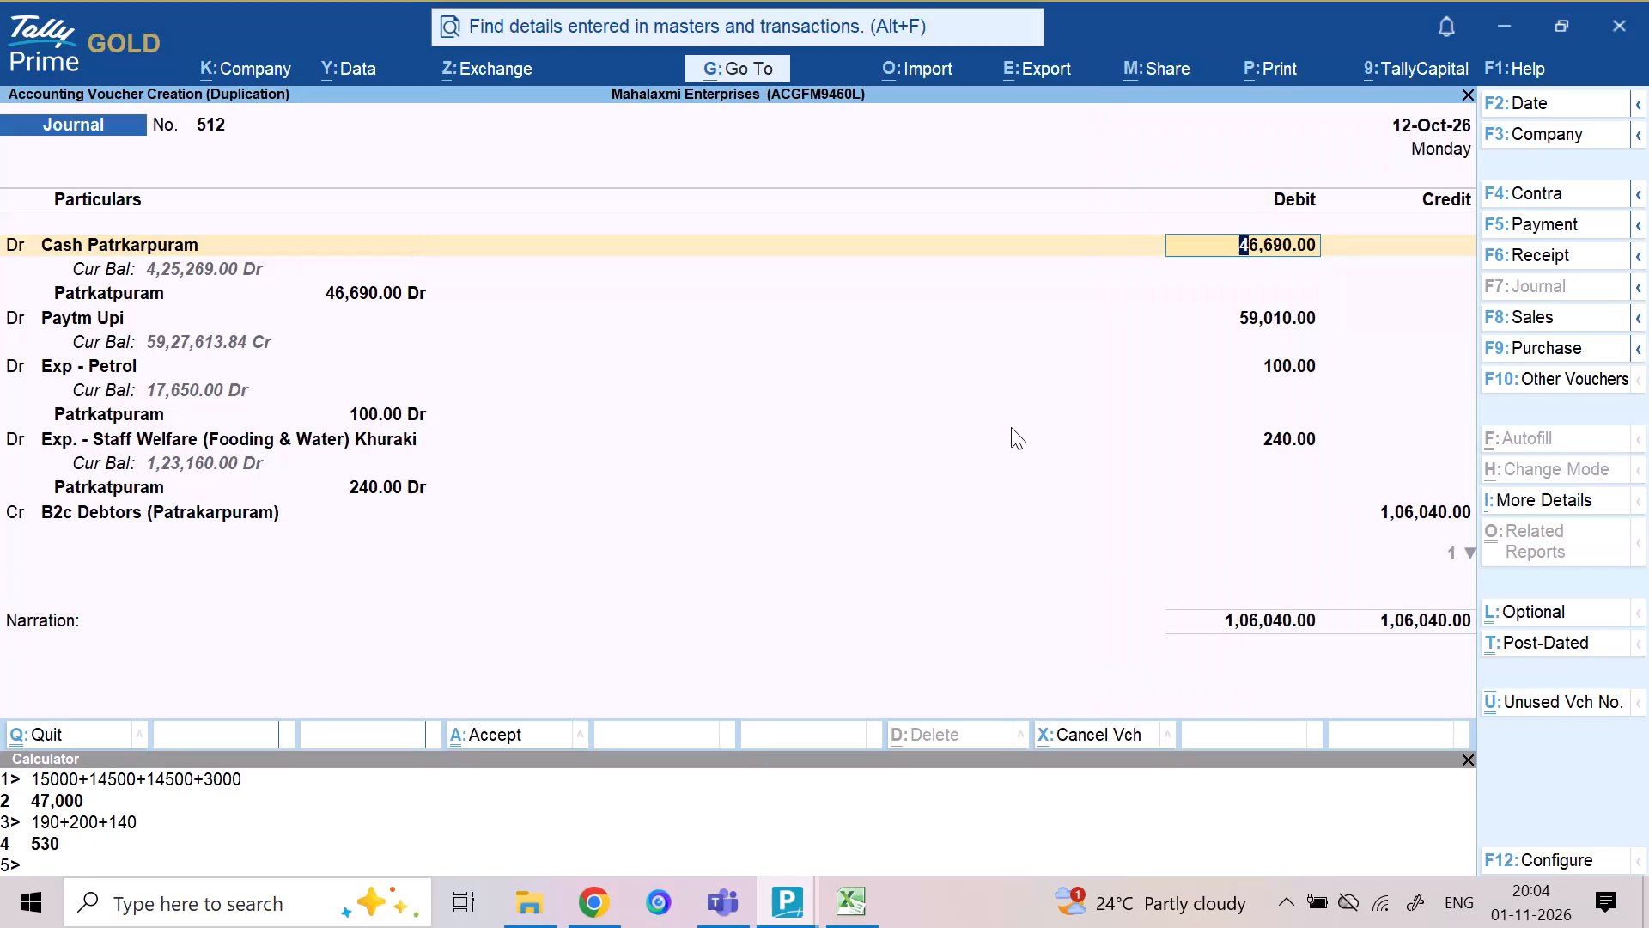
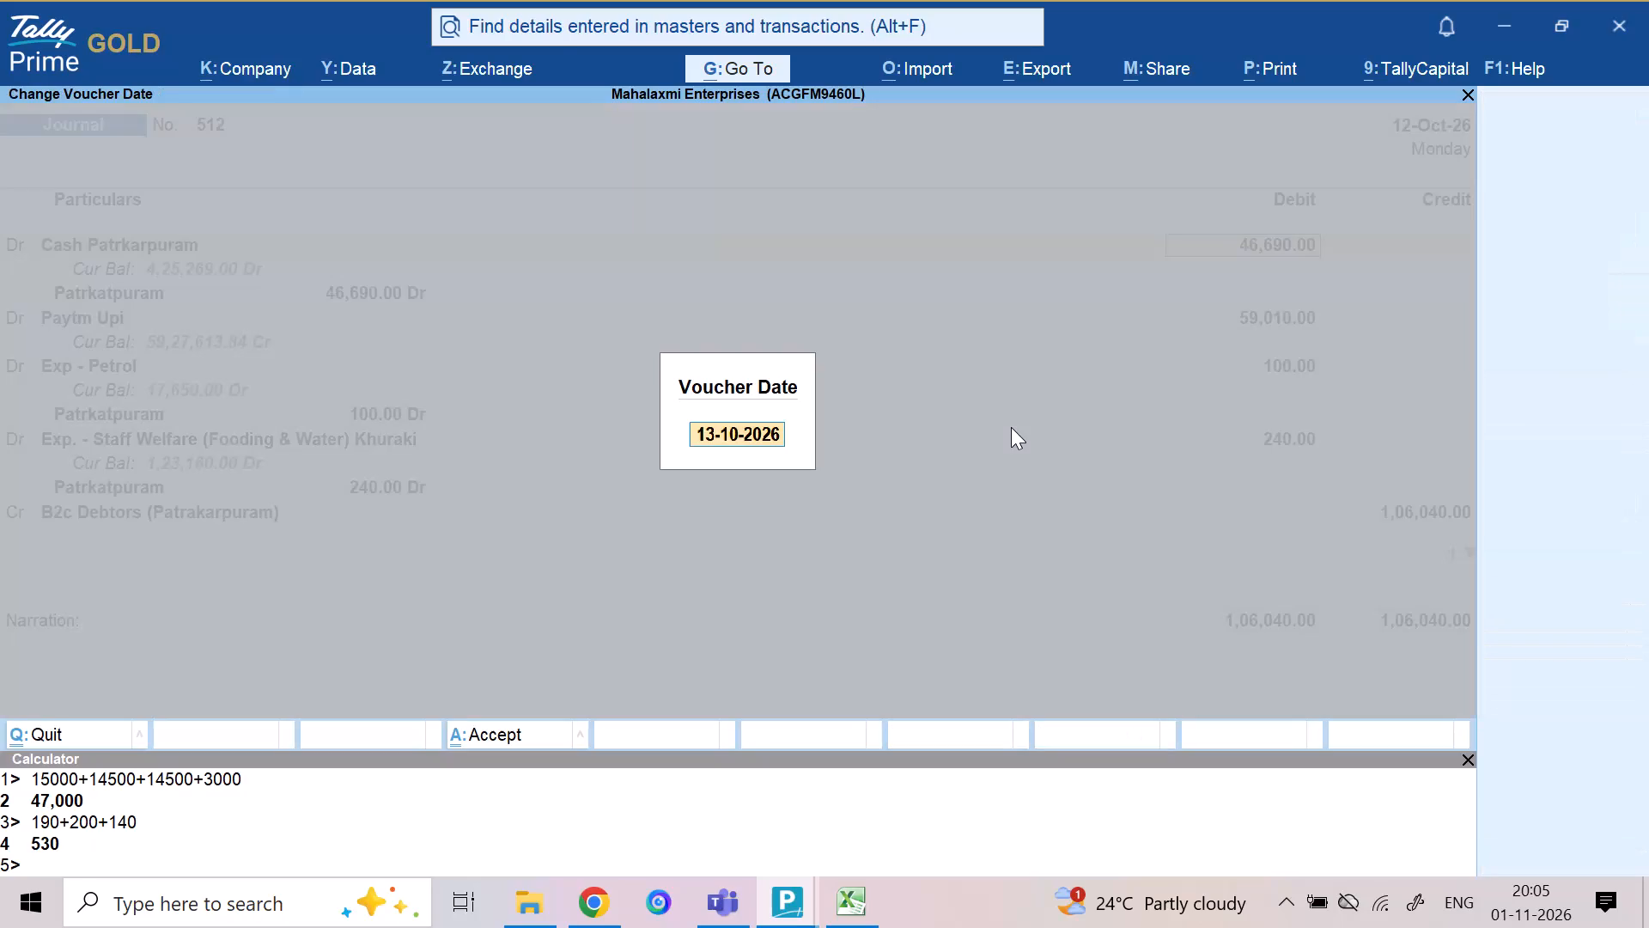
Confirm 13-10-2026 as the journal's voucher date and set the Cash Patrkarpuram debit to 55,740, allocated to Patrkatpuram.
{"action": "key", "text": "Return"}
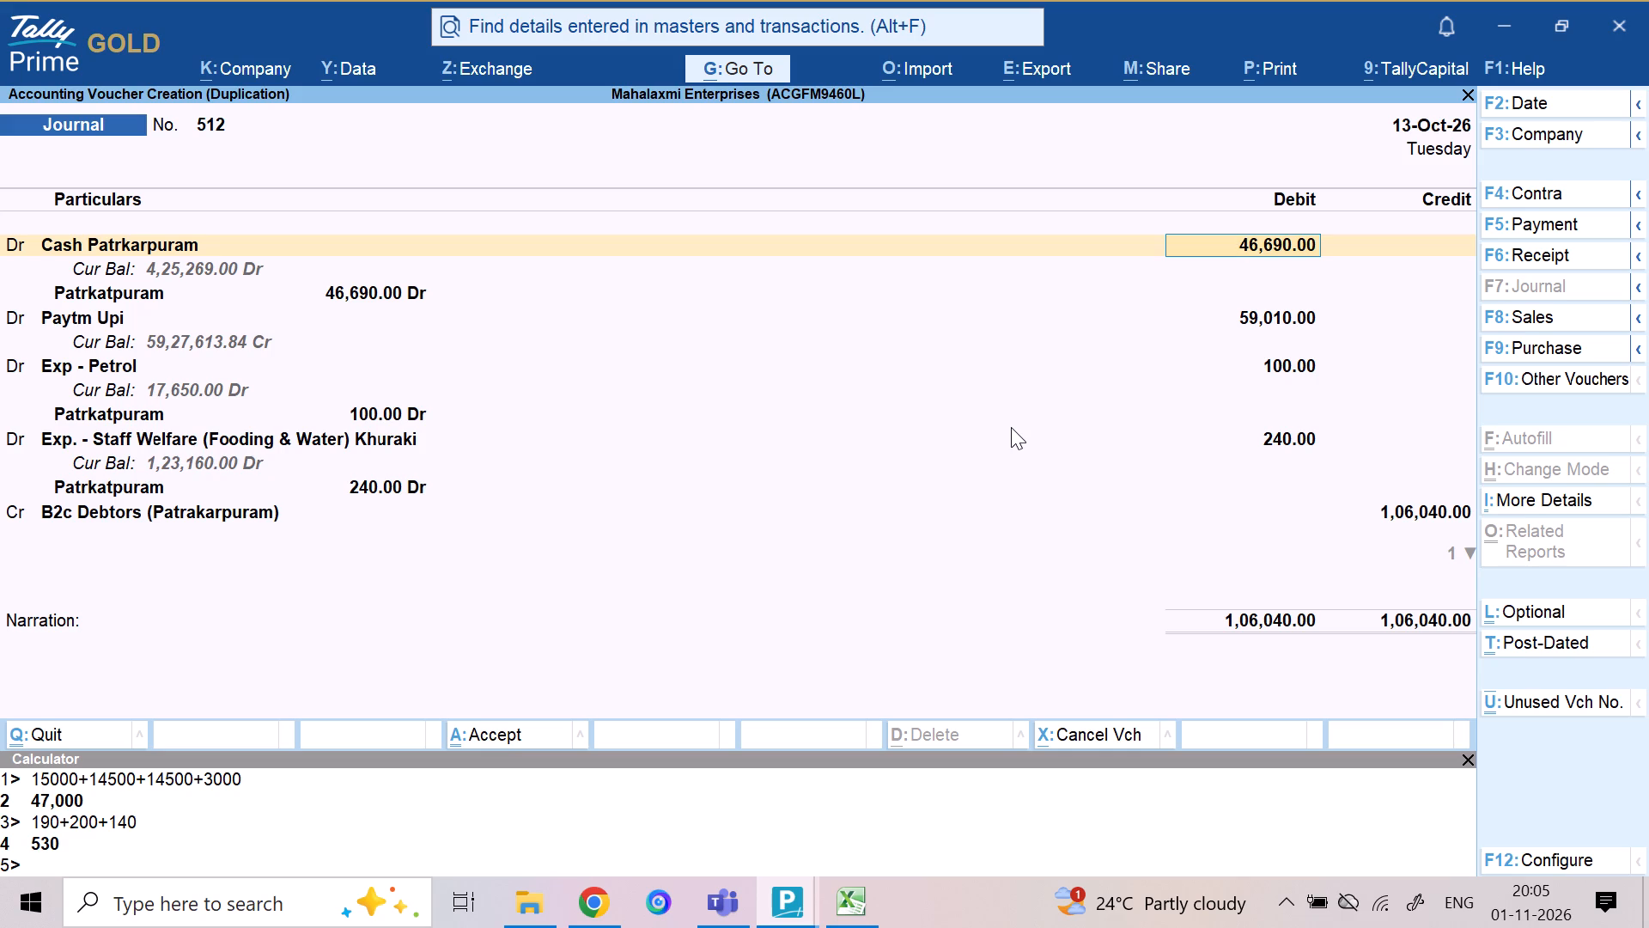
{"action": "type", "text": "55740"}
{"action": "key", "text": "Return"}
{"action": "key", "text": "Return"}
{"action": "key", "text": "Return"}
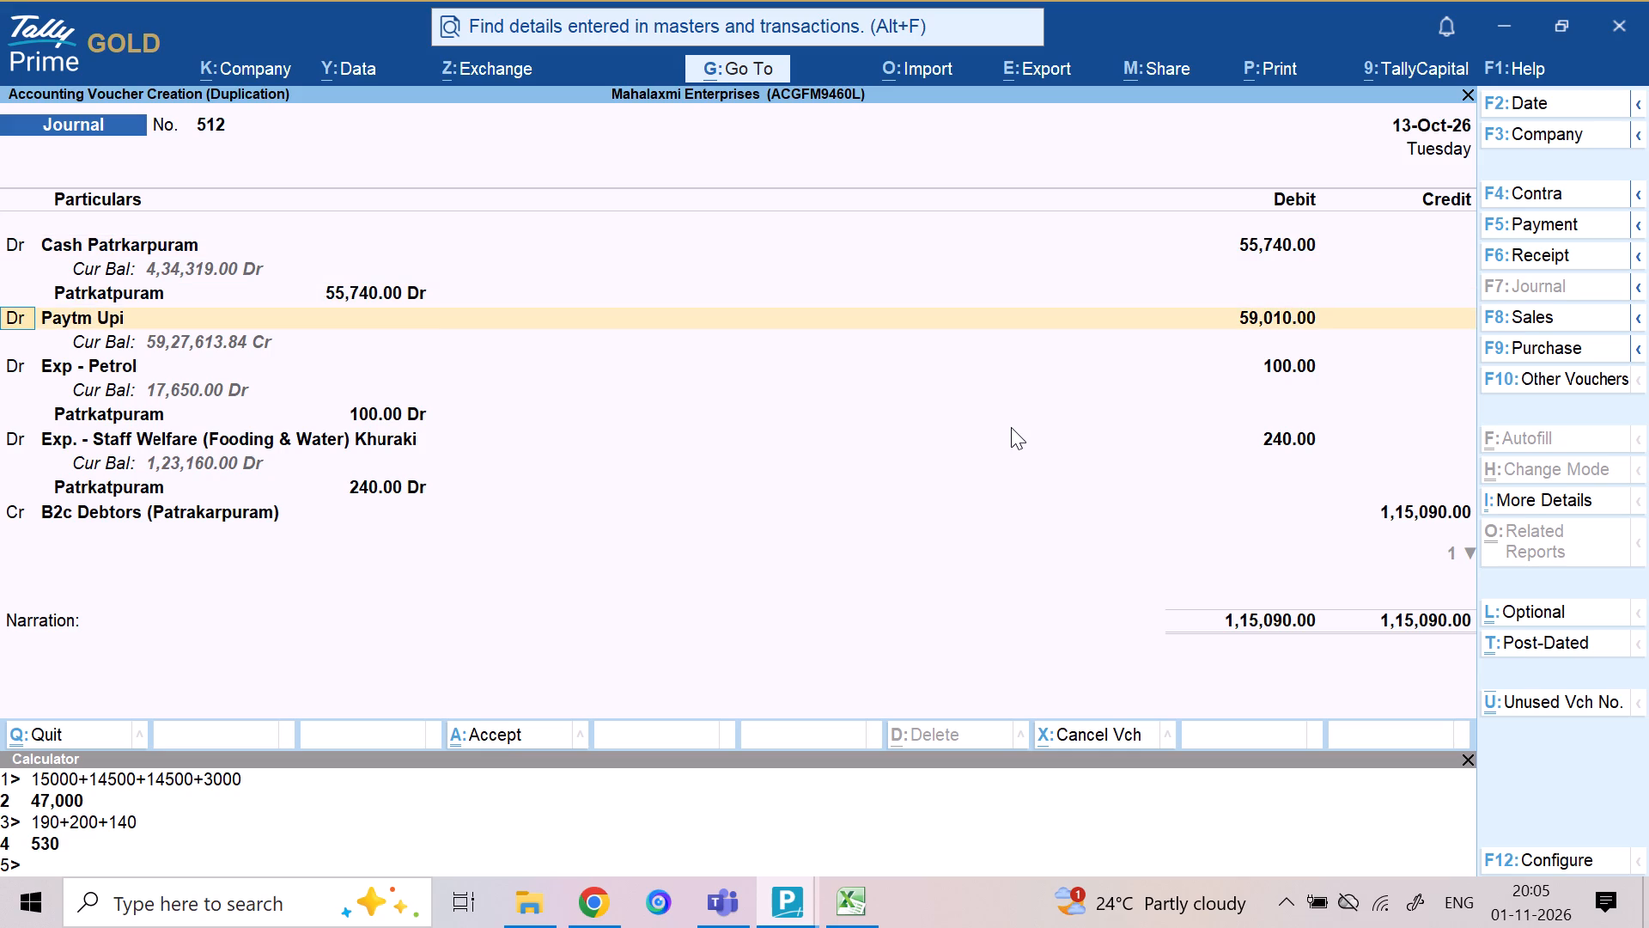
Set the Paytm Upi debit amount in the journal voucher to 66,780.
{"action": "key", "text": "Return"}
{"action": "key", "text": "Return"}
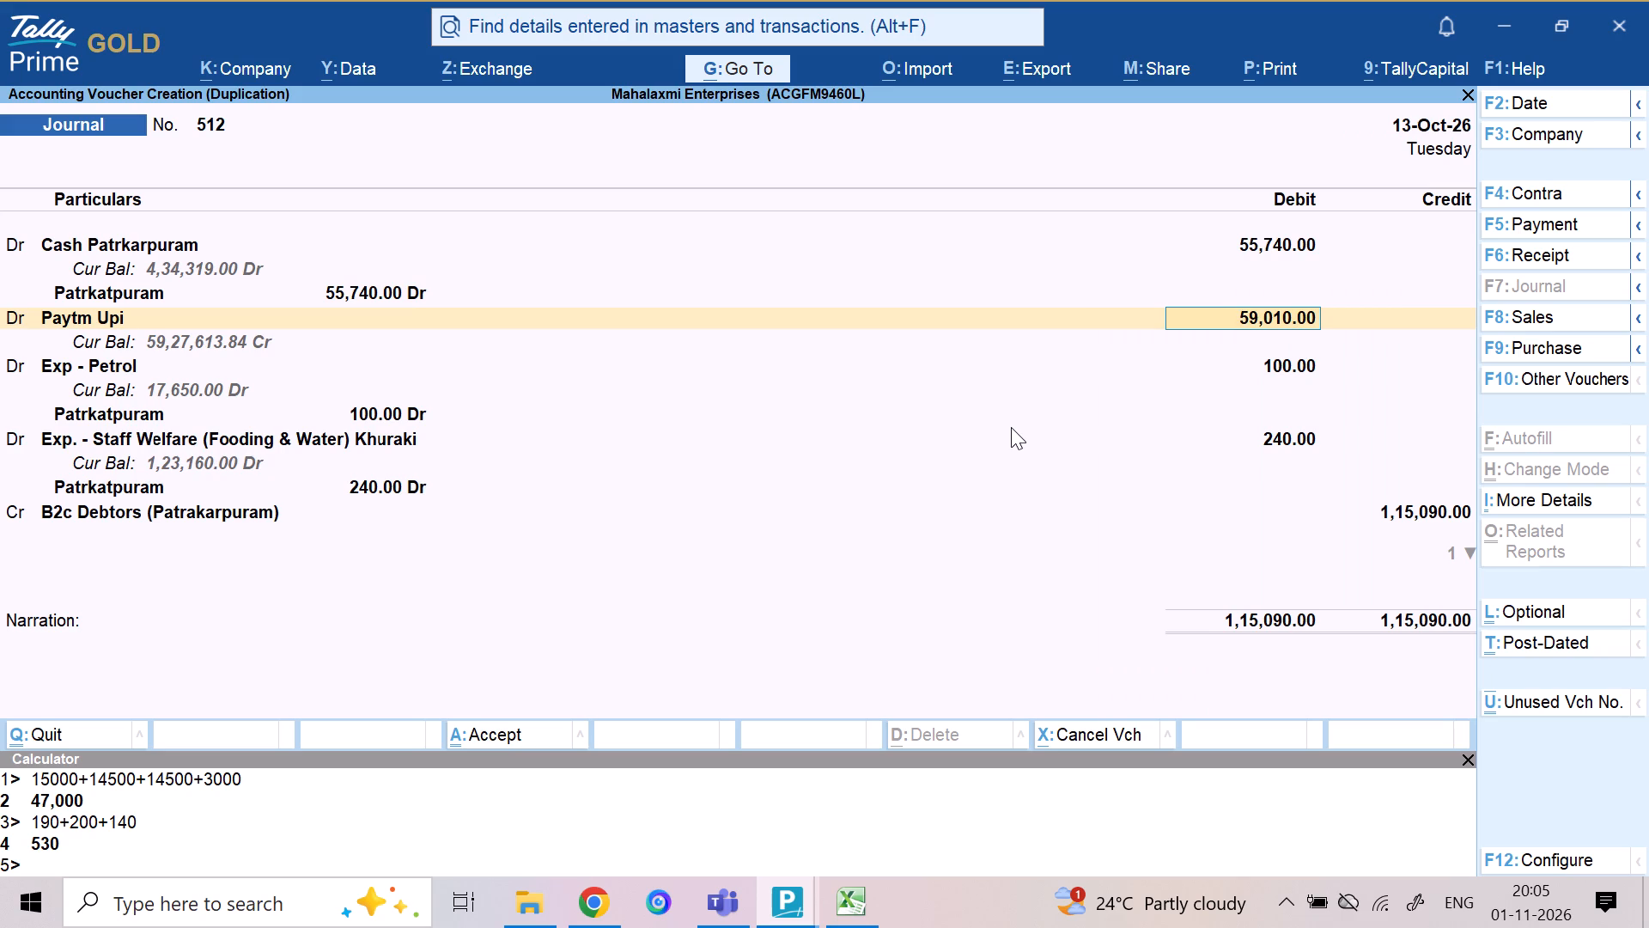
{"action": "type", "text": "66780"}
{"action": "key", "text": "Return"}
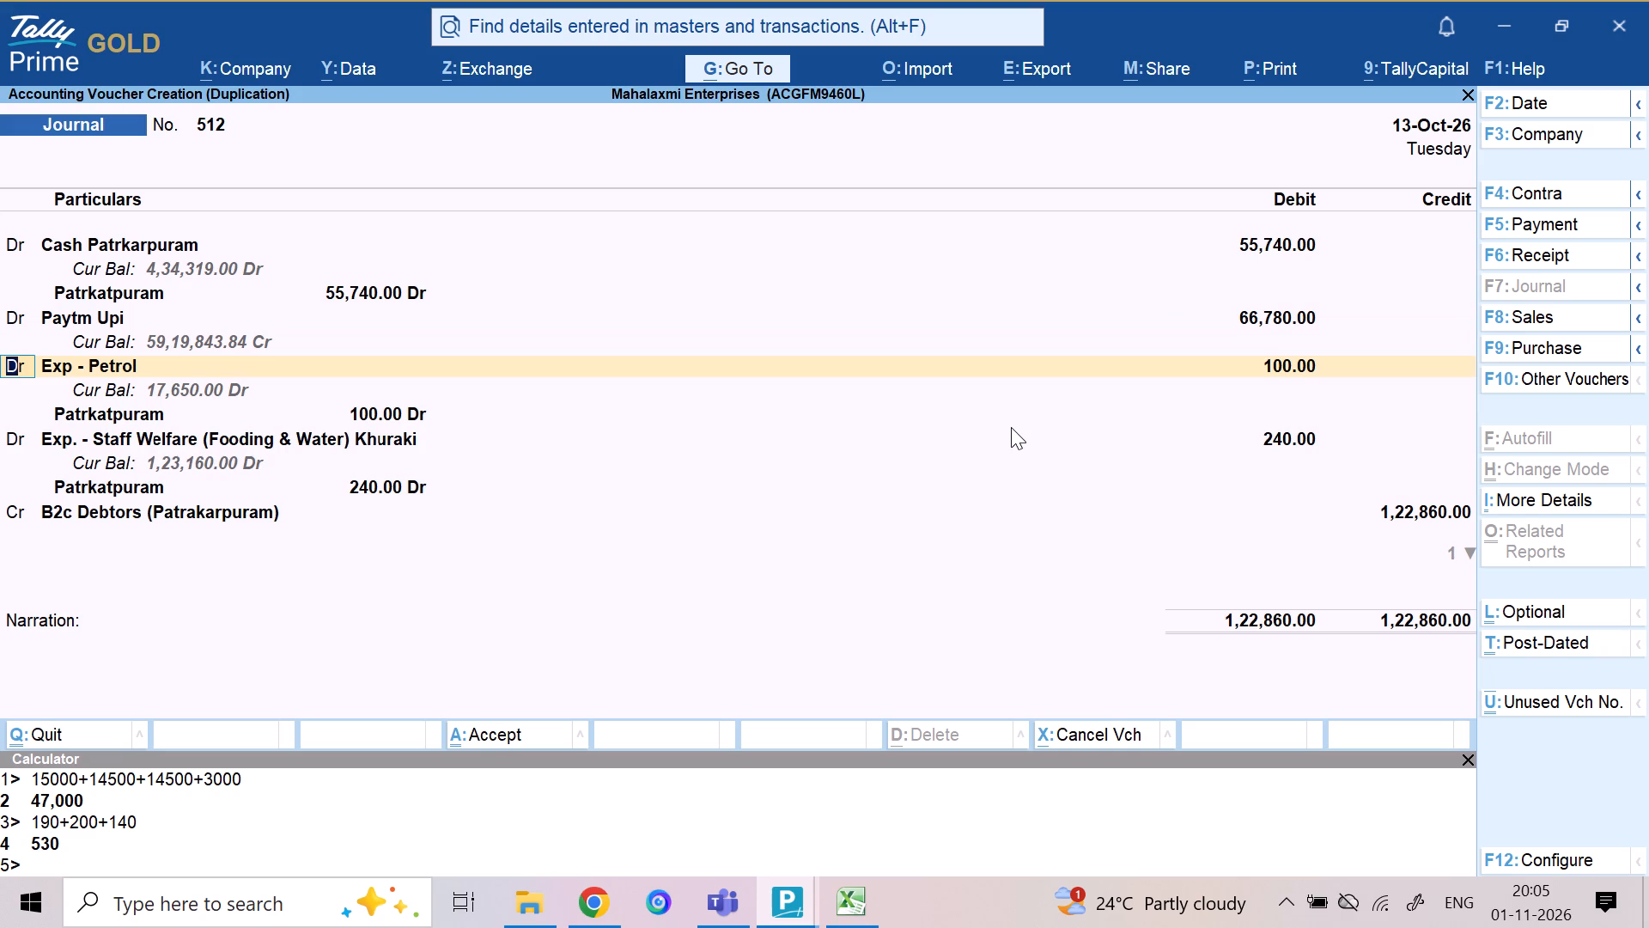
Set the Exp - Petrol debit amount to 150, allocated to Patrkatpuram.
{"action": "key", "text": "Return"}
{"action": "key", "text": "Return"}
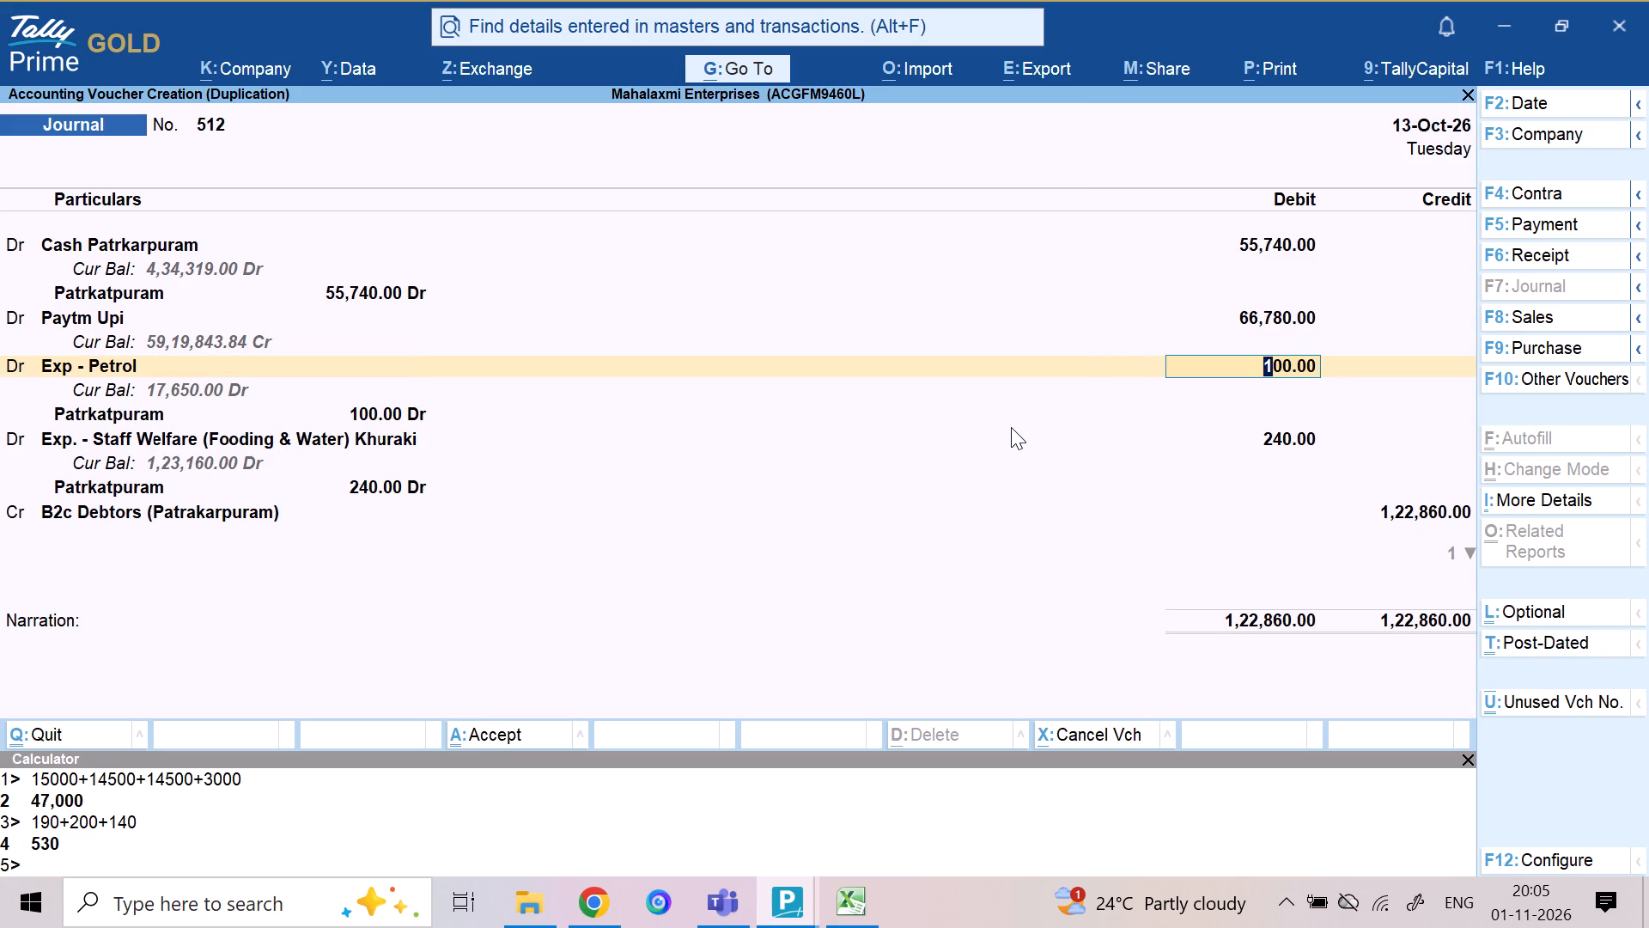
{"action": "type", "text": "150"}
{"action": "key", "text": "Return"}
{"action": "key", "text": "Return"}
{"action": "key", "text": "Return"}
Set the Exp. - Staff Welfare (Fooding & Water) Khuraki debit to 40, allocated to Patrkatpuram.
{"action": "key", "text": "Return"}
{"action": "key", "text": "Return"}
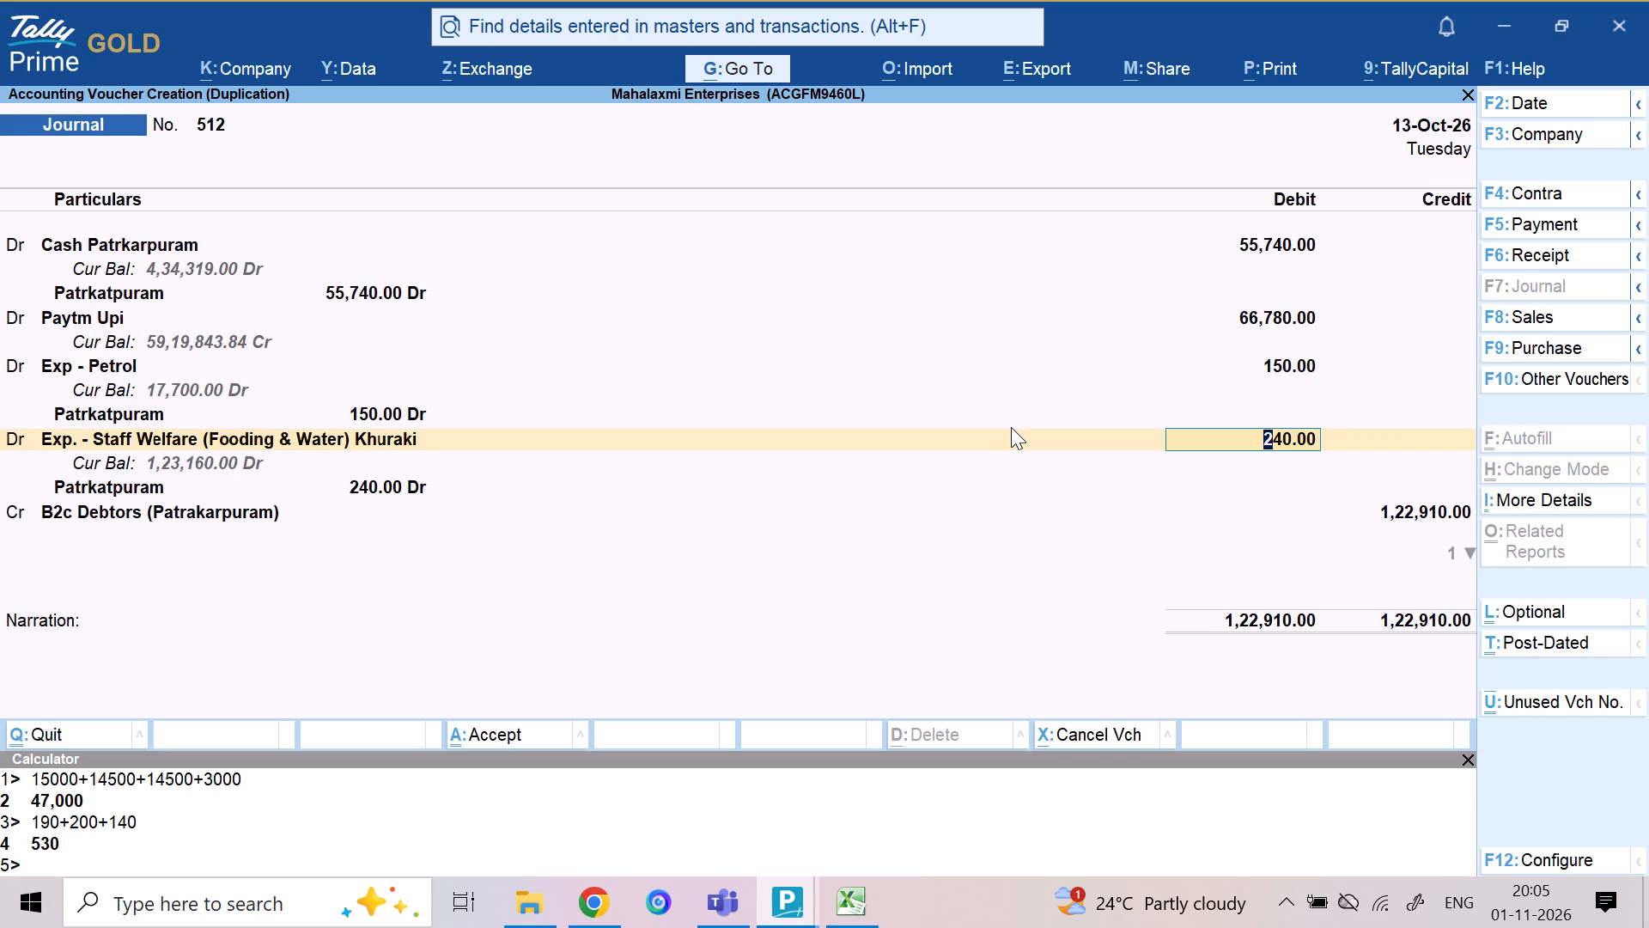
{"action": "type", "text": "40"}
{"action": "key", "text": "Return"}
{"action": "key", "text": "Return"}
{"action": "key", "text": "Return"}
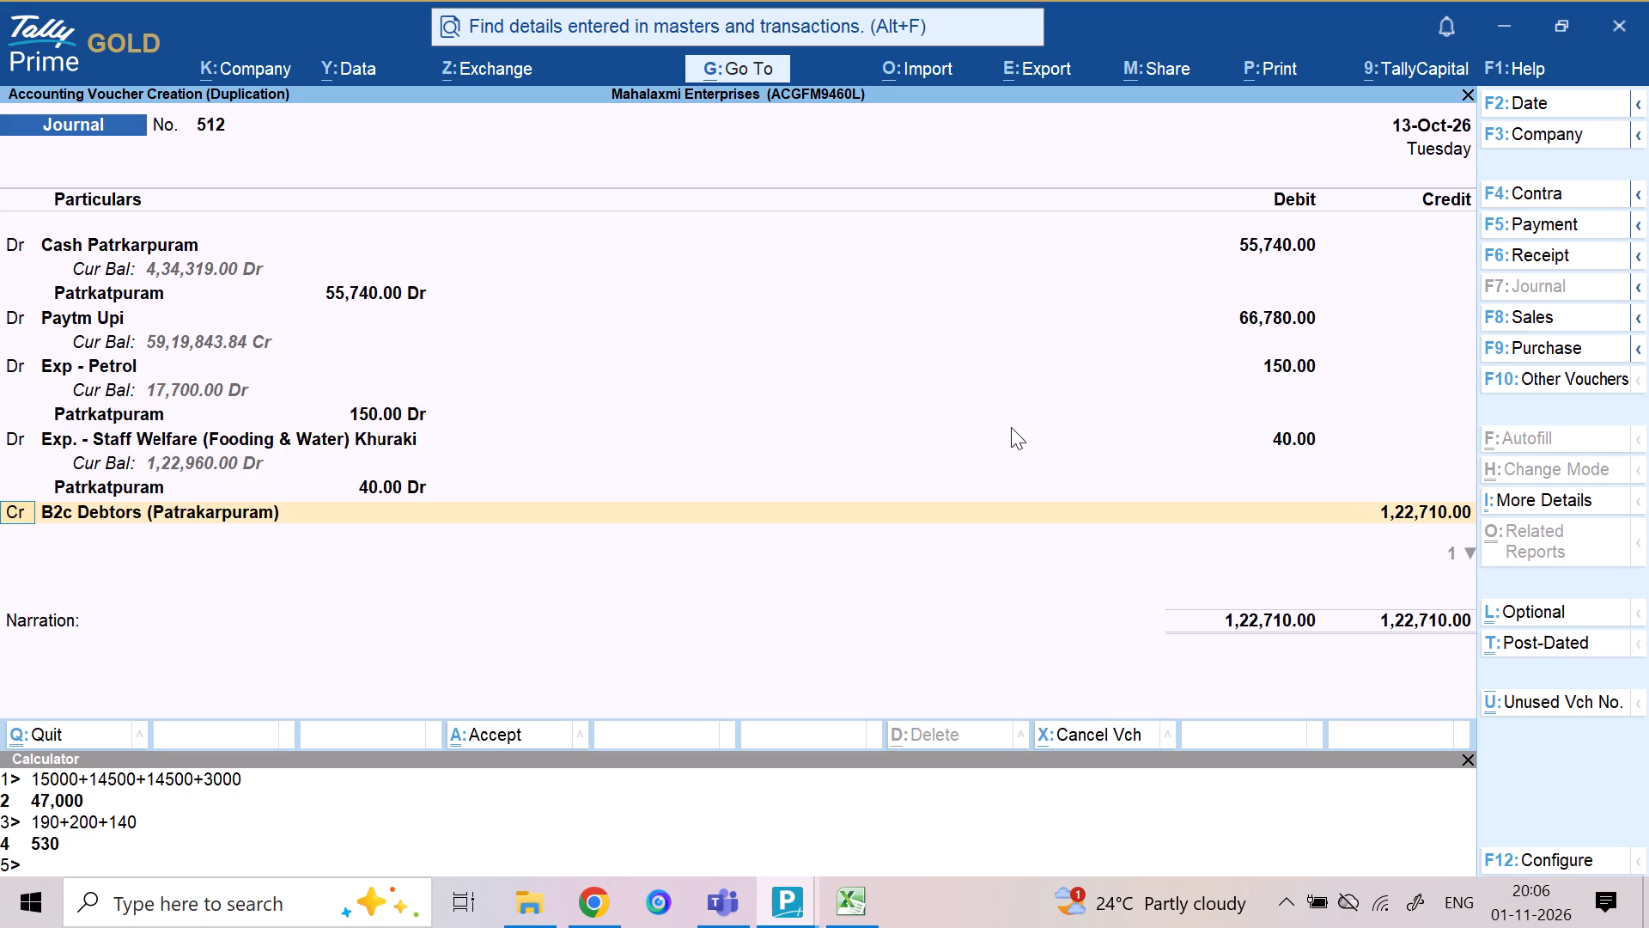
Open the B2c Debtors (Patrakarpuram) credit line's ledger for editing and filter the ledger accounts by "can".
{"action": "key", "text": "alt+c"}
{"action": "key", "text": "Return"}
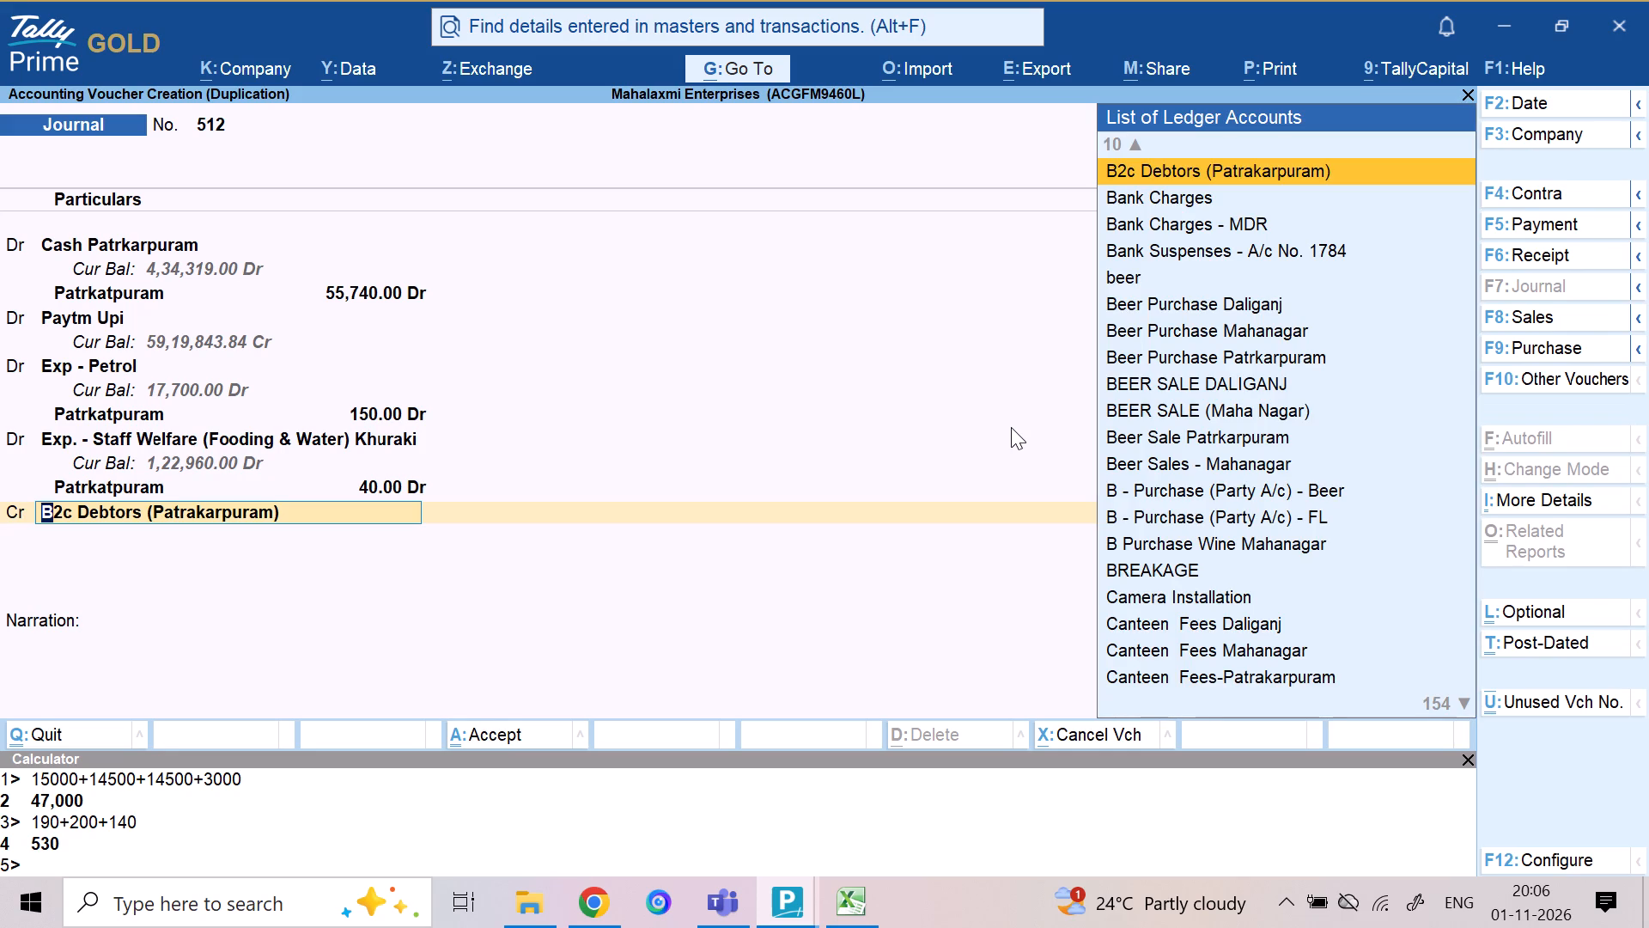
{"action": "type", "text": "can"}
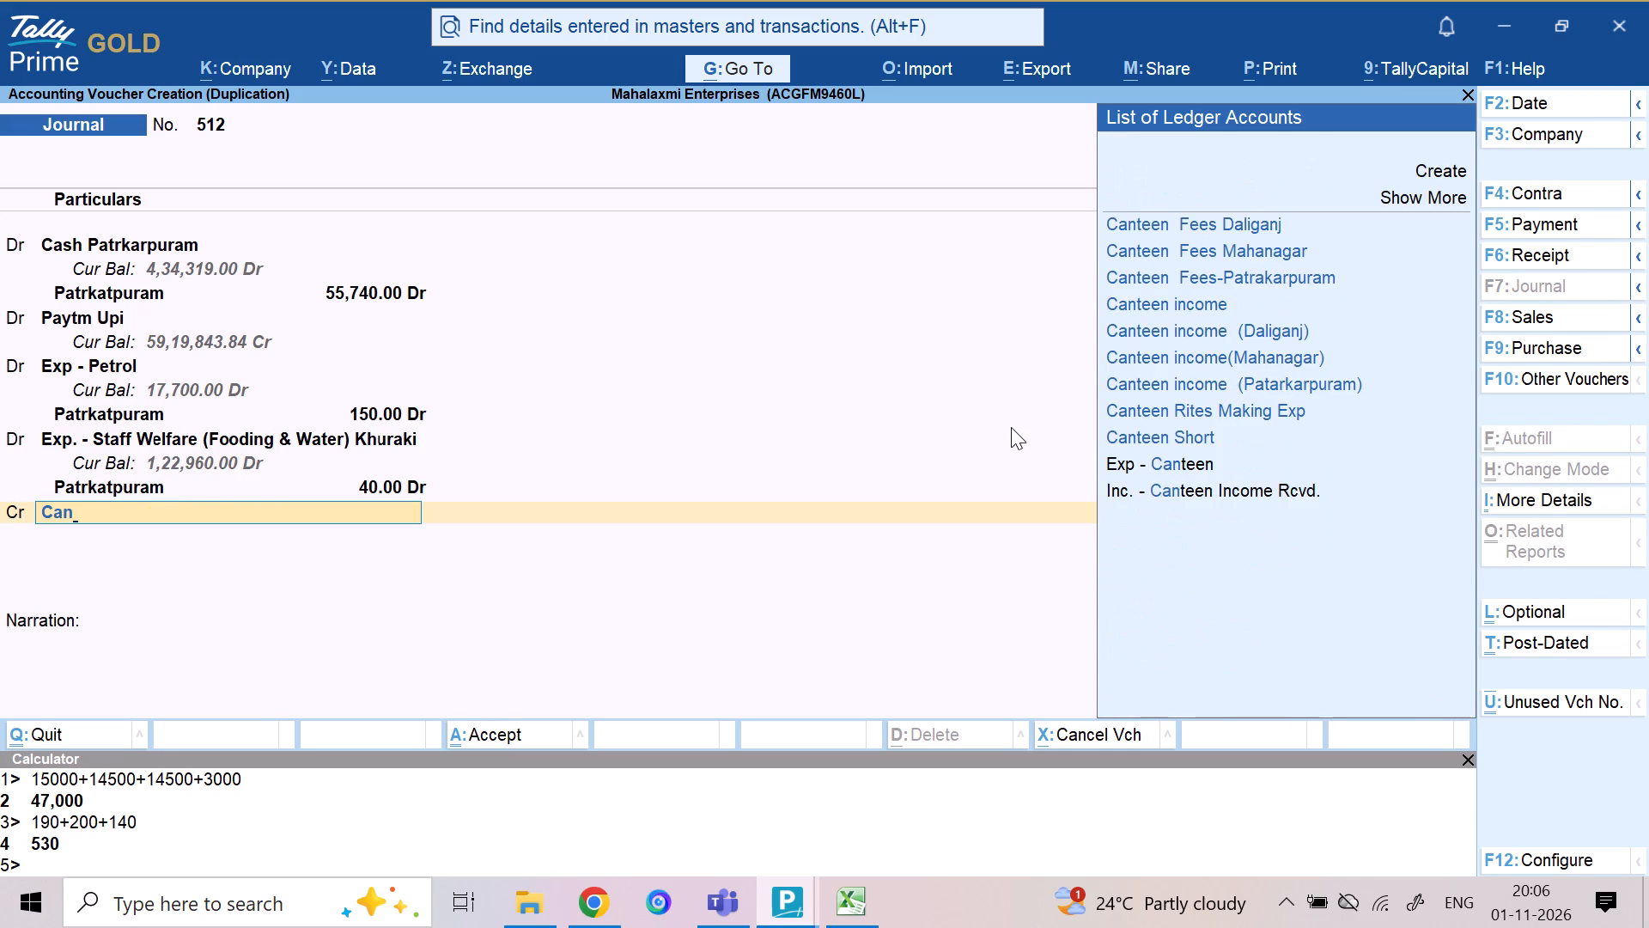
Switch to the other TallyPrime window and examine the October purchase and payment entries in the Vyom Liquor ledger.
{"action": "left_click", "coordinate": [807, 894]}
{"action": "left_click", "coordinate": [855, 851]}
{"action": "key", "text": "Down"}
{"action": "key", "text": "Down"}
{"action": "key", "text": "Down"}
{"action": "key", "text": "Down"}
{"action": "key", "text": "Down"}
{"action": "key", "text": "Down"}
{"action": "key", "text": "Down"}
{"action": "key", "text": "Down"}
{"action": "key", "text": "Down"}
{"action": "key", "text": "Down"}
{"action": "key", "text": "Down"}
{"action": "key", "text": "Down"}
{"action": "key", "text": "Down"}
{"action": "key", "text": "Down"}
{"action": "key", "text": "Down"}
{"action": "key", "text": "Down"}
{"action": "key", "text": "Down"}
{"action": "key", "text": "Down"}
{"action": "key", "text": "Down"}
{"action": "key", "text": "Down"}
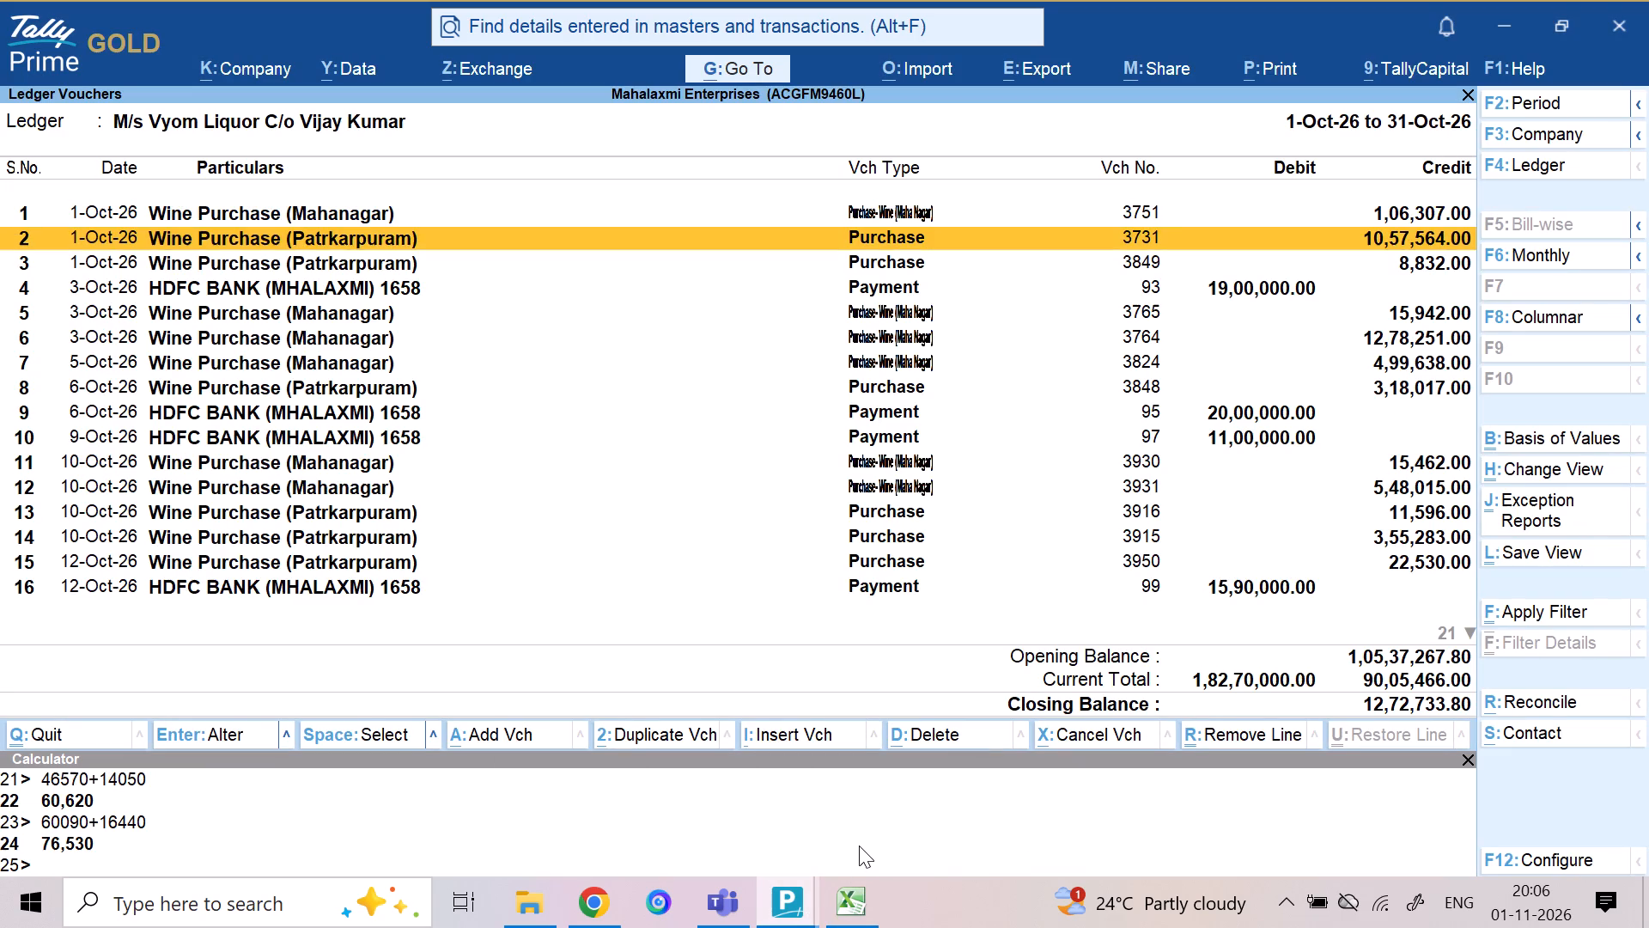
{"action": "key", "text": "Up"}
{"action": "key", "text": "Up"}
{"action": "key", "text": "Up"}
{"action": "key", "text": "Up"}
{"action": "key", "text": "Up"}
{"action": "key", "text": "Up"}
{"action": "key", "text": "Up"}
{"action": "key", "text": "Up"}
{"action": "key", "text": "Up"}
{"action": "key", "text": "Up"}
{"action": "key", "text": "Up"}
{"action": "key", "text": "Up"}
{"action": "key", "text": "Up"}
{"action": "key", "text": "Up"}
{"action": "key", "text": "Up"}
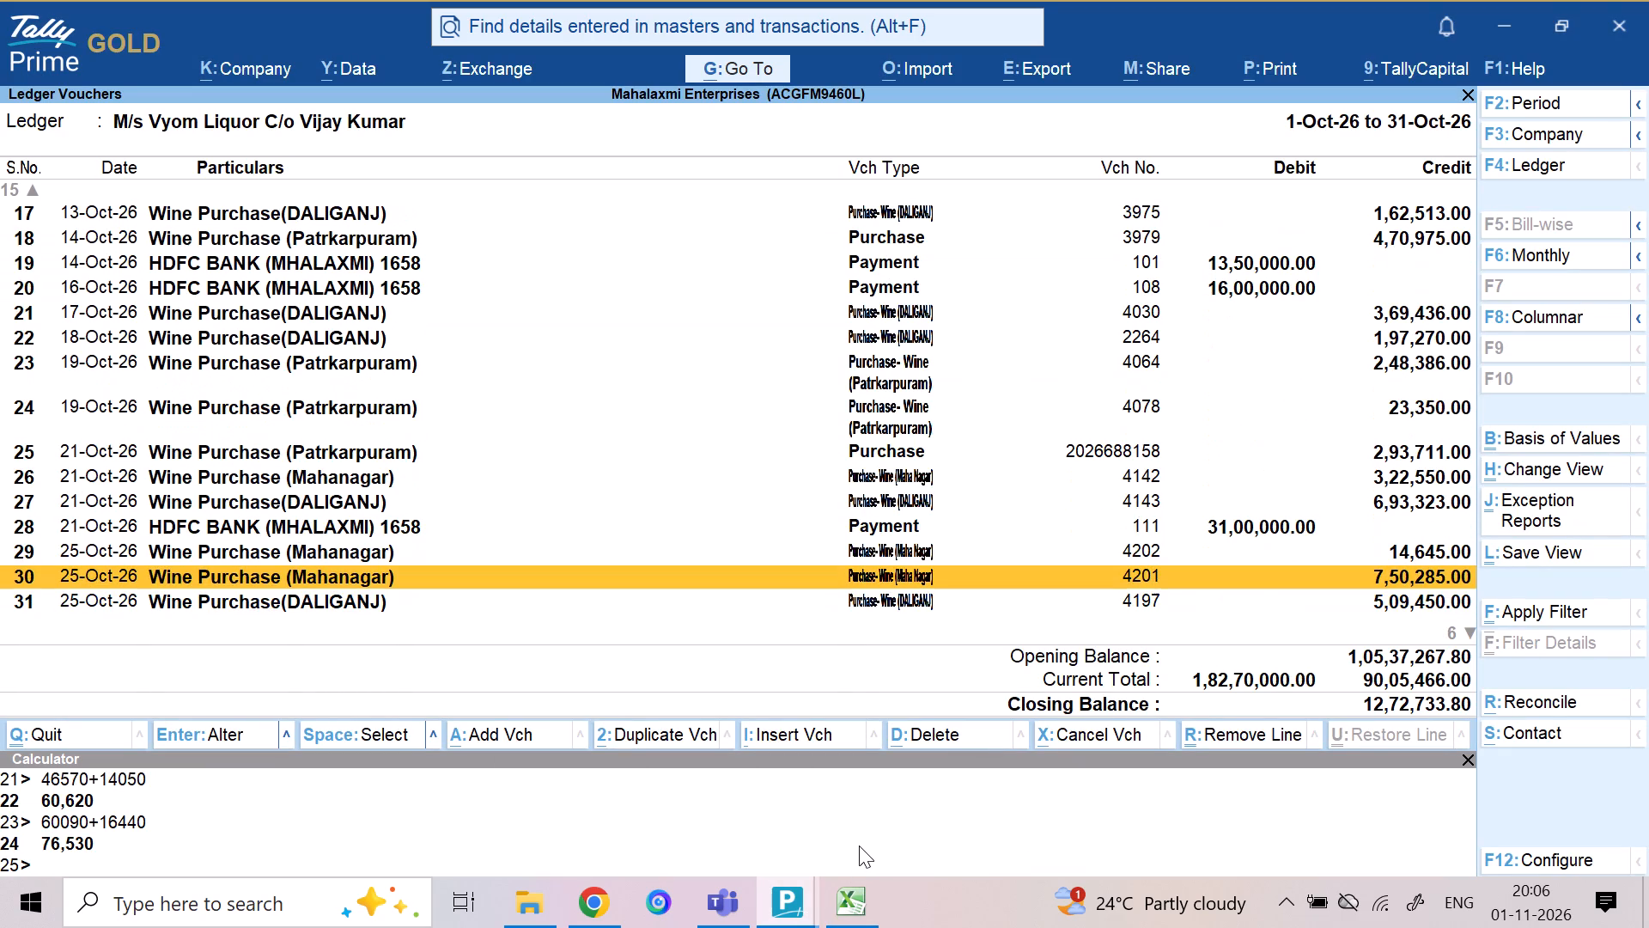
{"action": "key", "text": "Down"}
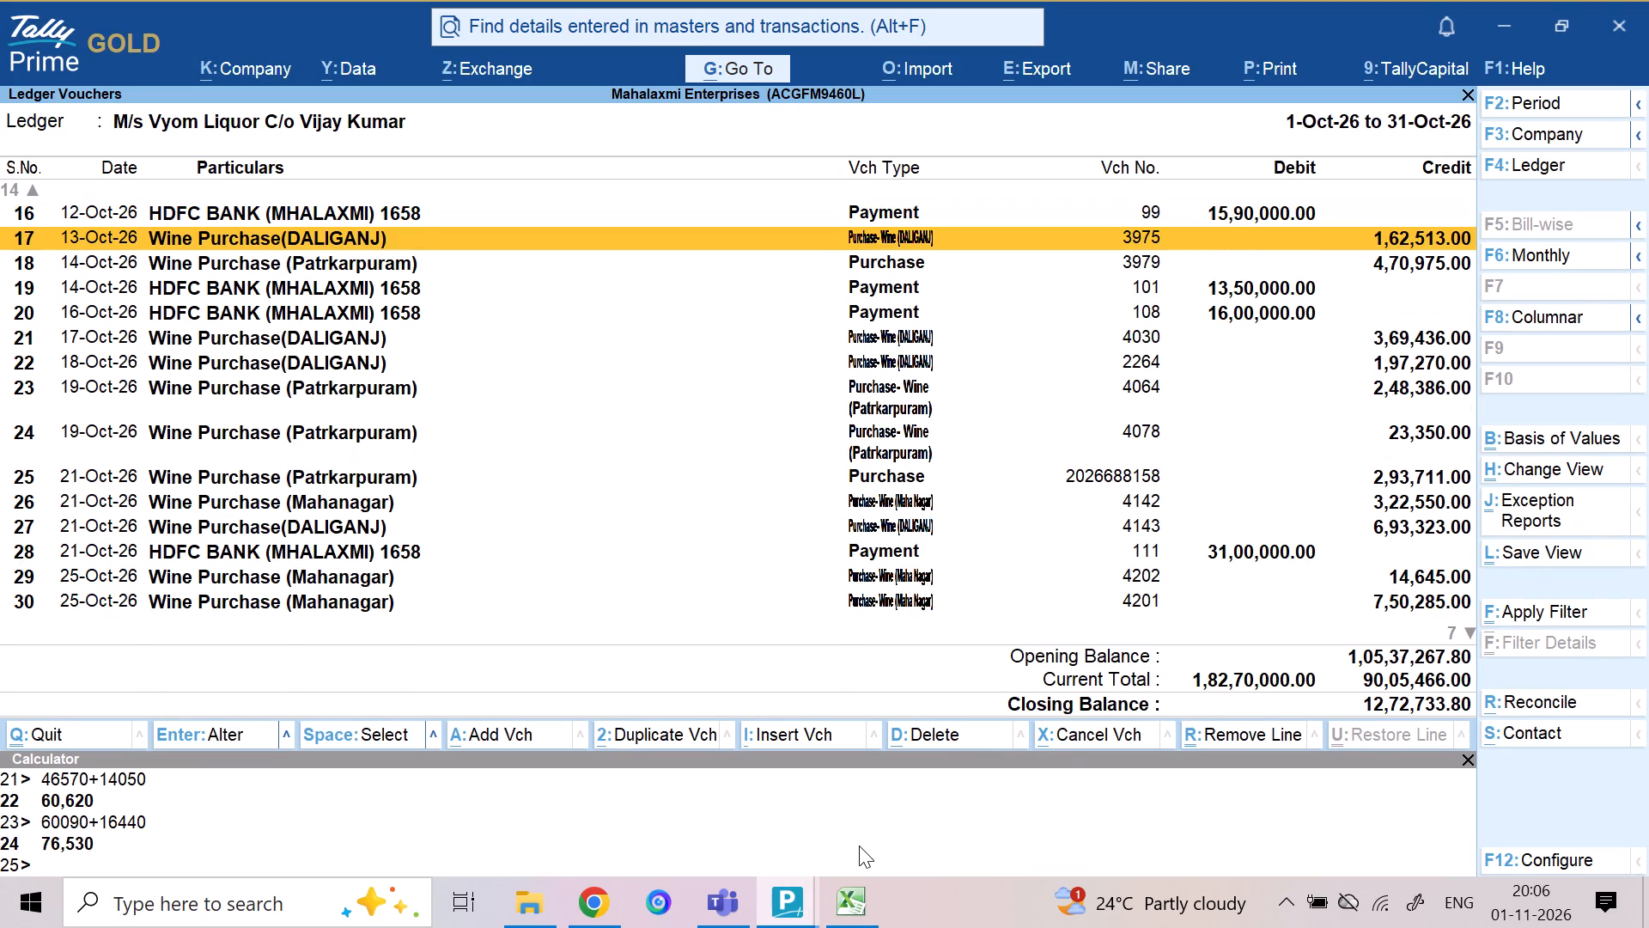
{"action": "key", "text": "Up"}
{"action": "key", "text": "Up"}
{"action": "key", "text": "Up"}
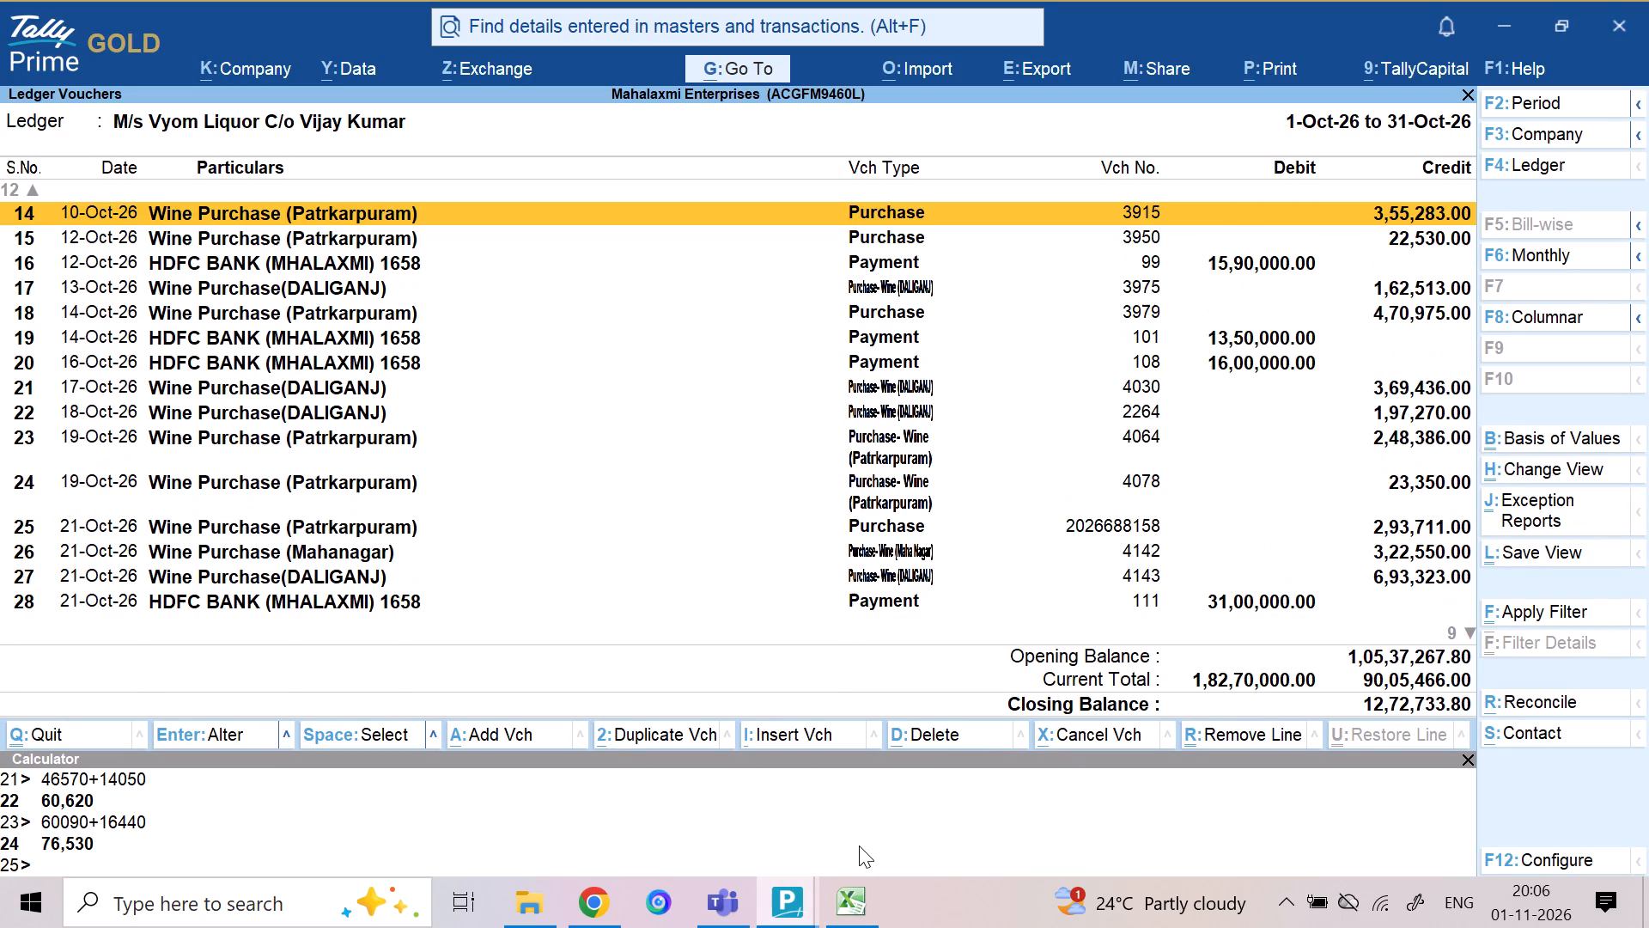
{"action": "key", "text": "Down"}
{"action": "key", "text": "Down"}
{"action": "key", "text": "Down"}
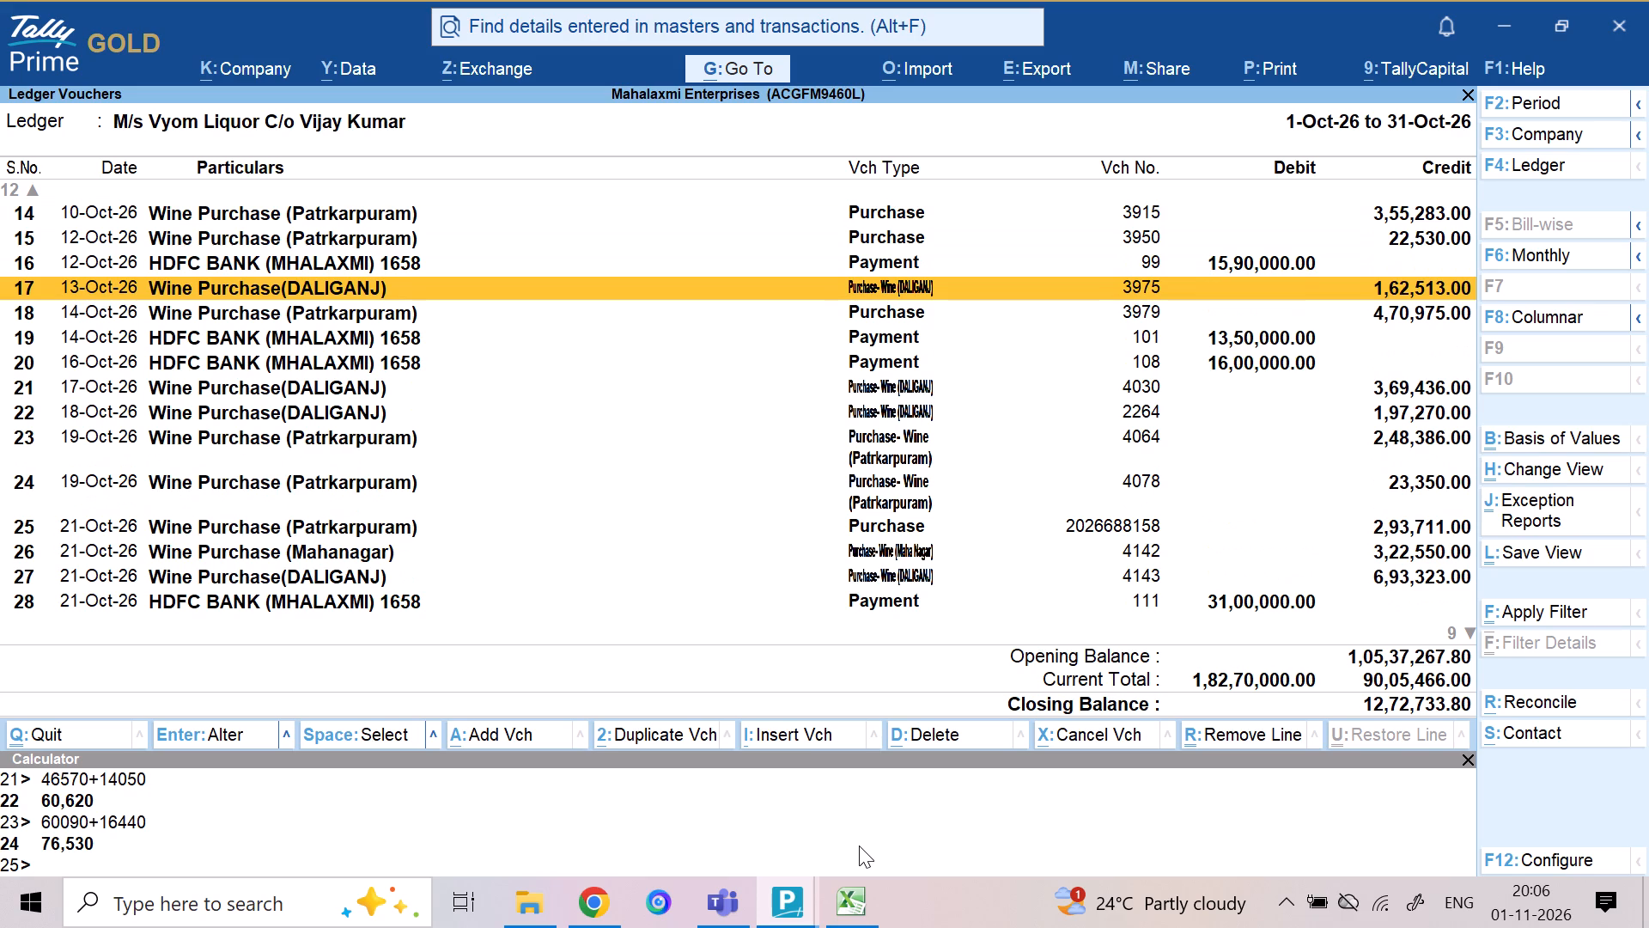
Inspect the 14-Oct-26 Wine Purchase (Patrkarpuram) voucher 3979 and quit it without changes.
{"action": "key", "text": "Down"}
{"action": "key", "text": "Return"}
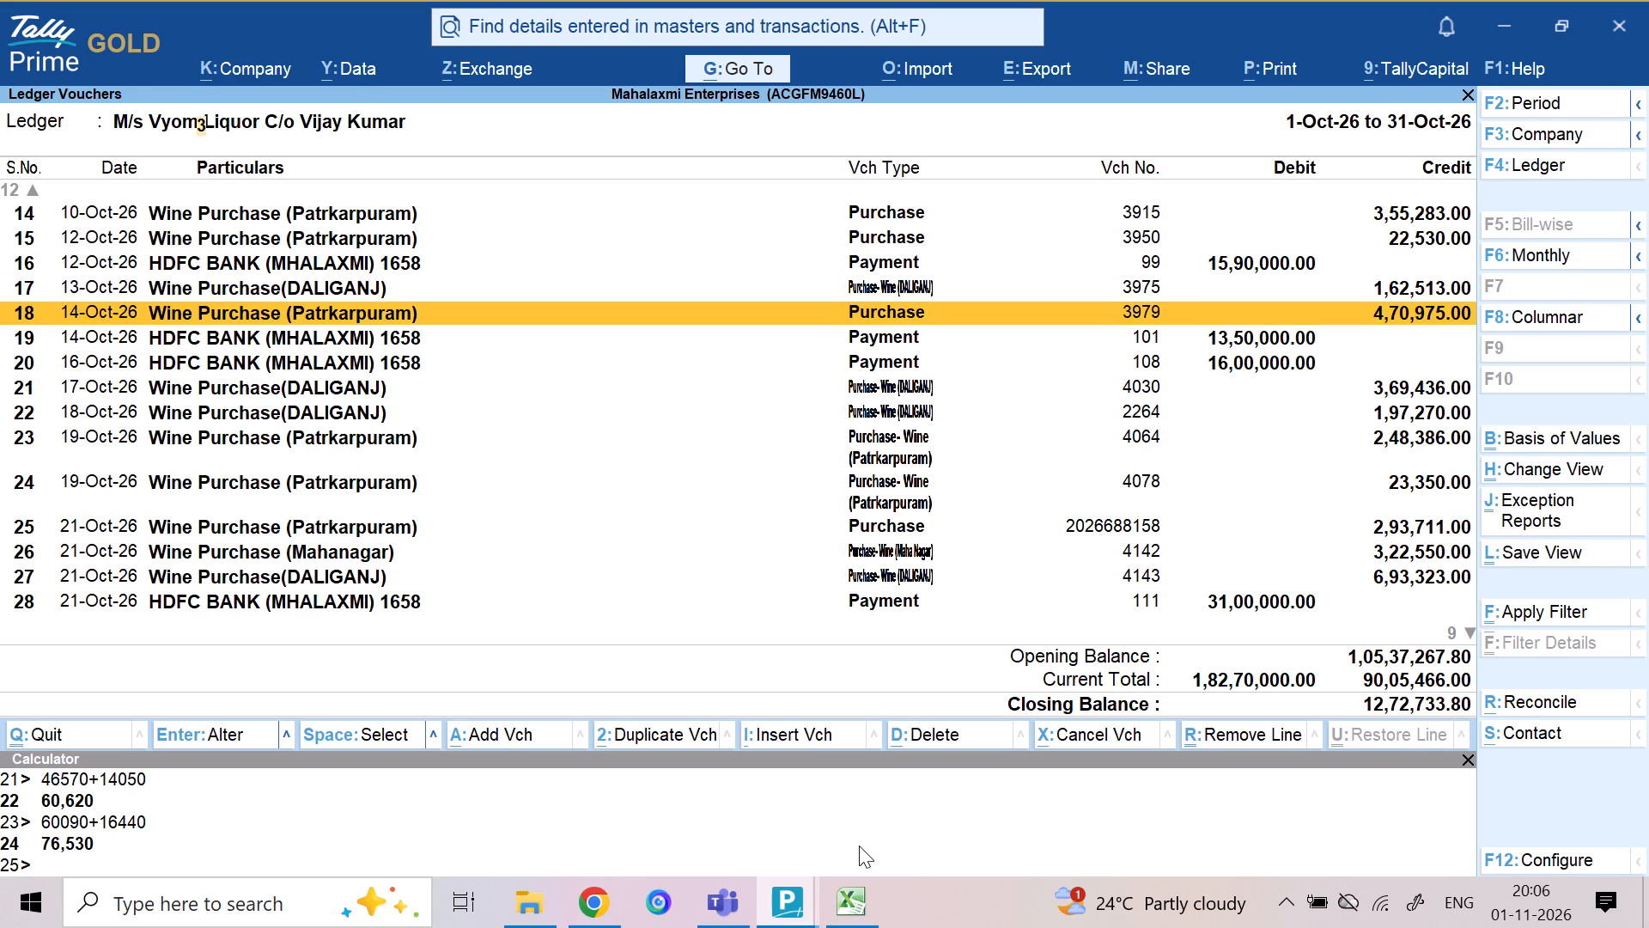
{"action": "key", "text": "Escape"}
{"action": "key", "text": "Escape"}
{"action": "key", "text": "Escape"}
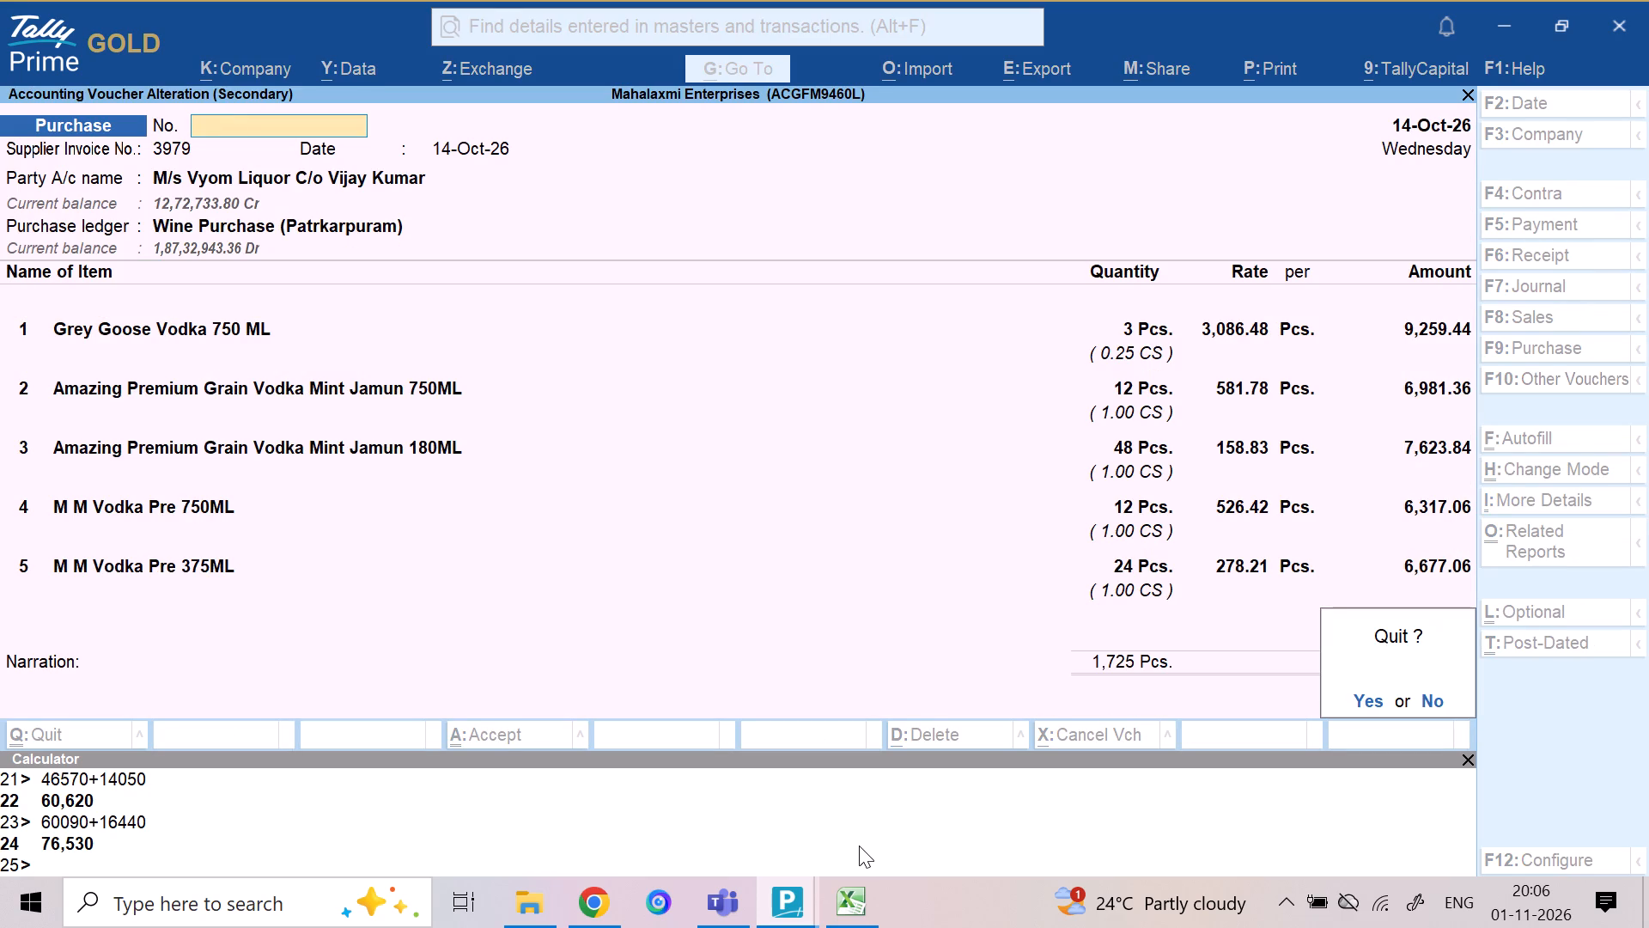
Examine the Vyom Liquor ledger's purchase and HDFC Bank payment entries dated from 10 to 18 October.
{"action": "key", "text": "Up"}
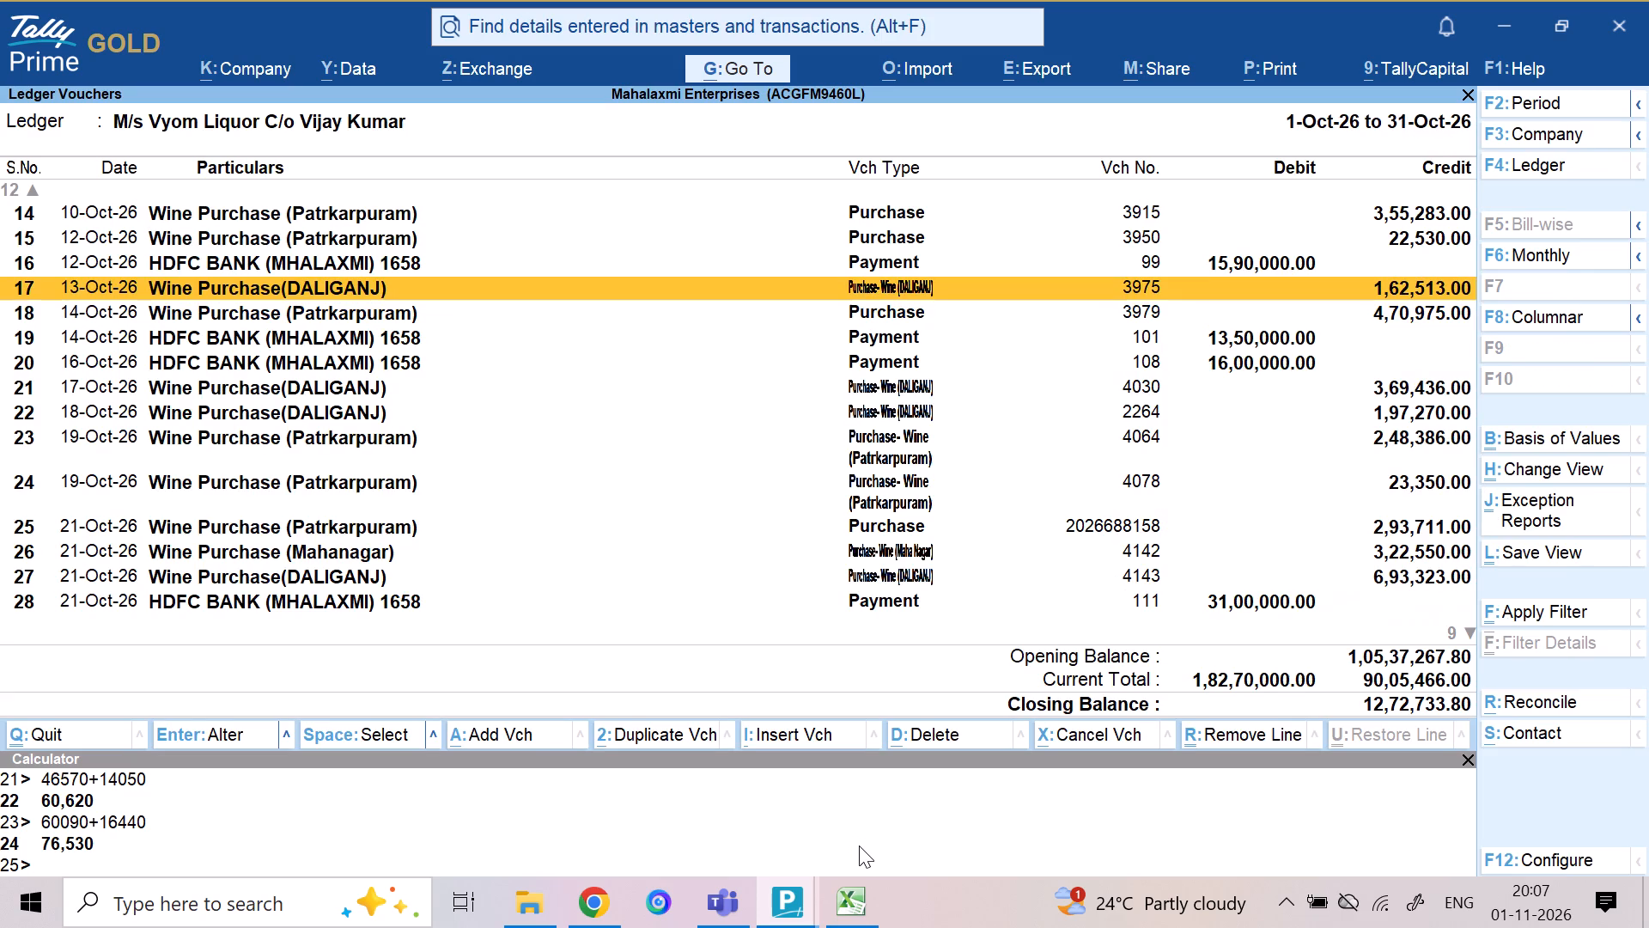
{"action": "key", "text": "Up"}
{"action": "key", "text": "Up"}
{"action": "key", "text": "Up"}
{"action": "key", "text": "Up"}
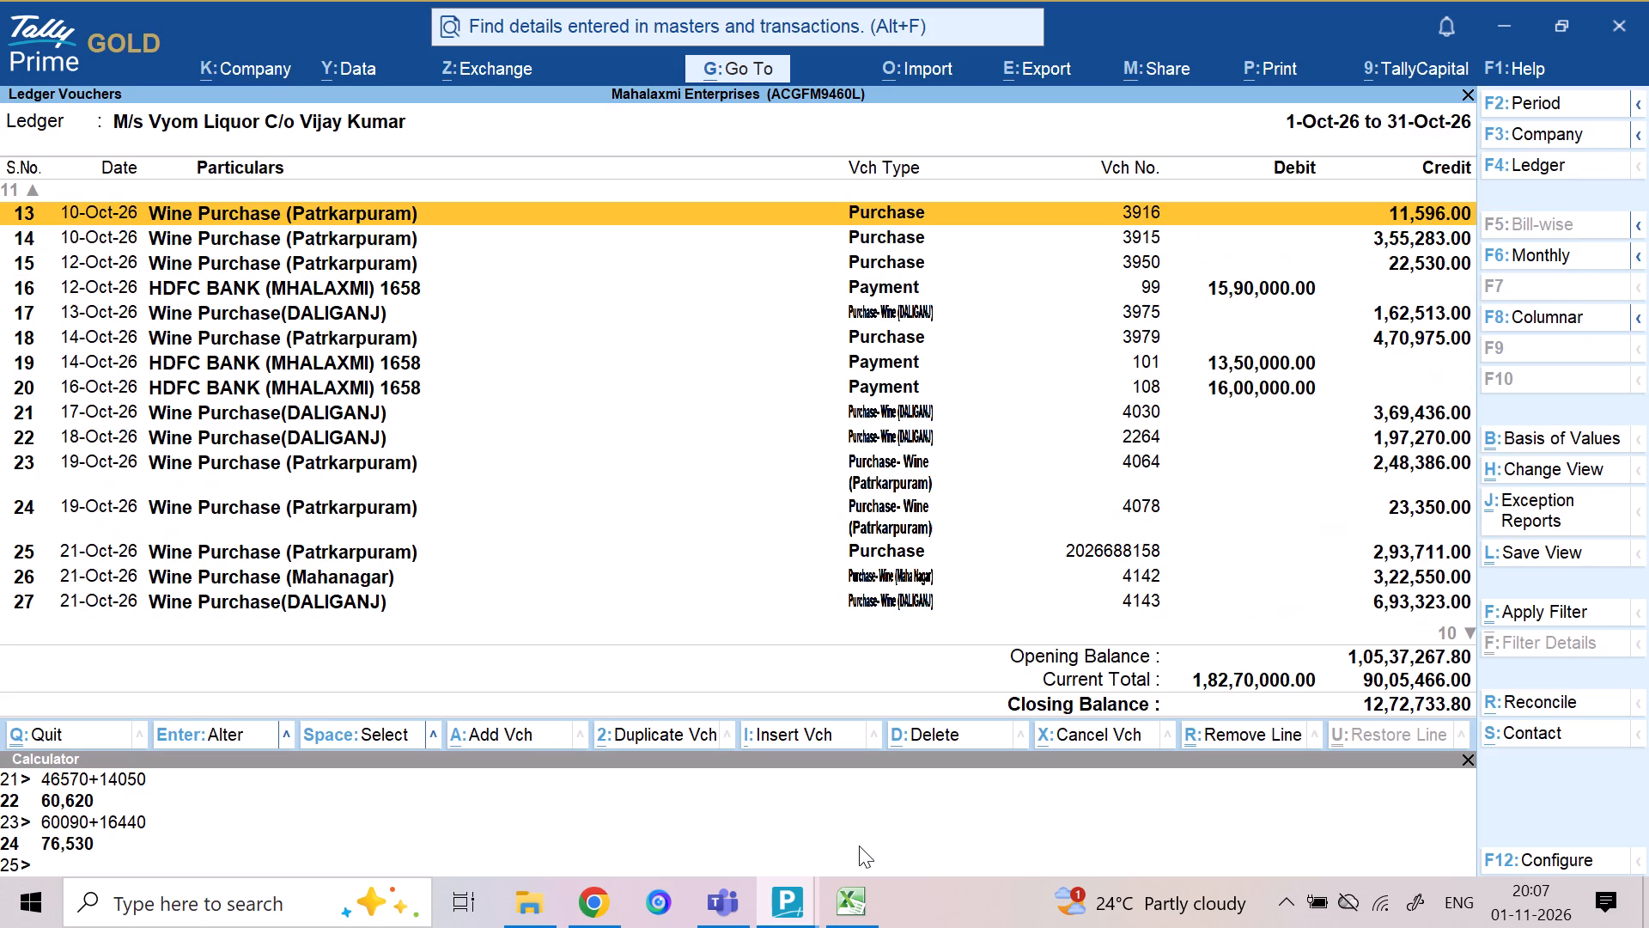
{"action": "key", "text": "Down"}
{"action": "key", "text": "Down"}
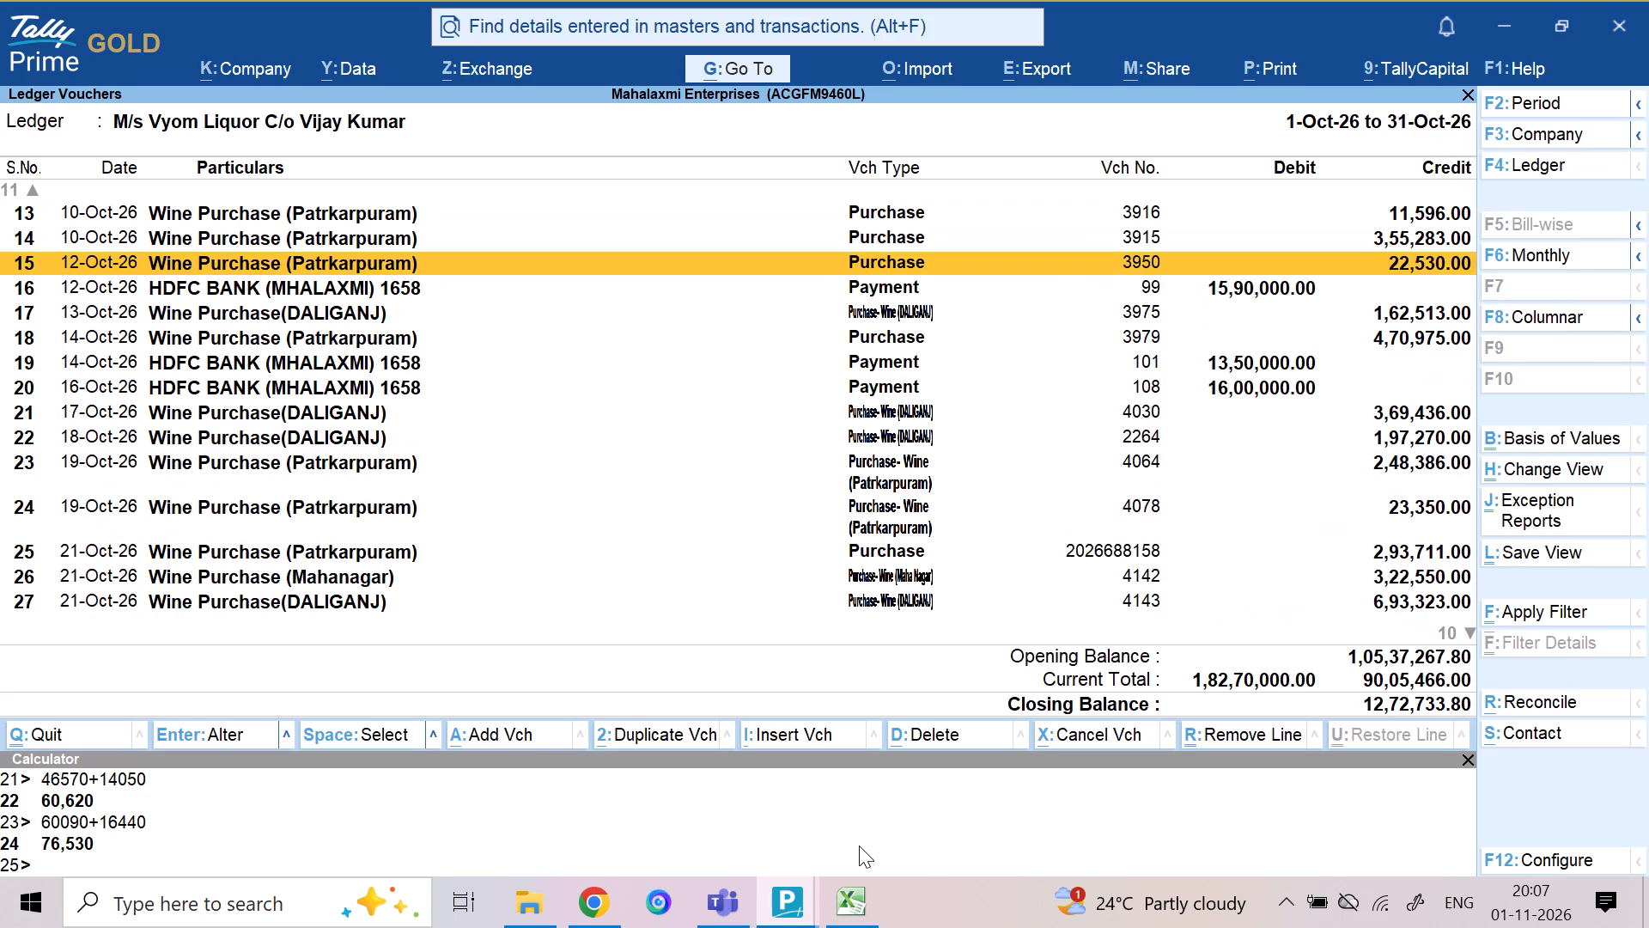
{"action": "key", "text": "Up"}
{"action": "key", "text": "Up"}
{"action": "key", "text": "Up"}
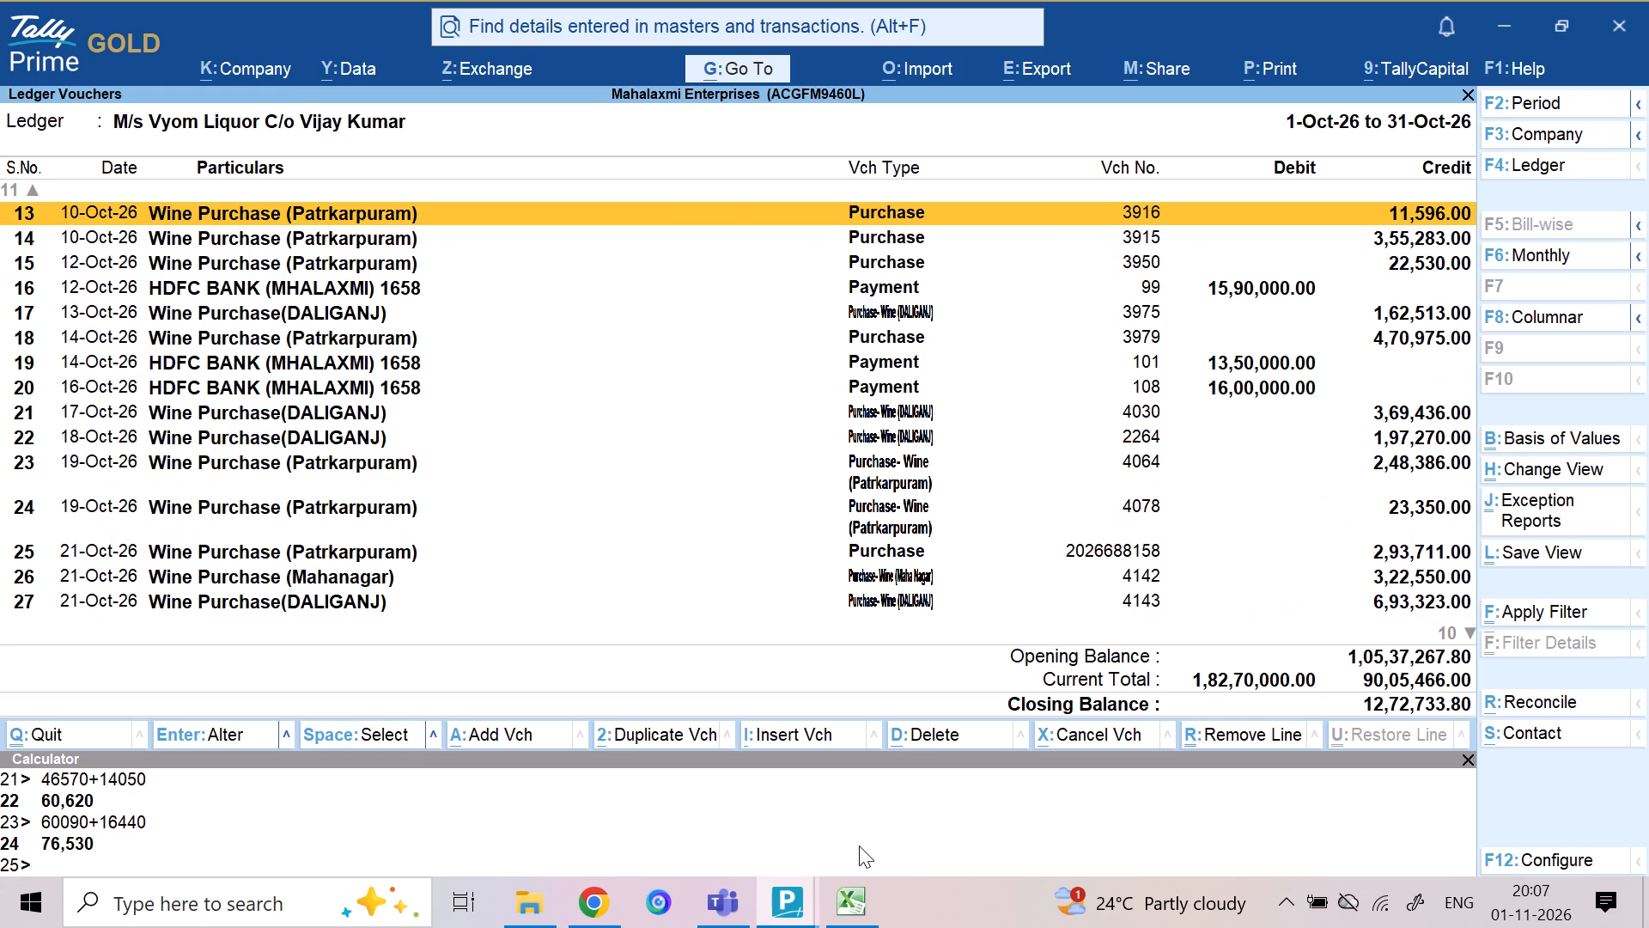
{"action": "key", "text": "Up"}
{"action": "key", "text": "Down"}
{"action": "key", "text": "Down"}
{"action": "key", "text": "Down"}
{"action": "key", "text": "Down"}
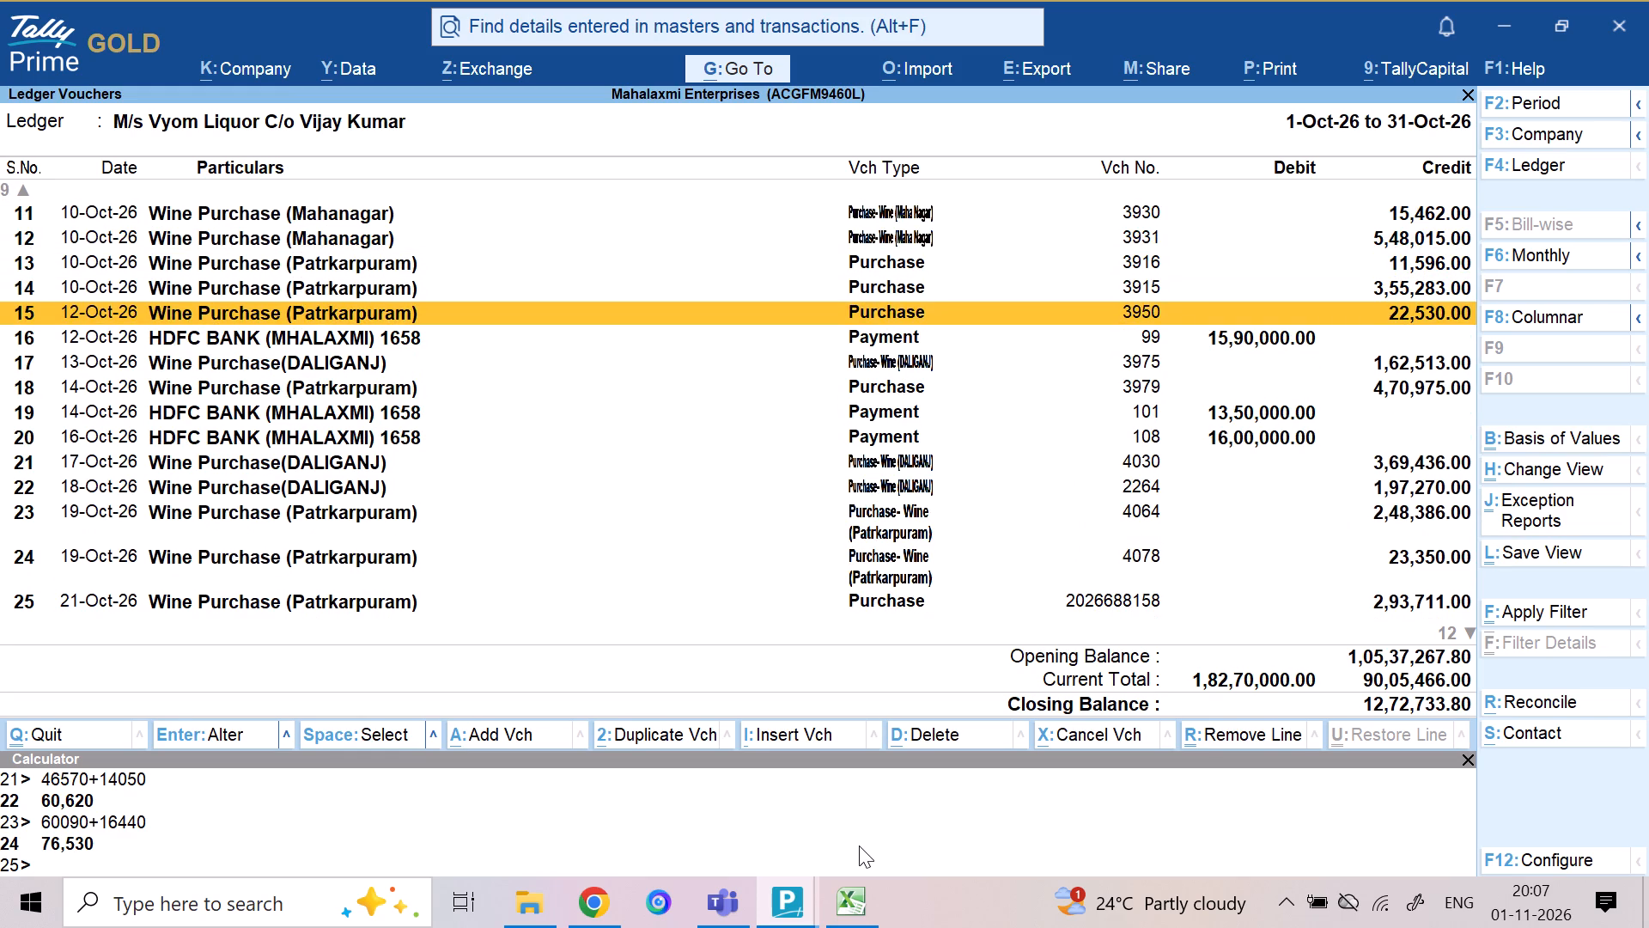
{"action": "key", "text": "Down"}
{"action": "key", "text": "Down"}
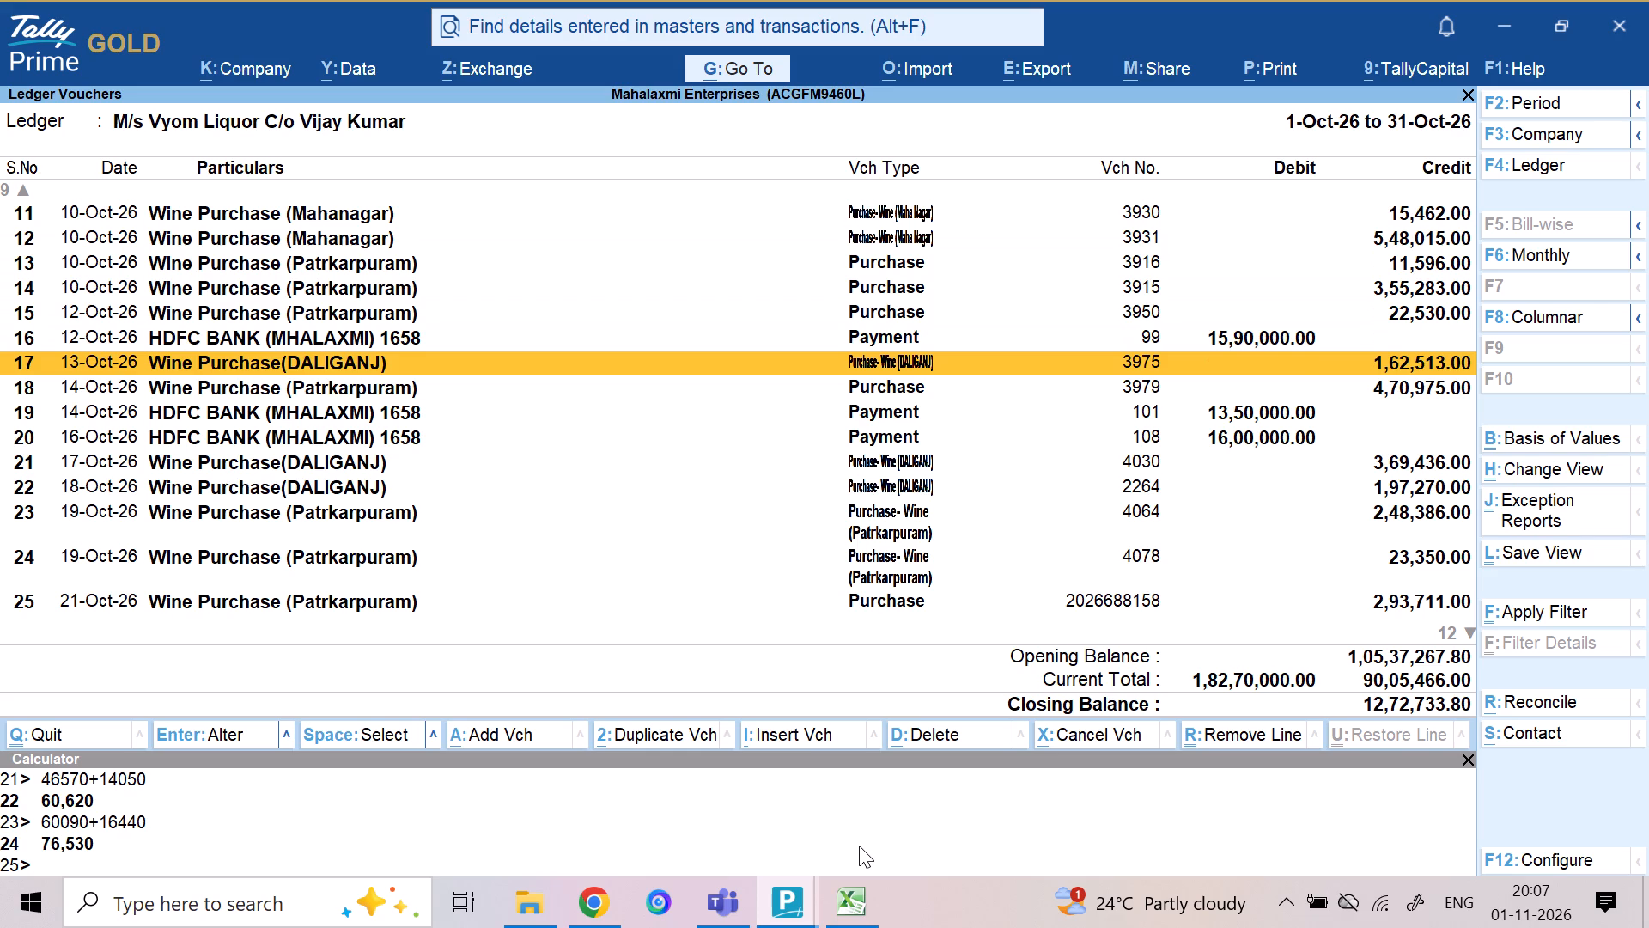
{"action": "key", "text": "Down"}
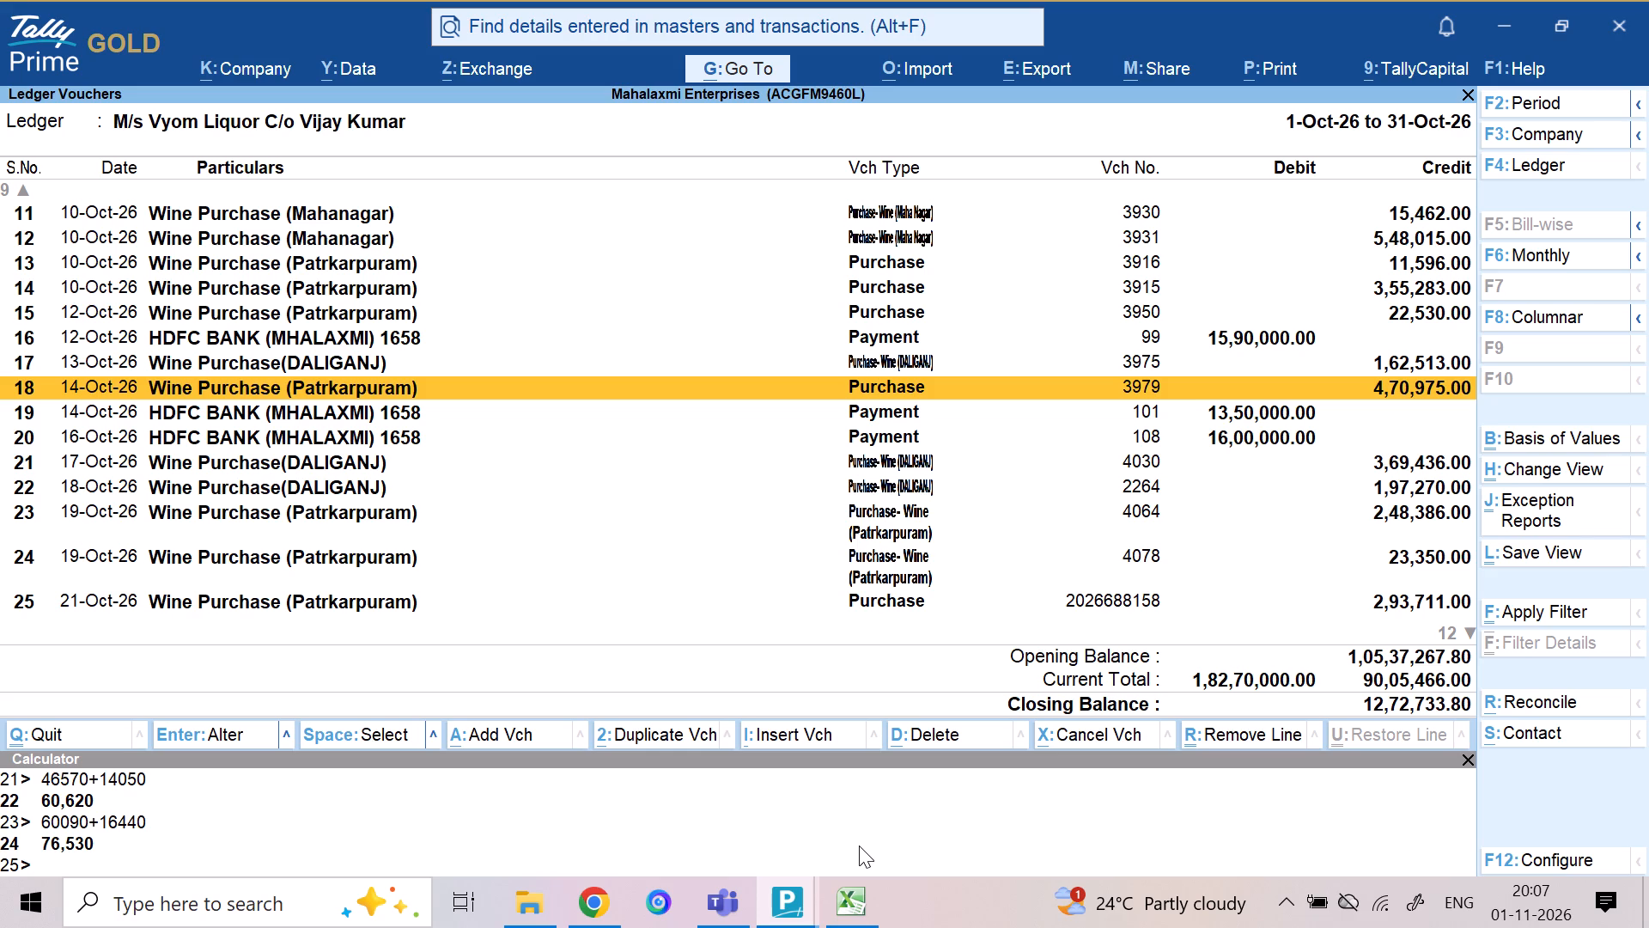
{"action": "key", "text": "Up"}
{"action": "key", "text": "Up"}
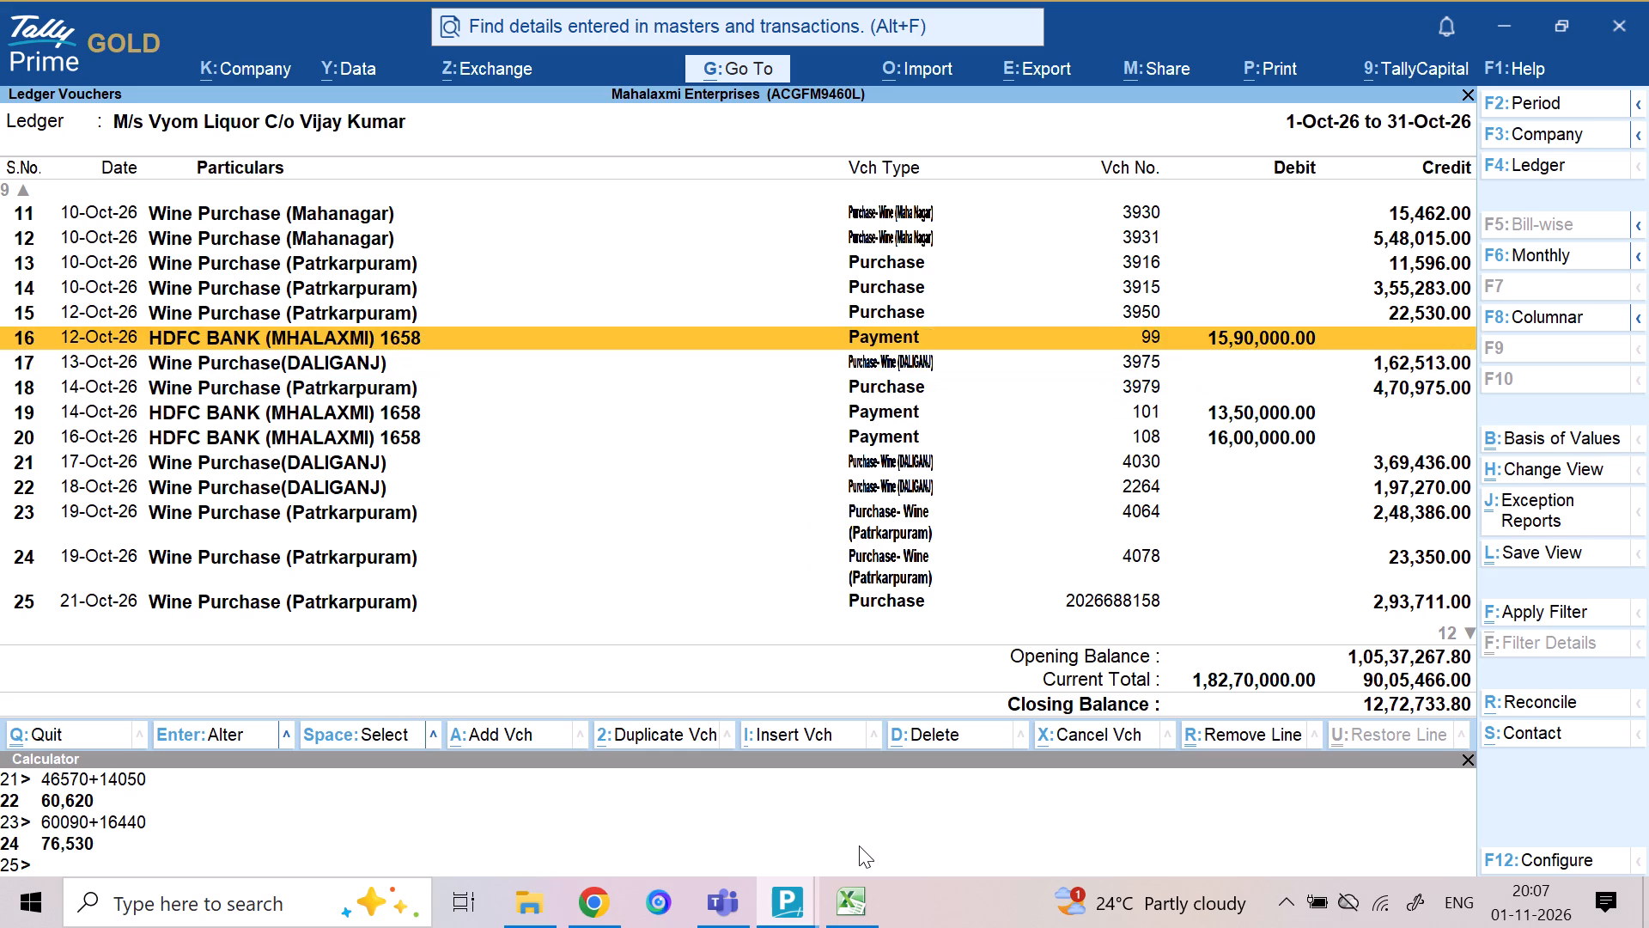
{"action": "key", "text": "Down"}
{"action": "key", "text": "Down"}
{"action": "key", "text": "Down"}
{"action": "key", "text": "Up"}
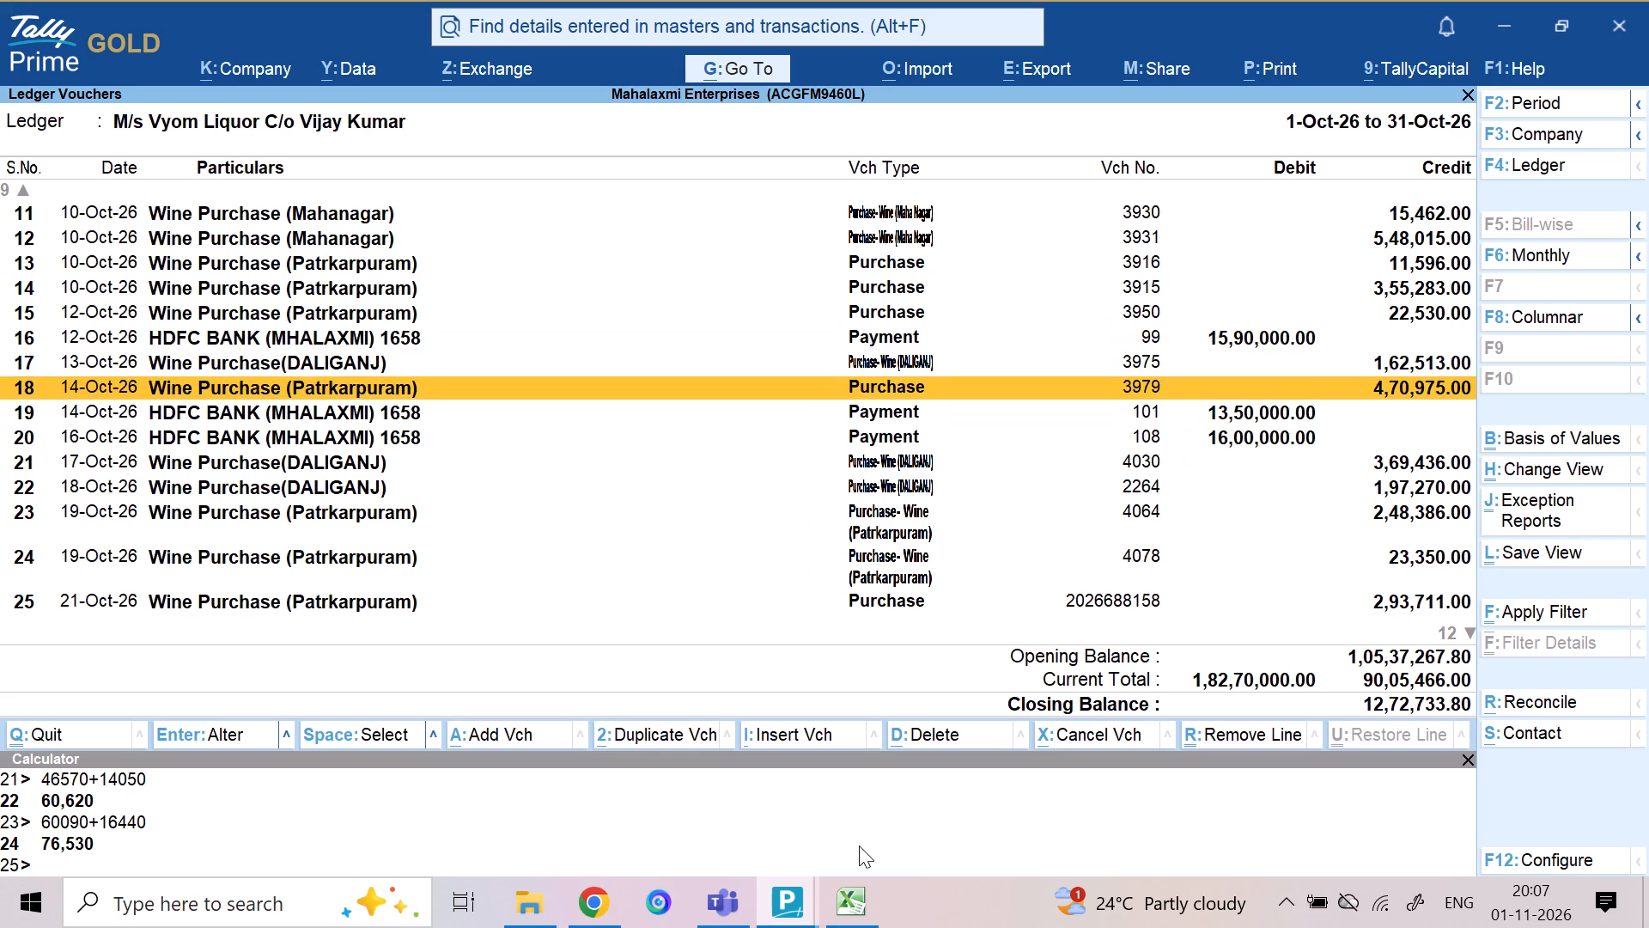
{"action": "key", "text": "Down"}
{"action": "key", "text": "Down"}
{"action": "key", "text": "Down"}
{"action": "key", "text": "Down"}
{"action": "key", "text": "Up"}
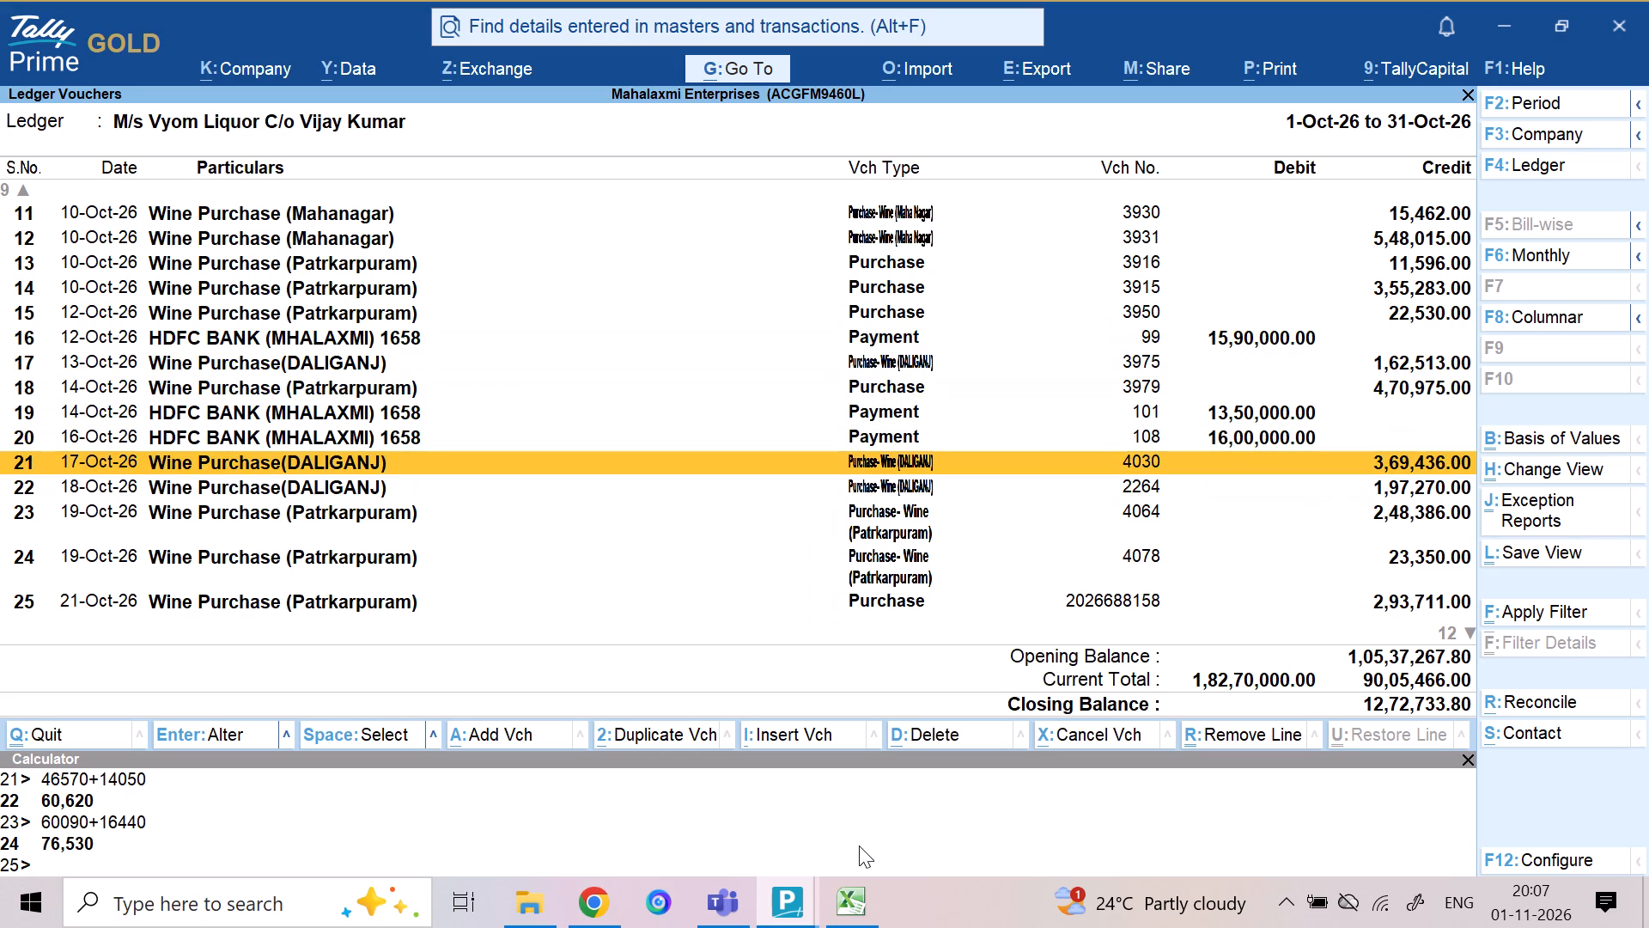
{"action": "key", "text": "Up"}
{"action": "key", "text": "Up"}
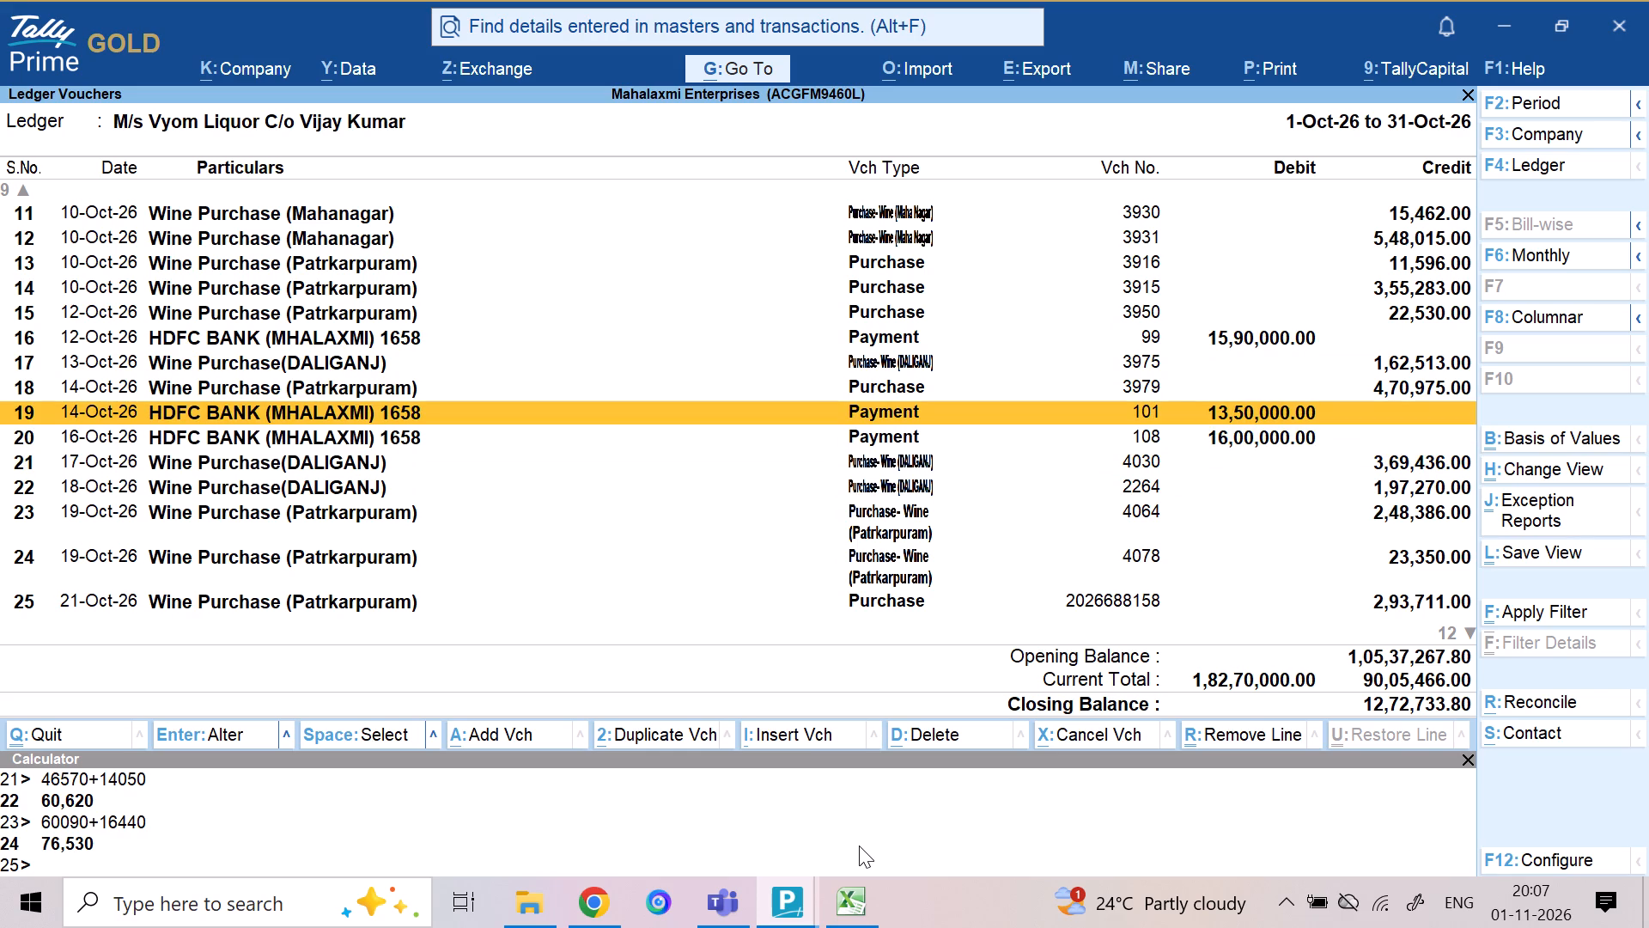
Inspect the 14-Oct-26 HDFC Bank payment voucher 101 and quit it without changes.
{"action": "key", "text": "Return"}
{"action": "key", "text": "Escape"}
{"action": "key", "text": "Escape"}
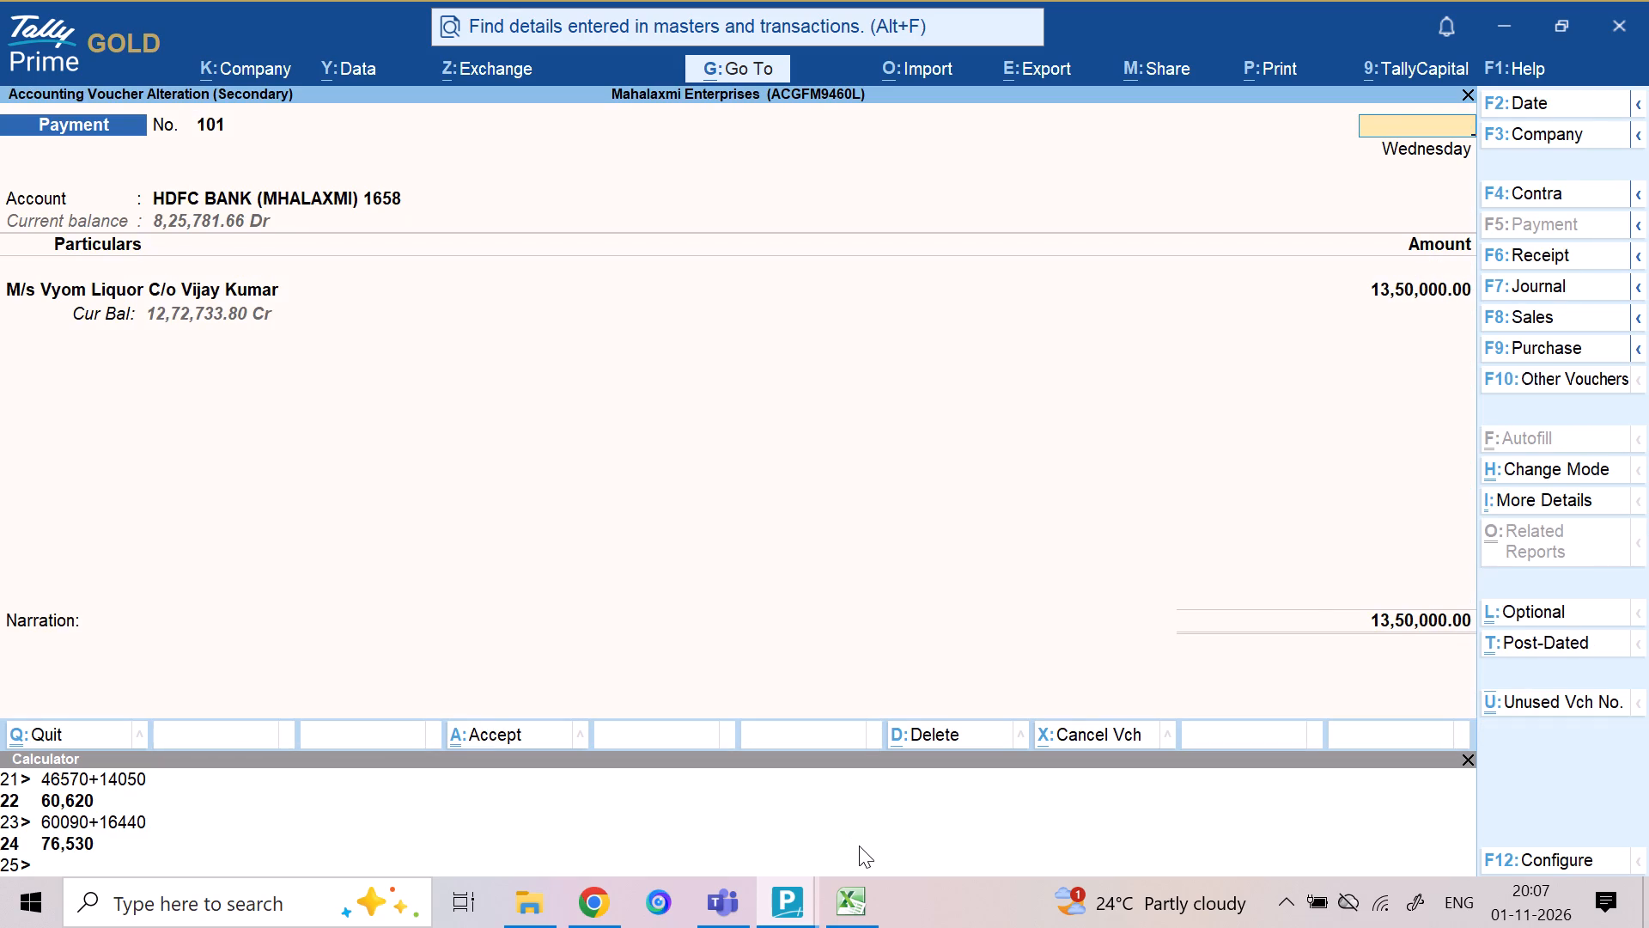
{"action": "key", "text": "Escape"}
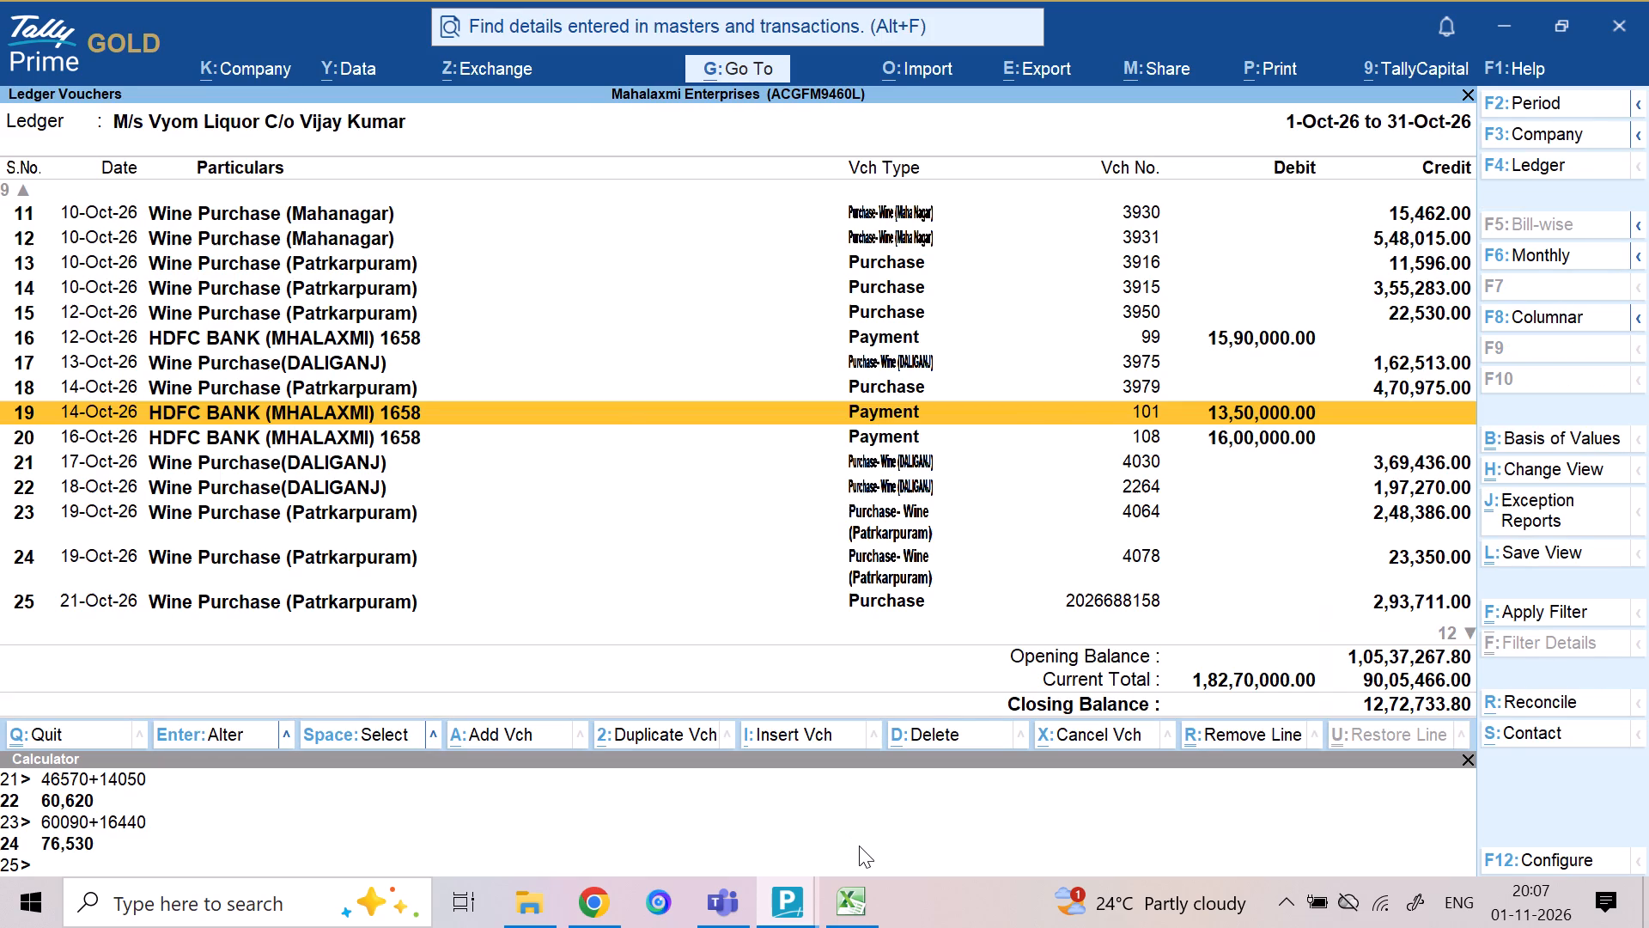
Close the Vyom Liquor ledger vouchers report and go back to Display More Reports.
{"action": "key", "text": "Escape"}
{"action": "key", "text": "Escape"}
{"action": "key", "text": "Escape"}
{"action": "key", "text": "Escape"}
{"action": "key", "text": "Escape"}
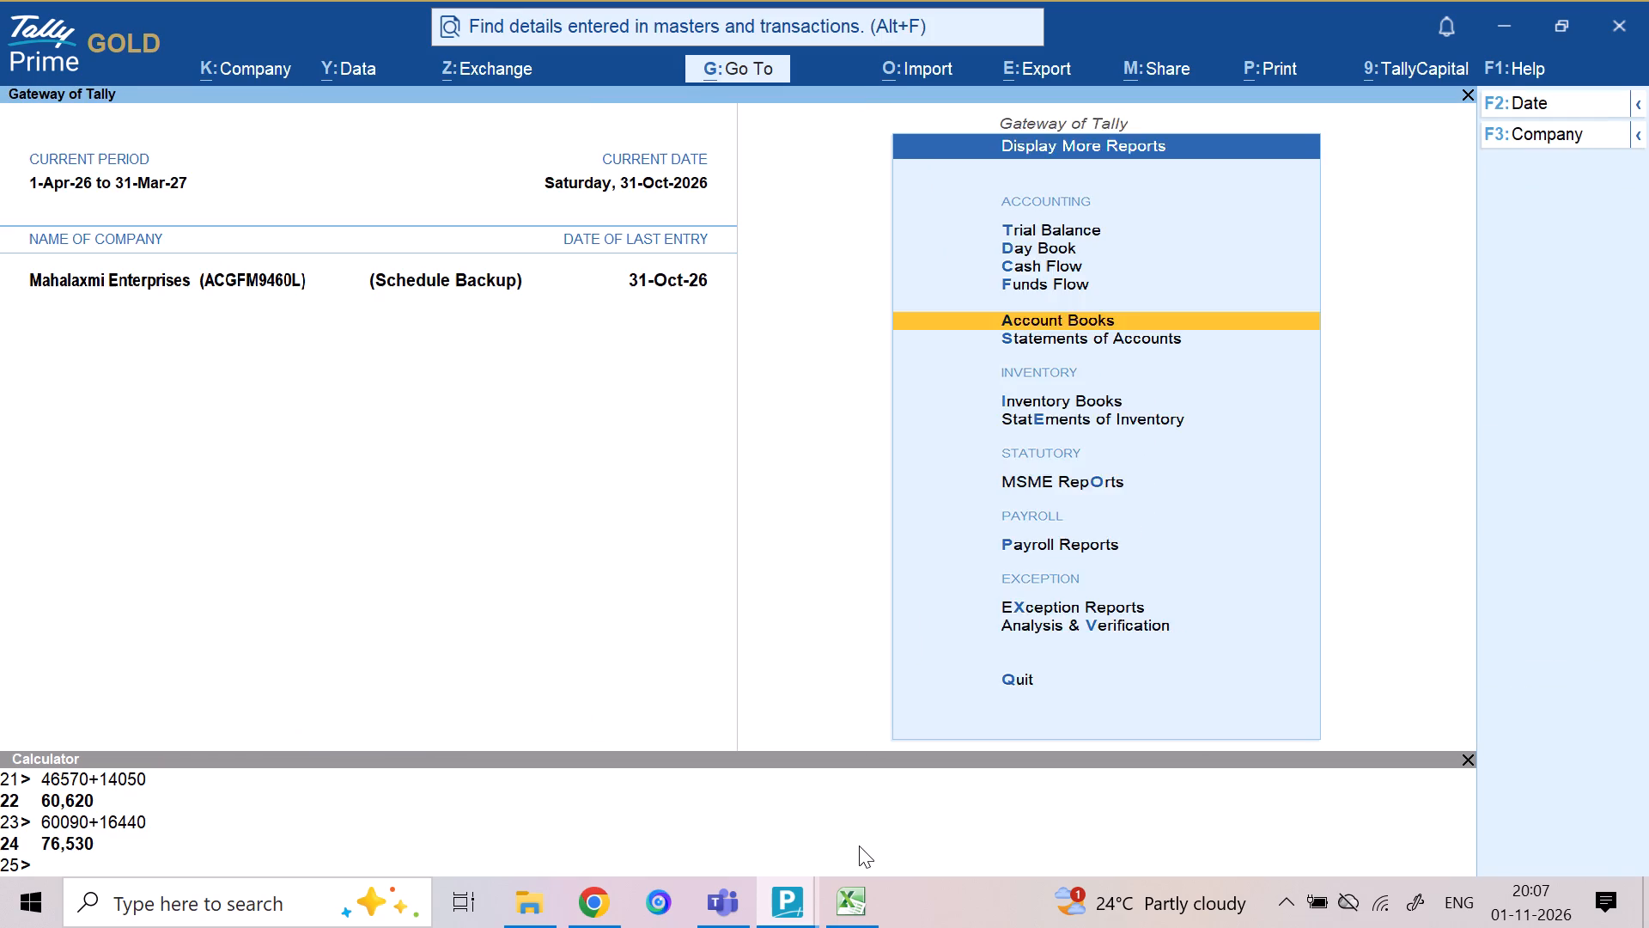
Open the ledger vouchers report for B2c Debtors (Patrakarpuram).
{"action": "key", "text": "Escape"}
{"action": "key", "text": "Escape"}
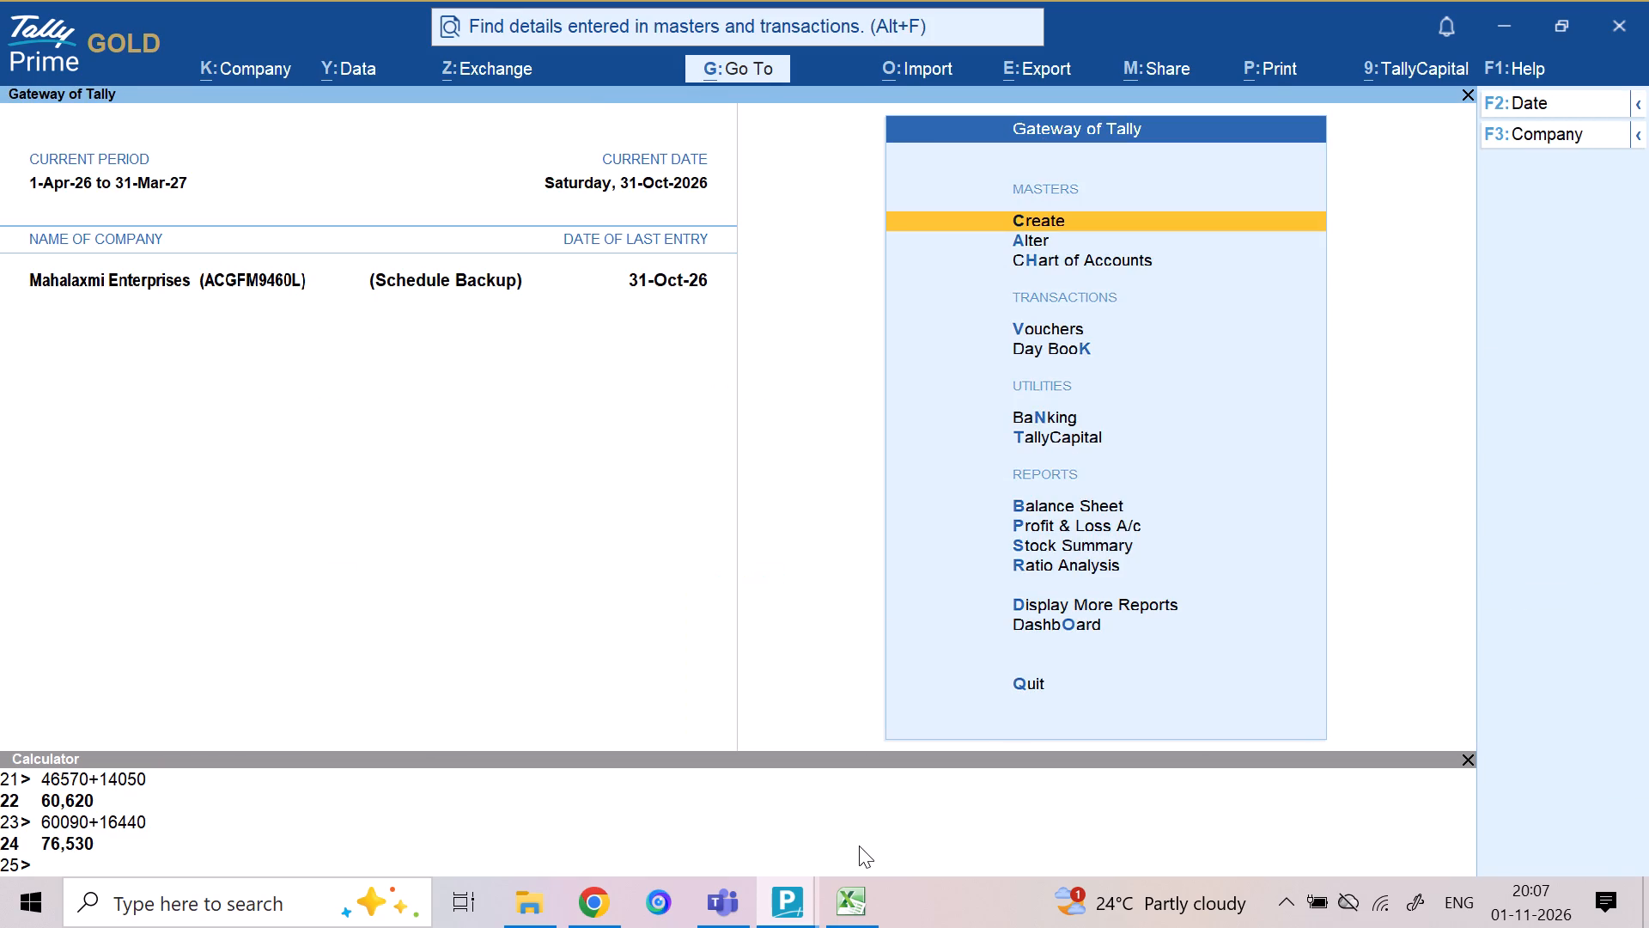
{"action": "type", "text": "dal"}
{"action": "type", "text": "deb"}
{"action": "key", "text": "Down"}
{"action": "key", "text": "Down"}
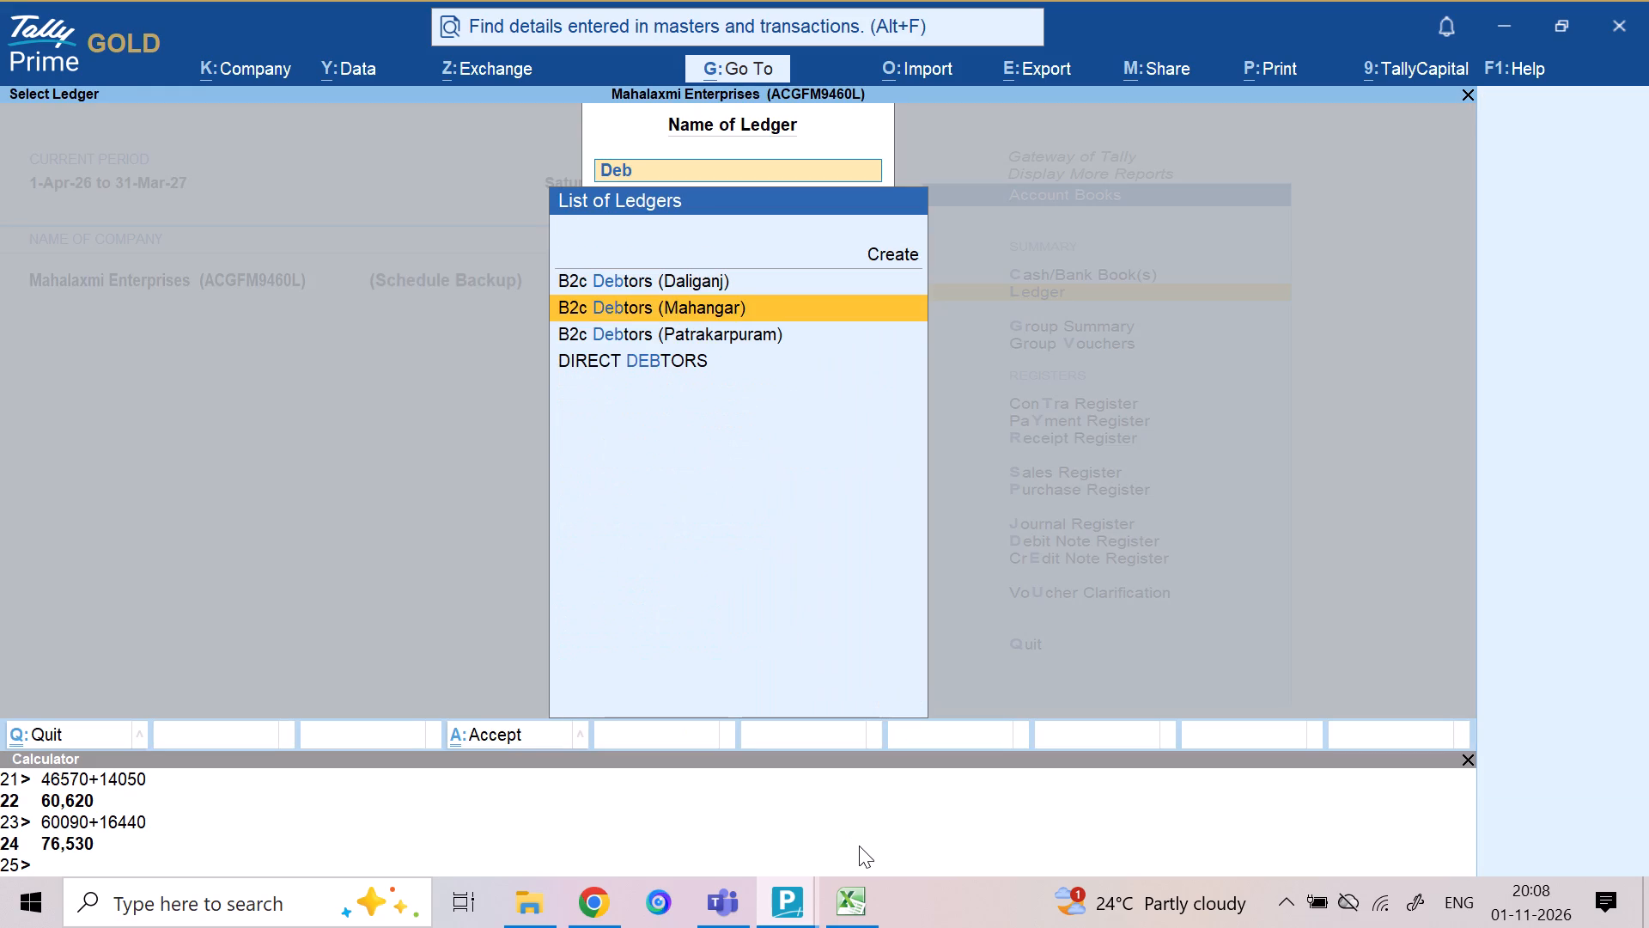
{"action": "key", "text": "Down"}
{"action": "key", "text": "Return"}
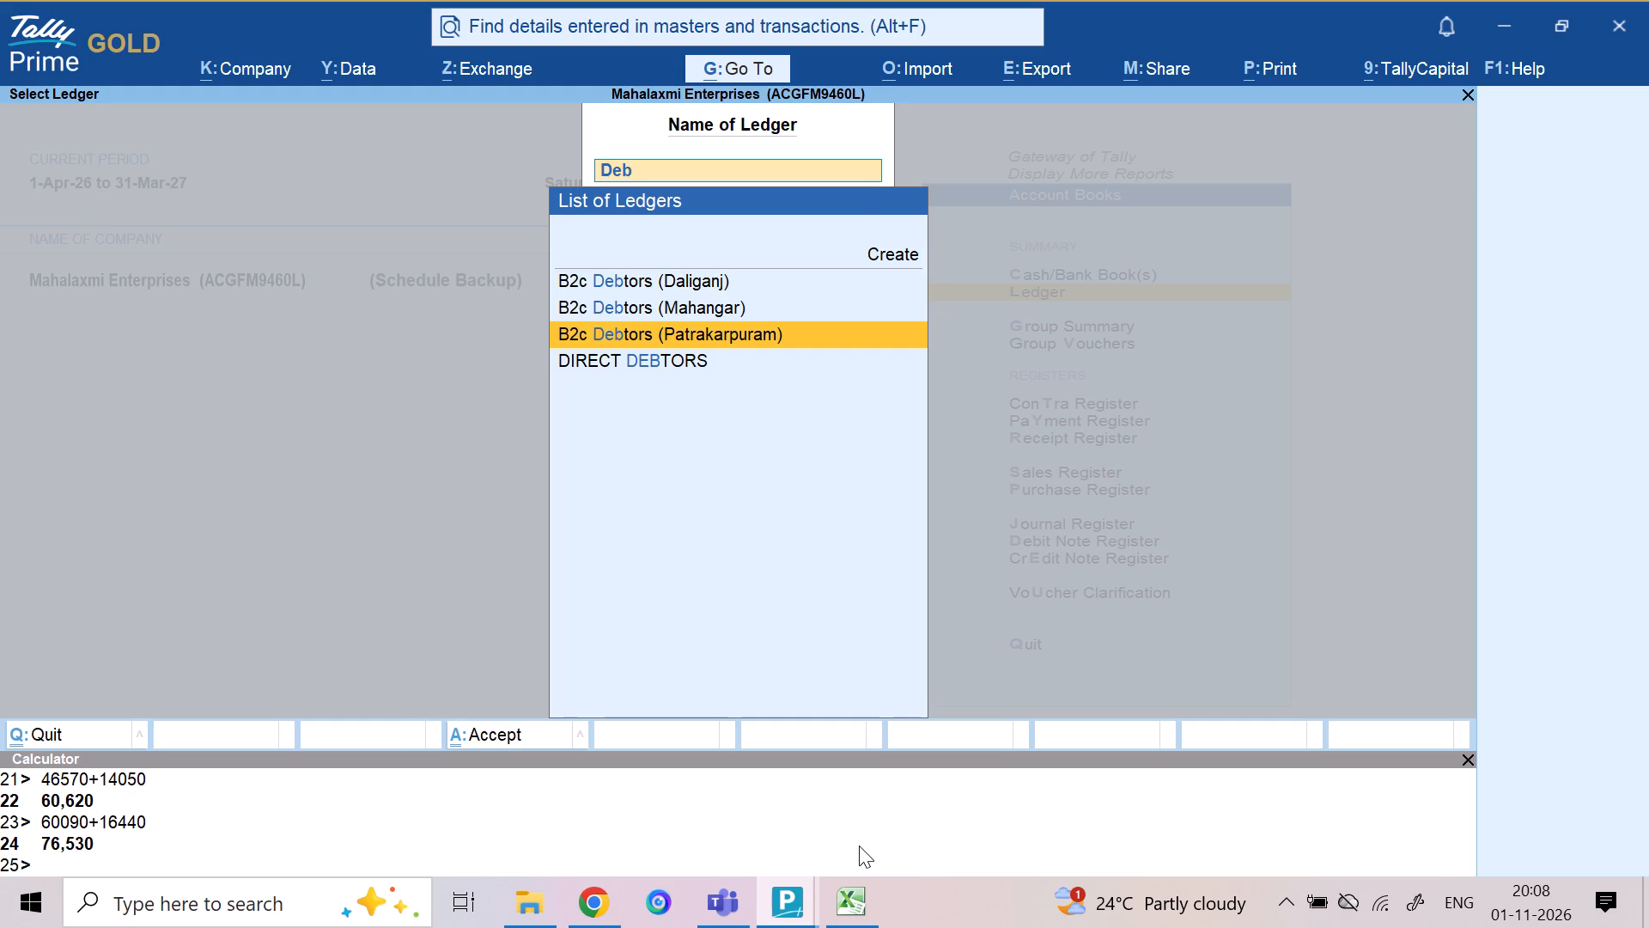
Examine the 13-Oct-26 Patrkarpuram beer and wine sale entries in the B2c Debtors (Patrakarpuram) ledger.
{"action": "key", "text": "Down"}
{"action": "key", "text": "Down"}
{"action": "key", "text": "Down"}
{"action": "key", "text": "Down"}
{"action": "key", "text": "Down"}
{"action": "key", "text": "Down"}
{"action": "key", "text": "Down"}
{"action": "key", "text": "Down"}
{"action": "key", "text": "Down"}
{"action": "key", "text": "Down"}
{"action": "key", "text": "Down"}
{"action": "key", "text": "Down"}
{"action": "key", "text": "Down"}
{"action": "key", "text": "Down"}
{"action": "key", "text": "Down"}
{"action": "key", "text": "Down"}
{"action": "key", "text": "Down"}
{"action": "key", "text": "Down"}
{"action": "key", "text": "Down"}
{"action": "key", "text": "Down"}
{"action": "key", "text": "Down"}
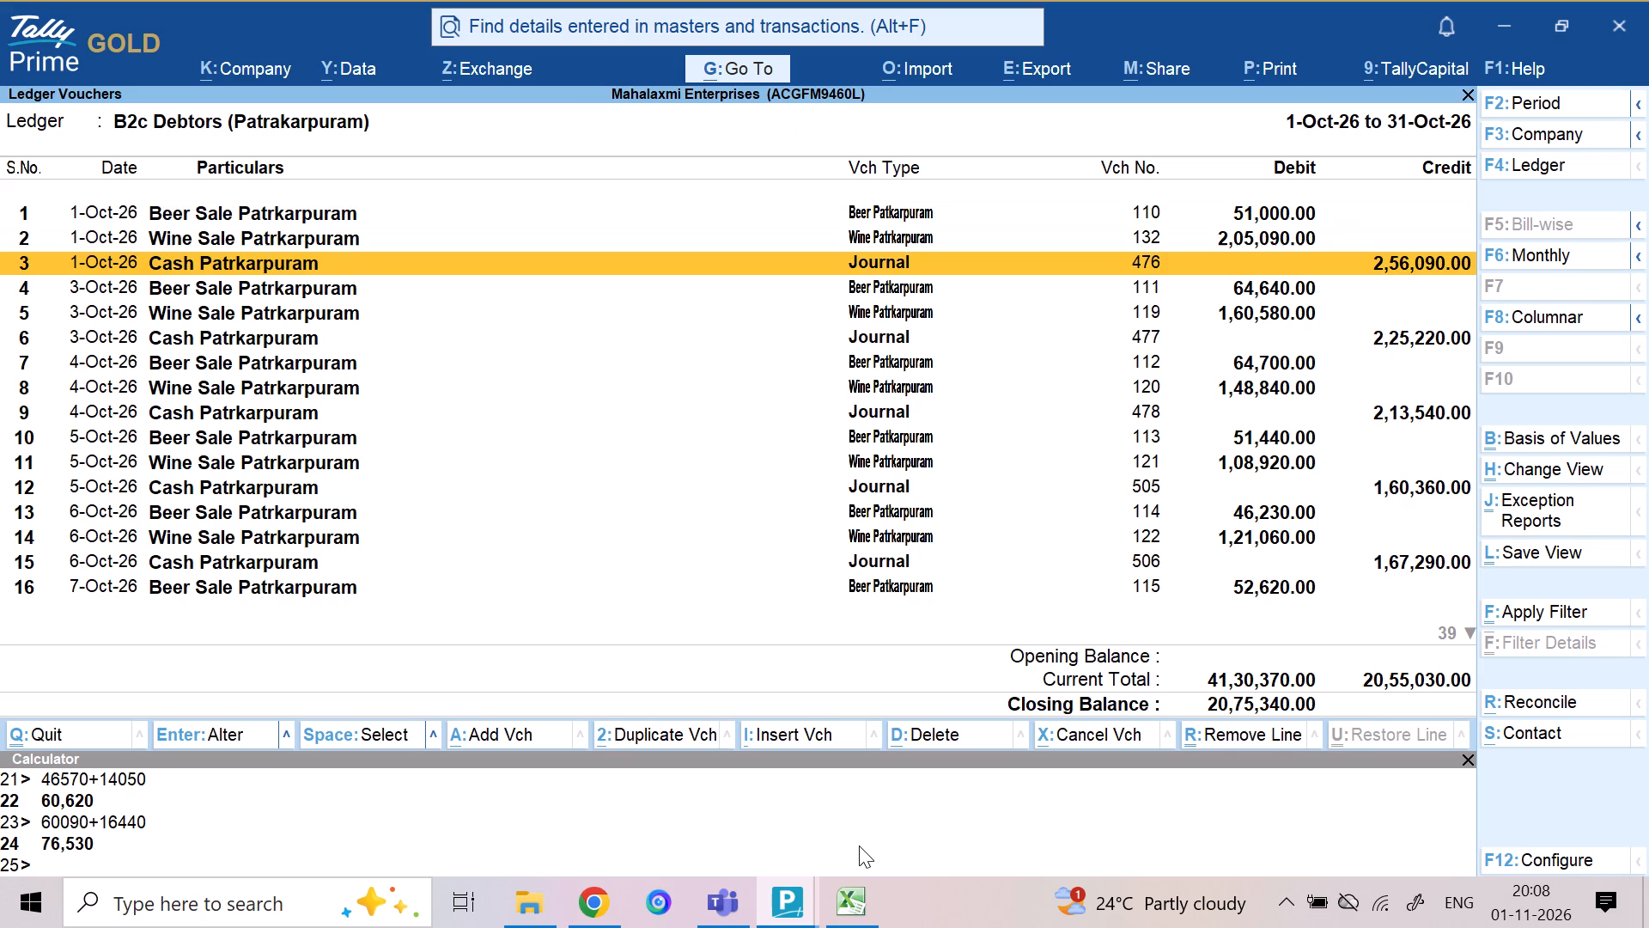
{"action": "key", "text": "Up"}
{"action": "key", "text": "Up"}
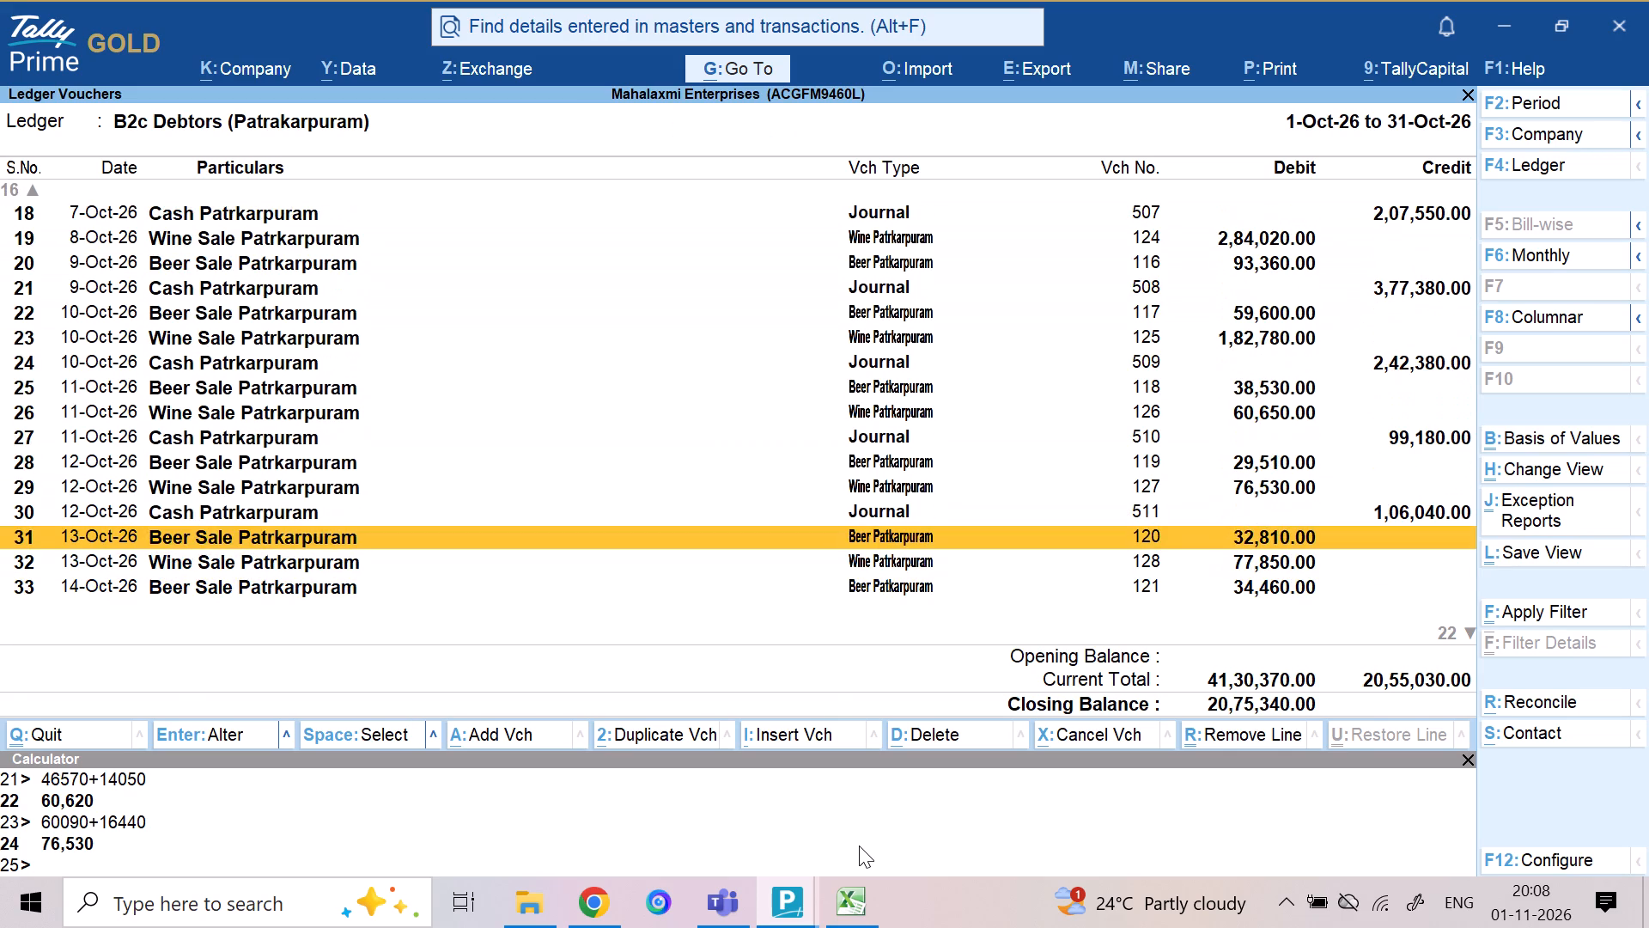
{"action": "key", "text": "Up"}
{"action": "key", "text": "Down"}
{"action": "key", "text": "Down"}
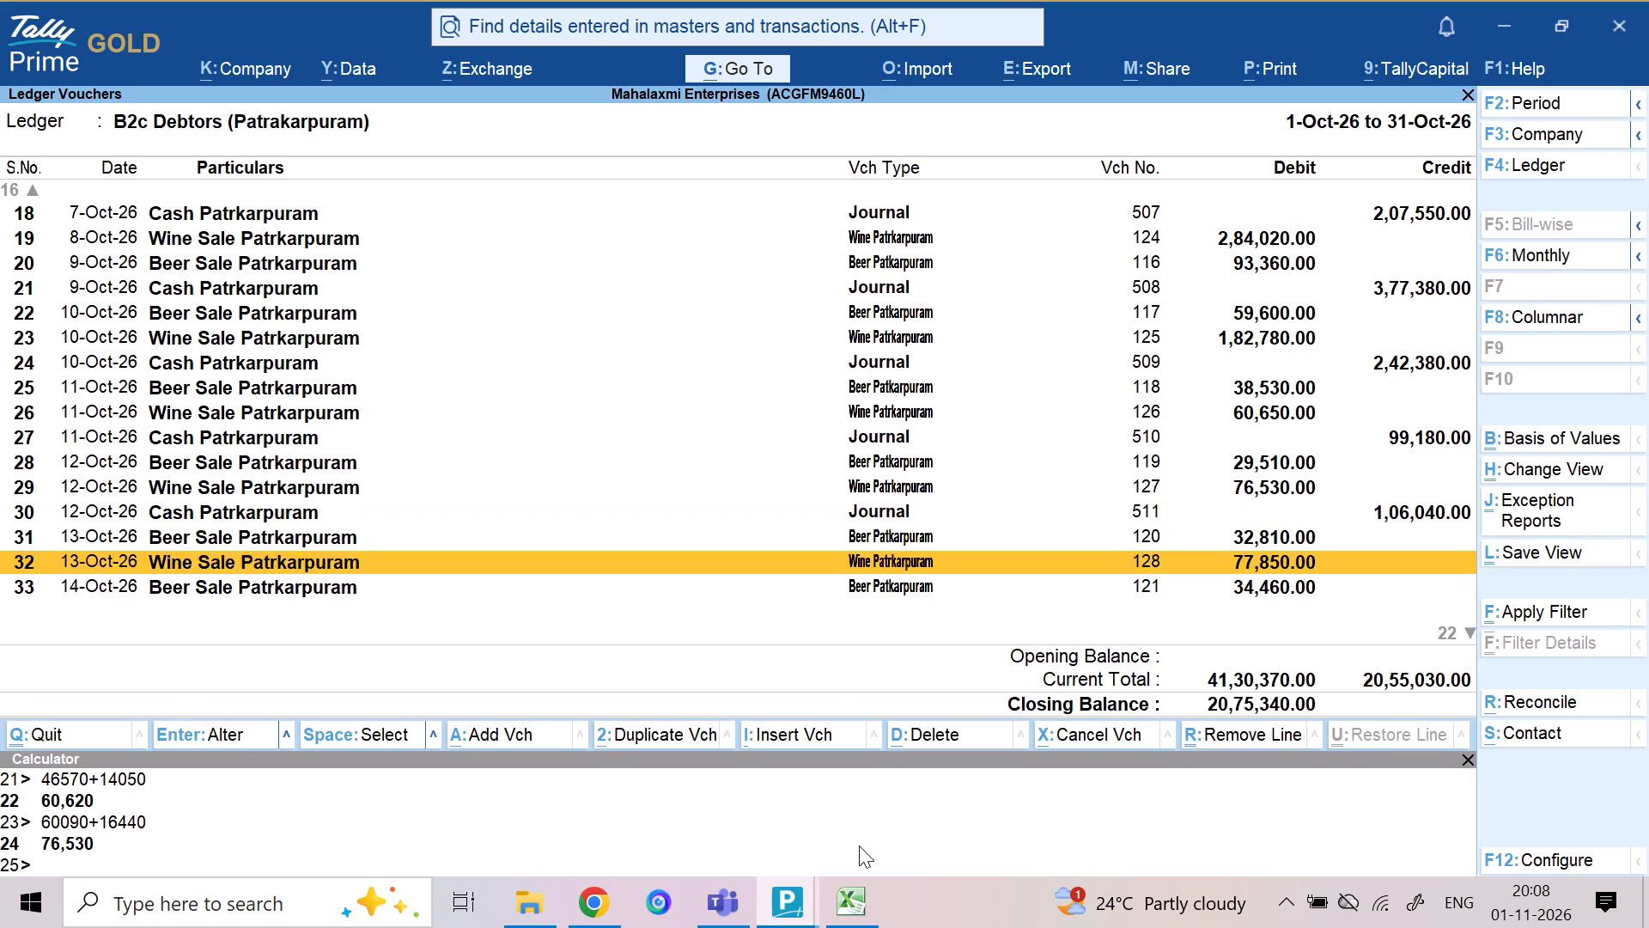
Calculate 59150+18750 to check against the 13-Oct-26 Wine Sale Patrkarpuram amount.
{"action": "key", "text": "ctrl+n"}
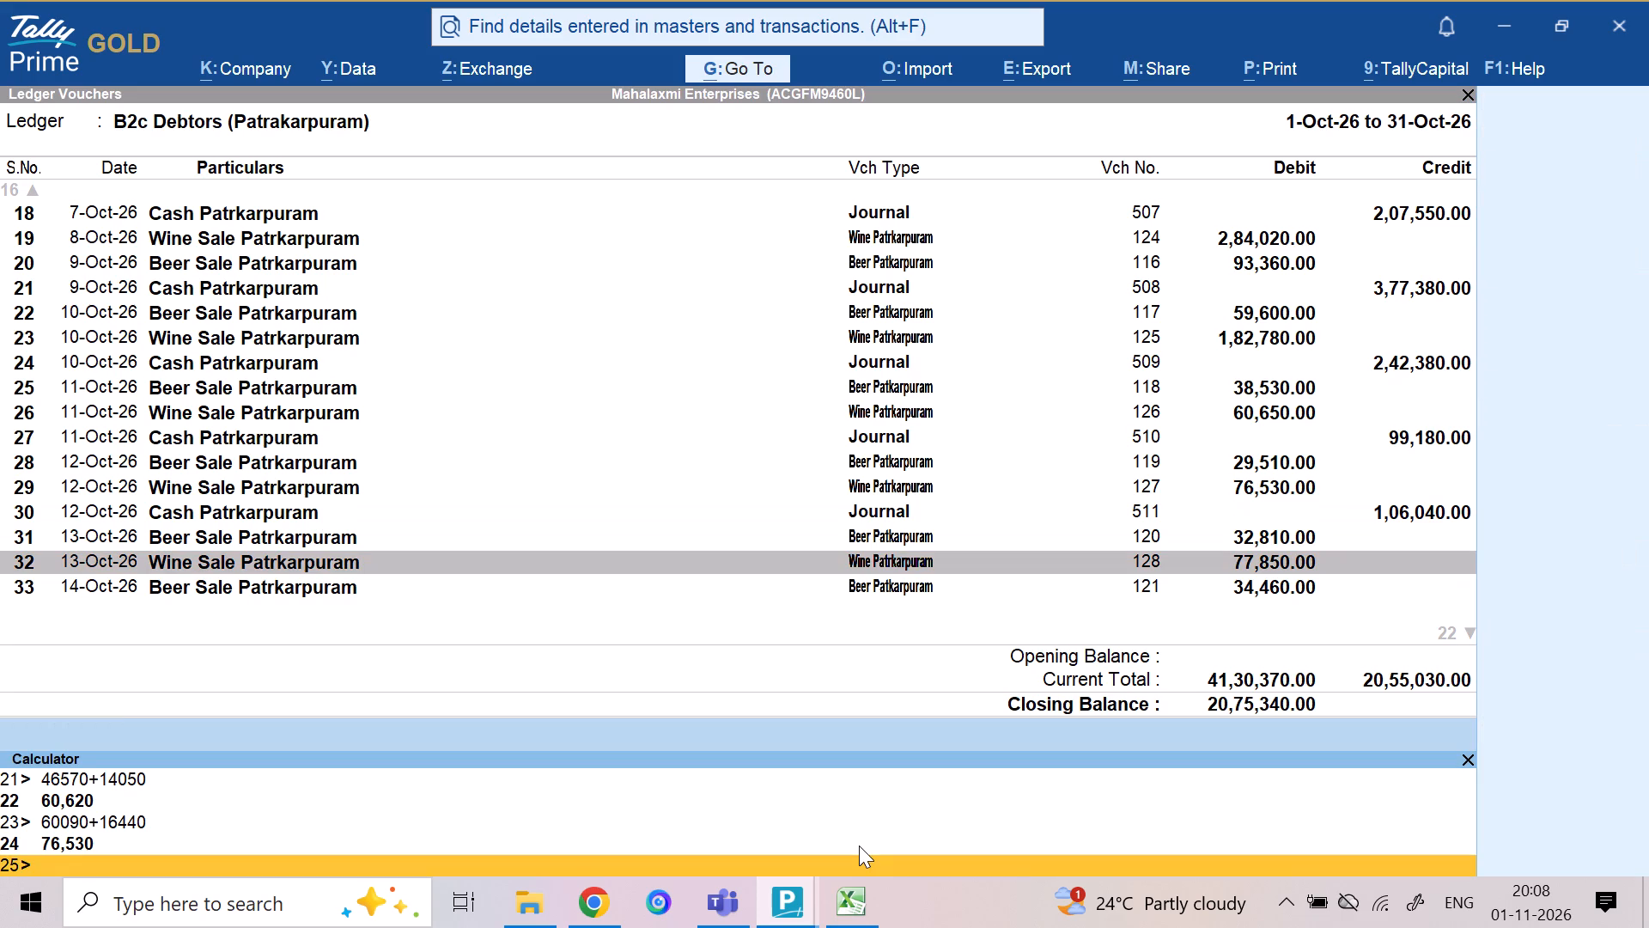
{"action": "type", "text": "59150+"}
{"action": "type", "text": "18750"}
{"action": "key", "text": "Return"}
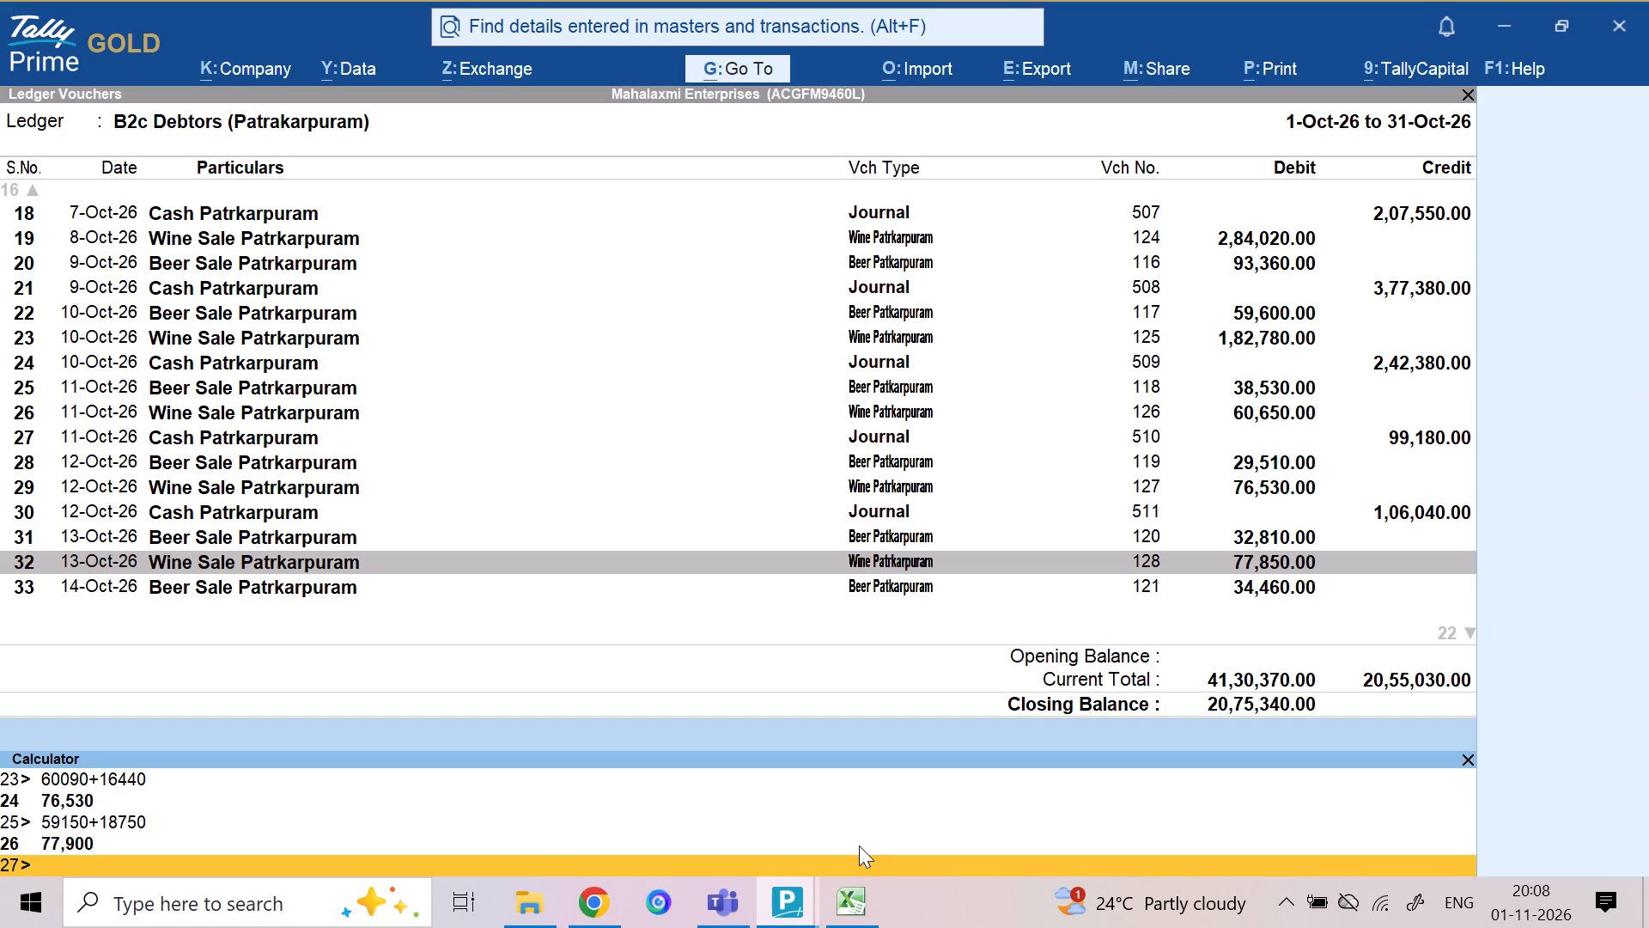
Switch back to the 13-Oct-26 journal and credit Short & Excess (Patrkarpuram) with 50 as a New Ref named 14-10-26.
{"action": "key", "text": "alt+Tab"}
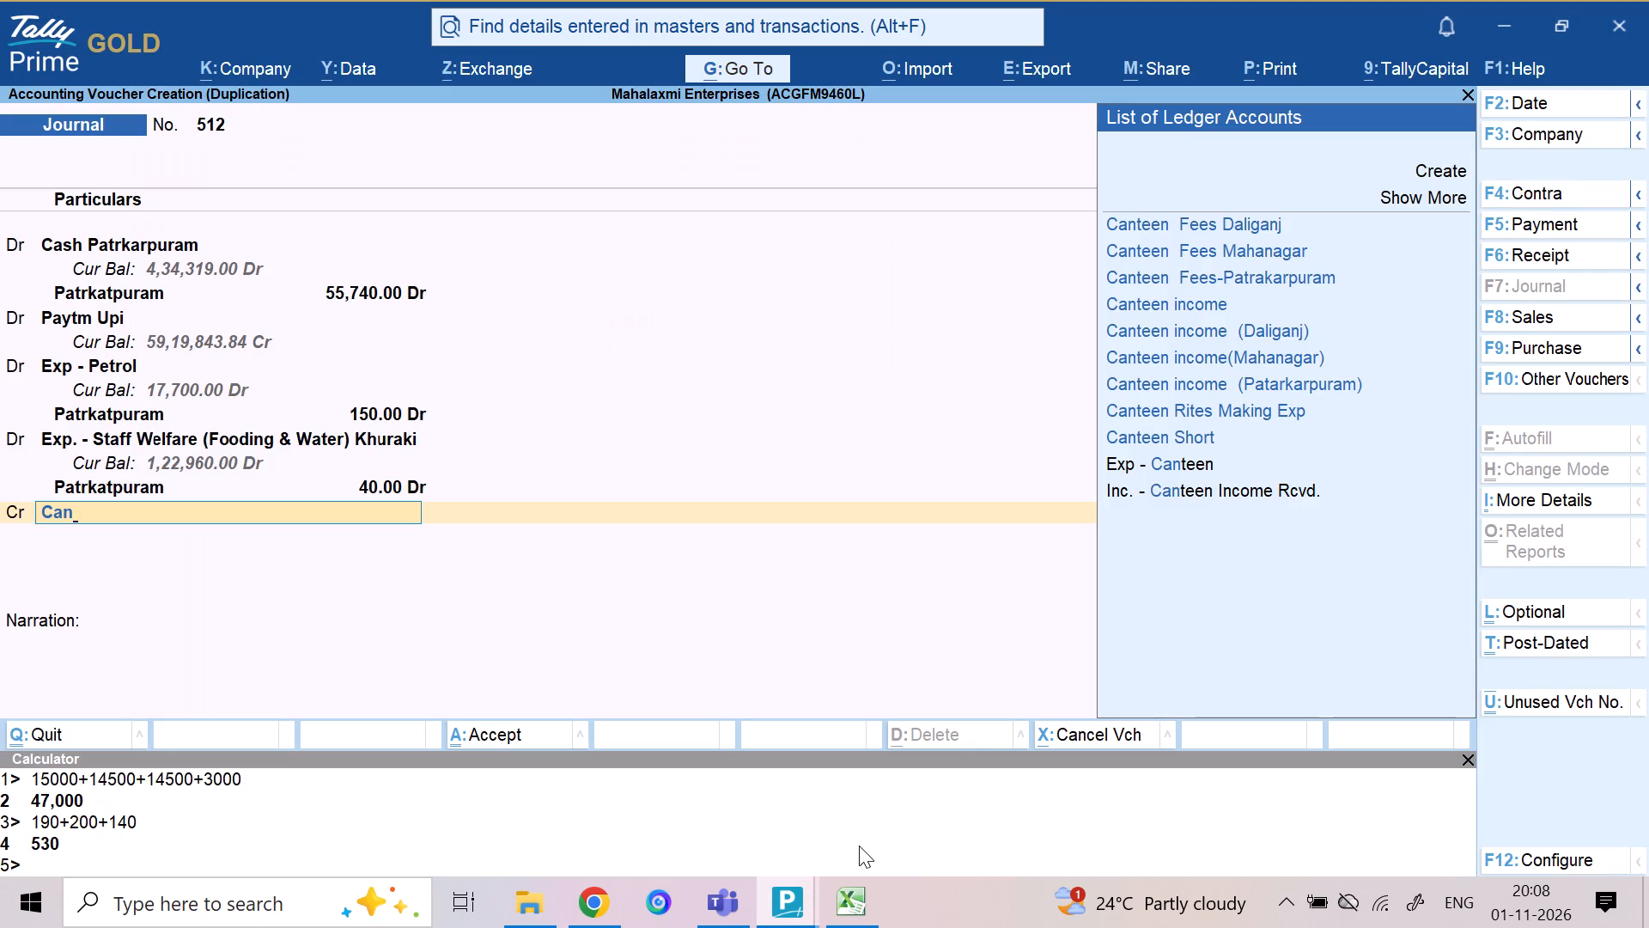
{"action": "key", "text": "Escape"}
{"action": "type", "text": "short"}
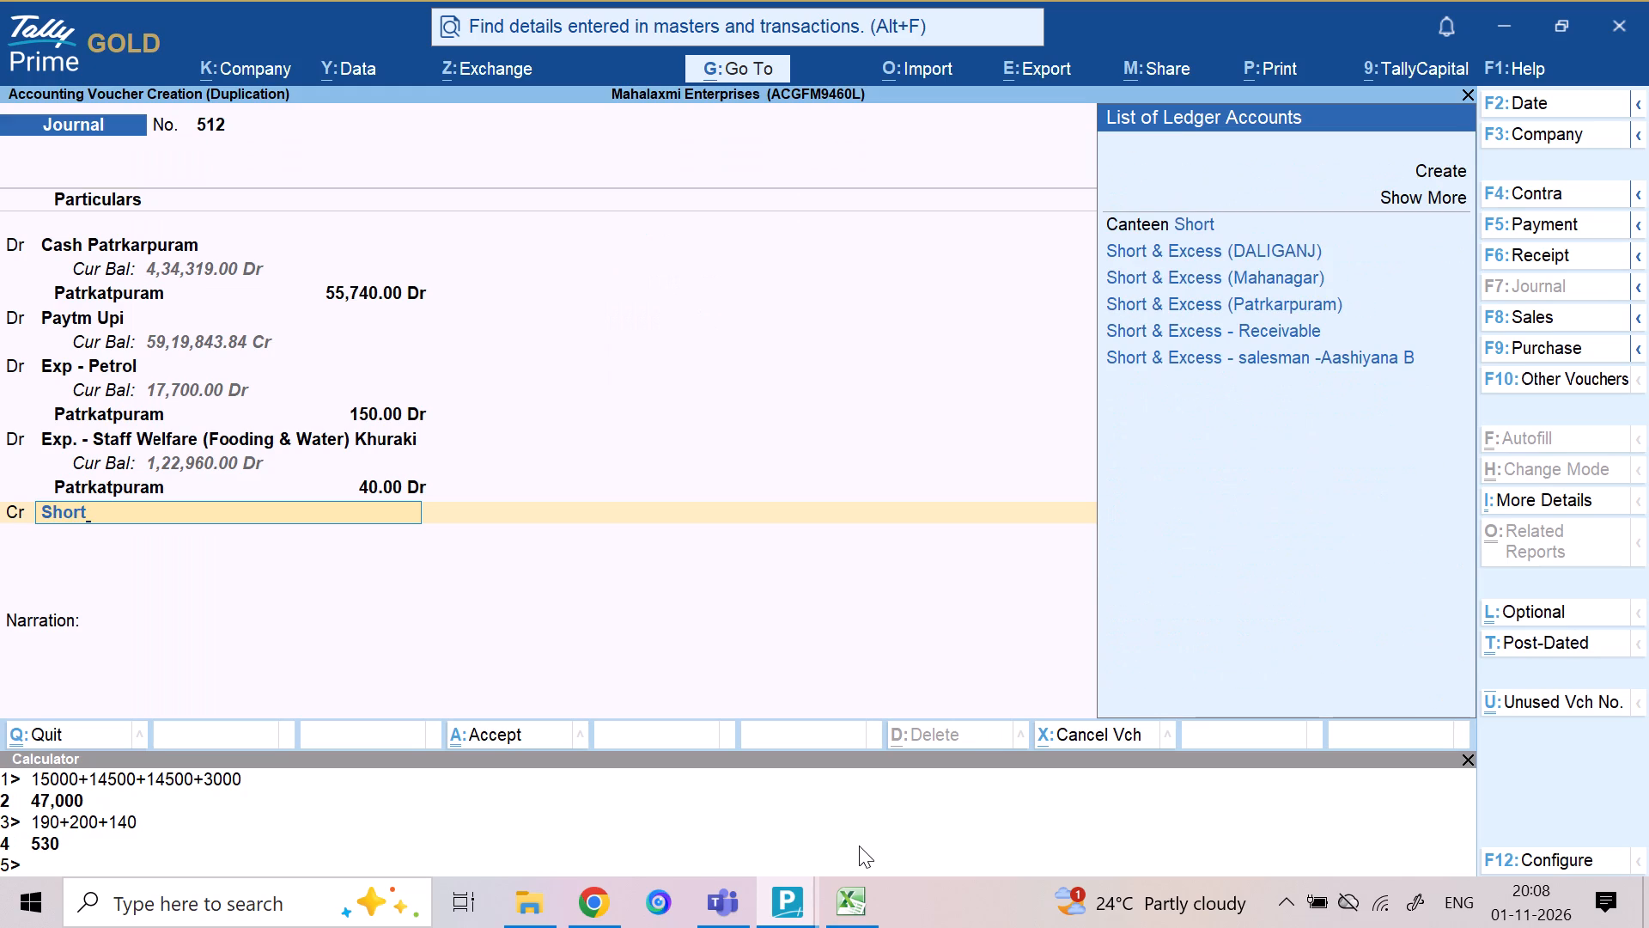
{"action": "key", "text": "Down"}
{"action": "key", "text": "Down"}
{"action": "key", "text": "Down"}
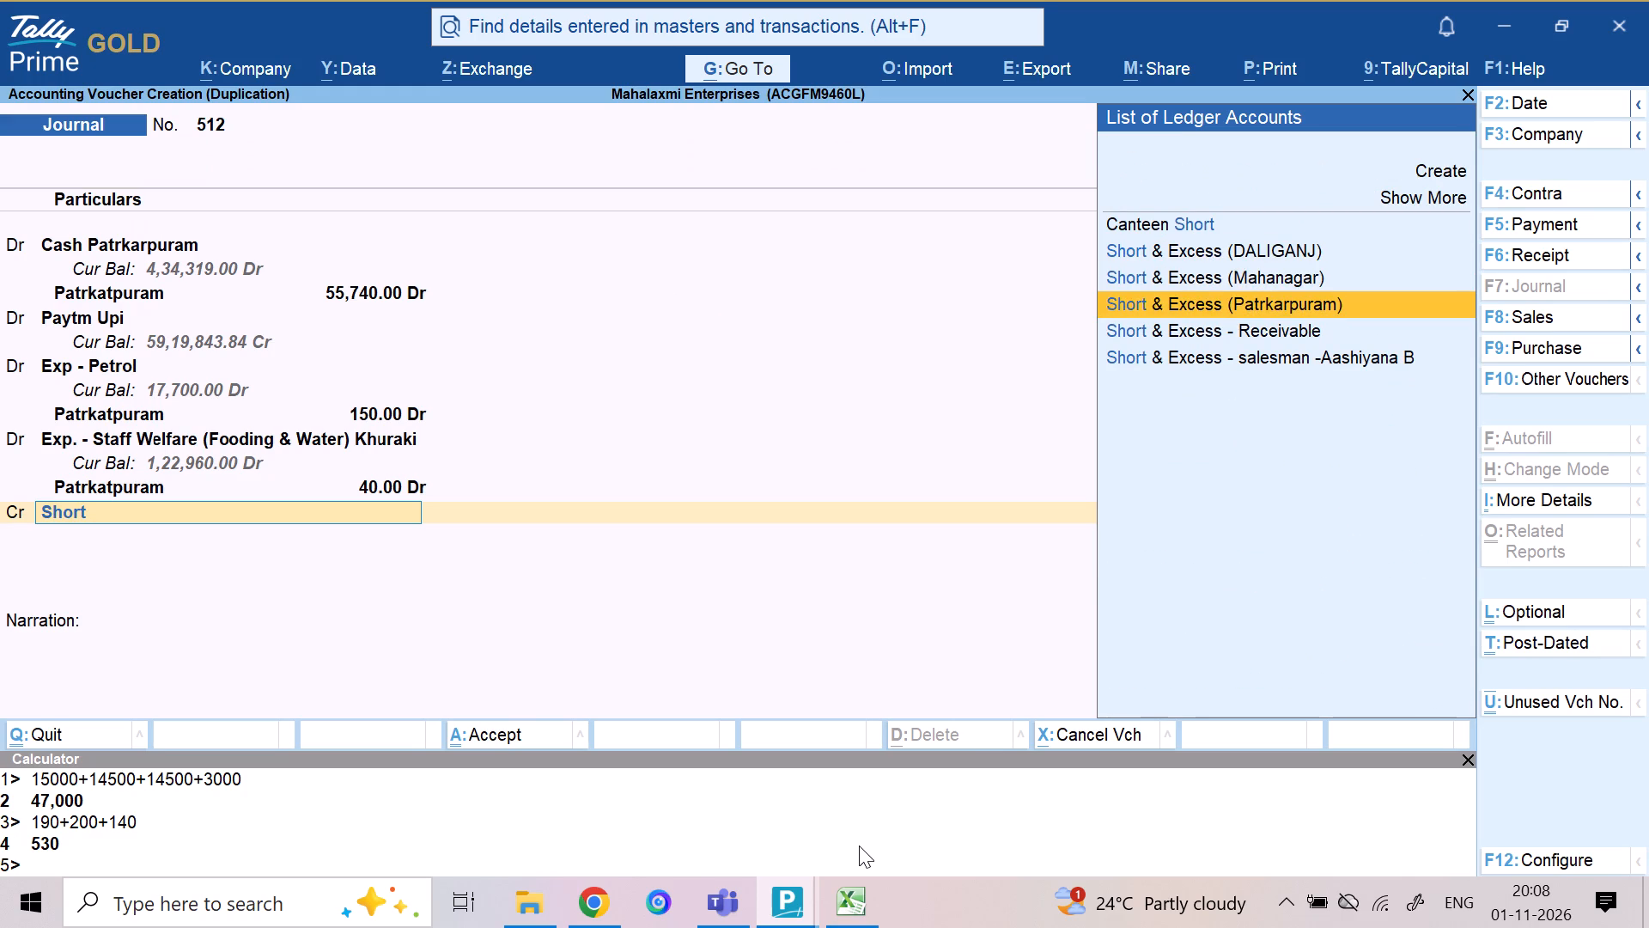
{"action": "key", "text": "Return"}
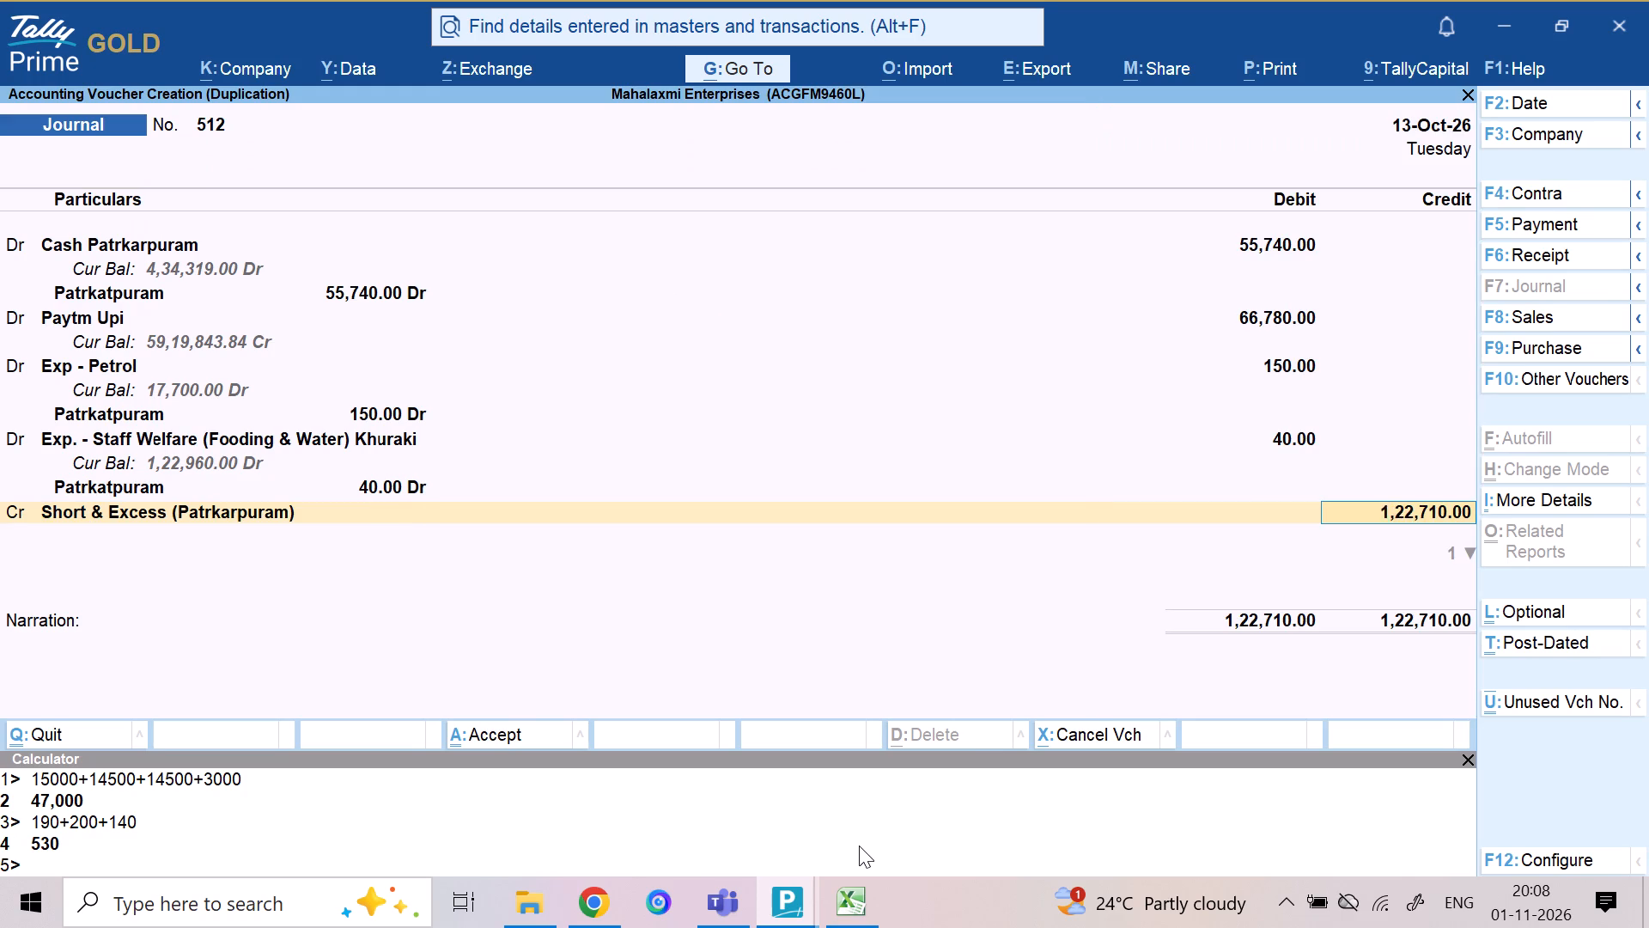
{"action": "type", "text": "50"}
{"action": "key", "text": "Return"}
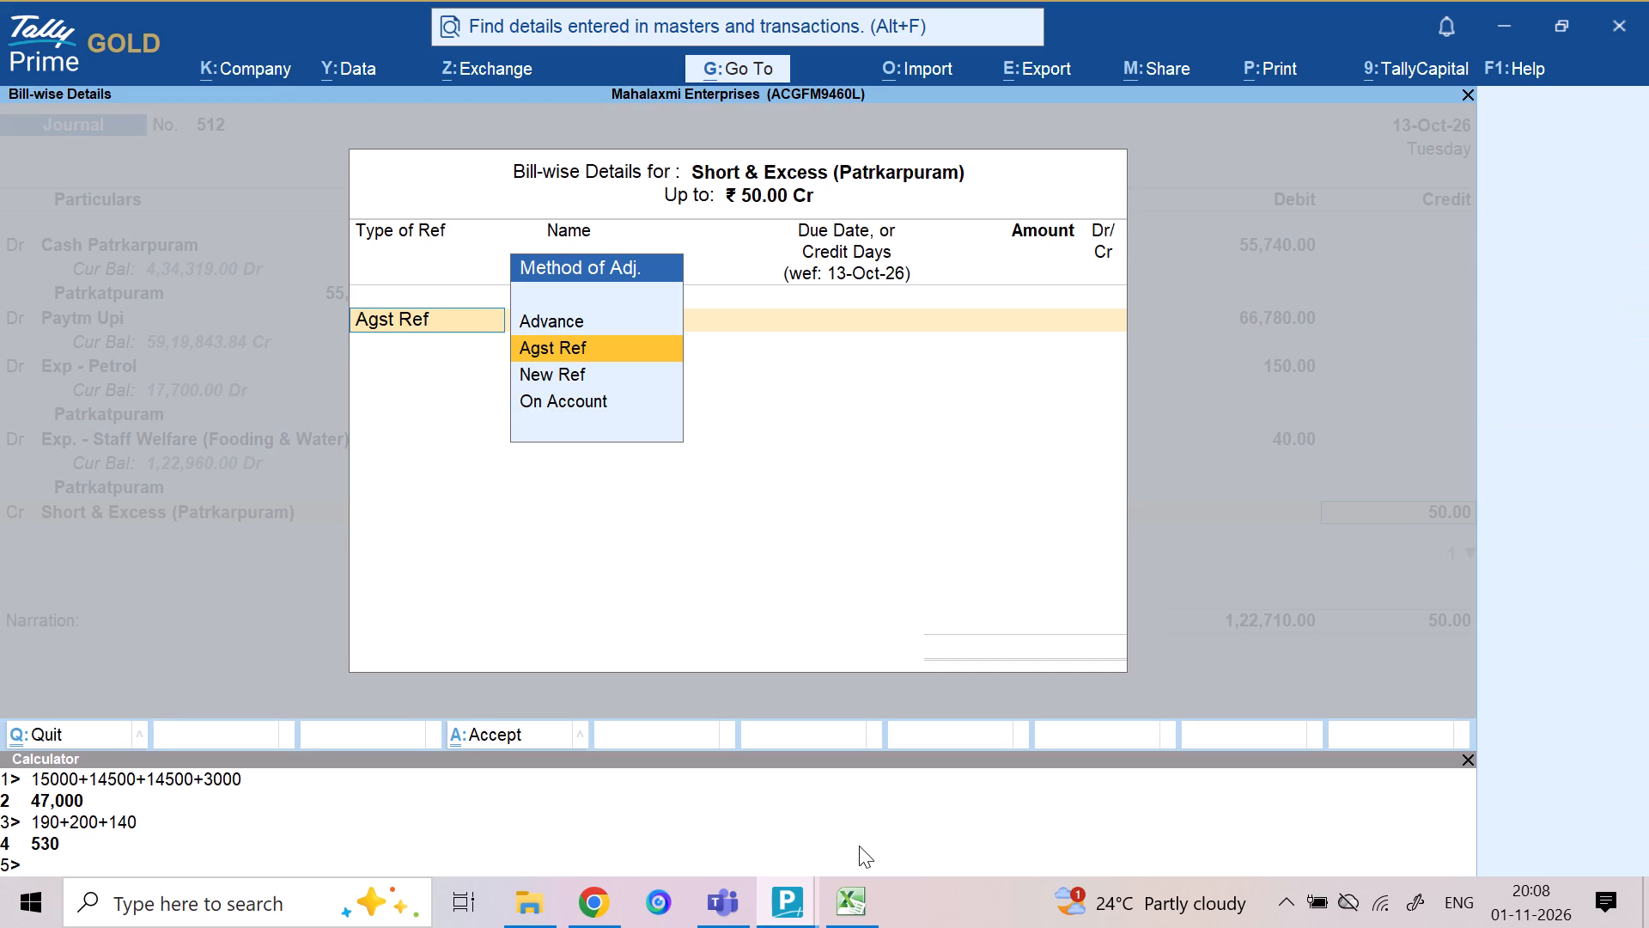
{"action": "key", "text": "Down"}
{"action": "key", "text": "Return"}
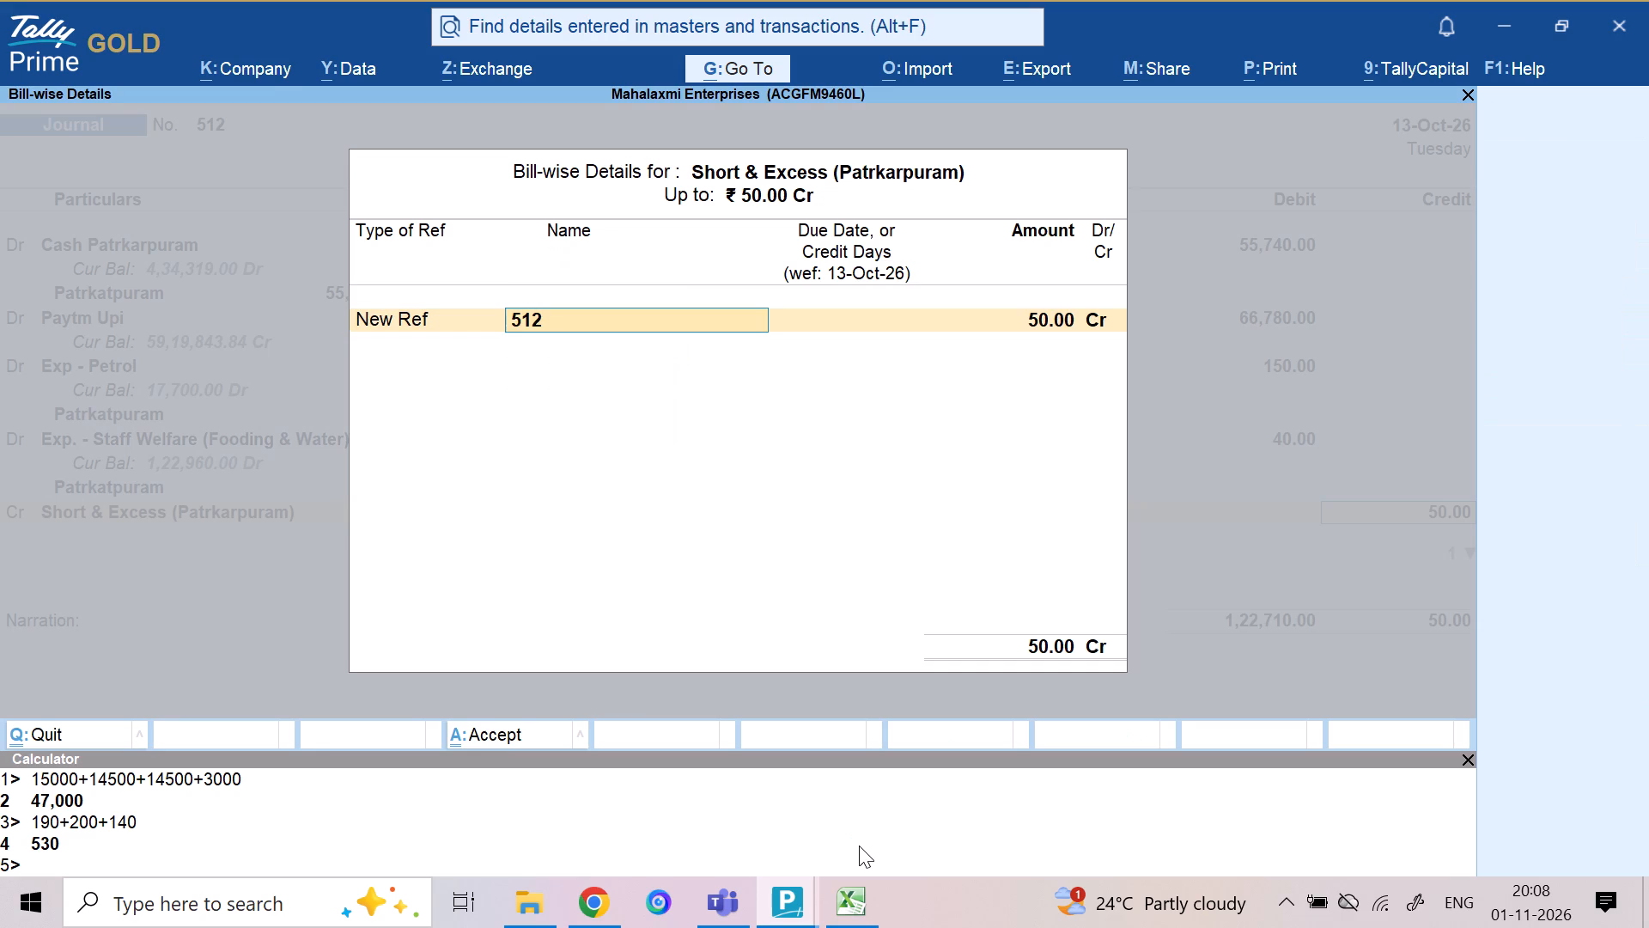
{"action": "type", "text": "14-10-26"}
{"action": "key", "text": "Return"}
{"action": "key", "text": "Return"}
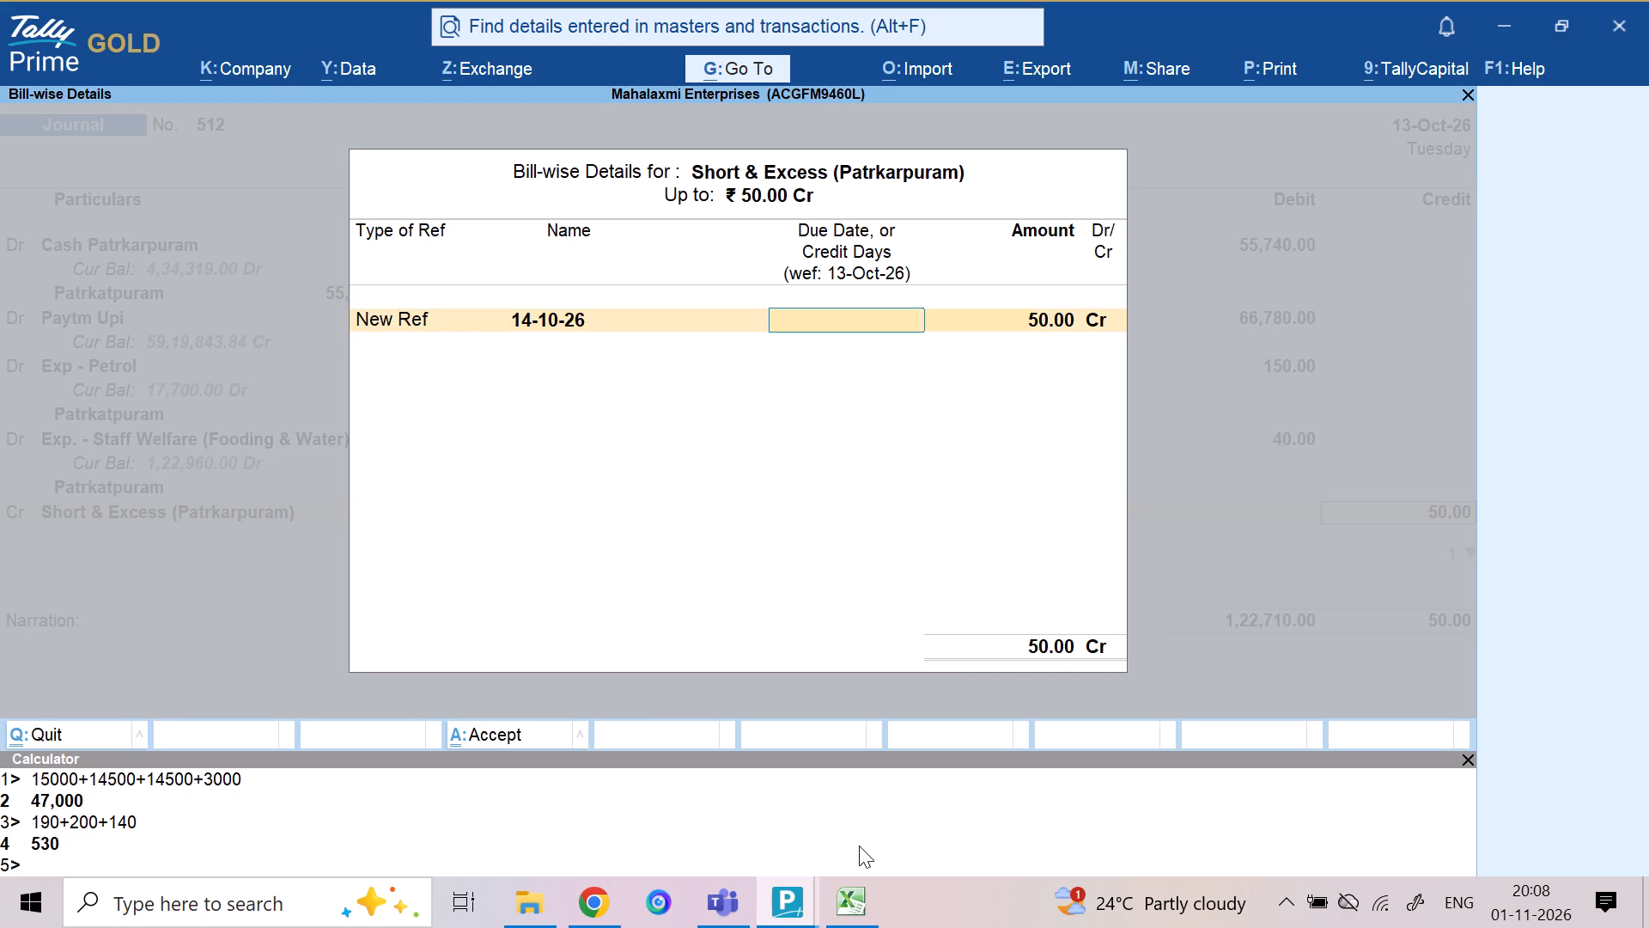
{"action": "key", "text": "Return"}
{"action": "key", "text": "Return"}
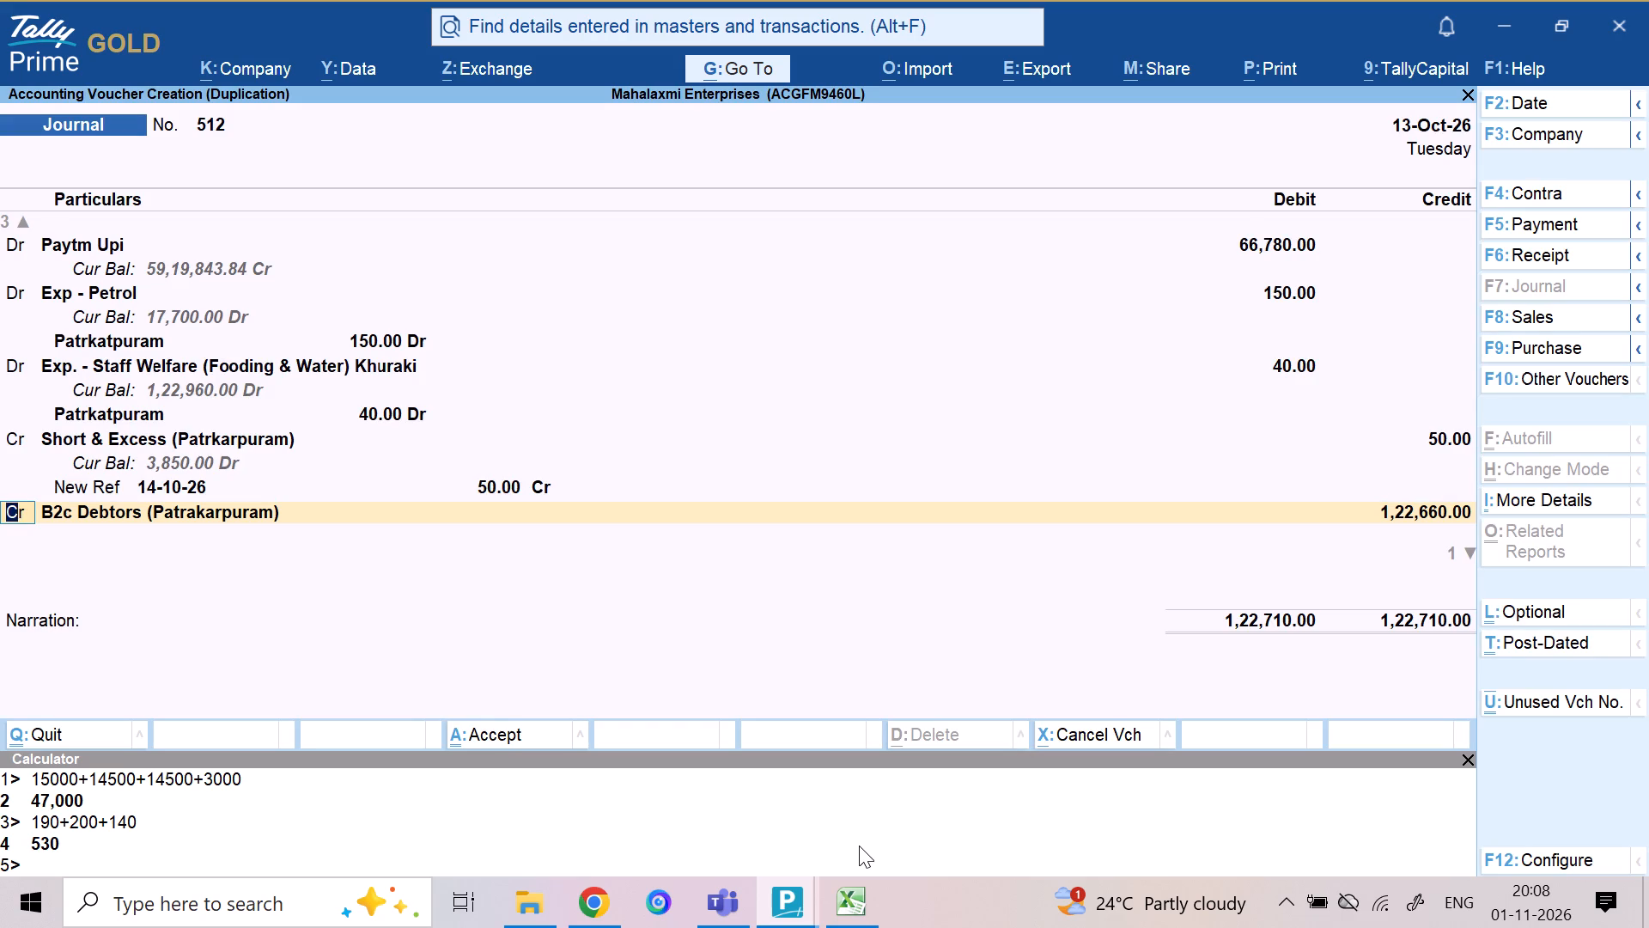
Credit Canteen income (Patarkarpuram) with 12,000, allocated to Patrkatpuram, in the 13-Oct-26 journal.
{"action": "key", "text": "Return"}
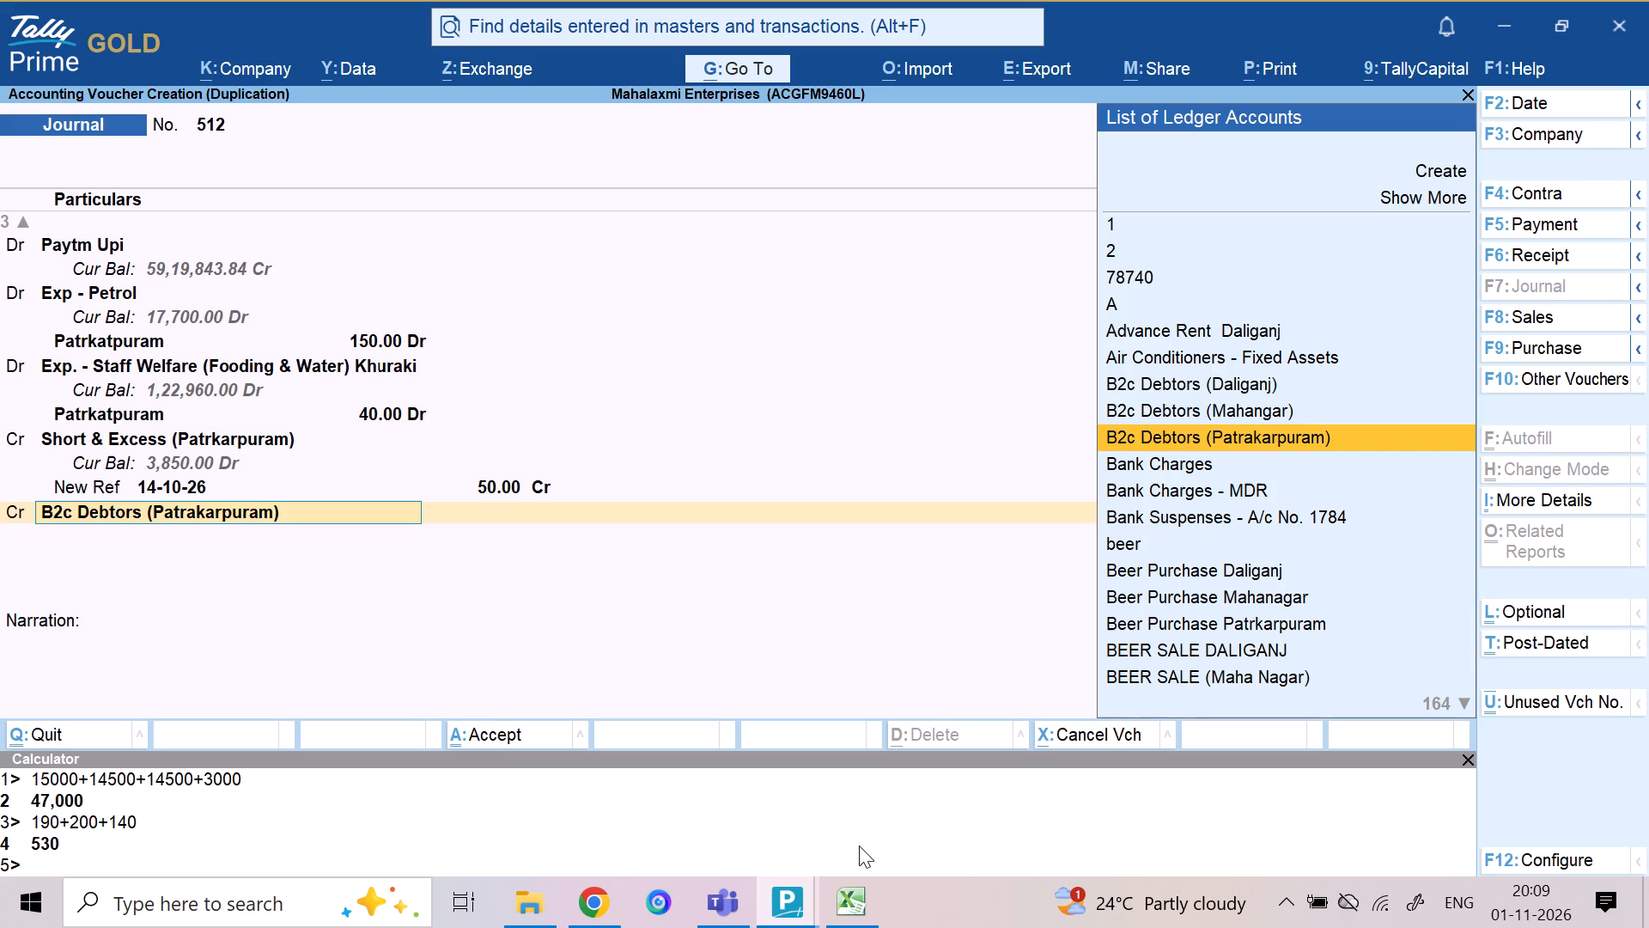
{"action": "type", "text": "can"}
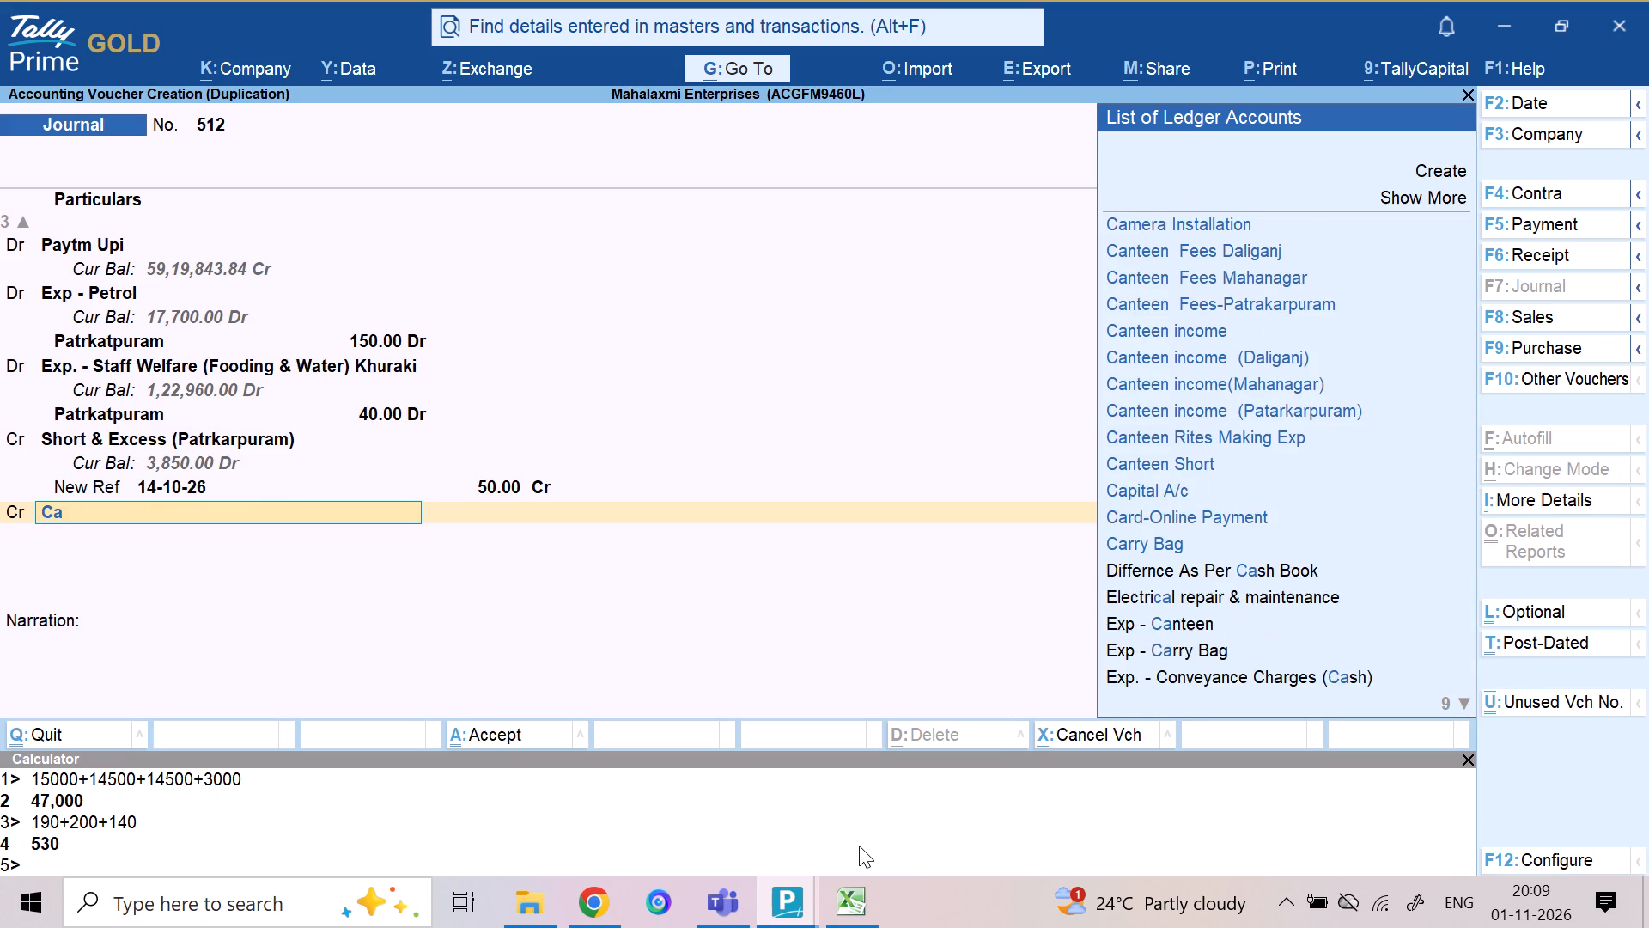
{"action": "key", "text": "Down"}
{"action": "key", "text": "Down"}
{"action": "key", "text": "Down"}
{"action": "key", "text": "Down"}
{"action": "key", "text": "Down"}
{"action": "key", "text": "Down"}
{"action": "key", "text": "Down"}
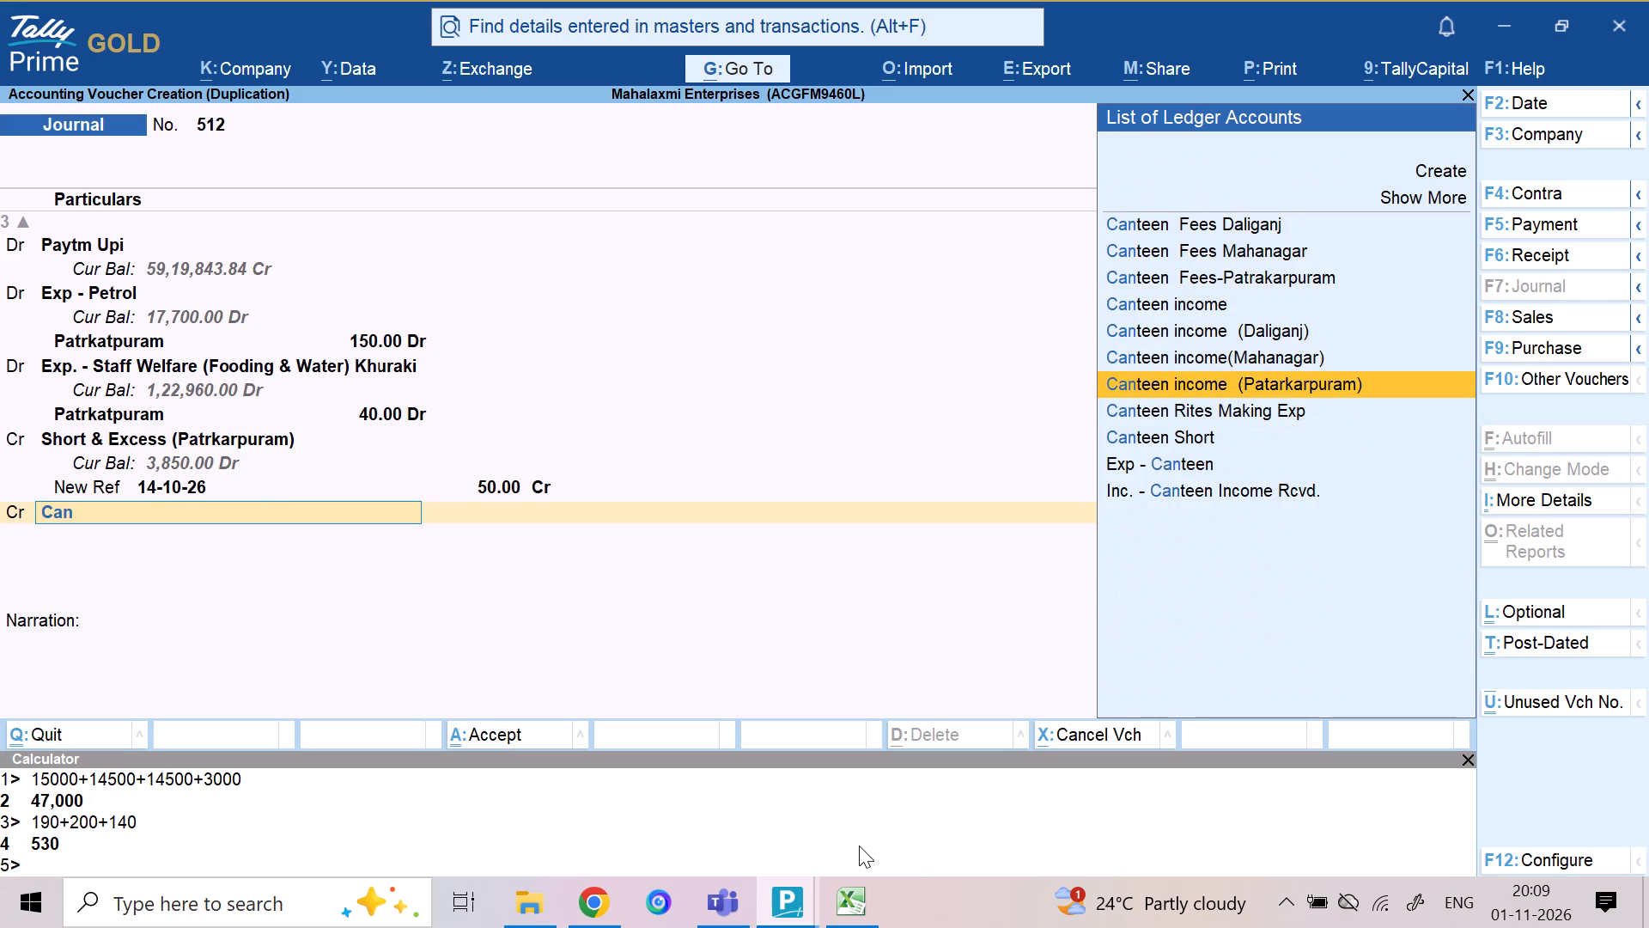
{"action": "key", "text": "Return"}
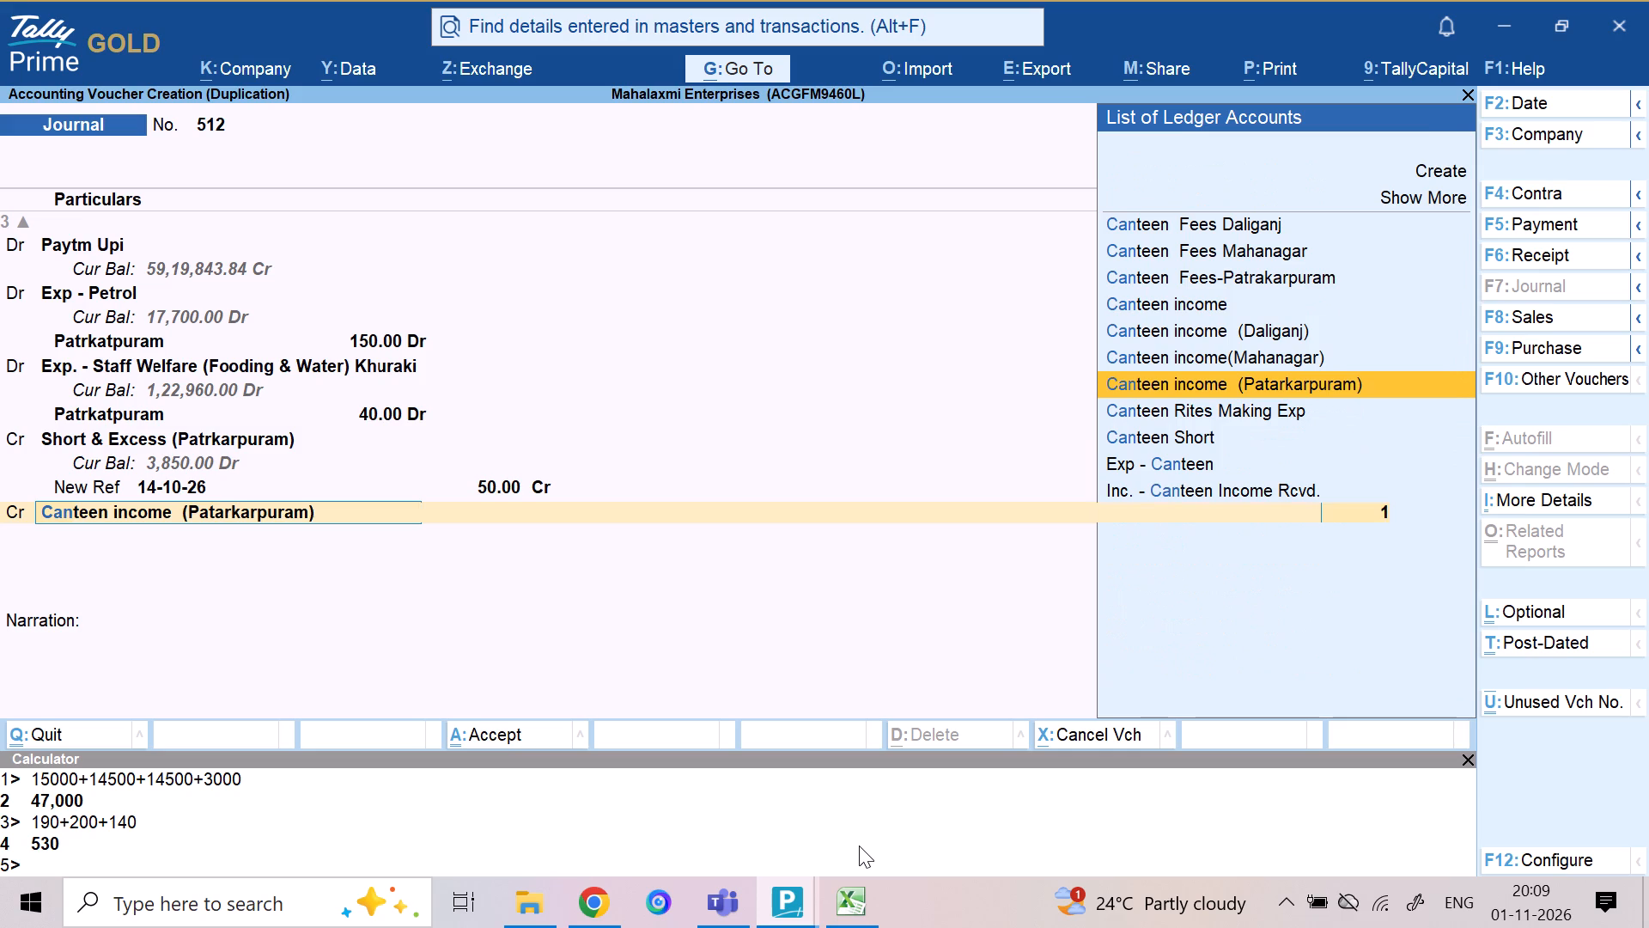
{"action": "type", "text": "12000"}
{"action": "key", "text": "Return"}
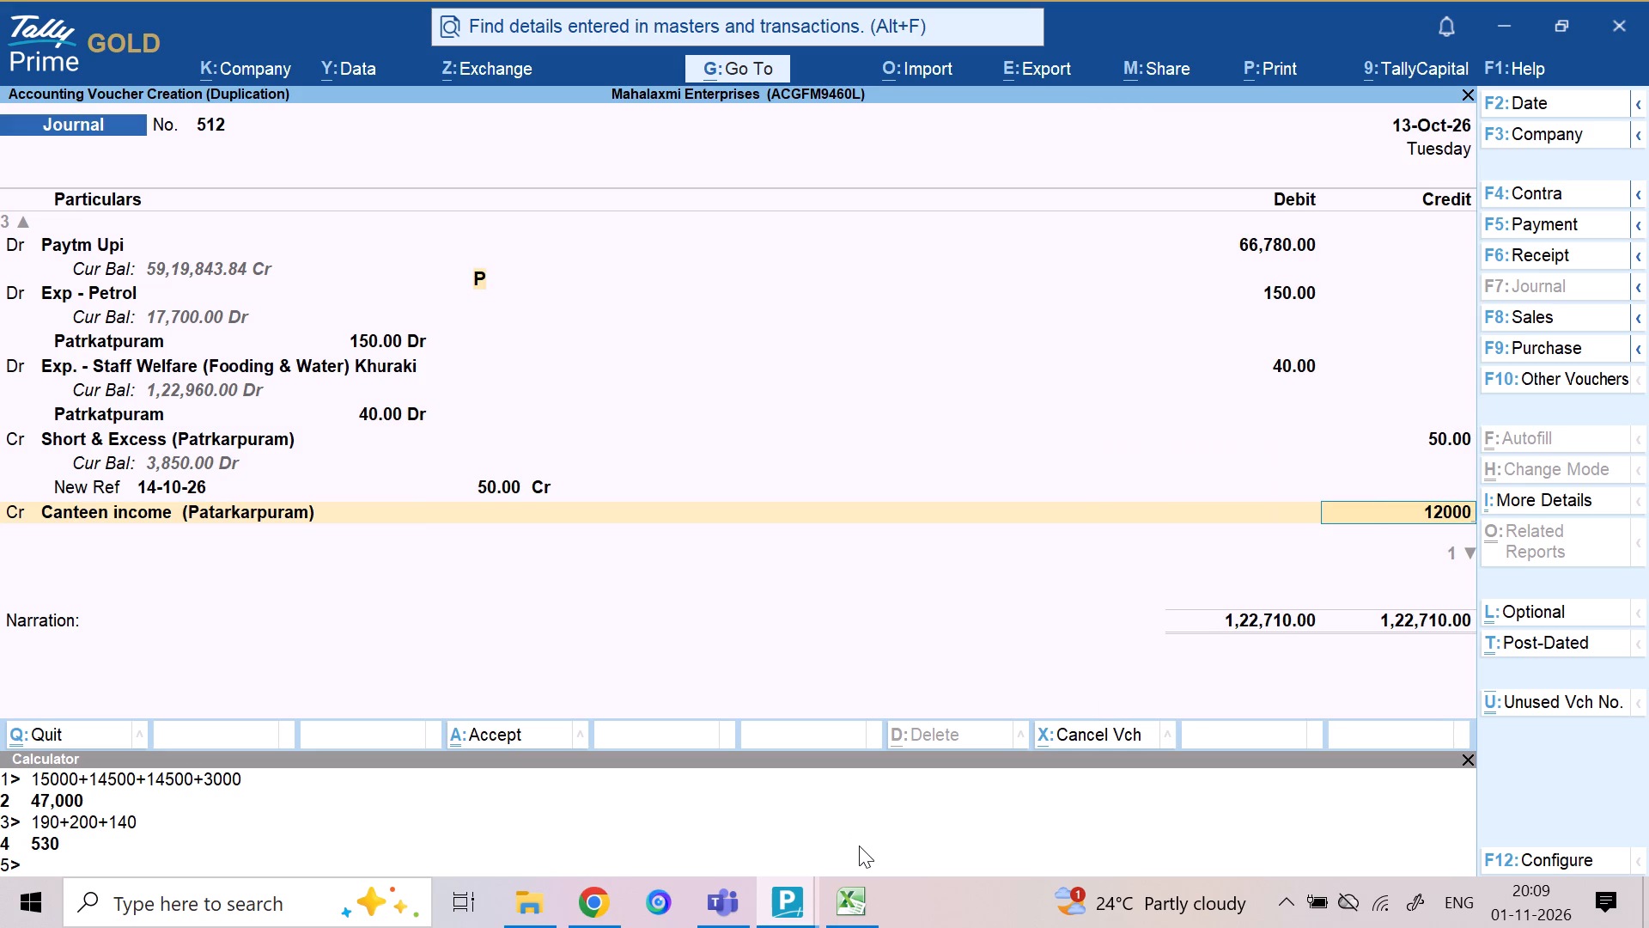
{"action": "key", "text": "Return"}
{"action": "key", "text": "Return"}
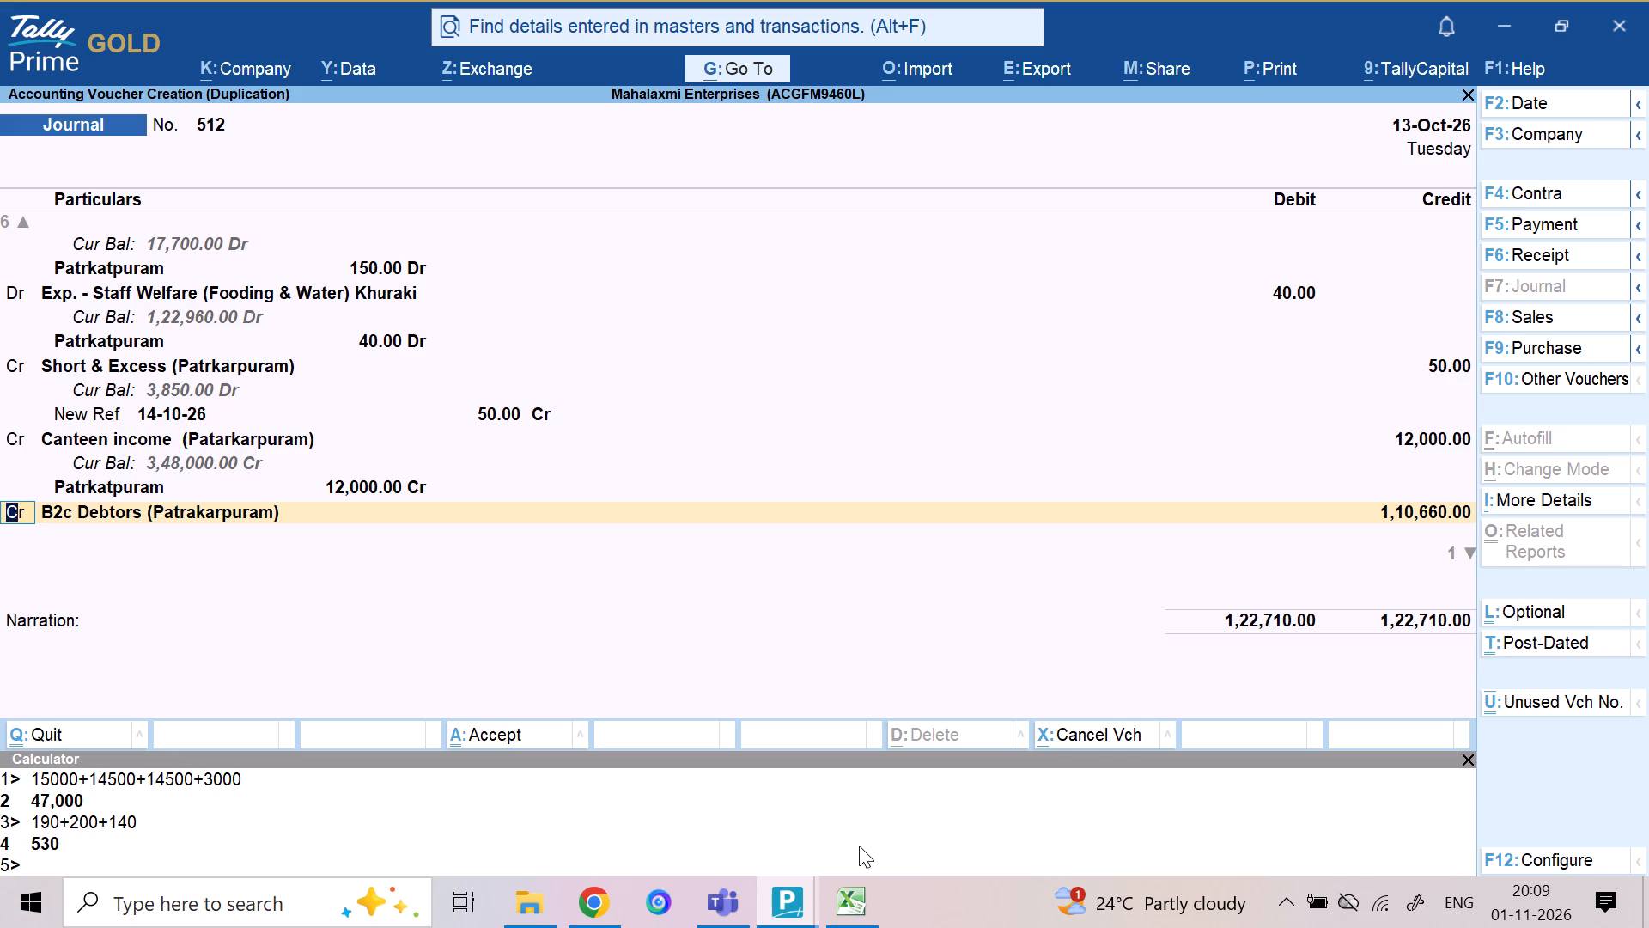
Save the 13-Oct-26 journal with the remaining 1,10,660 credited to B2c Debtors (Patrakarpuram).
{"action": "key", "text": "Return"}
{"action": "key", "text": "Return"}
{"action": "key", "text": "Return"}
{"action": "key", "text": "Return"}
{"action": "key", "text": "ctrl+a"}
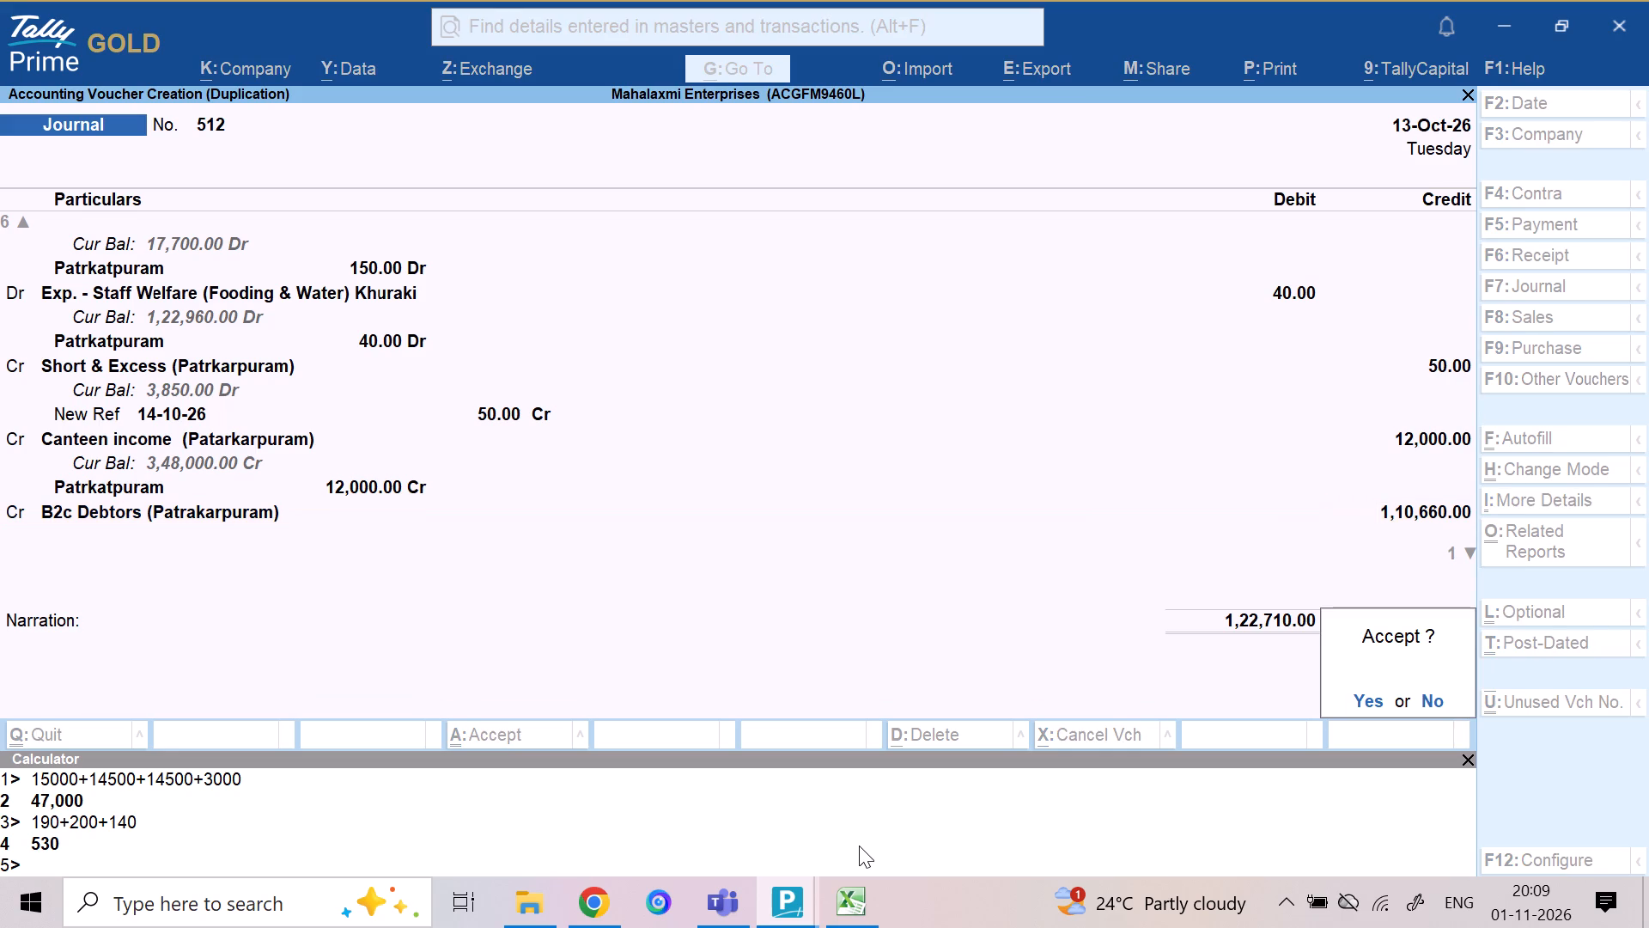
{"action": "key", "text": "Return"}
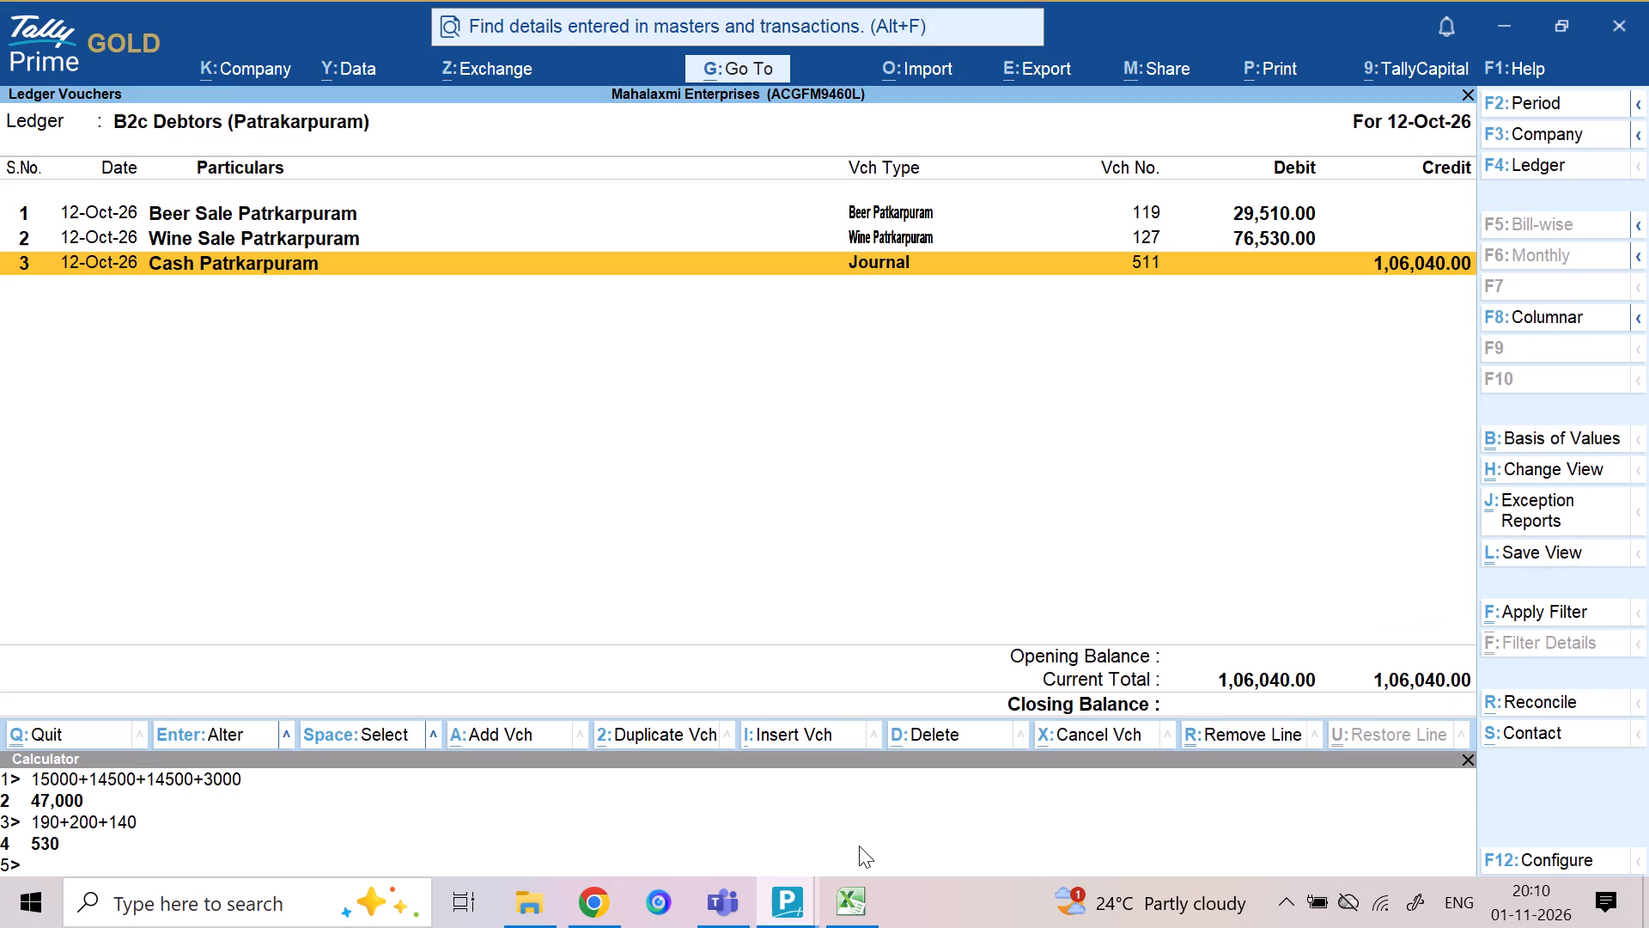
Go back to the daily breakup of B2c Debtors (Patrakarpuram) and open the 13-Oct vouchers.
{"action": "key", "text": "Escape"}
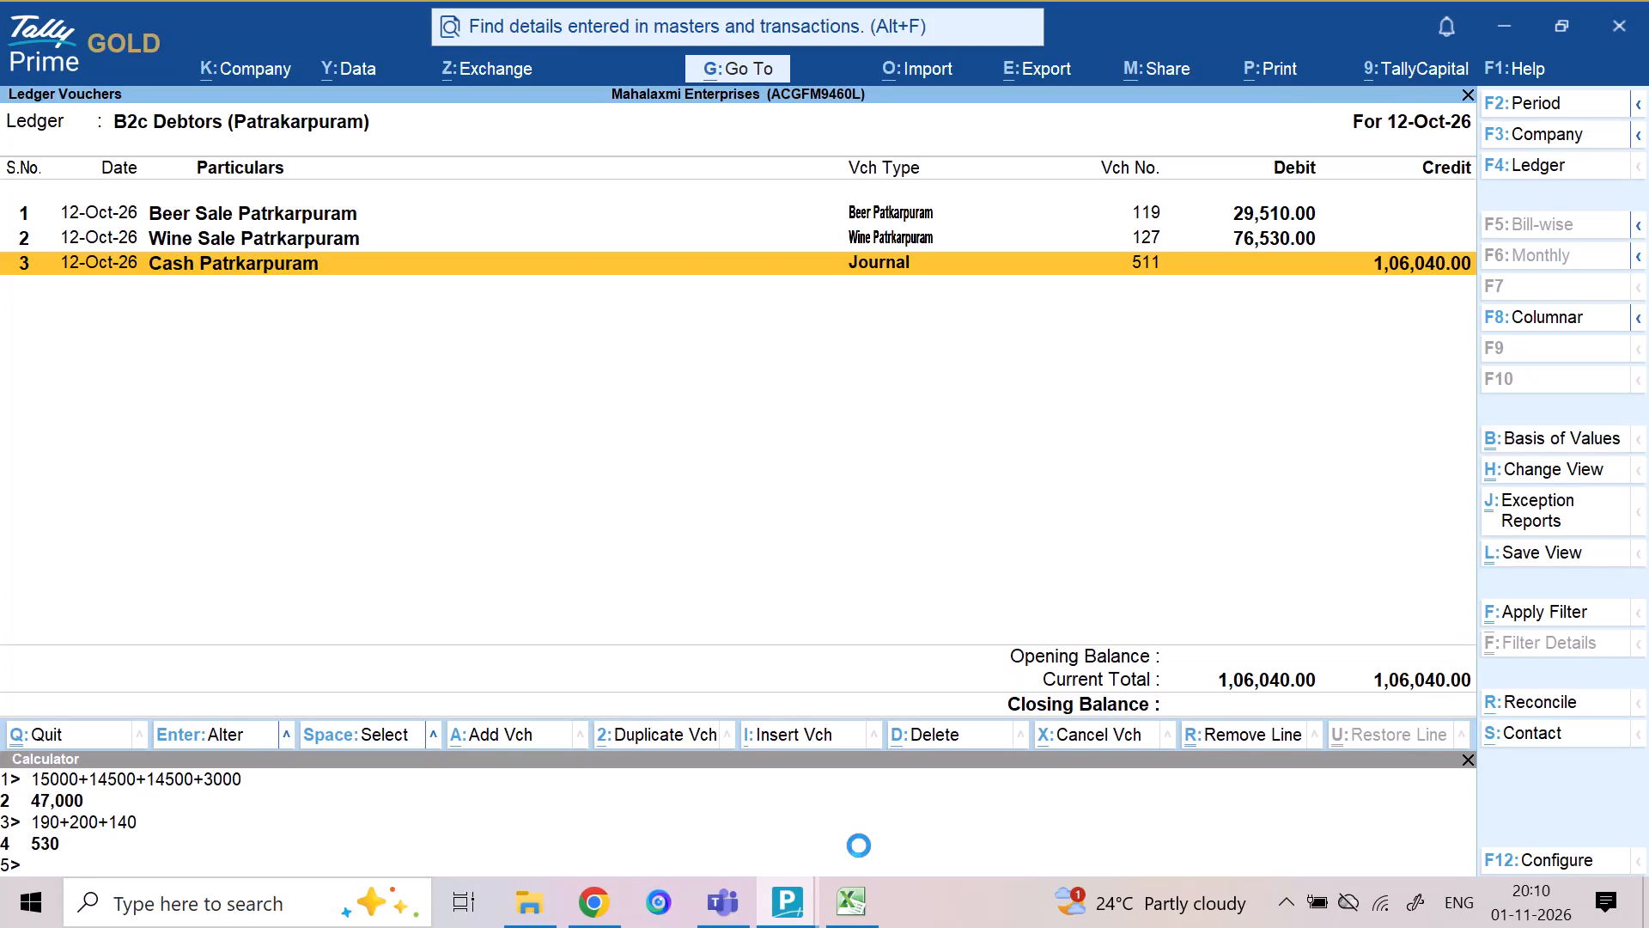
{"action": "key", "text": "Up"}
{"action": "key", "text": "Up"}
{"action": "key", "text": "Up"}
{"action": "key", "text": "Up"}
{"action": "key", "text": "Up"}
{"action": "key", "text": "Up"}
{"action": "key", "text": "Up"}
{"action": "key", "text": "Up"}
{"action": "key", "text": "Up"}
{"action": "key", "text": "Up"}
{"action": "key", "text": "Up"}
{"action": "key", "text": "Up"}
{"action": "key", "text": "Up"}
{"action": "key", "text": "Up"}
{"action": "key", "text": "Up"}
{"action": "key", "text": "Up"}
{"action": "key", "text": "Up"}
{"action": "key", "text": "Up"}
{"action": "key", "text": "Up"}
{"action": "key", "text": "Up"}
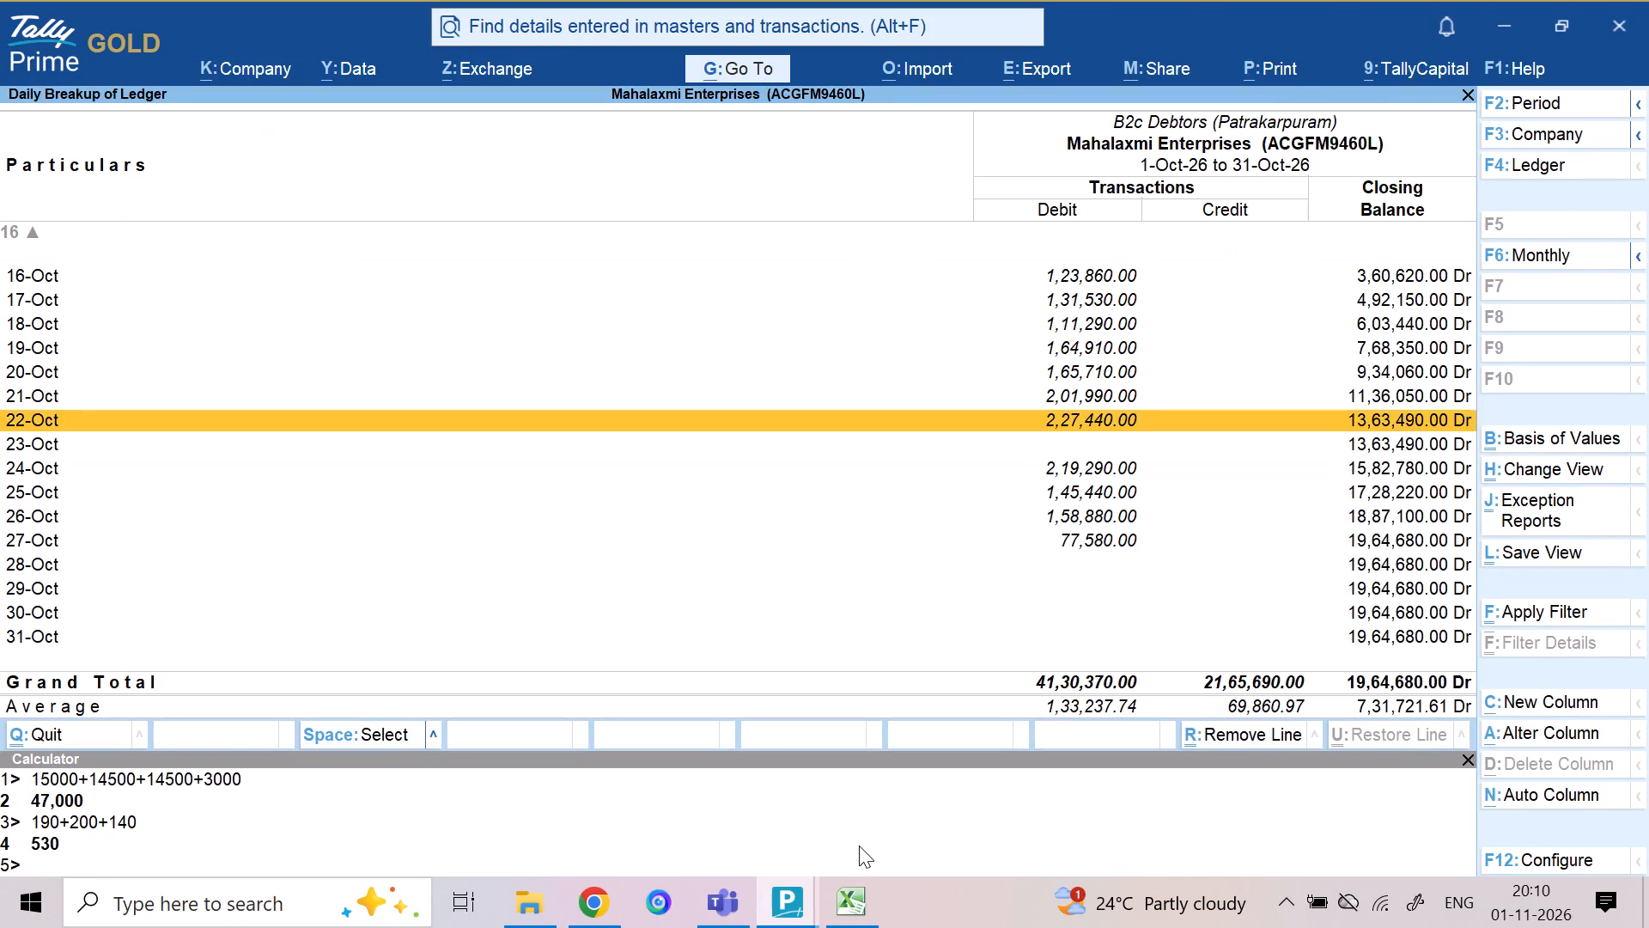
{"action": "key", "text": "Down"}
{"action": "key", "text": "Down"}
{"action": "key", "text": "Down"}
{"action": "key", "text": "Down"}
{"action": "key", "text": "Down"}
{"action": "key", "text": "Down"}
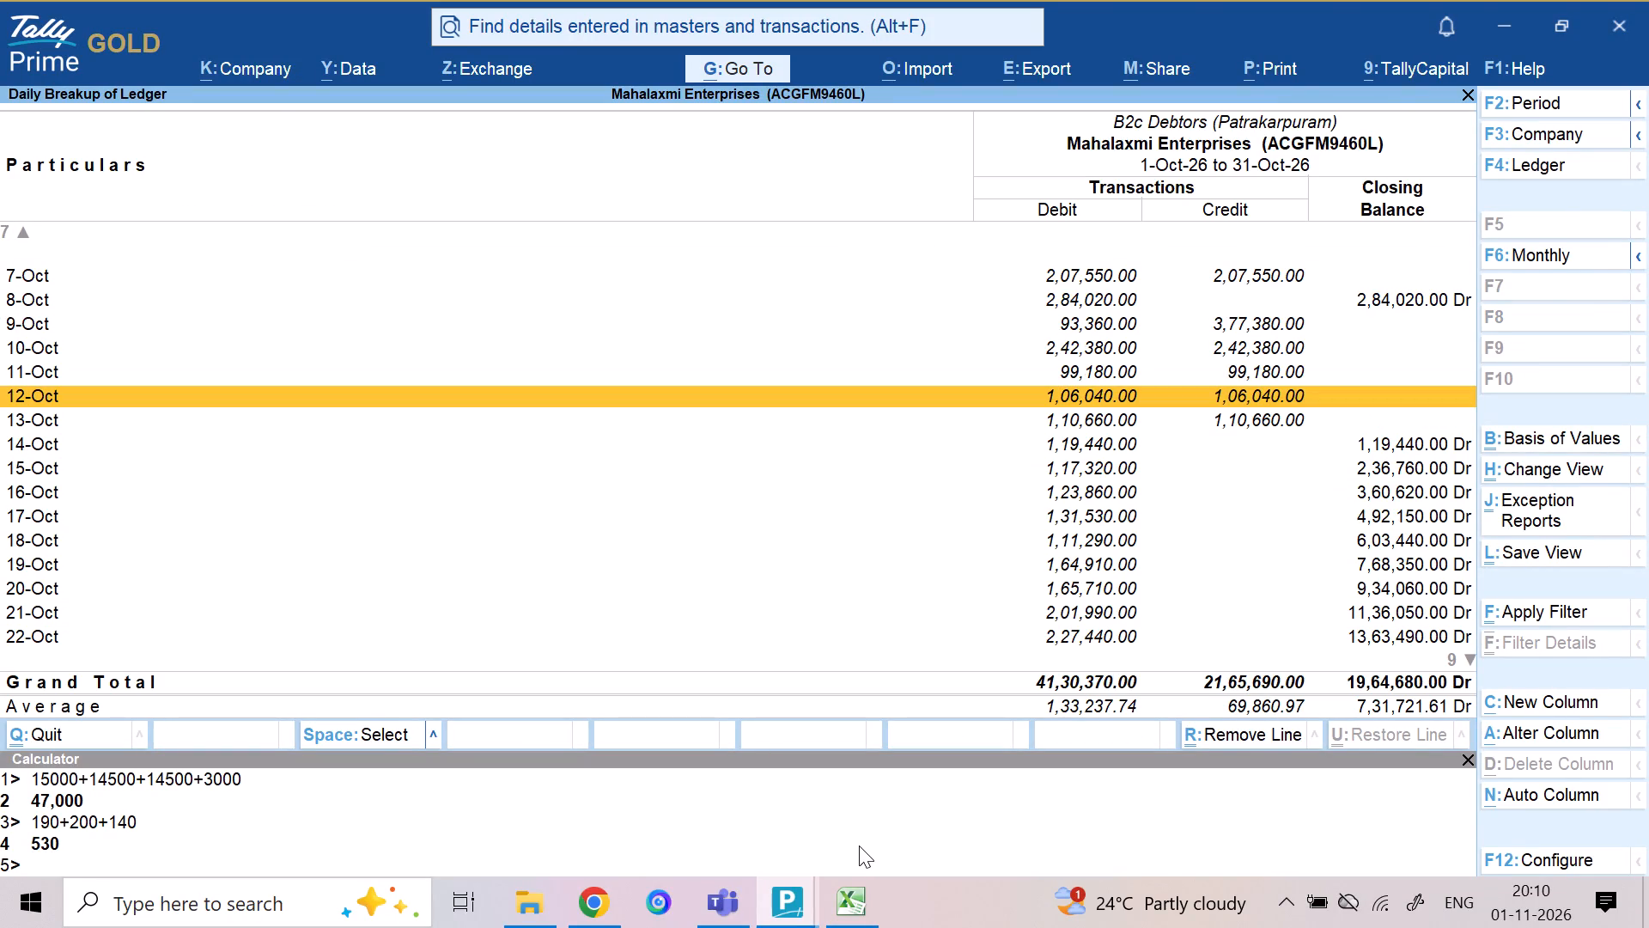
{"action": "key", "text": "Return"}
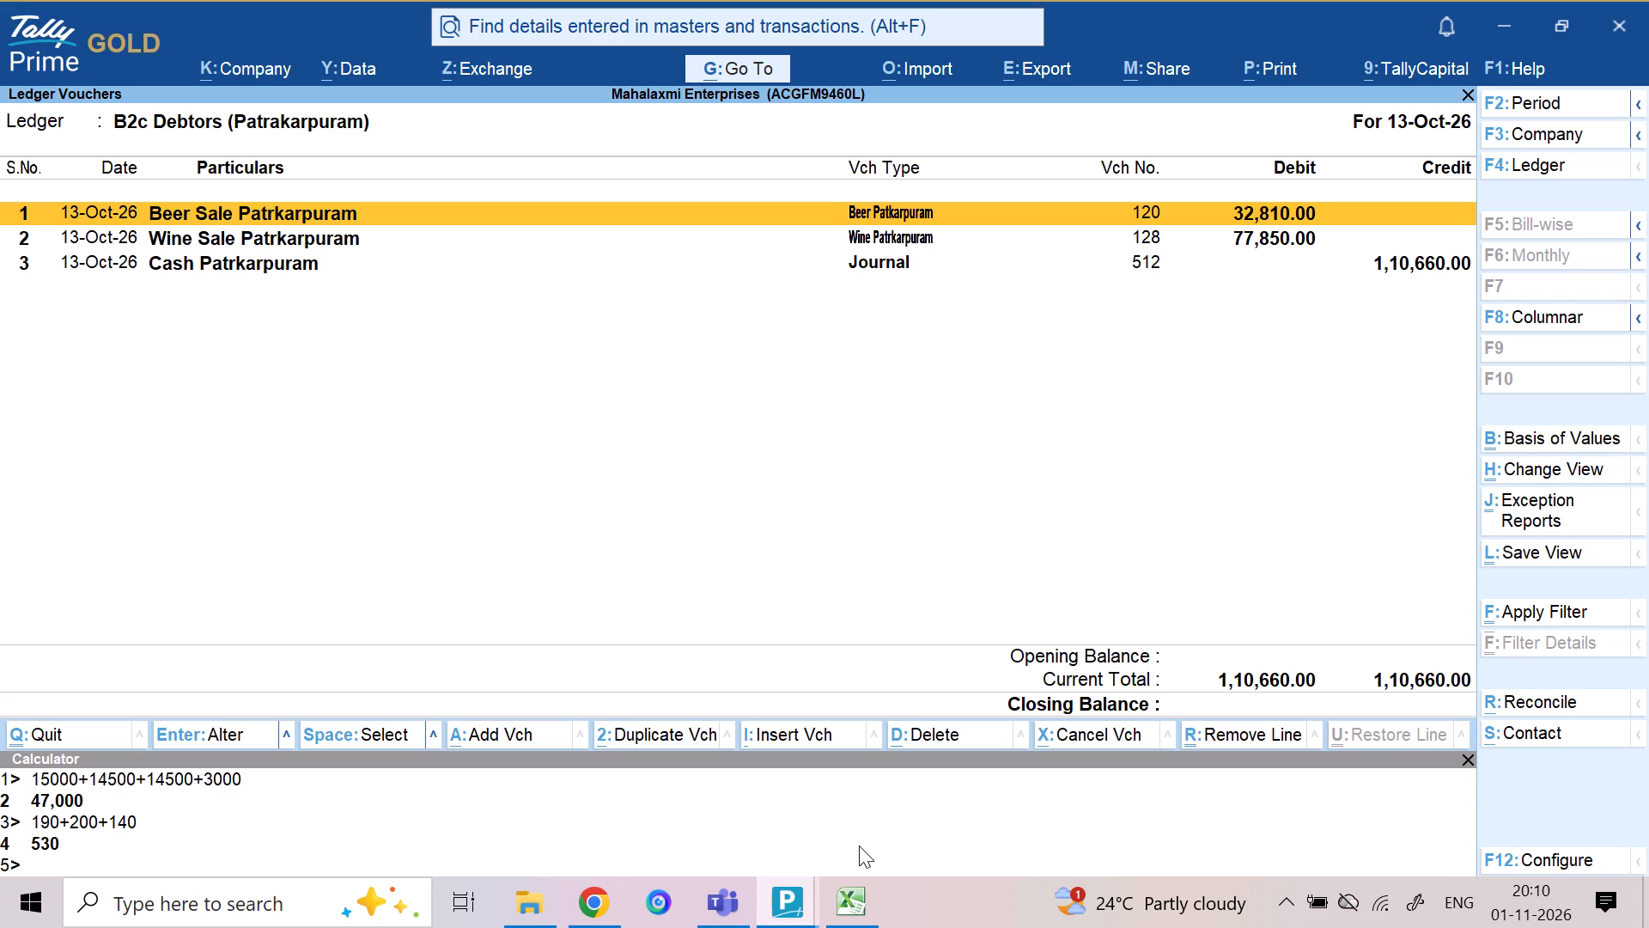
Duplicate the 13-Oct-26 Cash Patrkarpuram journal 512, date the copy 14-Oct-26, and keep Cash Patrkarpuram as its first debit ledger.
{"action": "key", "text": "Down"}
{"action": "key", "text": "Down"}
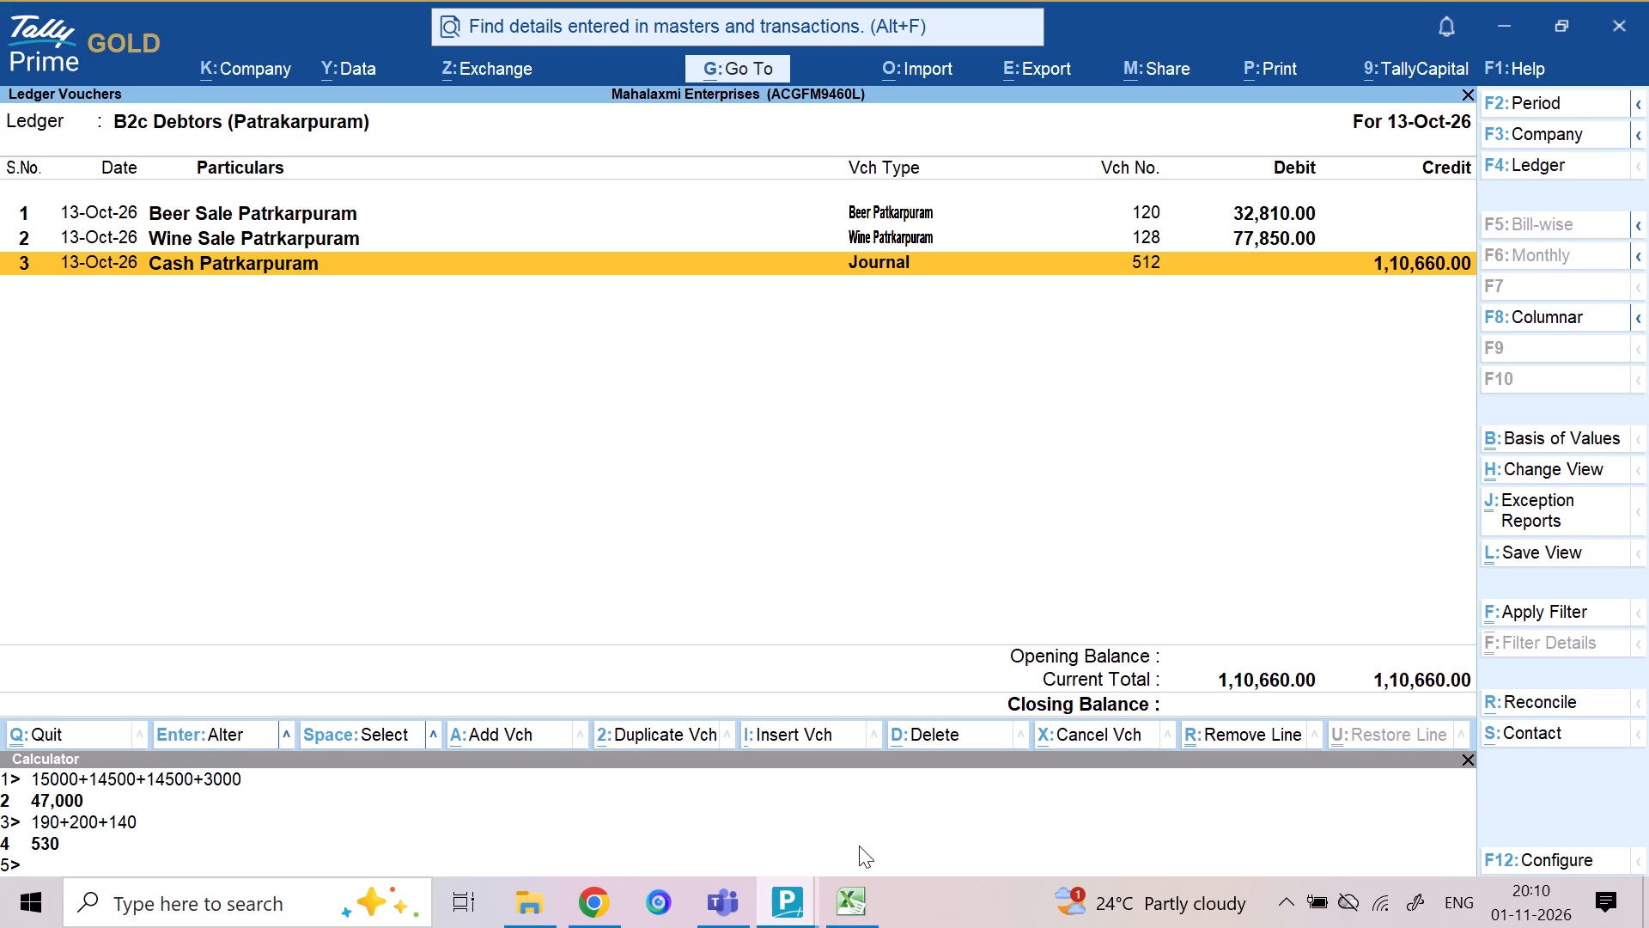
{"action": "key", "text": "alt+2"}
{"action": "key", "text": "F2"}
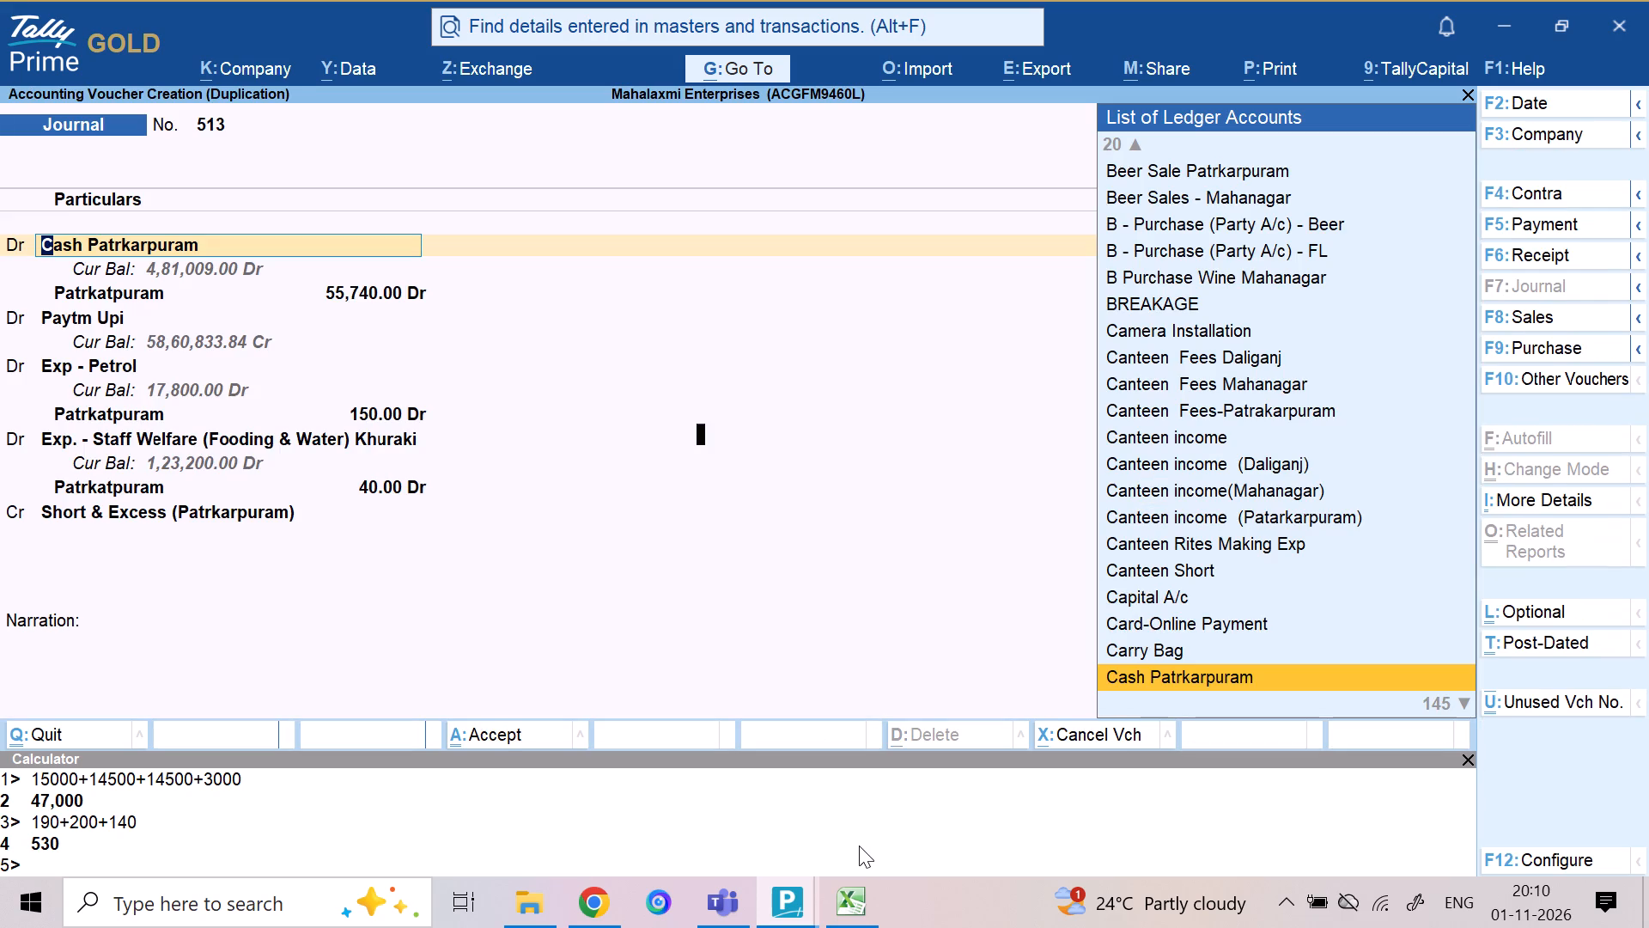
{"action": "key", "text": "Return"}
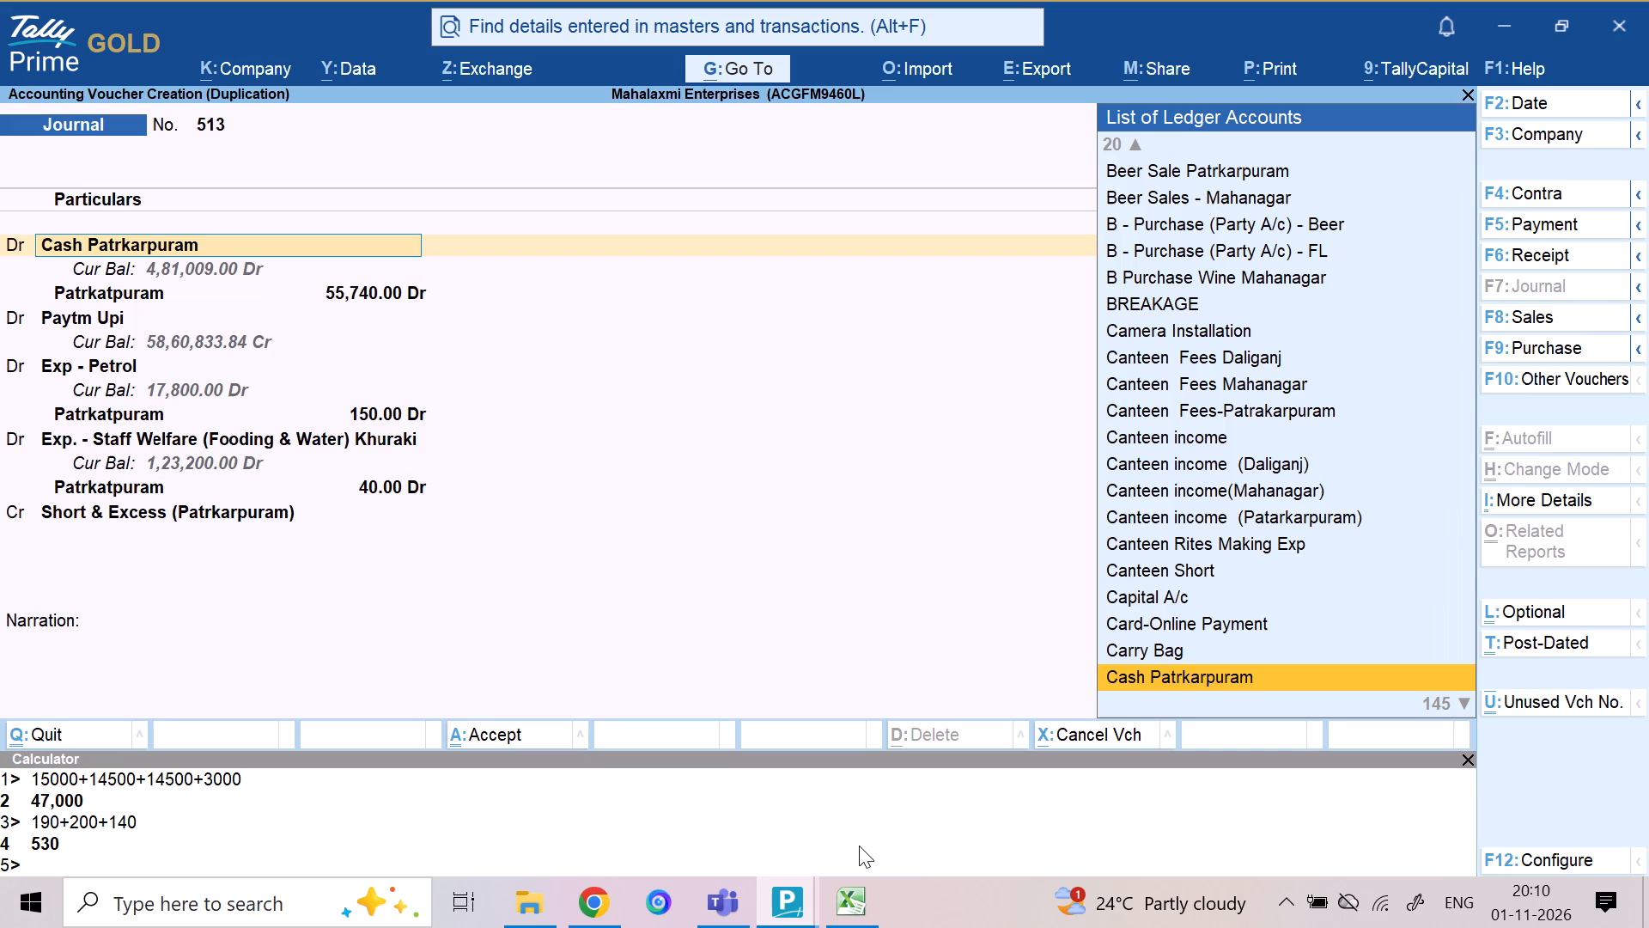
{"action": "key", "text": "Return"}
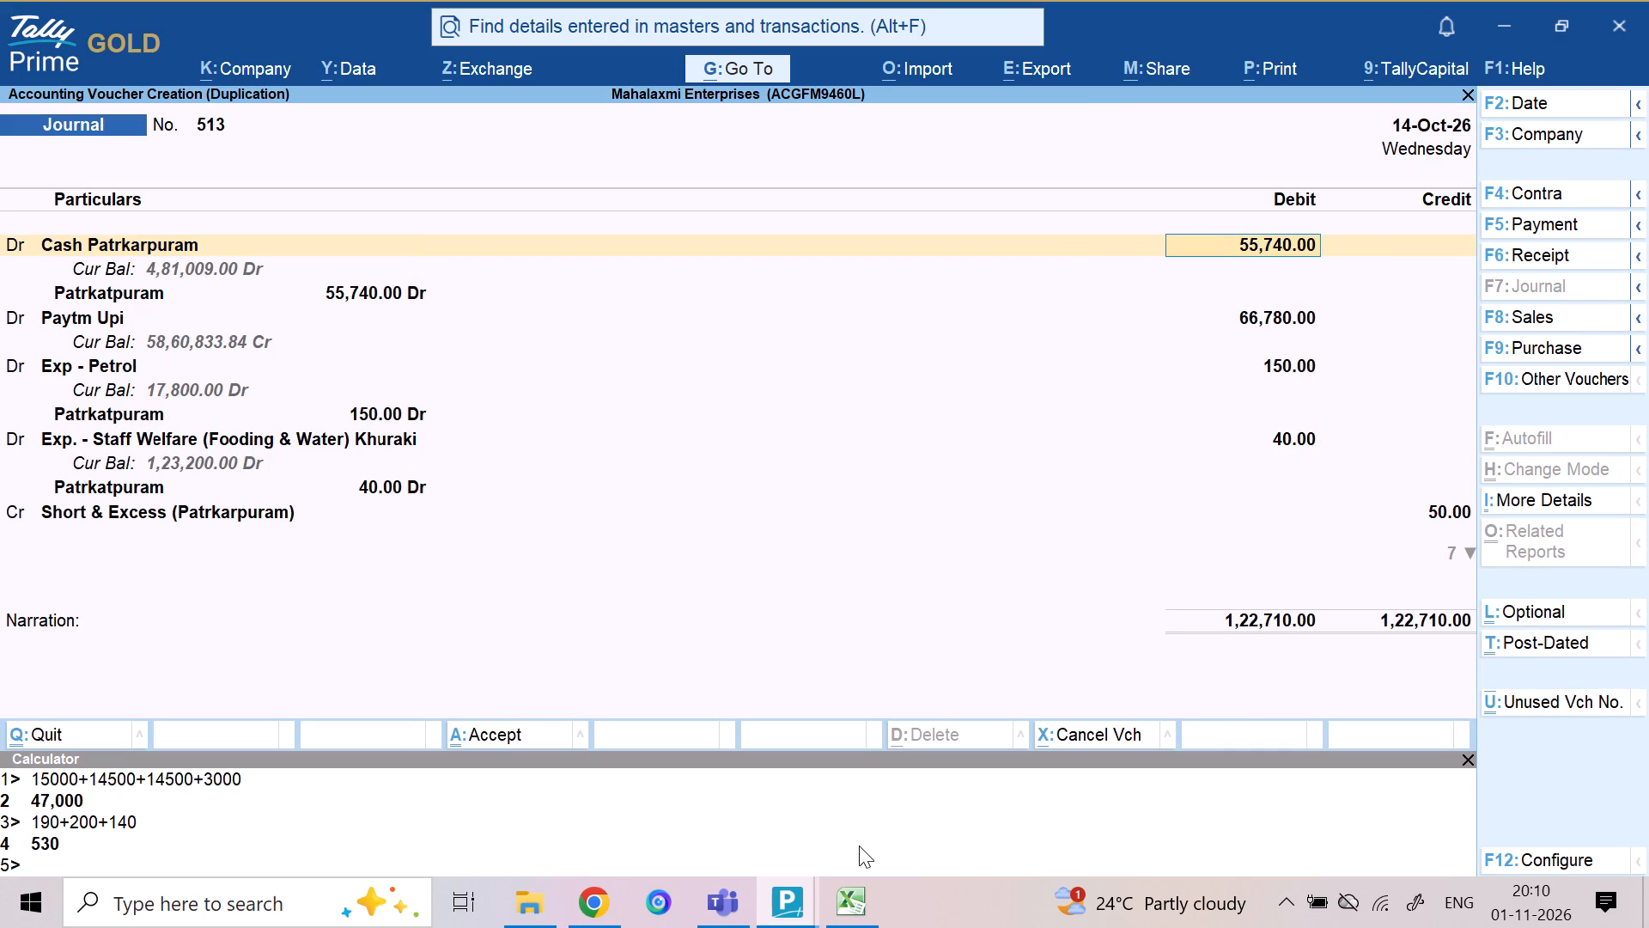
Set the debits to 54,930 for Cash Patrkarpuram, allocated to Patrkatpuram, and 64,340 for Paytm Upi in the 14-Oct-26 journal.
{"action": "type", "text": "54930"}
{"action": "key", "text": "Return"}
{"action": "key", "text": "Return"}
{"action": "key", "text": "Return"}
{"action": "key", "text": "Return"}
{"action": "key", "text": "Return"}
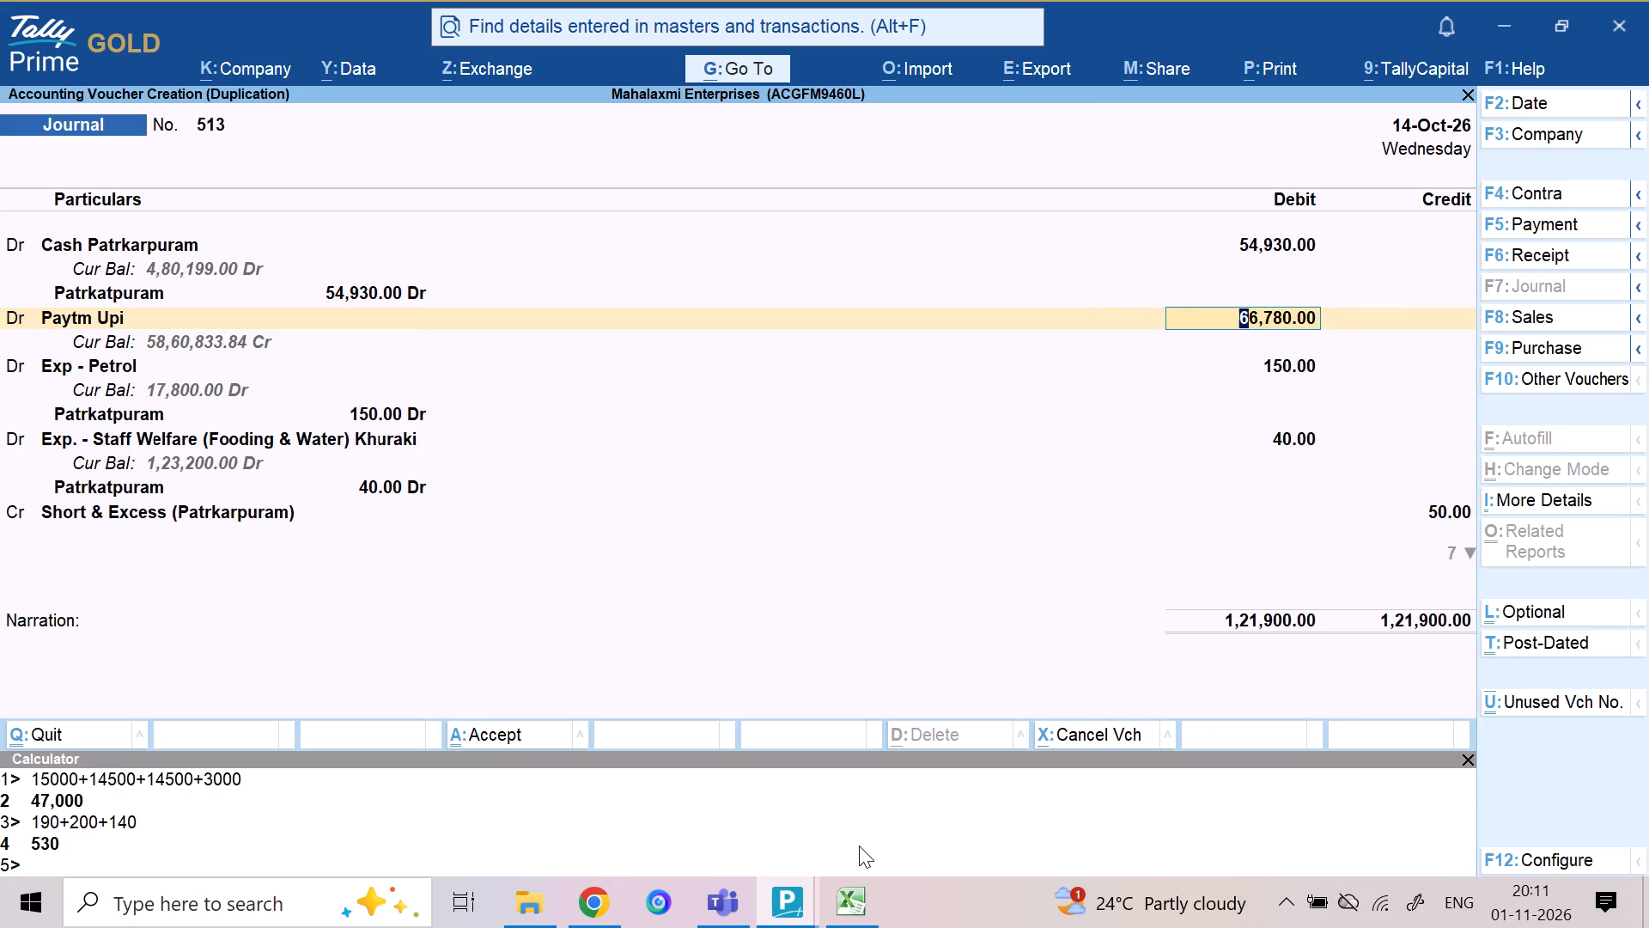
{"action": "type", "text": "64340"}
{"action": "key", "text": "Return"}
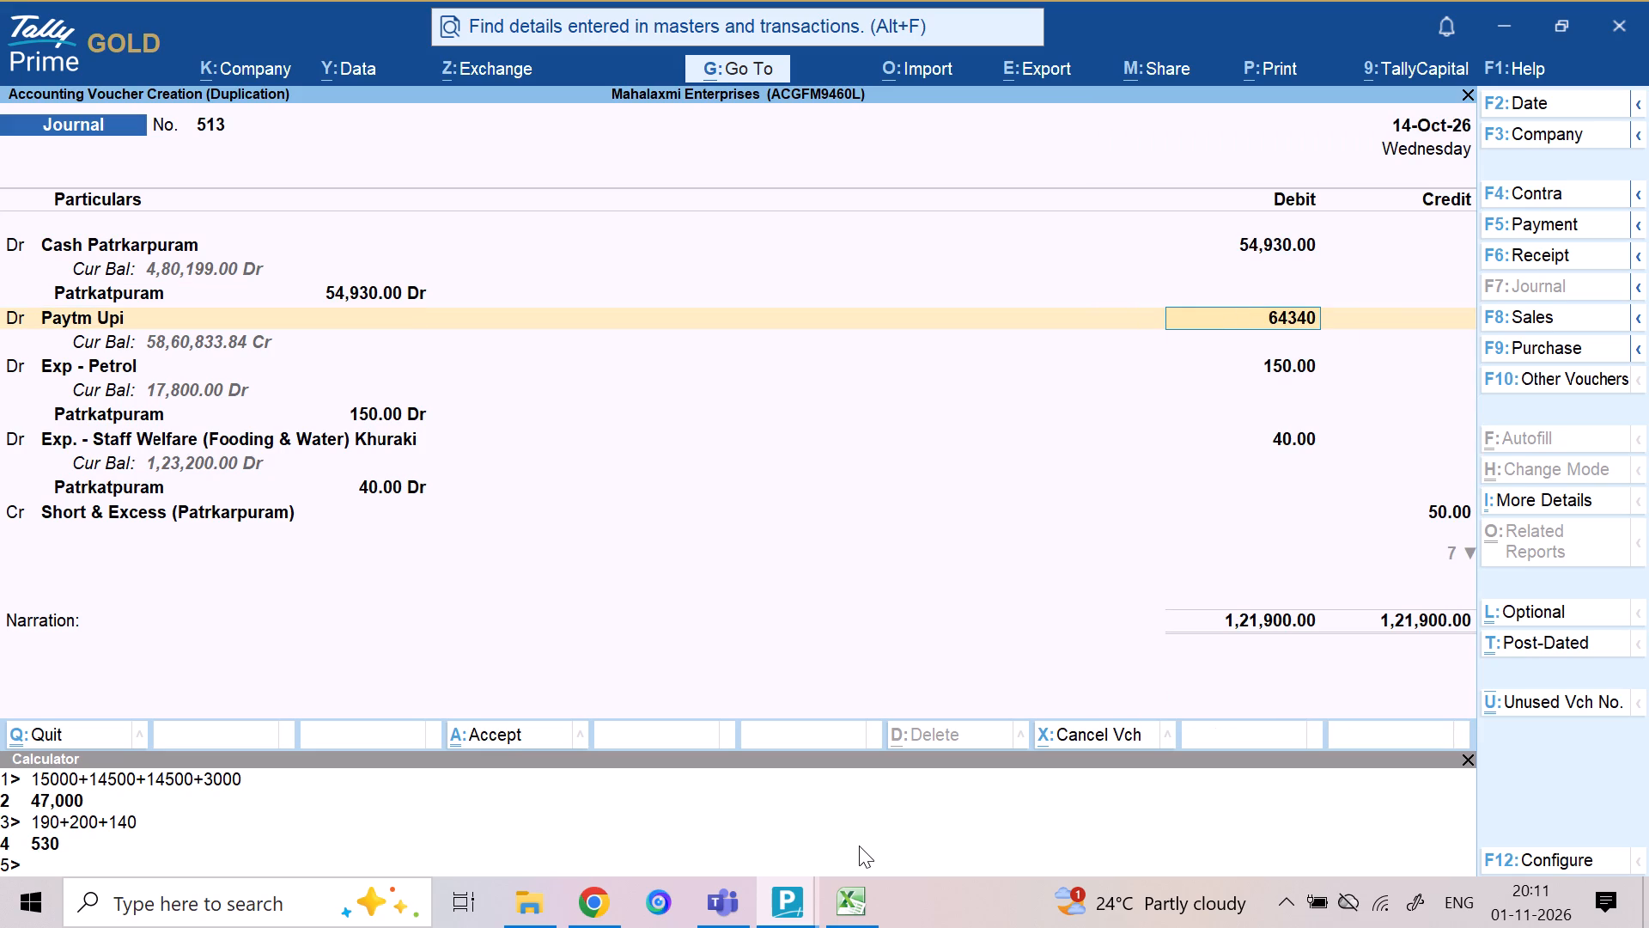
Keep the copied debits of 150 for Exp - Petrol and 40 for Staff Welfare Khuraki, both allocated to Patrkatpuram.
{"action": "key", "text": "Return"}
{"action": "key", "text": "Return"}
{"action": "key", "text": "Return"}
{"action": "key", "text": "Return"}
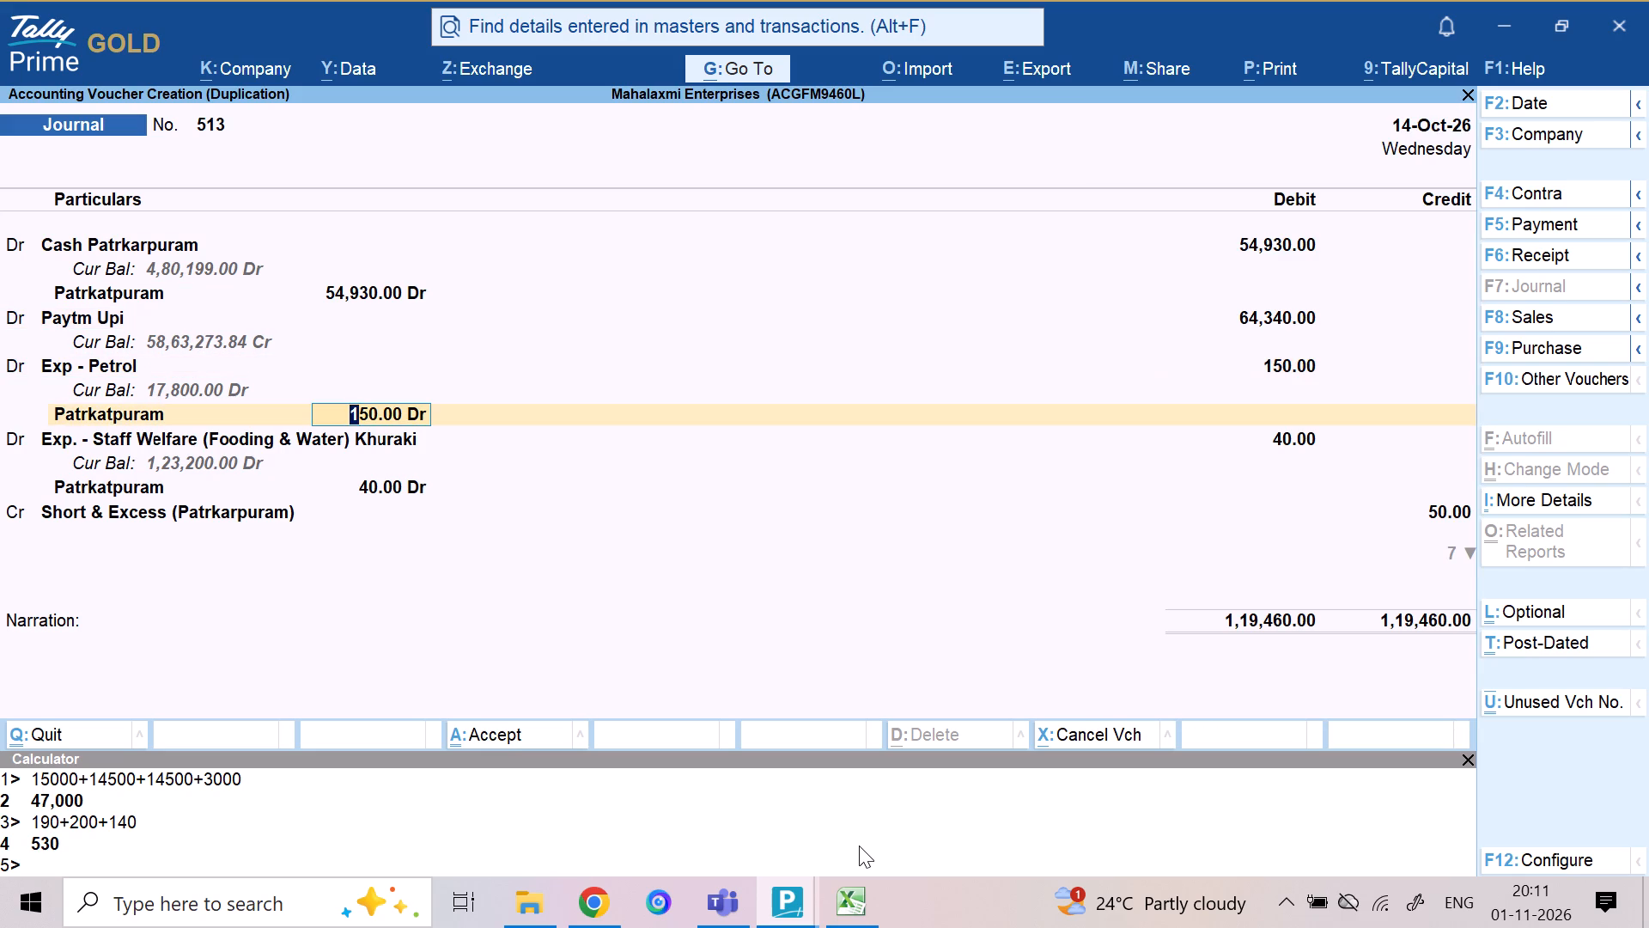
{"action": "key", "text": "Return"}
{"action": "key", "text": "Return"}
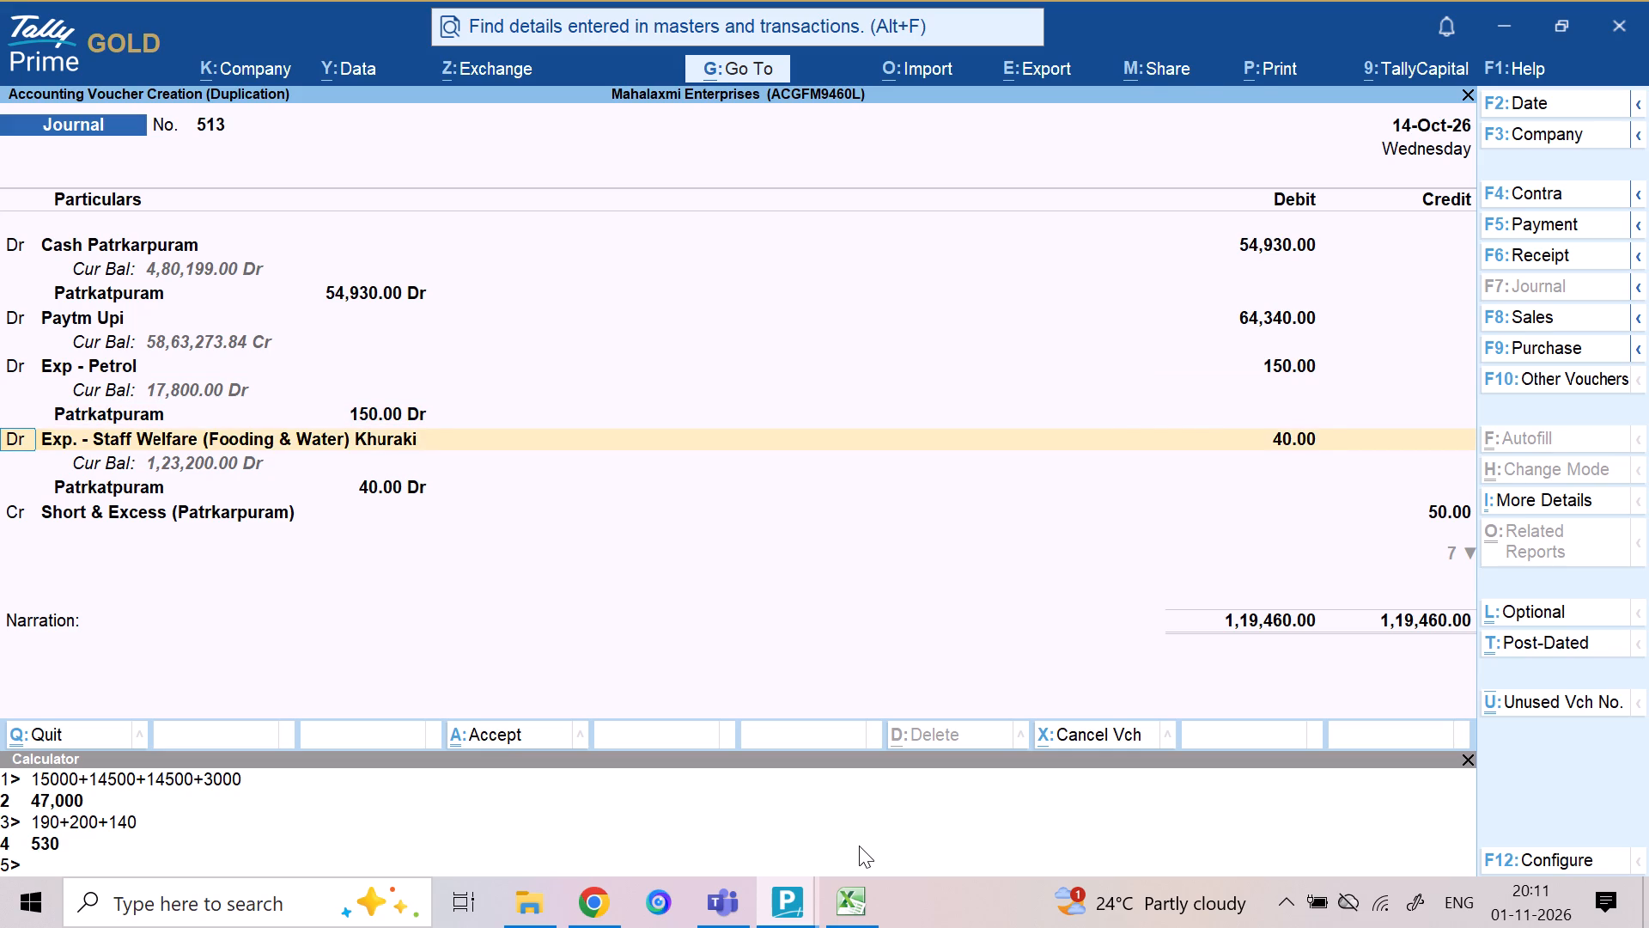
{"action": "key", "text": "Return"}
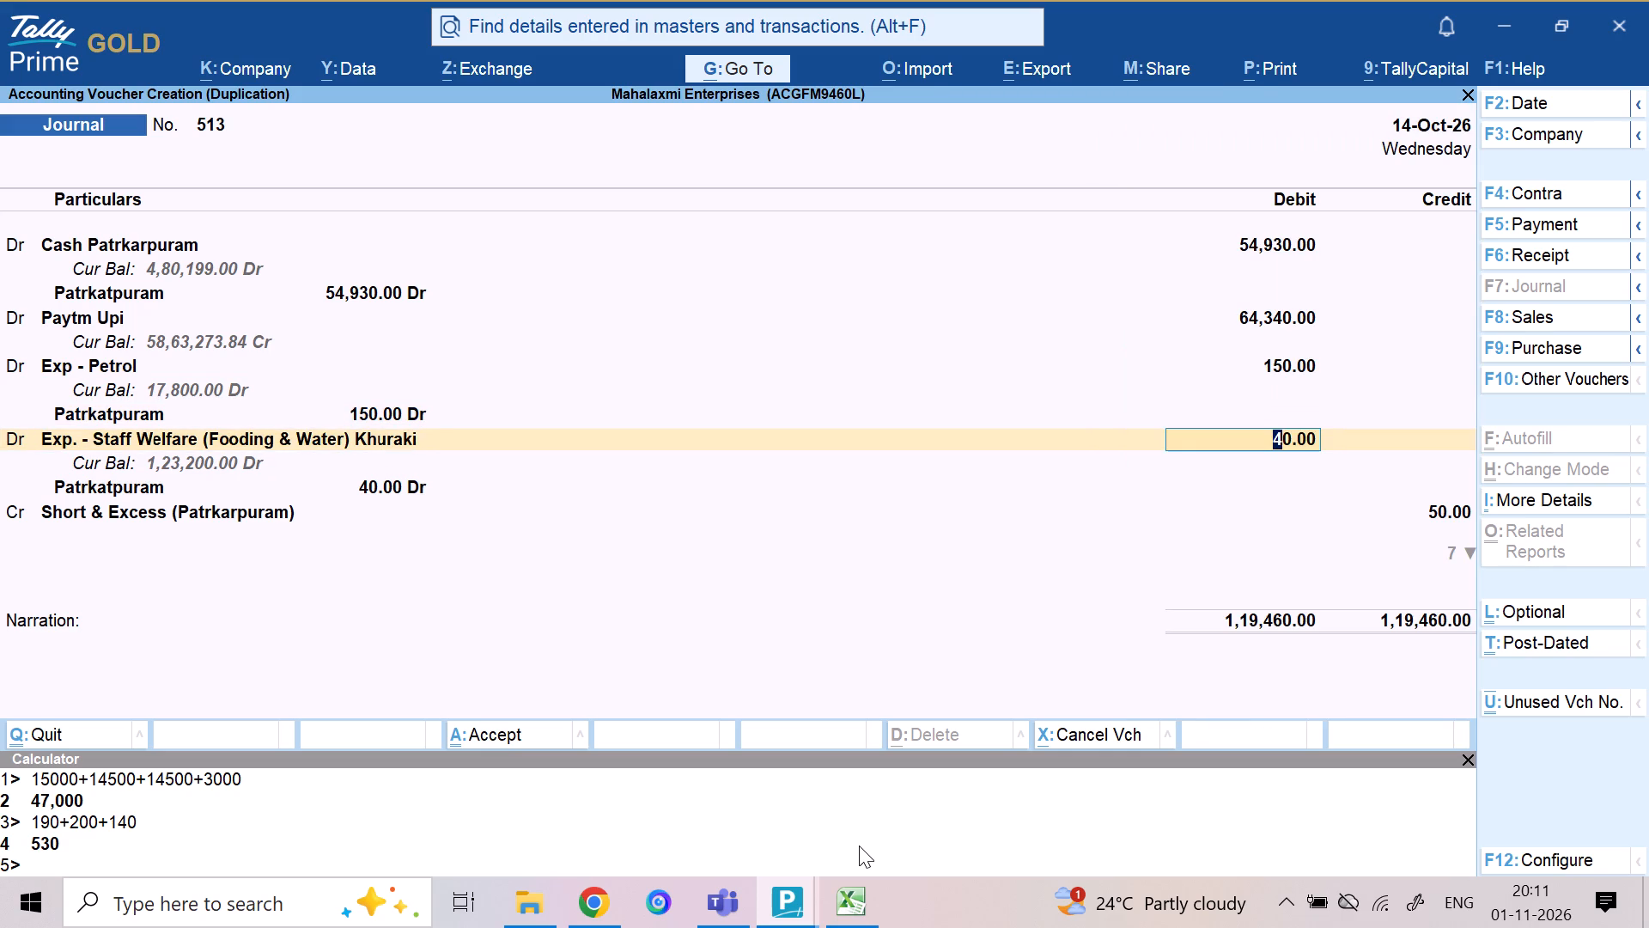
{"action": "key", "text": "Return"}
{"action": "key", "text": "Return"}
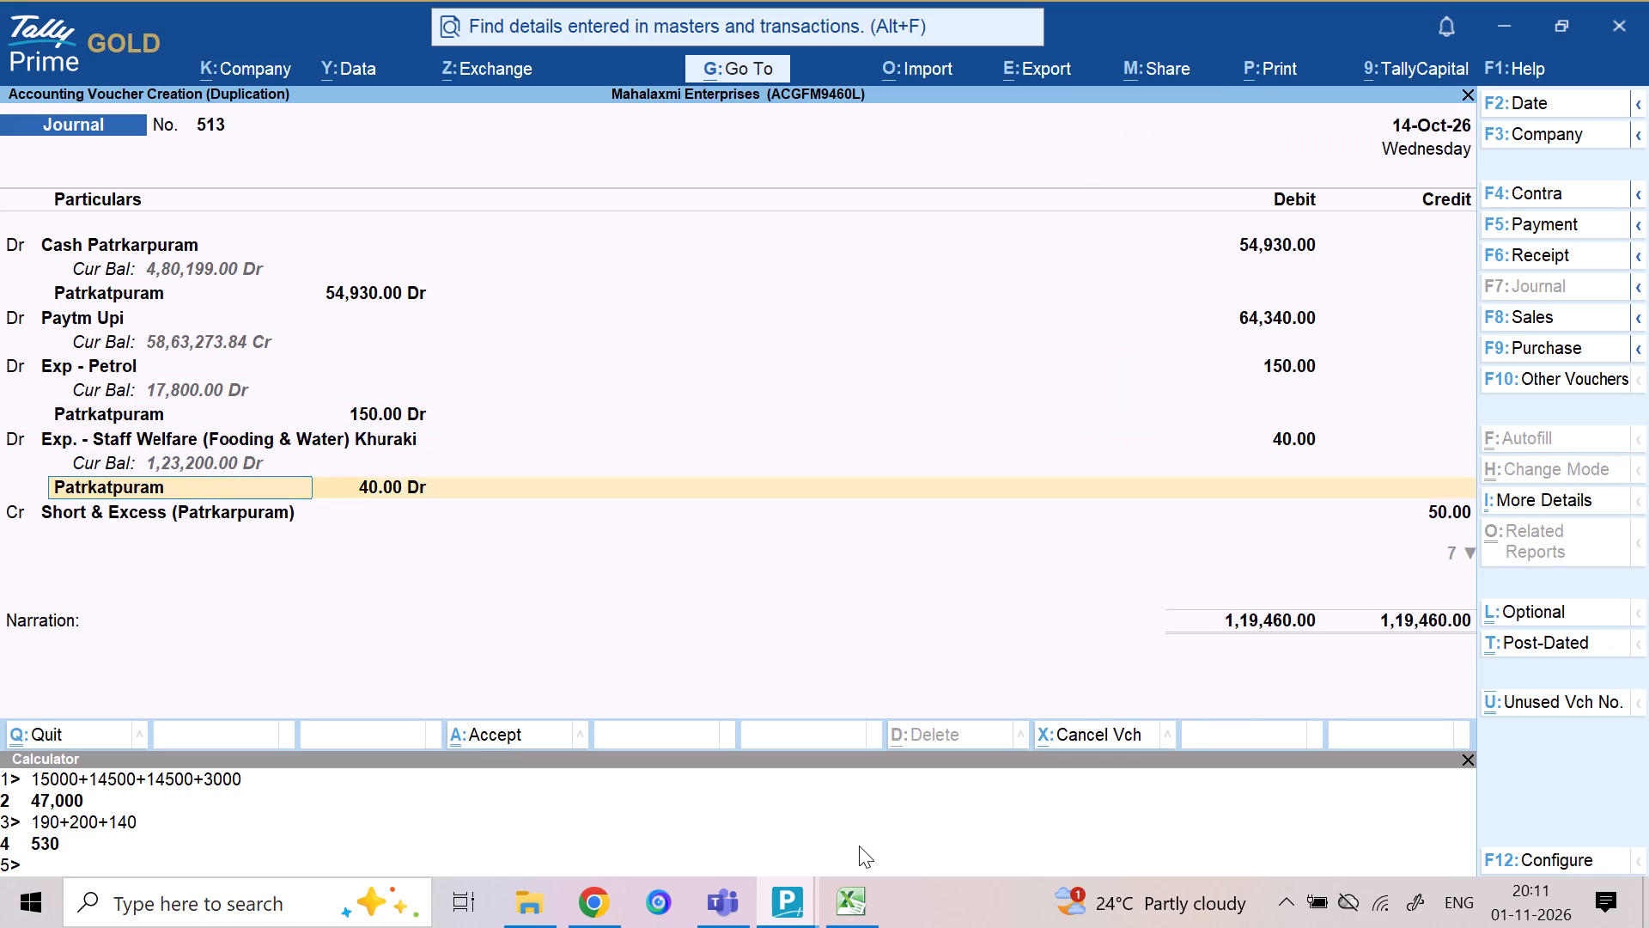
{"action": "key", "text": "Return"}
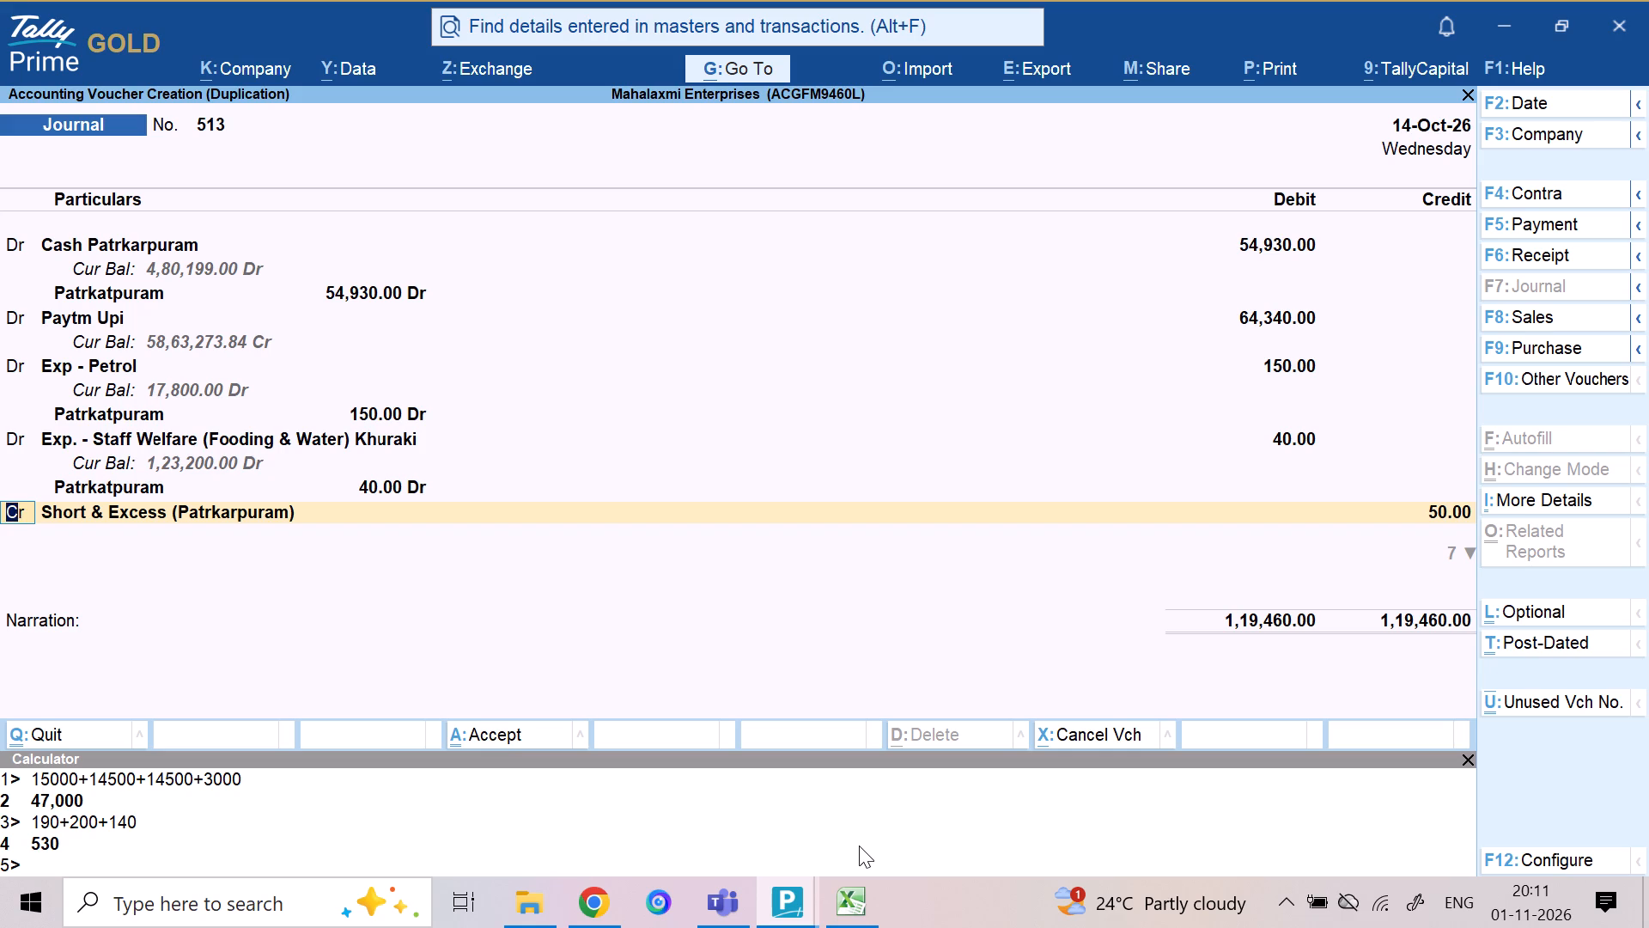
Turn the Short & Excess (Patrkarpuram) line into a debit and replace its ledger with Excise & Other Expenses.
{"action": "key", "text": "d"}
{"action": "key", "text": "Return"}
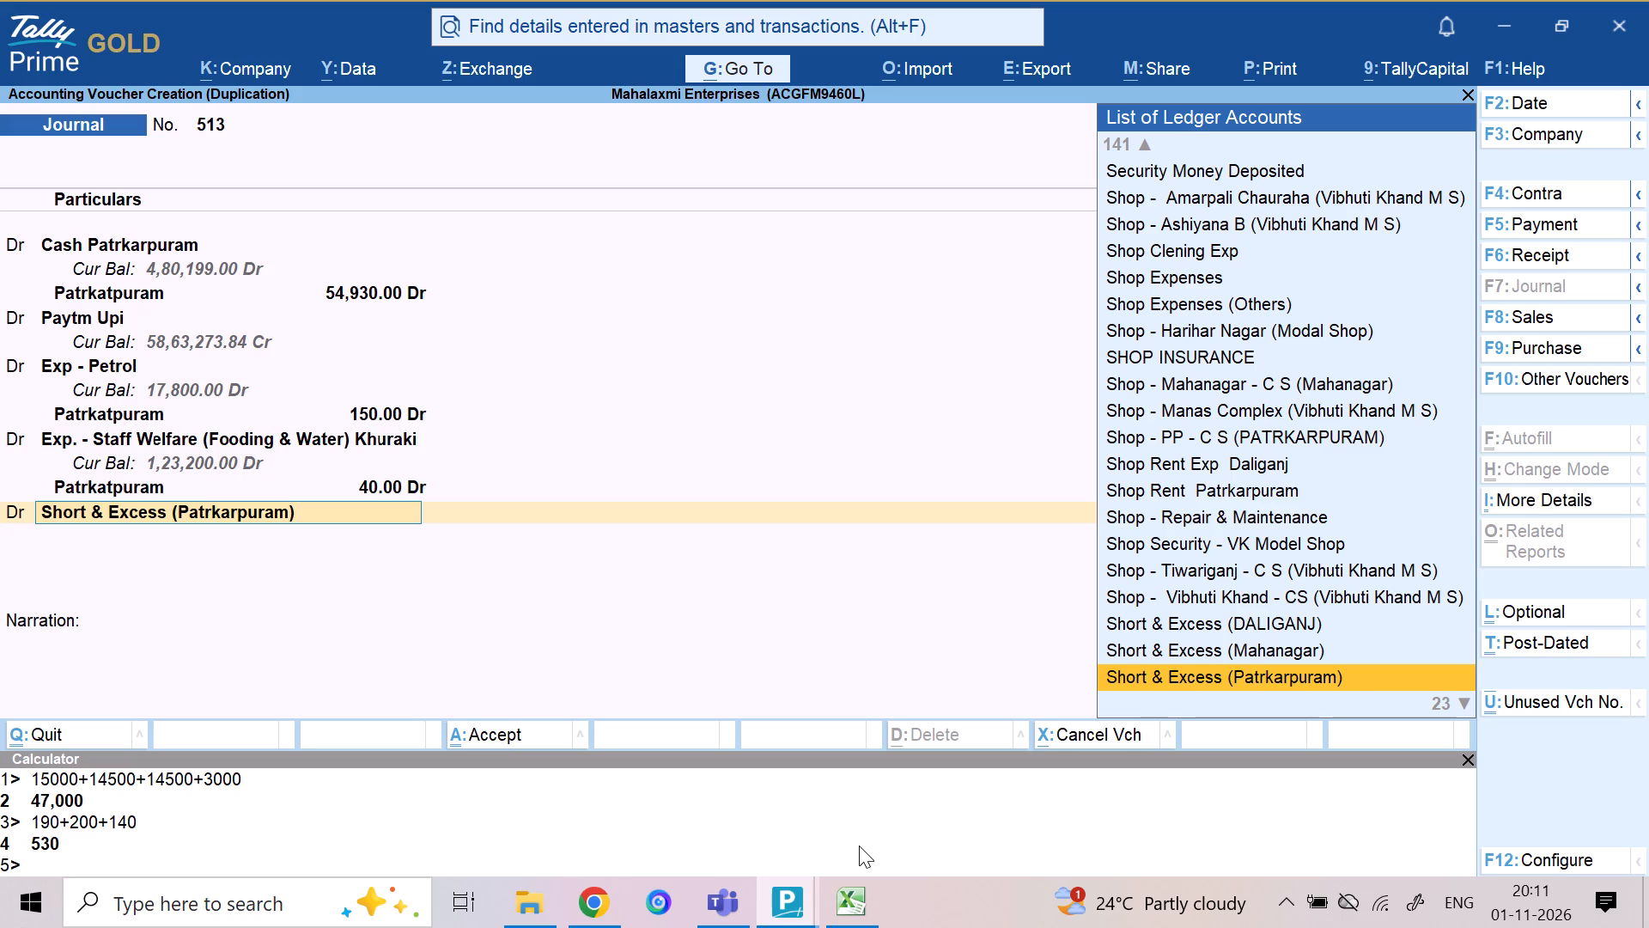
{"action": "type", "text": "exs"}
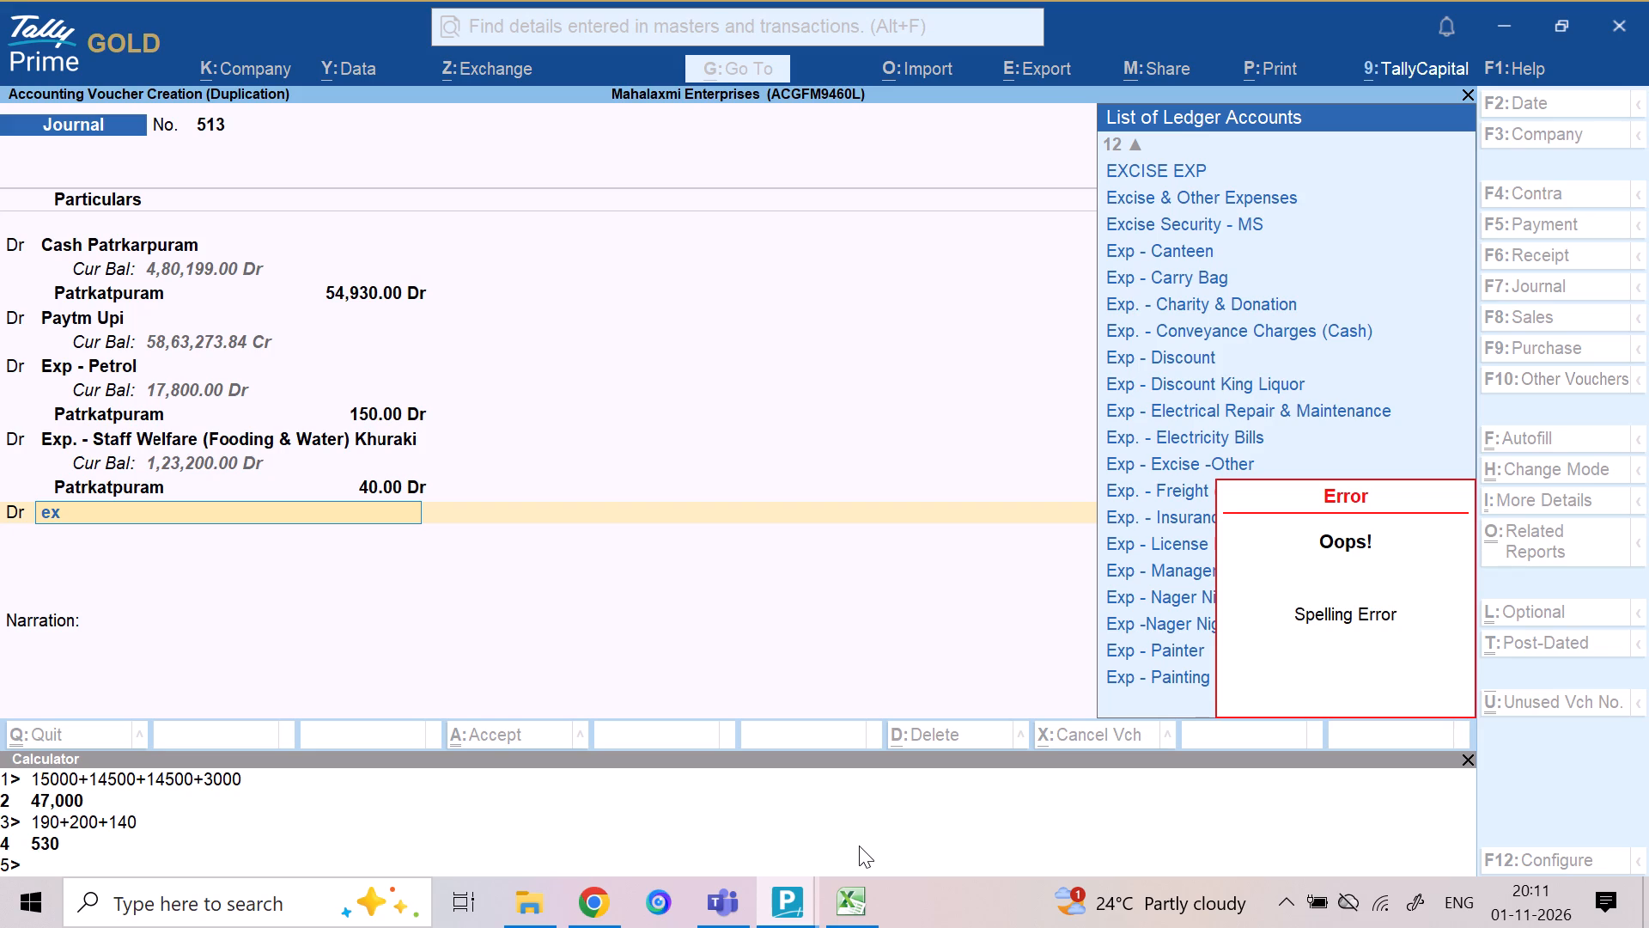
{"action": "key", "text": "Down"}
{"action": "key", "text": "Down"}
{"action": "key", "text": "Return"}
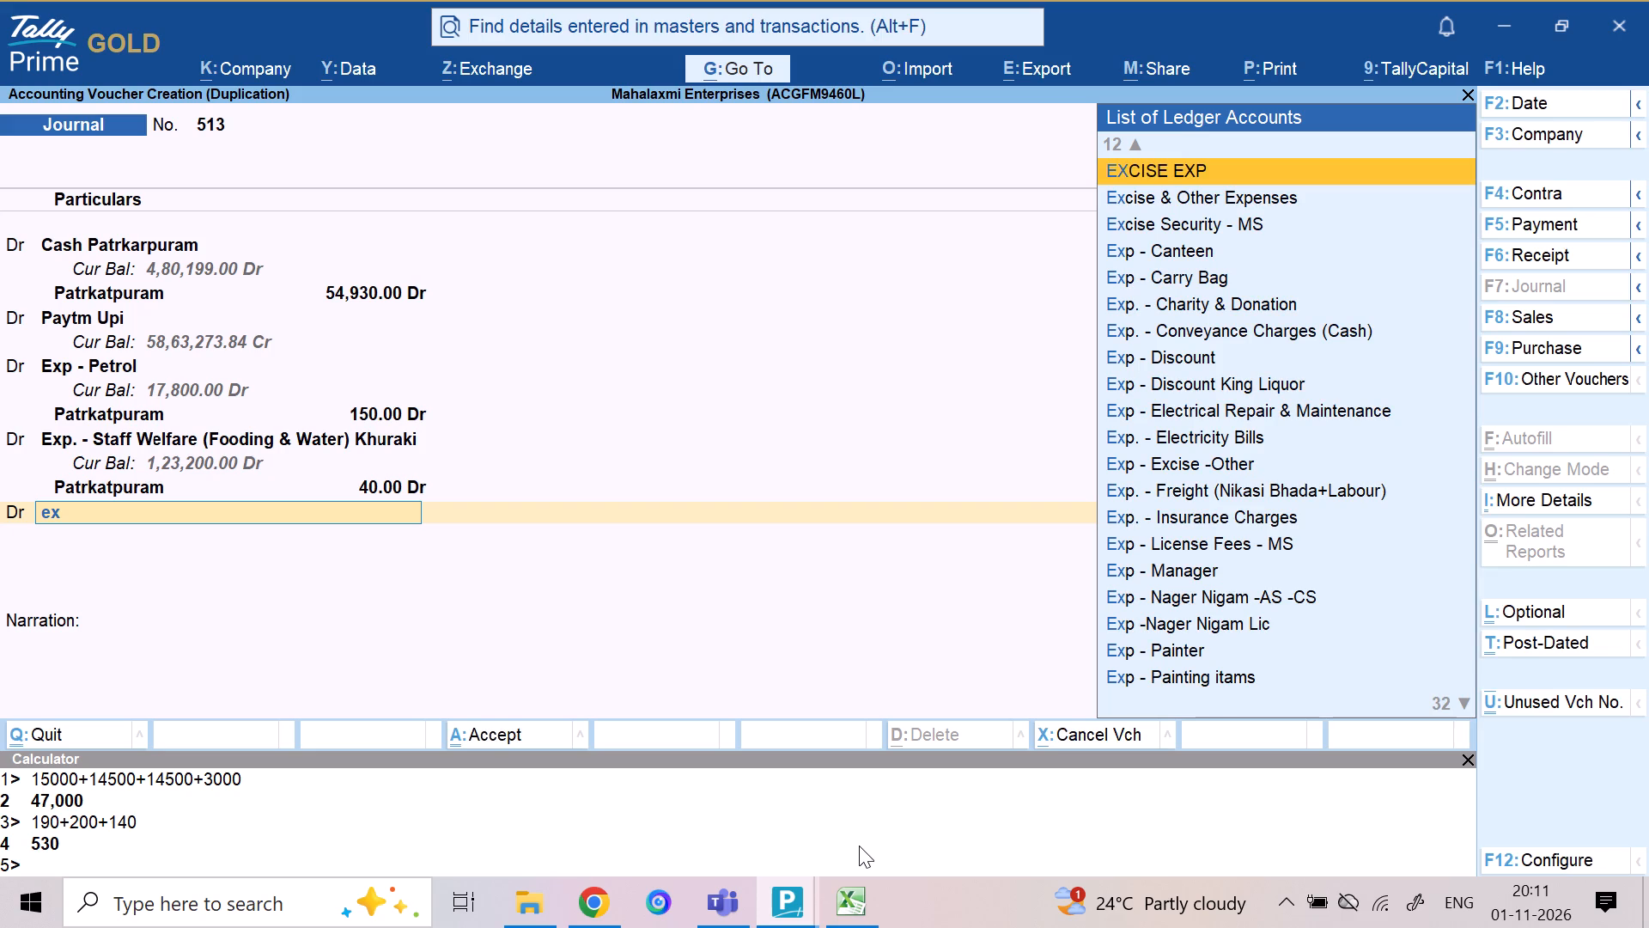
Reselect Cash Patrkarpuram as the first debit ledger and accept the existing entries down to the Excise & Other Expenses amount.
{"action": "key", "text": "3"}
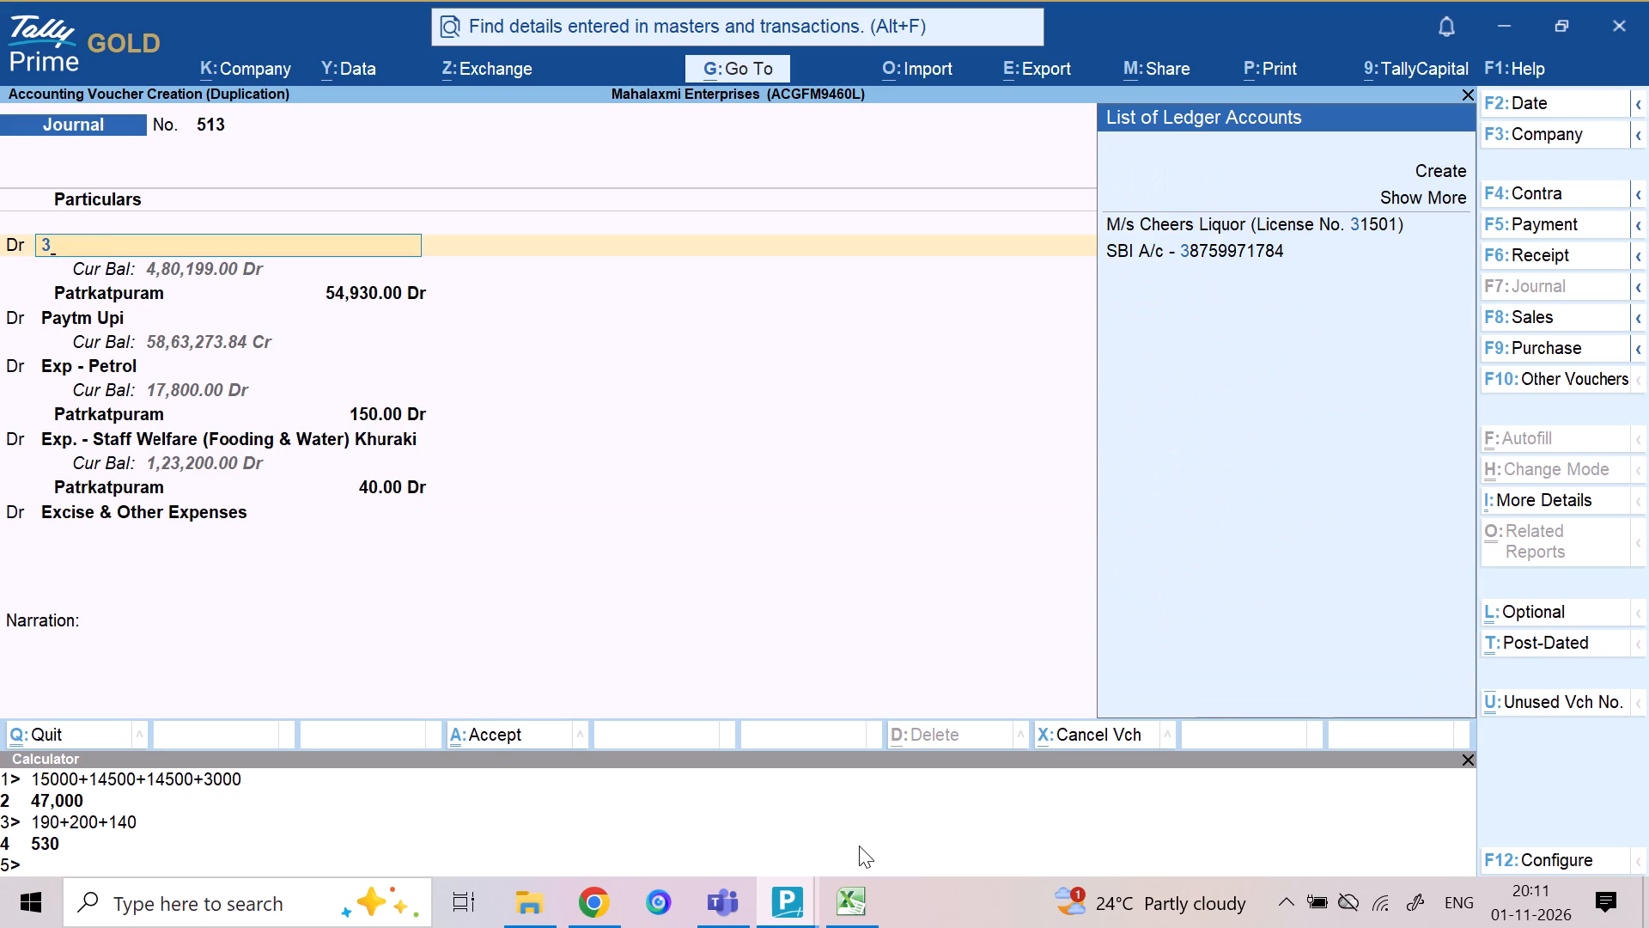
{"action": "key", "text": "BackSpace"}
{"action": "type", "text": "cas"}
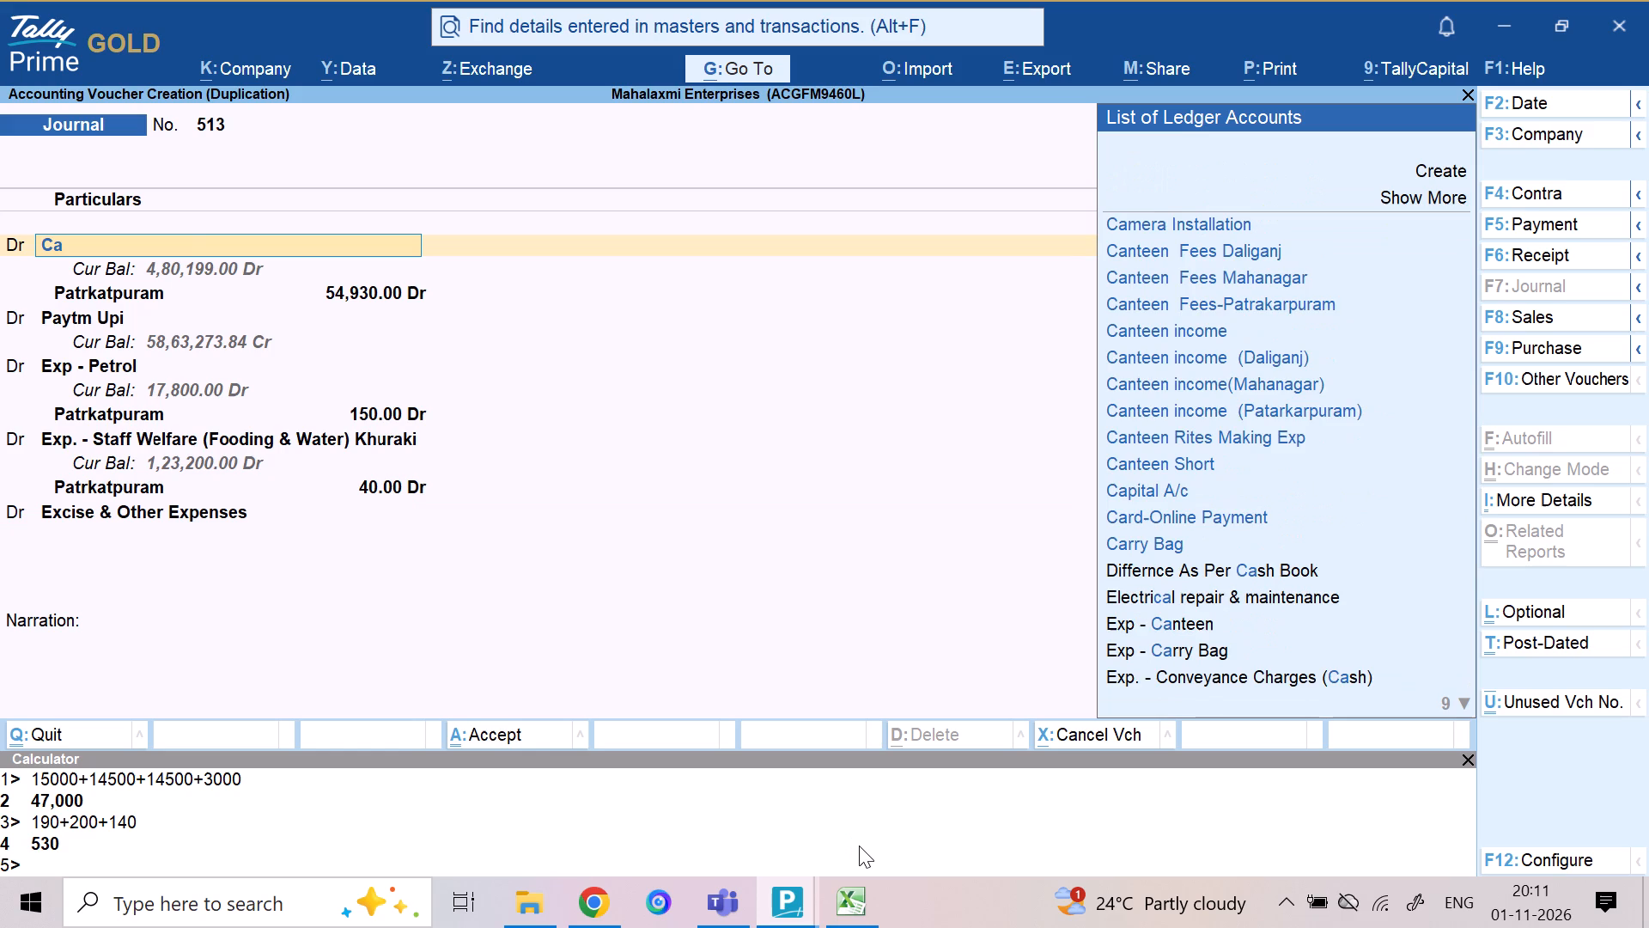
{"action": "key", "text": "Down"}
{"action": "key", "text": "Down"}
{"action": "key", "text": "Down"}
{"action": "key", "text": "Down"}
{"action": "key", "text": "Return"}
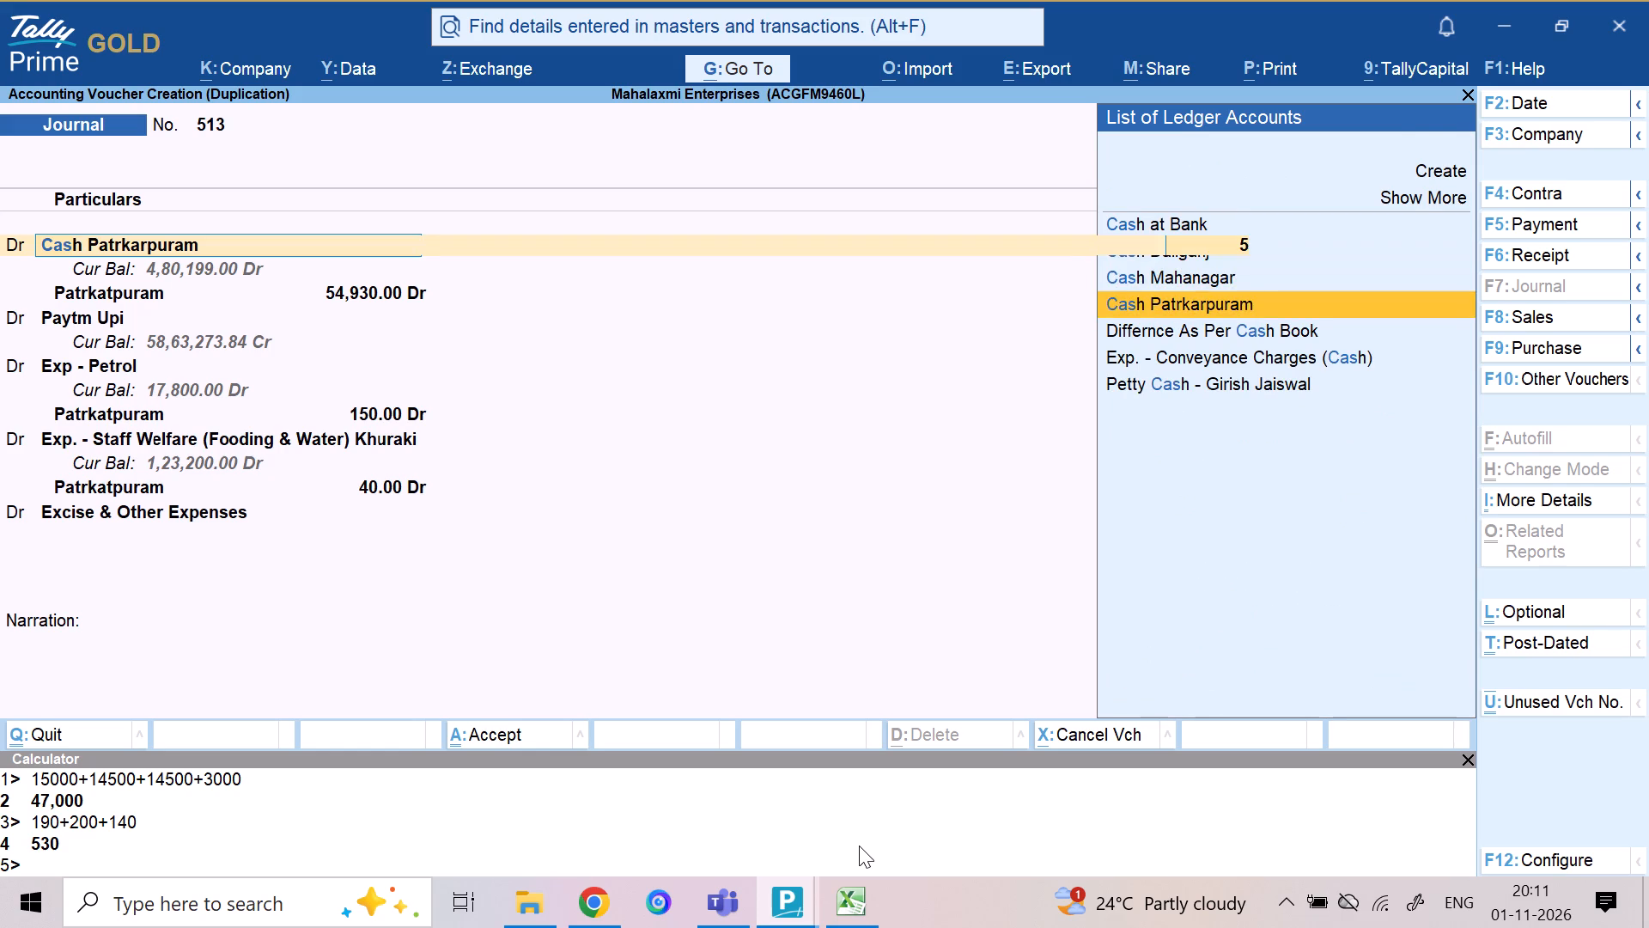
{"action": "key", "text": "Return"}
{"action": "key", "text": "Return"}
{"action": "key", "text": "Return"}
{"action": "key", "text": "Return"}
{"action": "key", "text": "Return"}
{"action": "key", "text": "Return"}
{"action": "key", "text": "Return"}
{"action": "key", "text": "Return"}
{"action": "key", "text": "Return"}
{"action": "key", "text": "Return"}
{"action": "key", "text": "Return"}
{"action": "key", "text": "Return"}
{"action": "key", "text": "Return"}
{"action": "key", "text": "Return"}
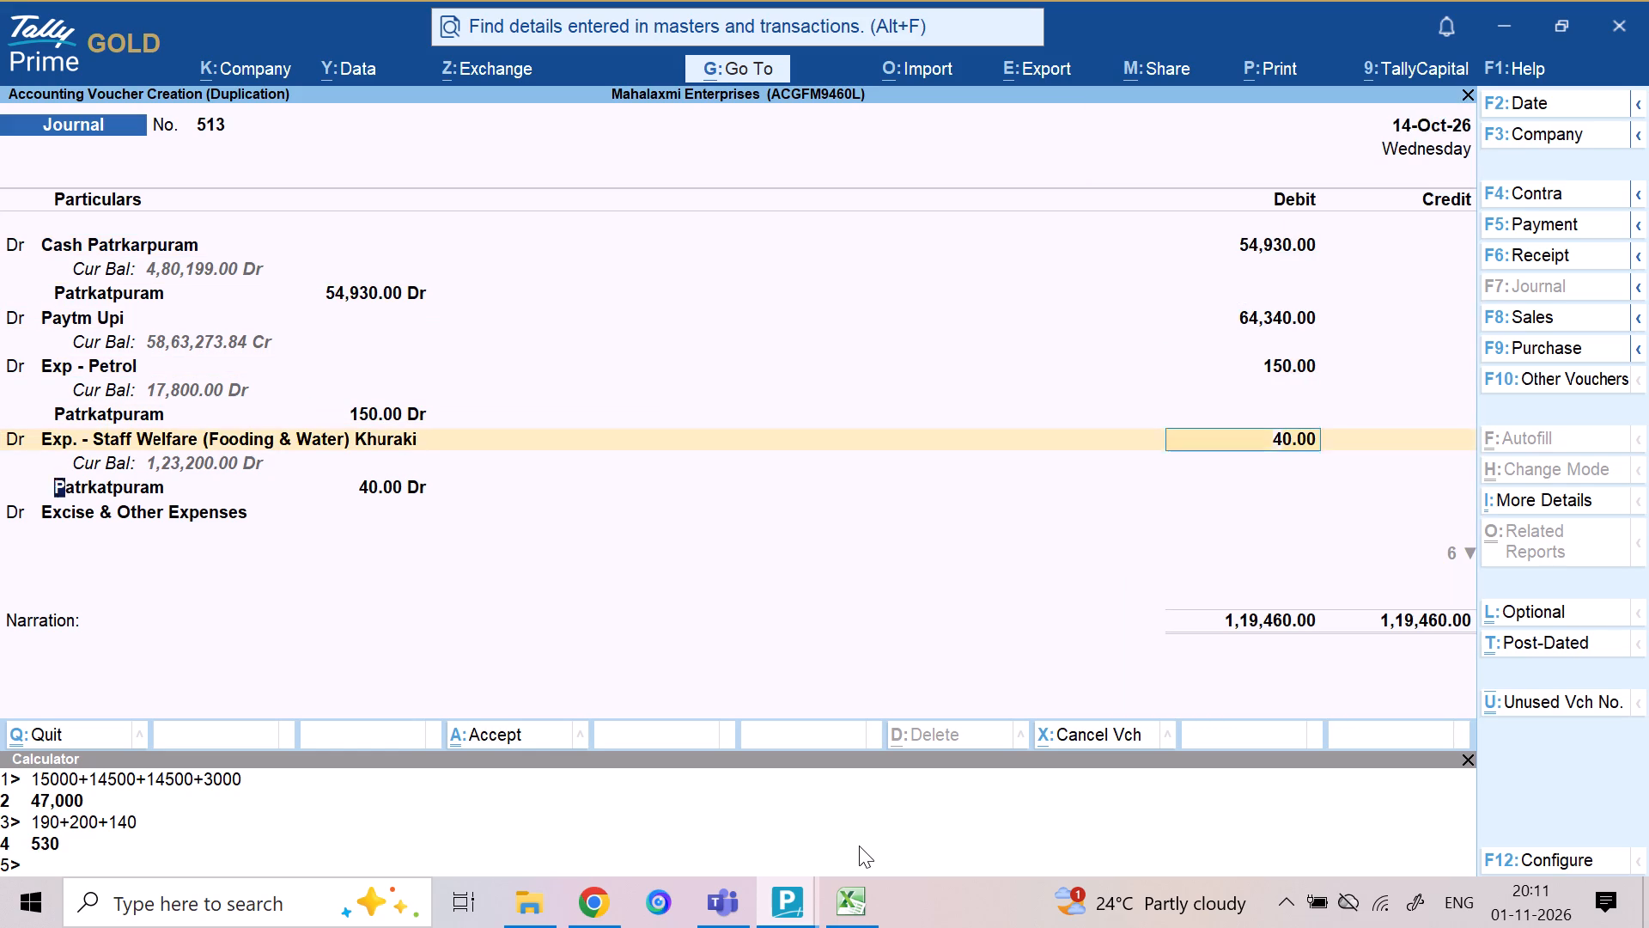
{"action": "key", "text": "Return"}
{"action": "key", "text": "Return"}
{"action": "key", "text": "Return"}
{"action": "key", "text": "Return"}
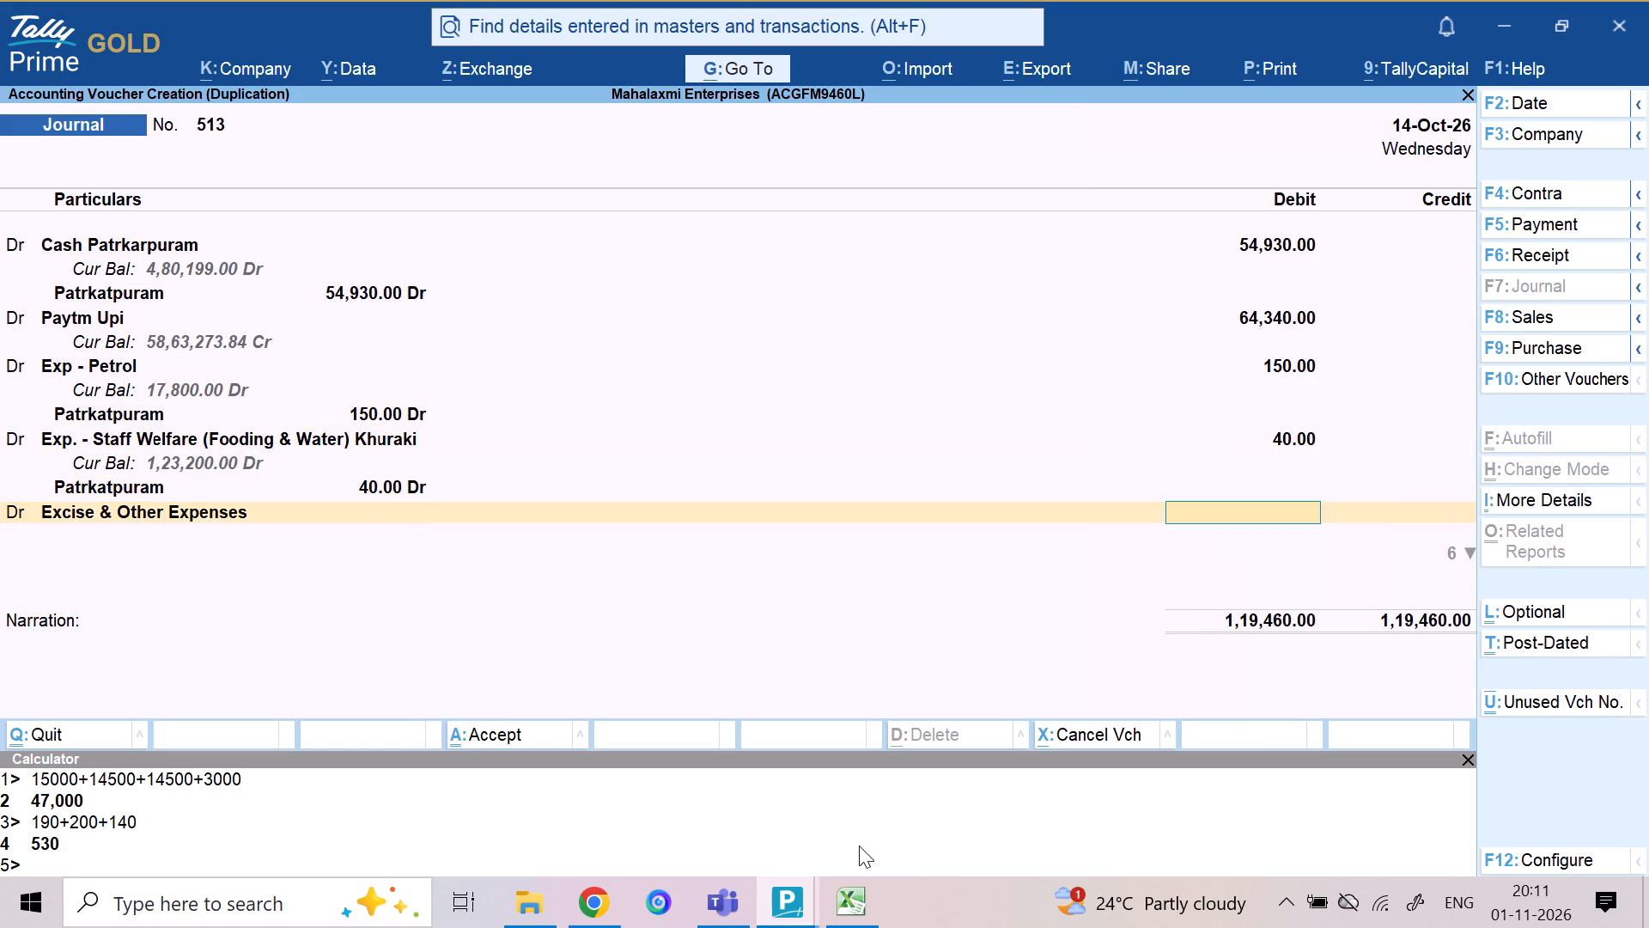
Debit Excise & Other Expenses with 3,000, allocated to Patrkatpuram.
{"action": "type", "text": "3000"}
{"action": "key", "text": "BackSpace"}
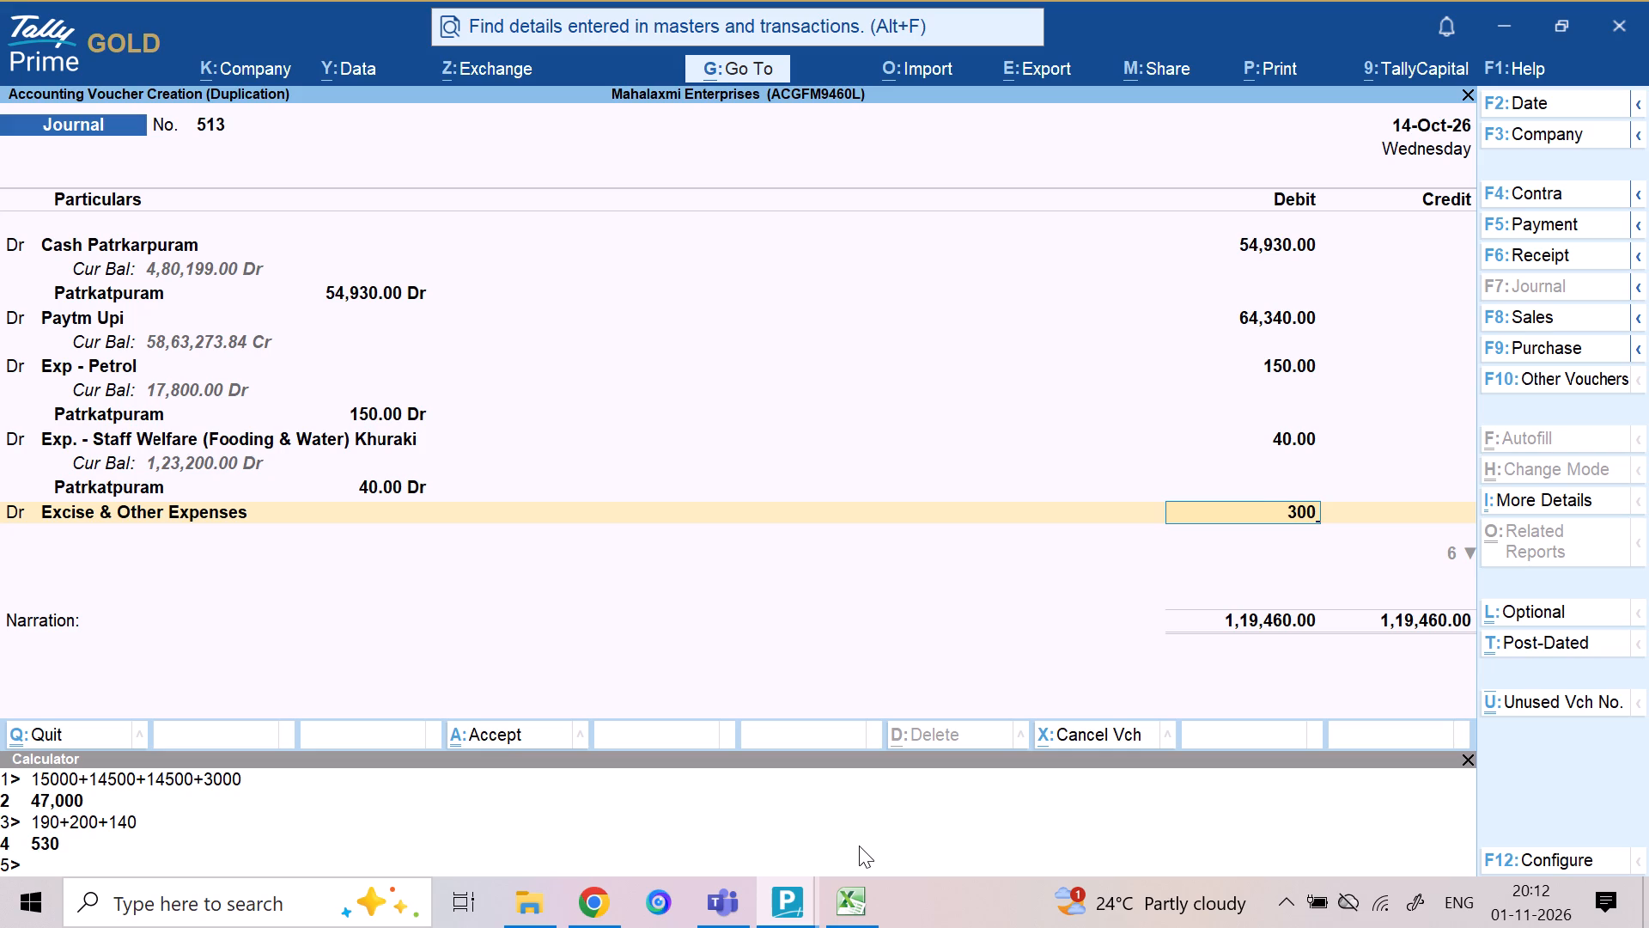
{"action": "key", "text": "0"}
{"action": "key", "text": "Return"}
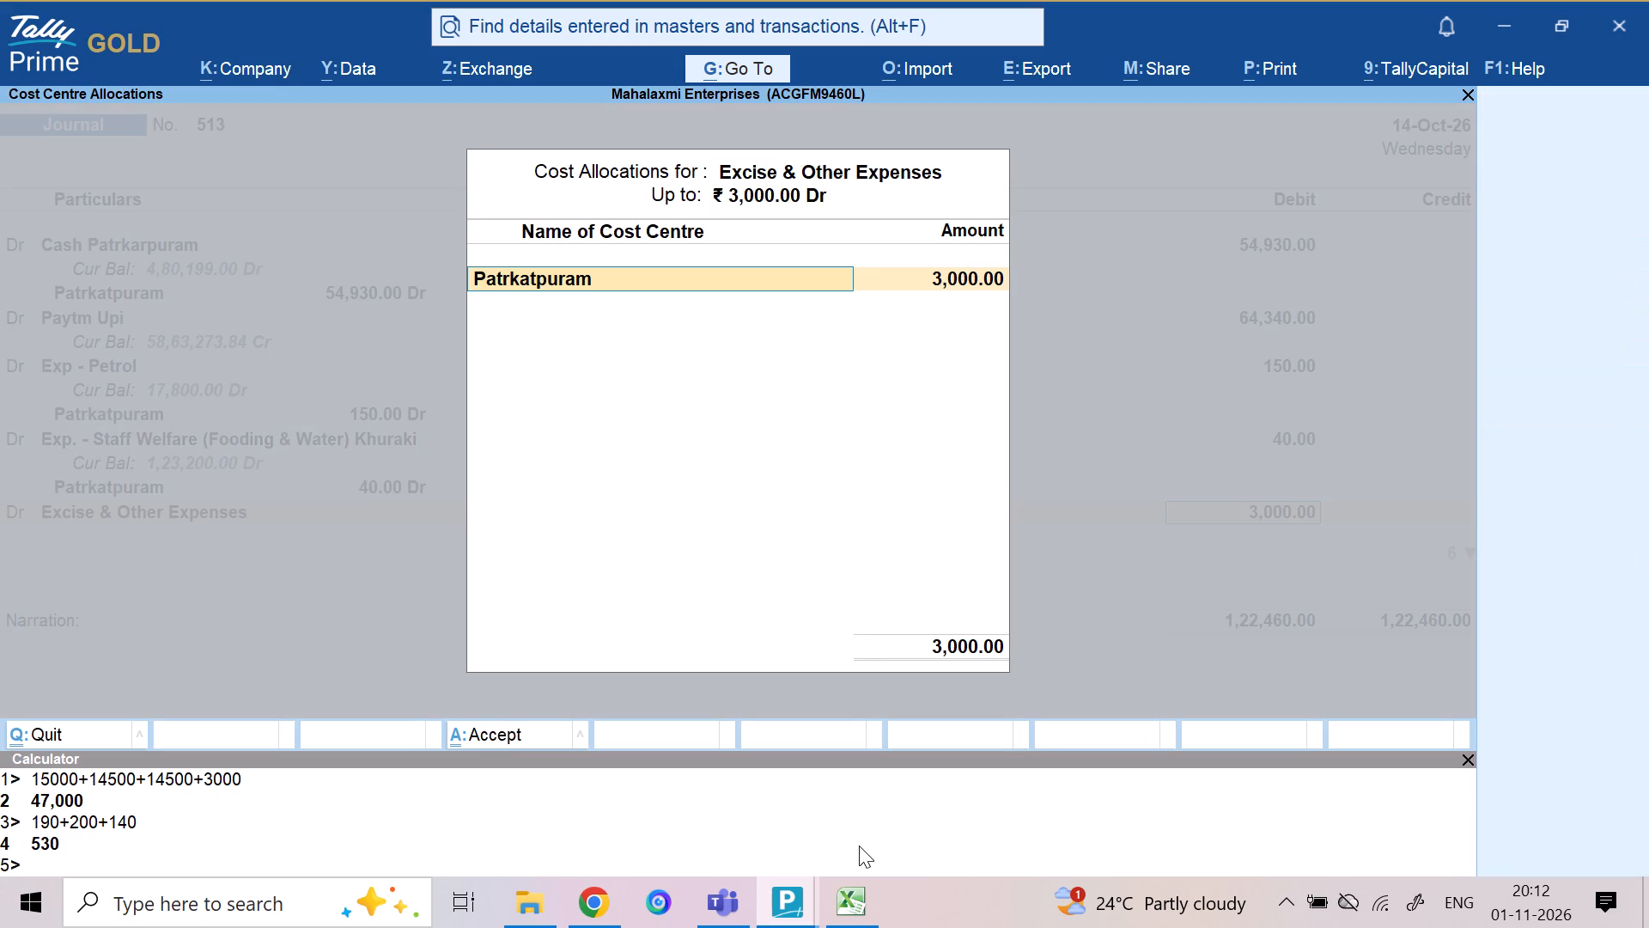
{"action": "key", "text": "Return"}
{"action": "key", "text": "Return"}
{"action": "key", "text": "Return"}
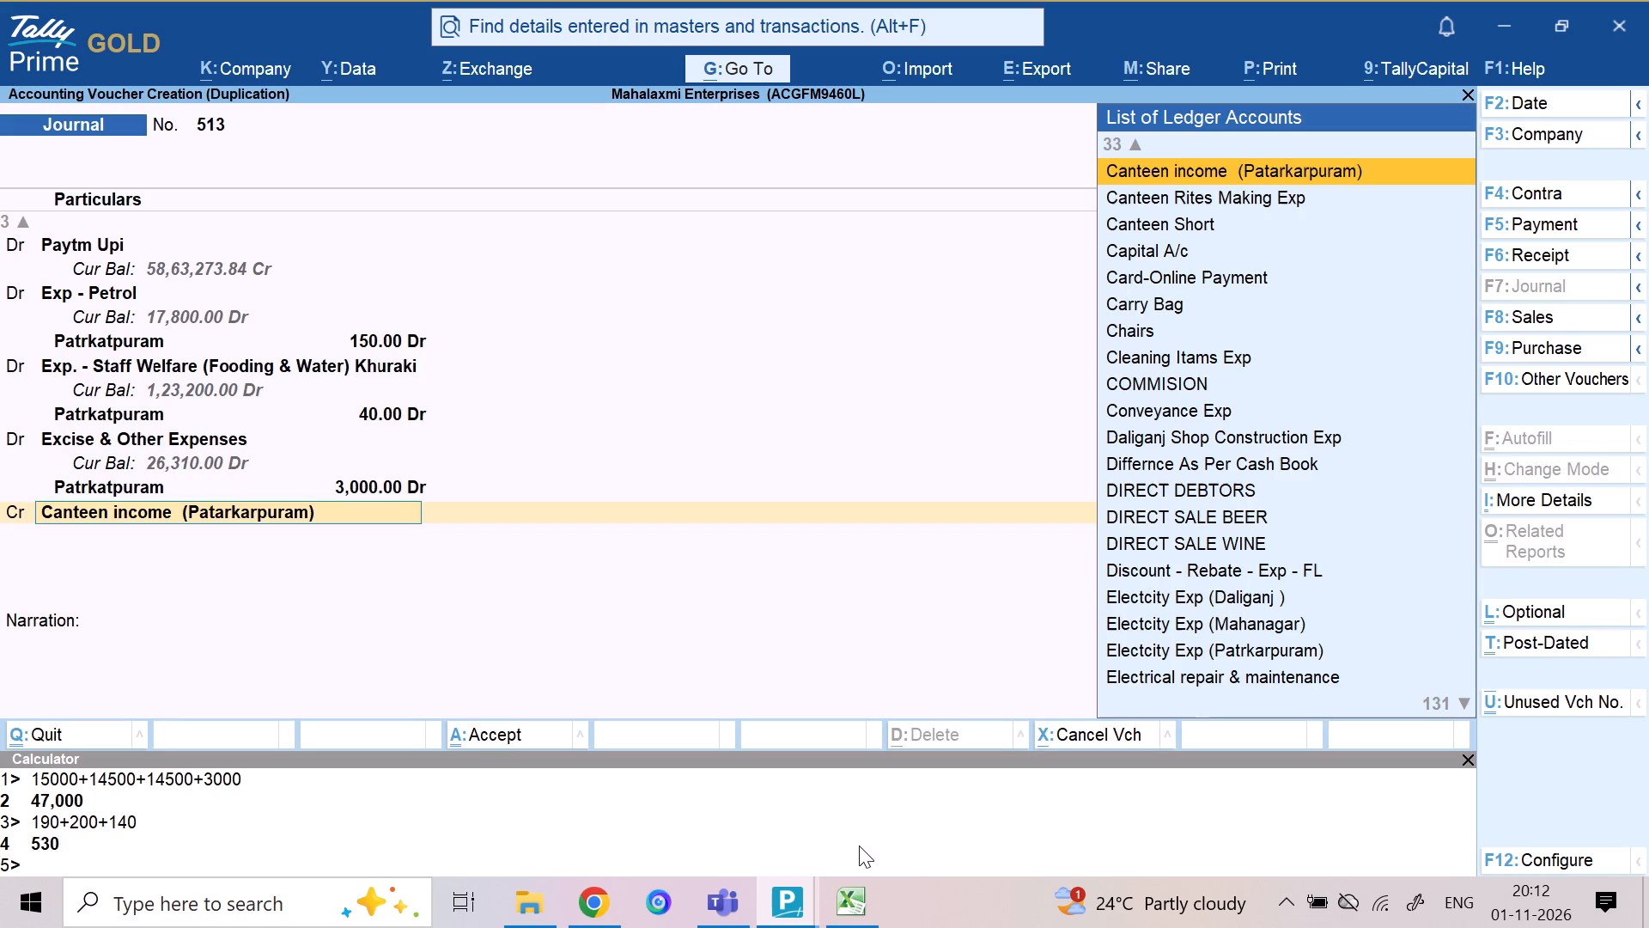
In the B2c Debtors (Patrakarpuram) ledger, check the 14-Oct wine sale against the calculated sum 63670+21330.
{"action": "key", "text": "alt+Tab"}
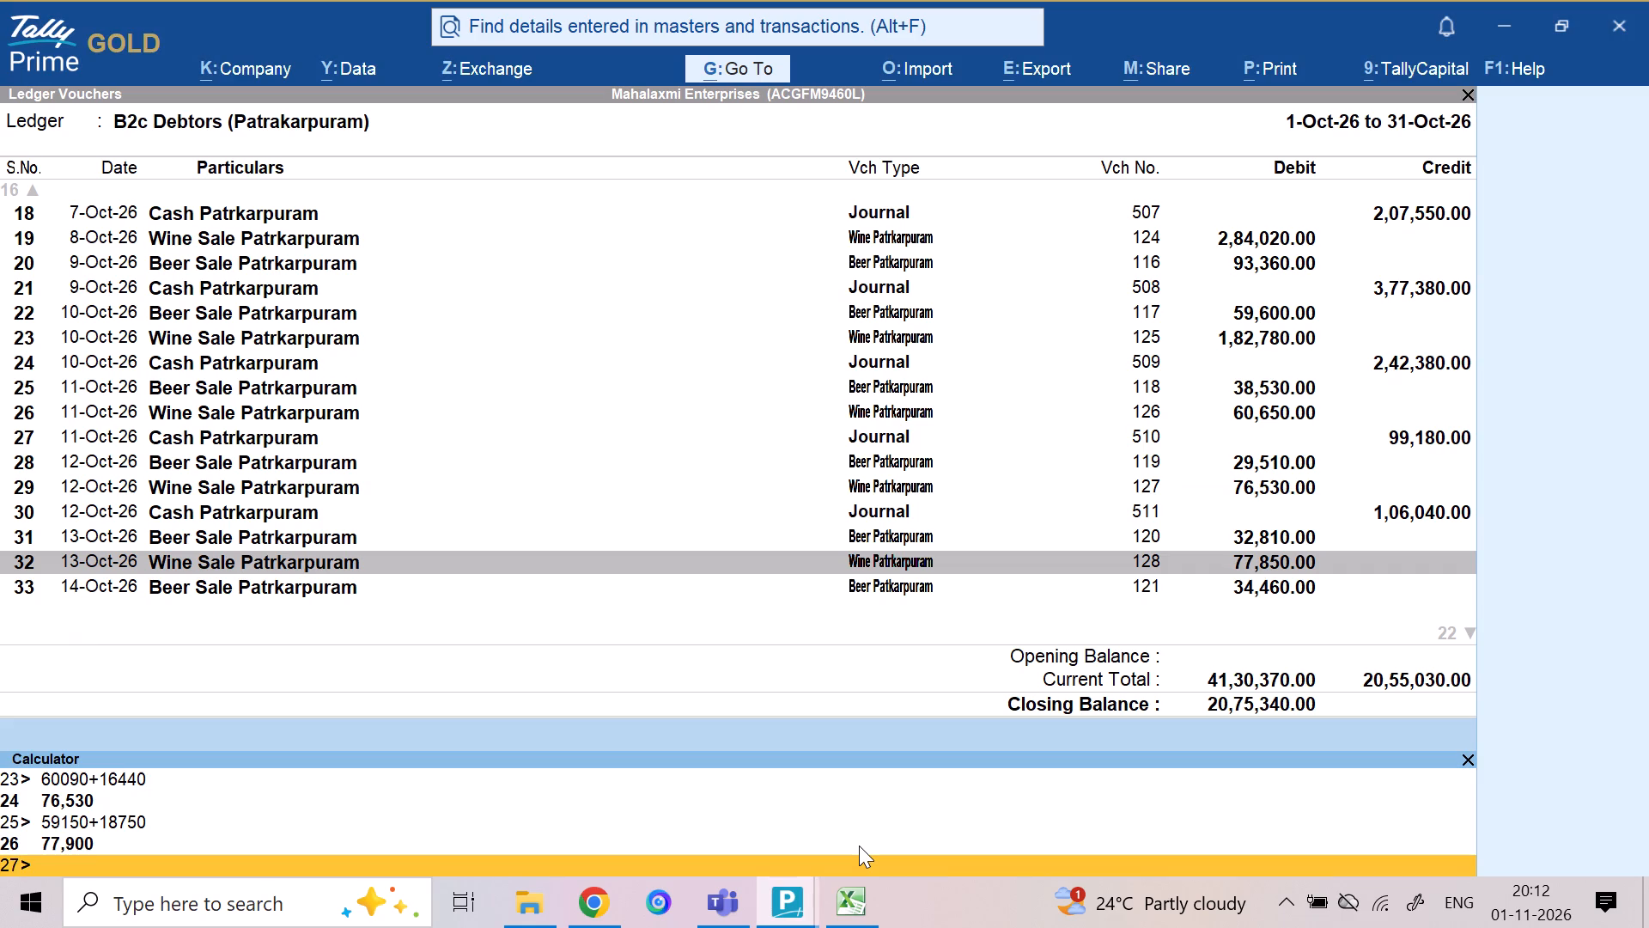
{"action": "key", "text": "Escape"}
{"action": "key", "text": "Down"}
{"action": "key", "text": "Down"}
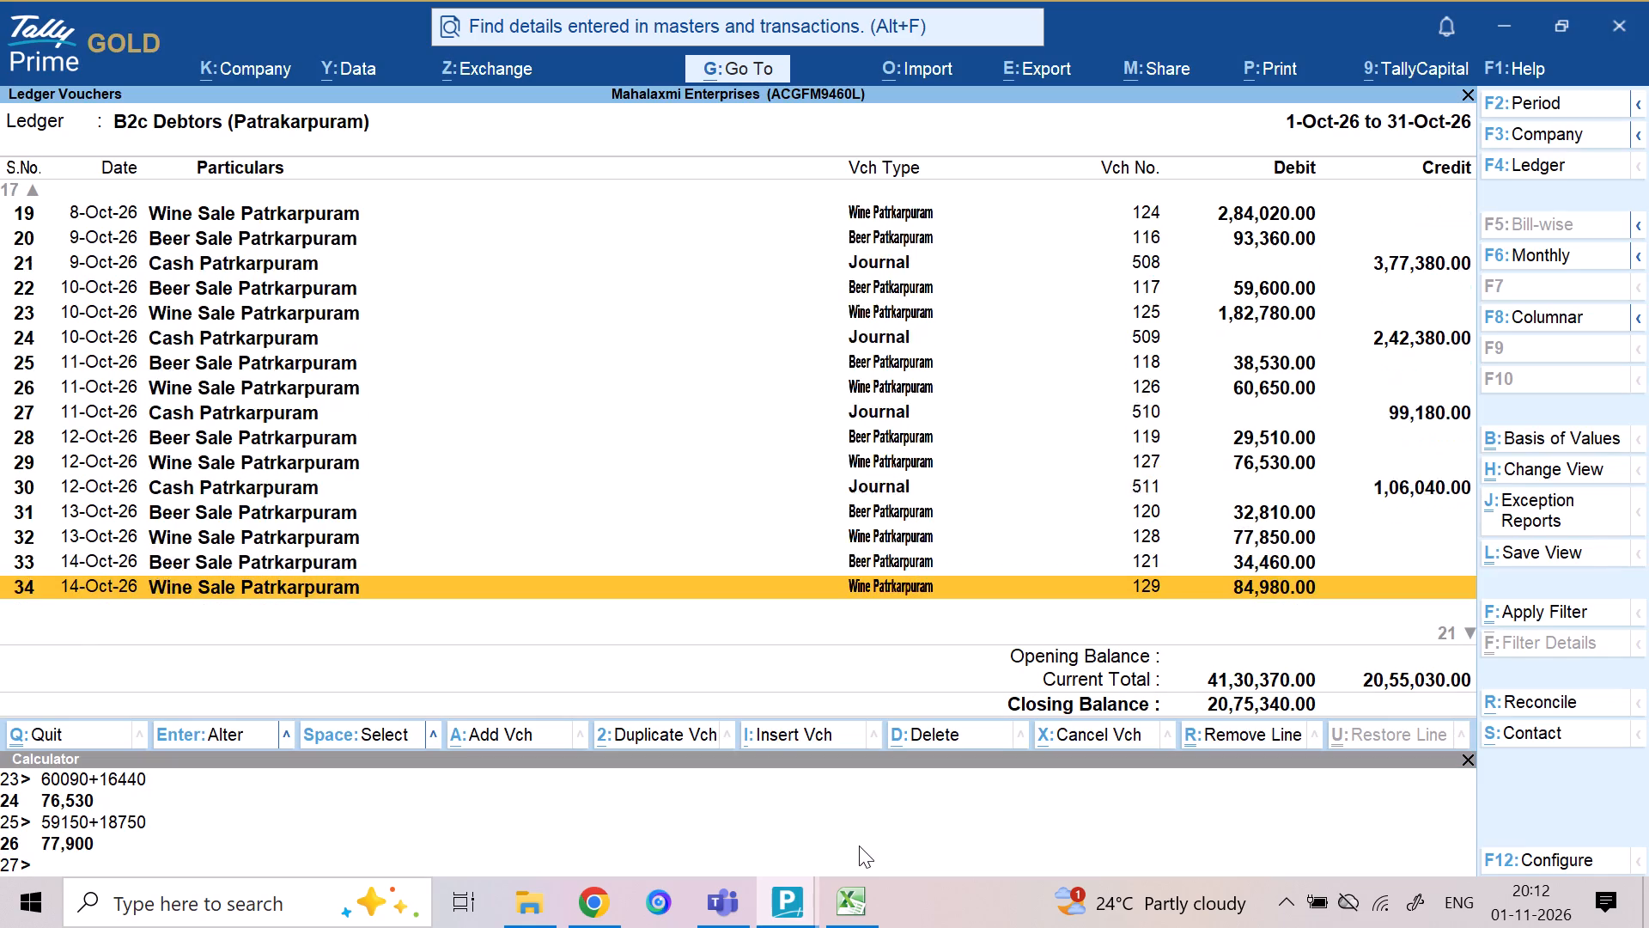
{"action": "key", "text": "Down"}
{"action": "key", "text": "Up"}
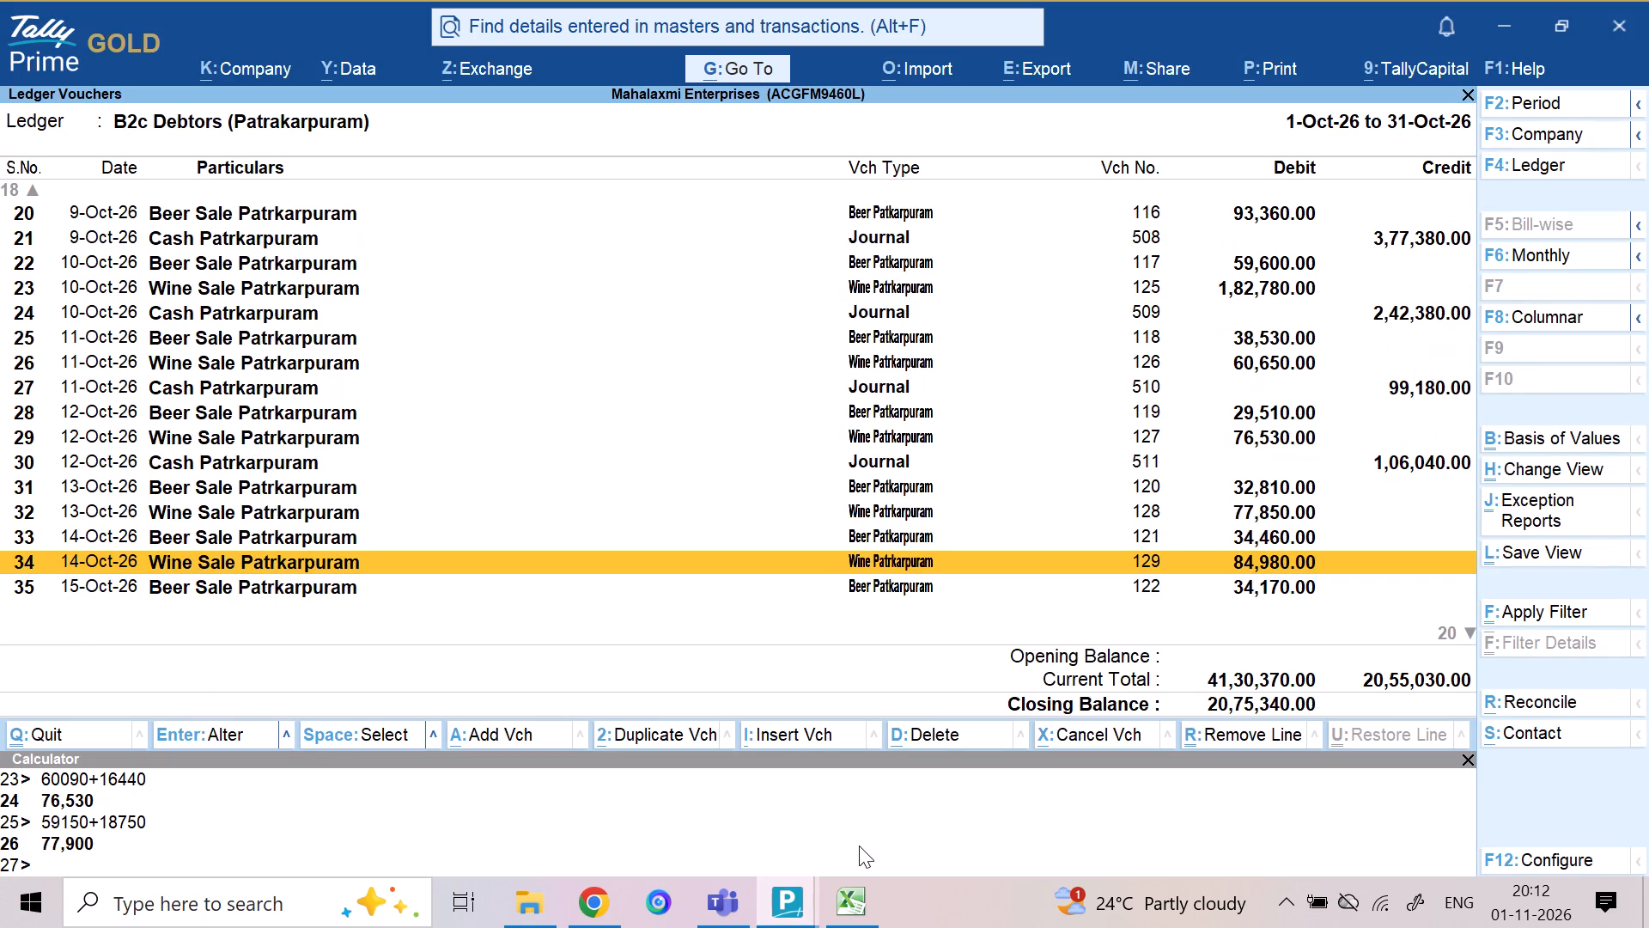
{"action": "key", "text": "ctrl+n"}
{"action": "type", "text": "63670+"}
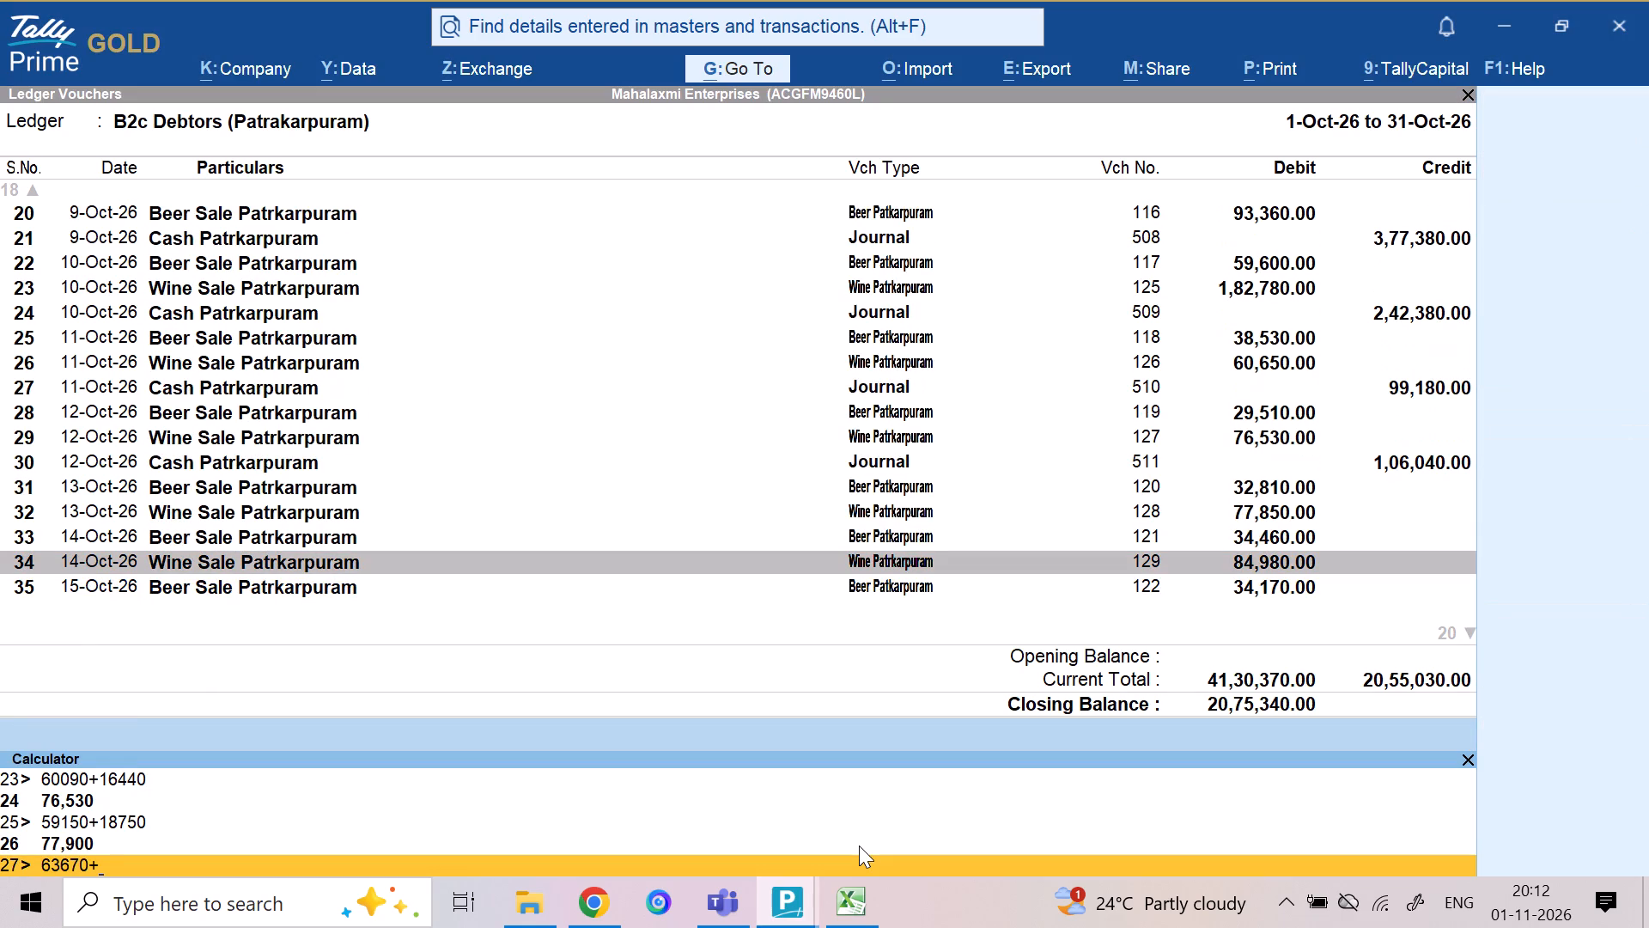
{"action": "type", "text": "21330"}
{"action": "key", "text": "Return"}
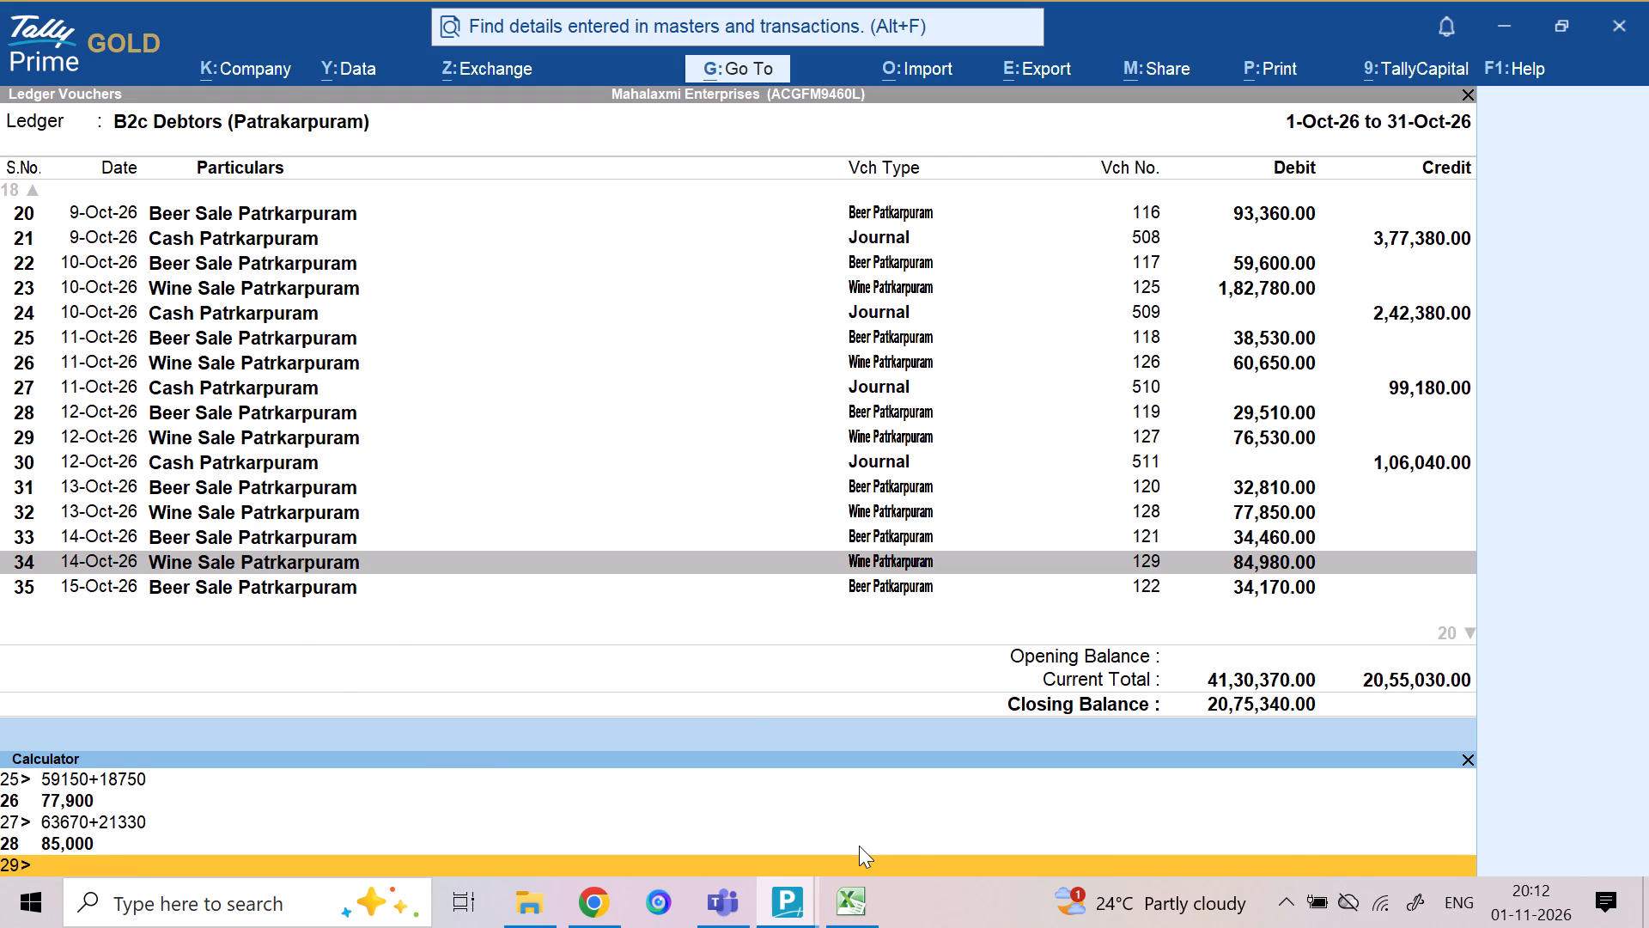
Return to the 14-Oct-26 journal and replace the canteen income credit ledger with Short & Excess (Patrkarpuram).
{"action": "key", "text": "alt+Tab"}
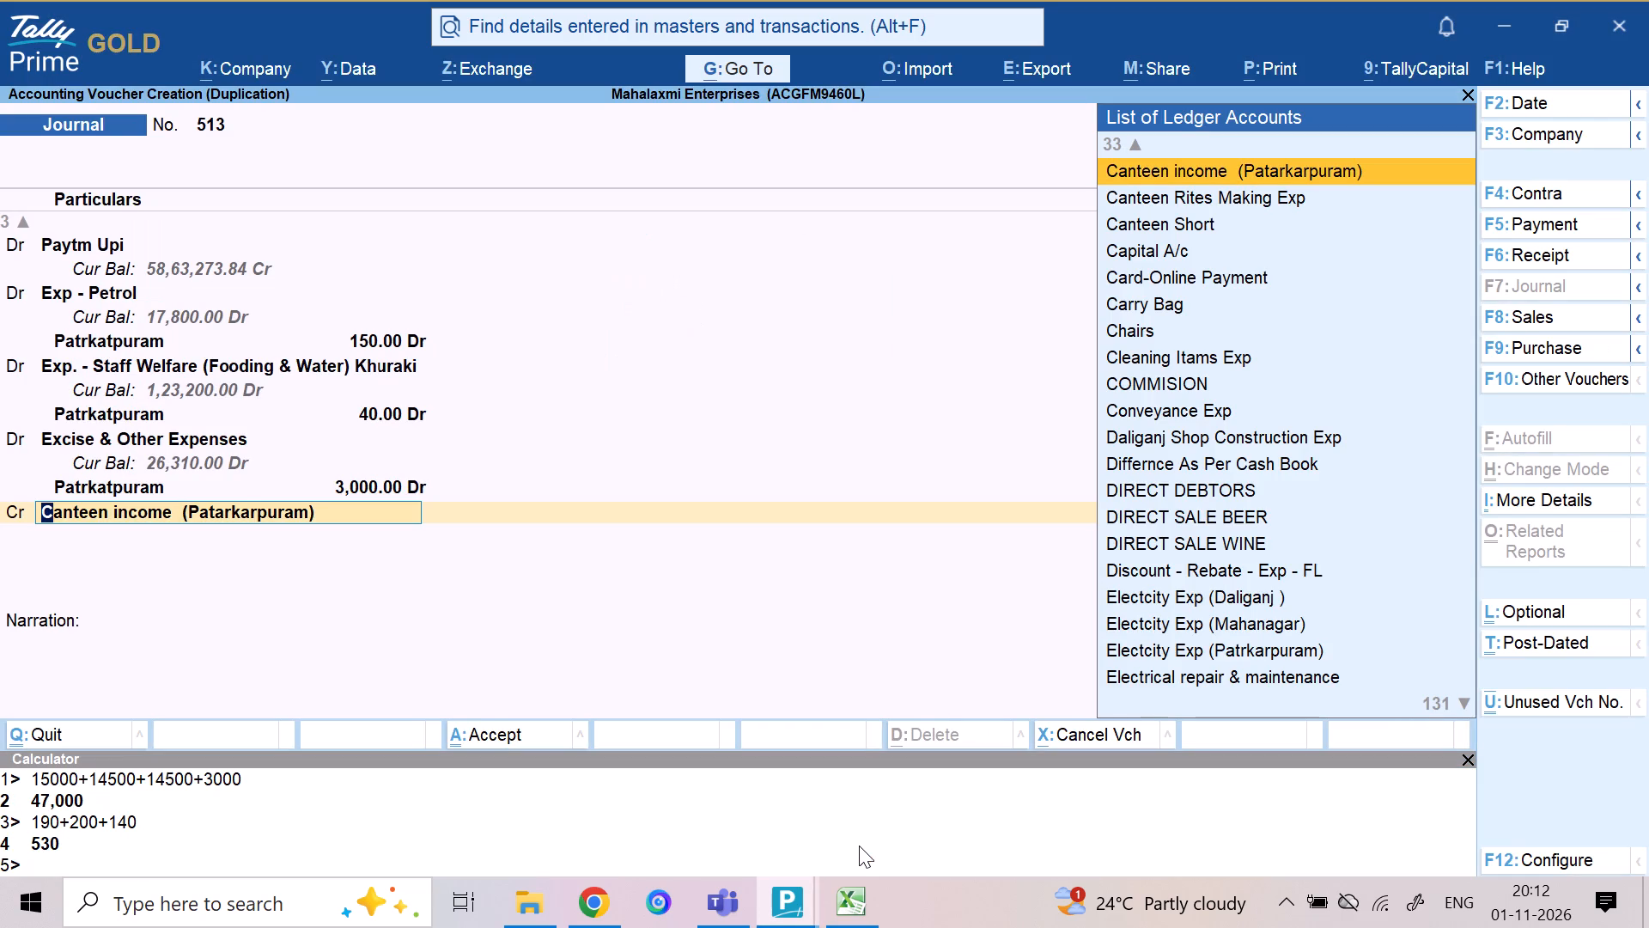
{"action": "type", "text": "sho"}
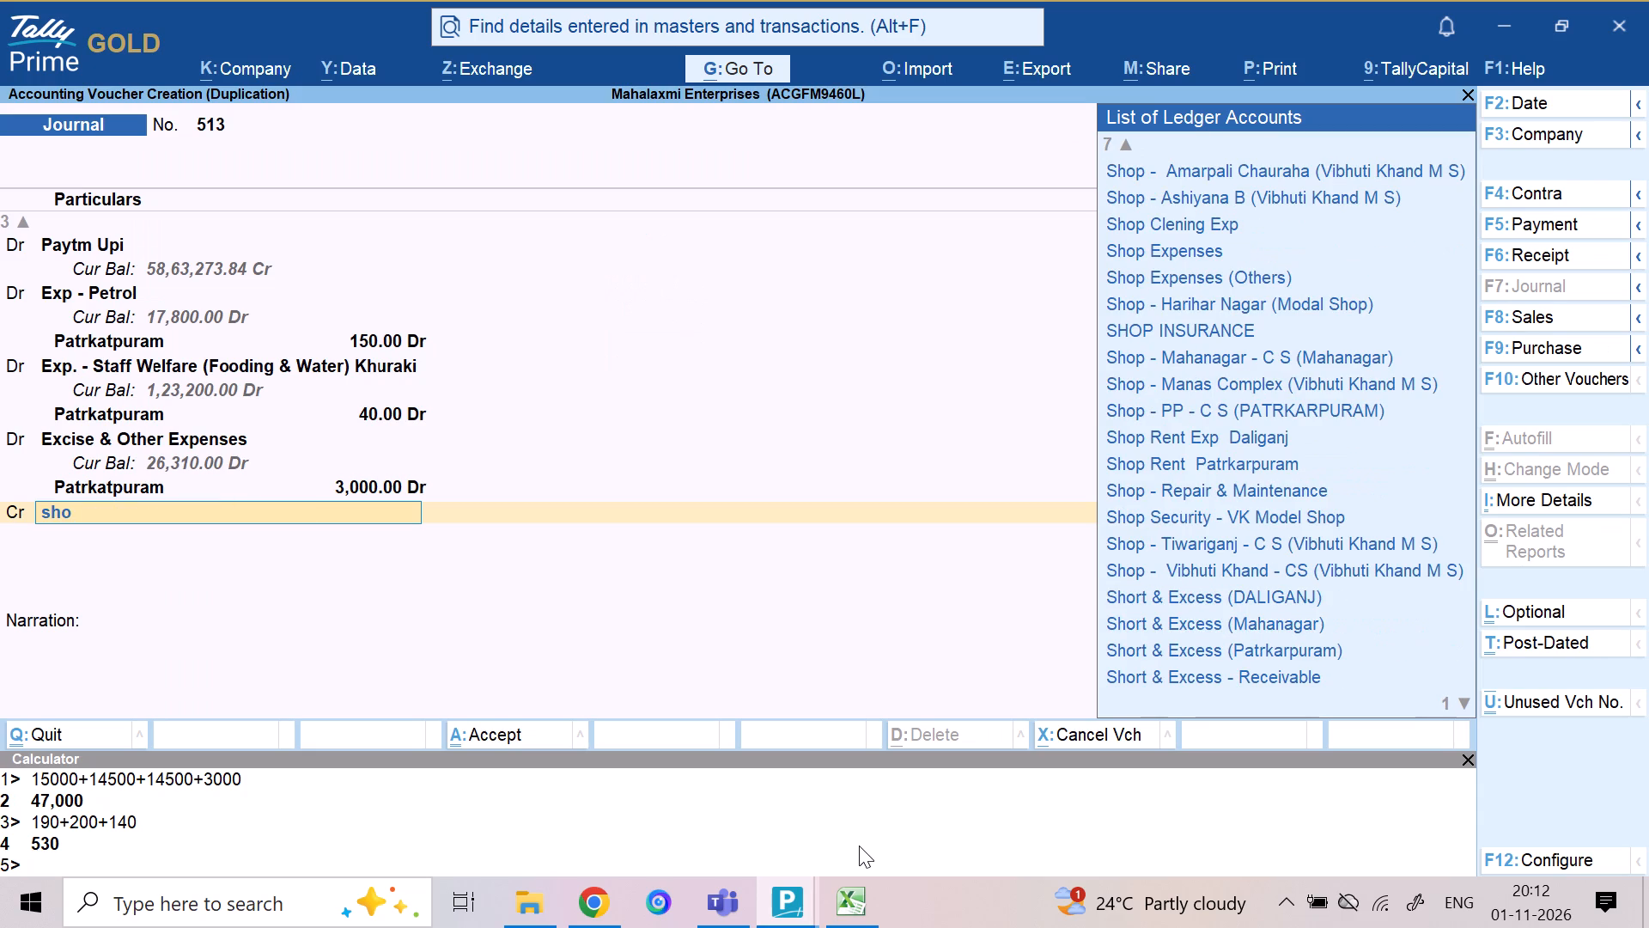
{"action": "key", "text": "Down"}
{"action": "key", "text": "Down"}
{"action": "key", "text": "Down"}
{"action": "key", "text": "Down"}
{"action": "key", "text": "Down"}
{"action": "key", "text": "Down"}
{"action": "key", "text": "Down"}
{"action": "key", "text": "Down"}
{"action": "key", "text": "Down"}
{"action": "key", "text": "Down"}
{"action": "key", "text": "Down"}
{"action": "key", "text": "Down"}
{"action": "key", "text": "Down"}
{"action": "key", "text": "Down"}
{"action": "key", "text": "Down"}
{"action": "key", "text": "Down"}
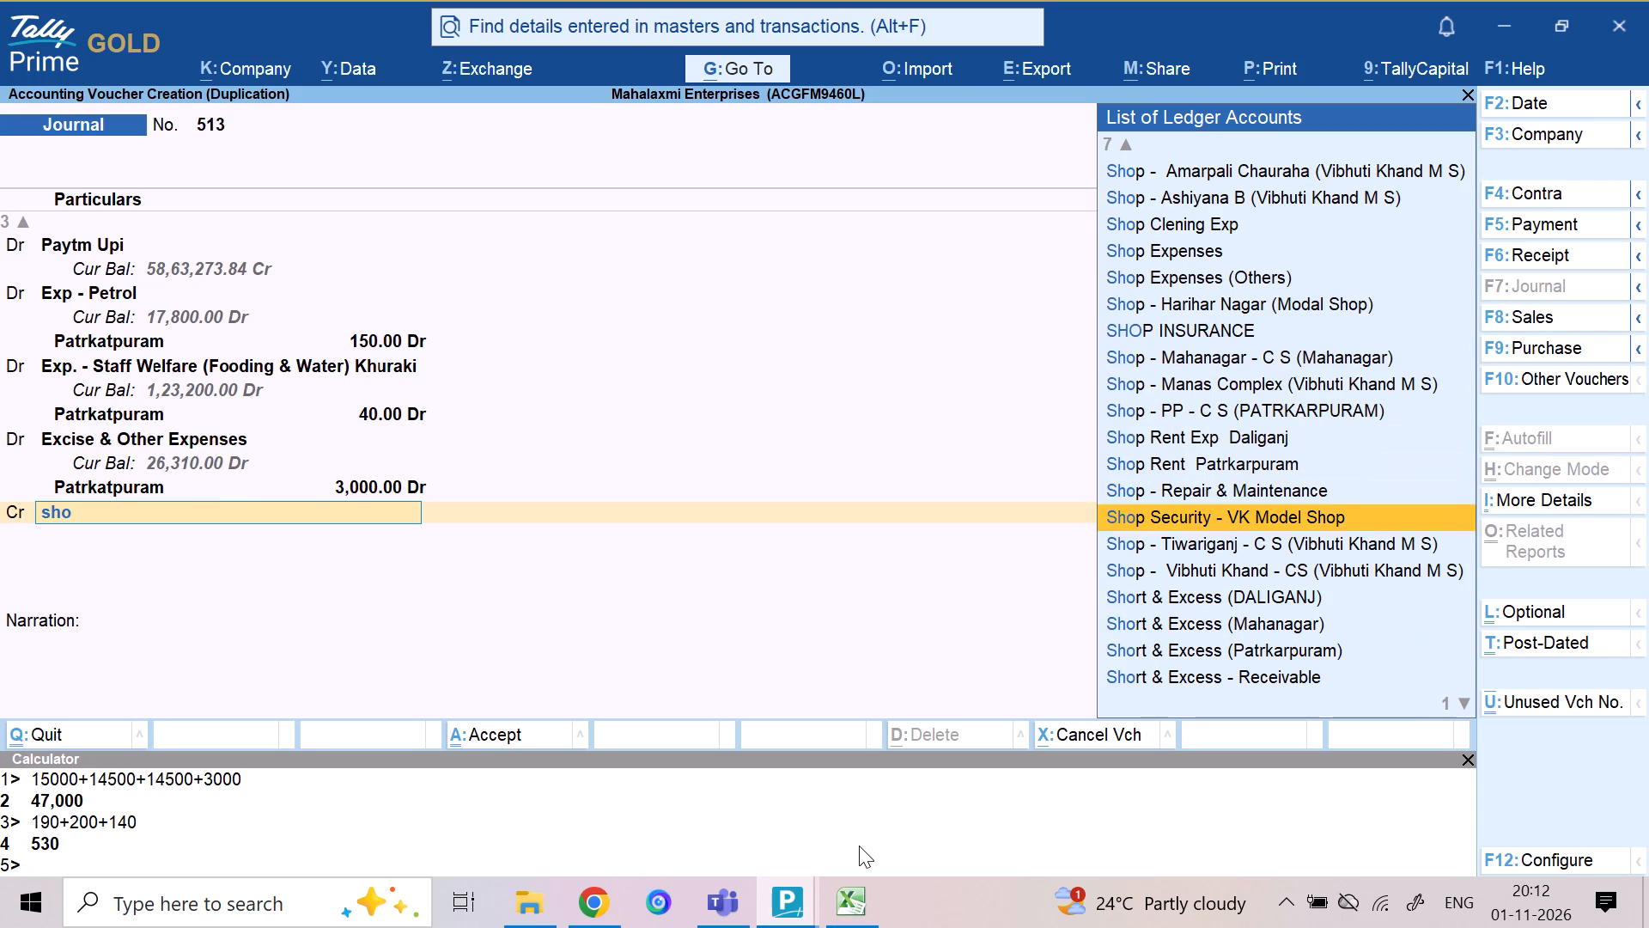
{"action": "key", "text": "Down"}
{"action": "key", "text": "Down"}
{"action": "key", "text": "Down"}
{"action": "key", "text": "Return"}
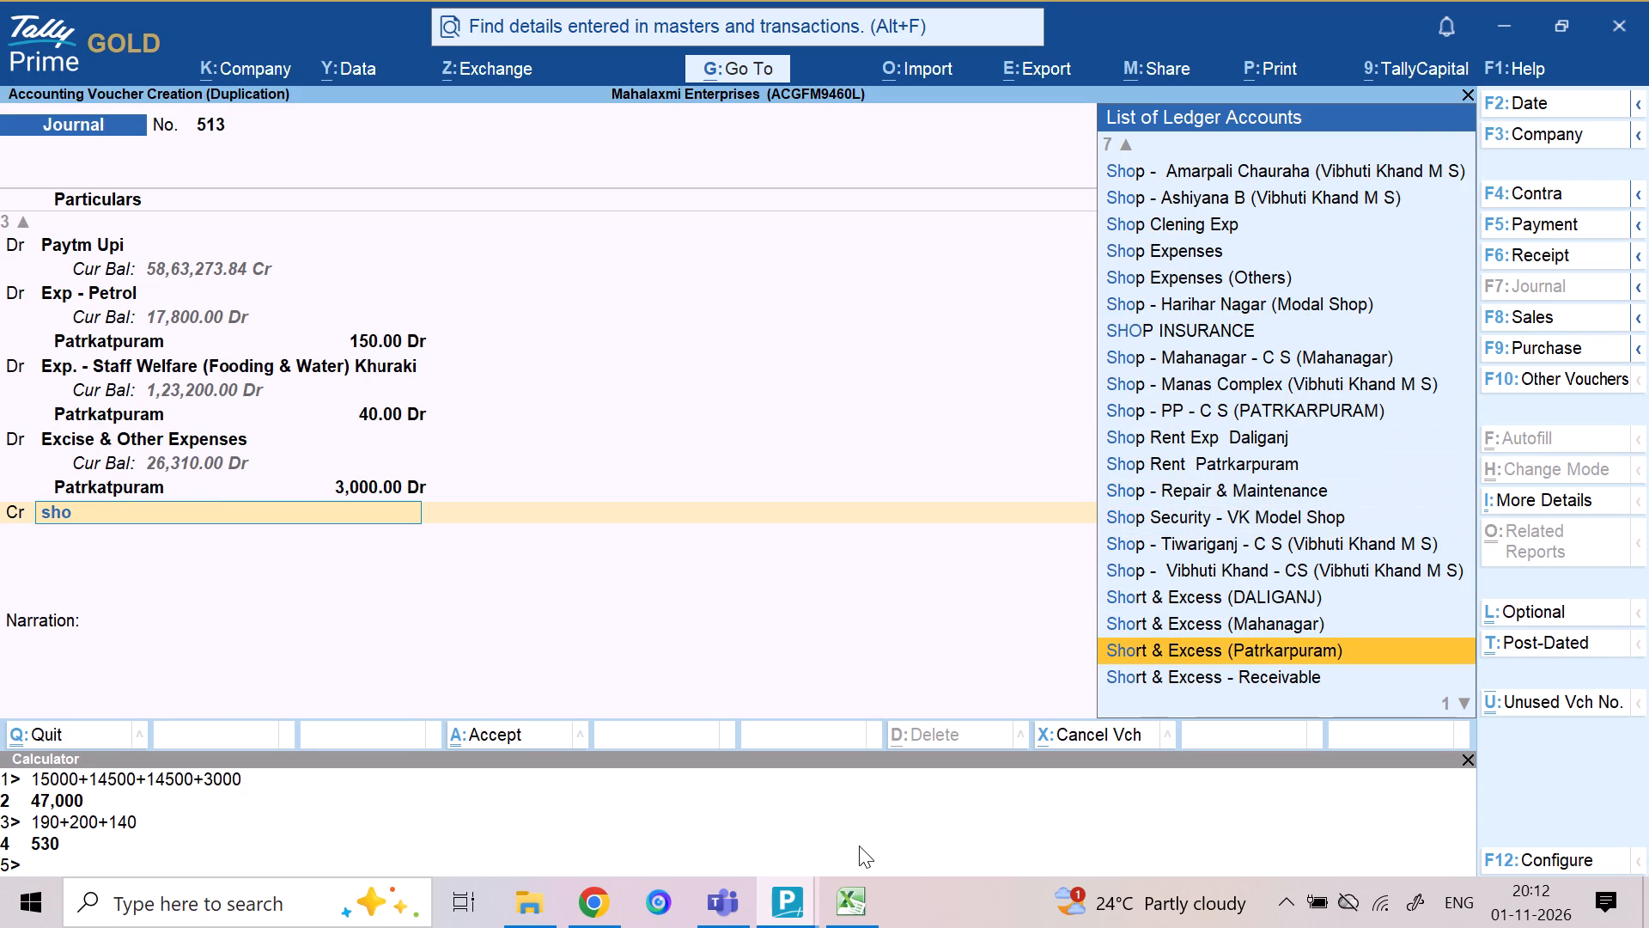
Credit Short & Excess (Patrkarpuram) with 20 against a New Ref named 14-10-26.
{"action": "type", "text": "20"}
{"action": "key", "text": "Return"}
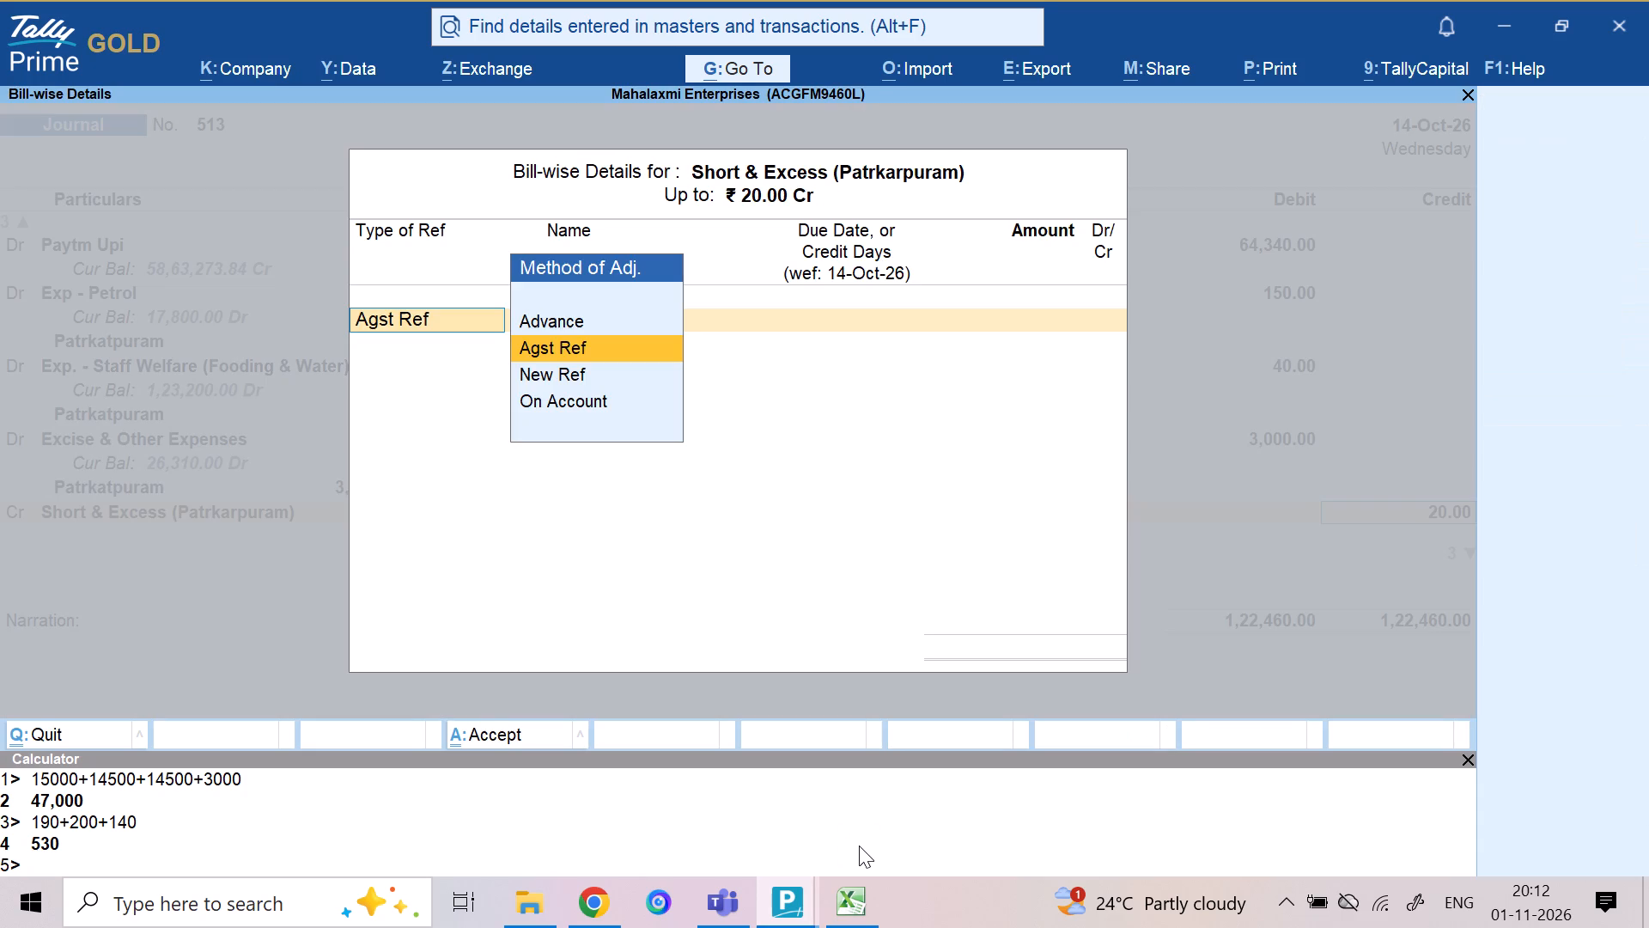
{"action": "key", "text": "Down"}
{"action": "key", "text": "Return"}
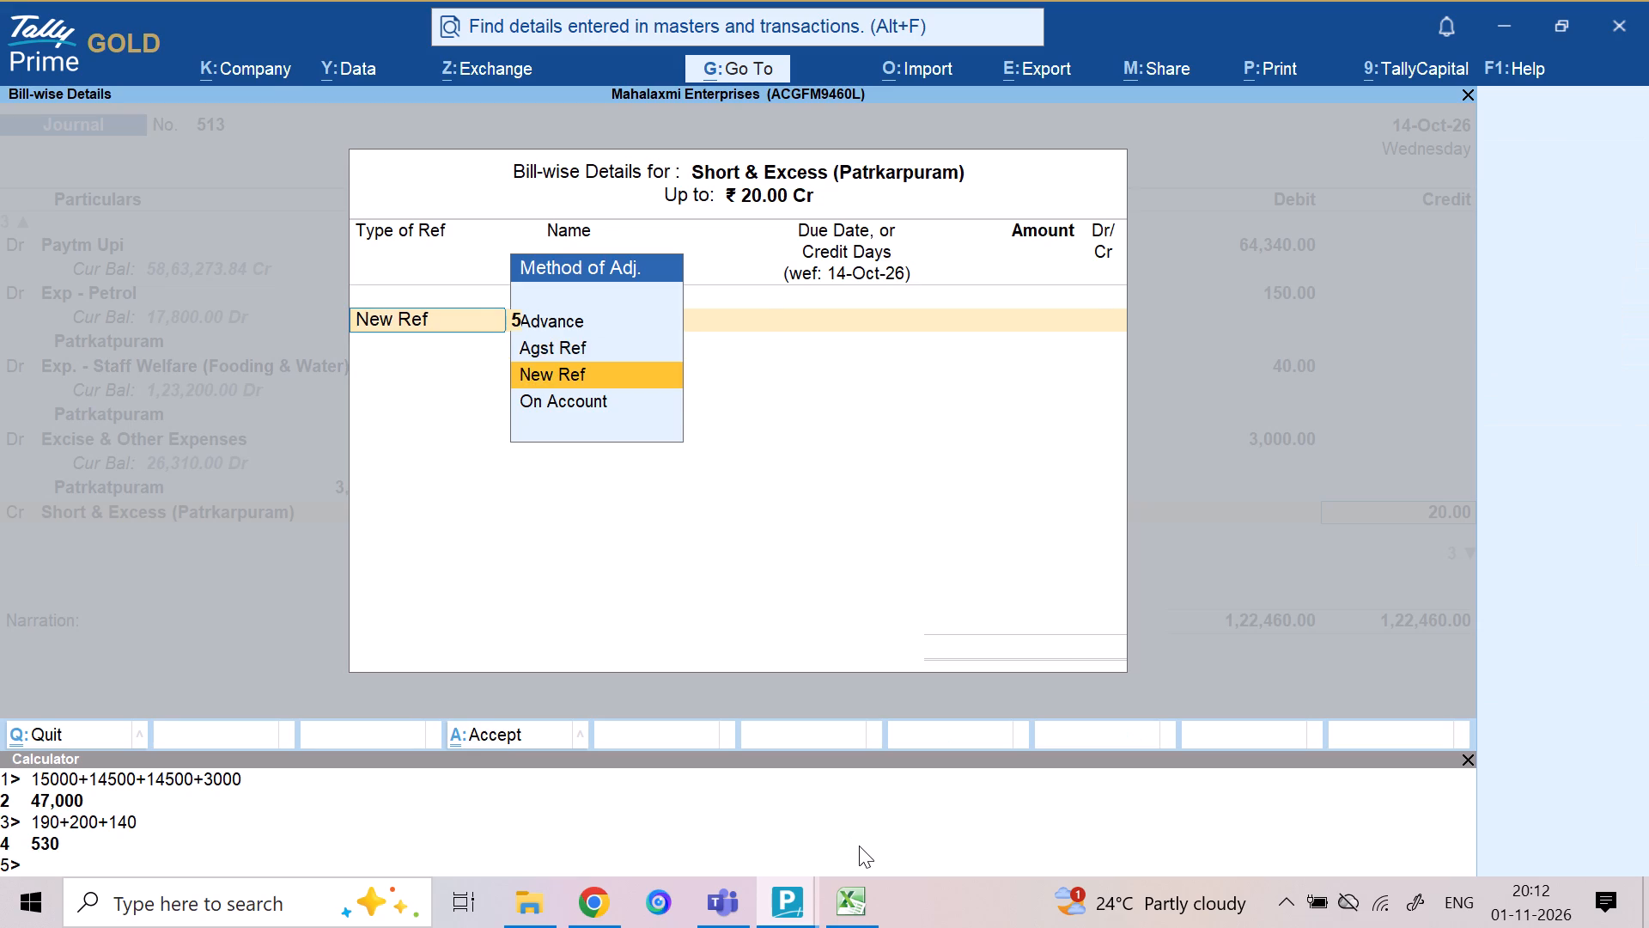
{"action": "type", "text": "14-10-26"}
{"action": "key", "text": "Return"}
{"action": "key", "text": "Return"}
{"action": "key", "text": "Return"}
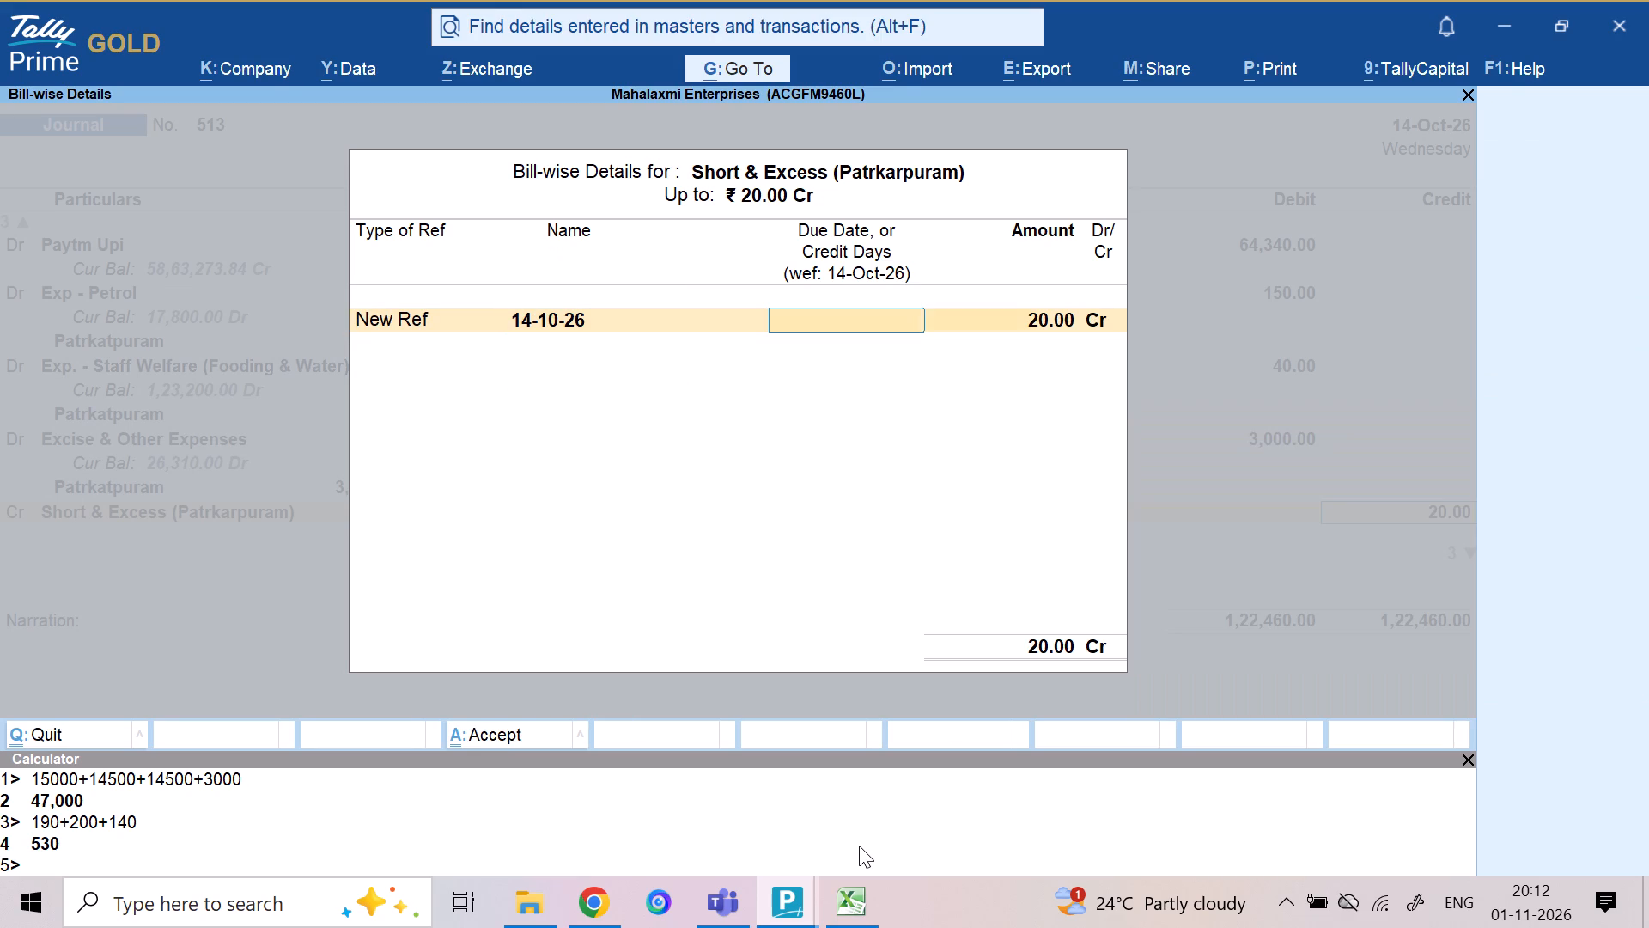
{"action": "key", "text": "Return"}
{"action": "key", "text": "Return"}
{"action": "key", "text": "Return"}
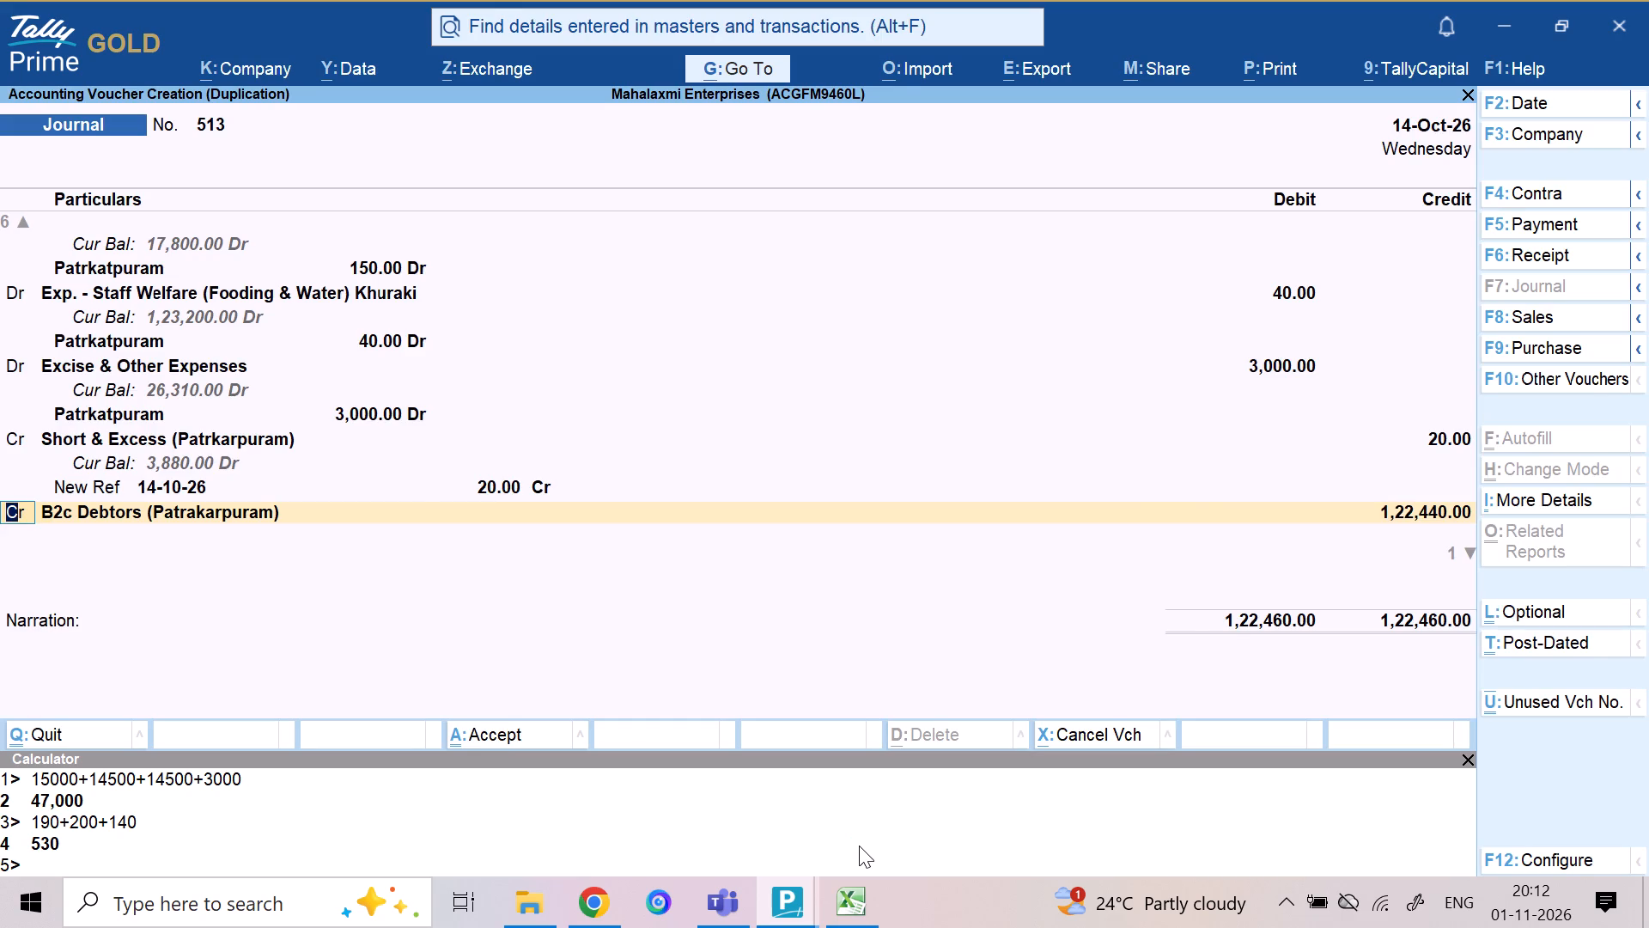
Credit Canteen income (Patarkarpuram) with 3,000, allocated to Patrkatpuram, in place of the B2c Debtors line.
{"action": "type", "text": "can"}
{"action": "key", "text": "Down"}
{"action": "key", "text": "Down"}
{"action": "key", "text": "Down"}
{"action": "key", "text": "Down"}
{"action": "key", "text": "Down"}
{"action": "key", "text": "Down"}
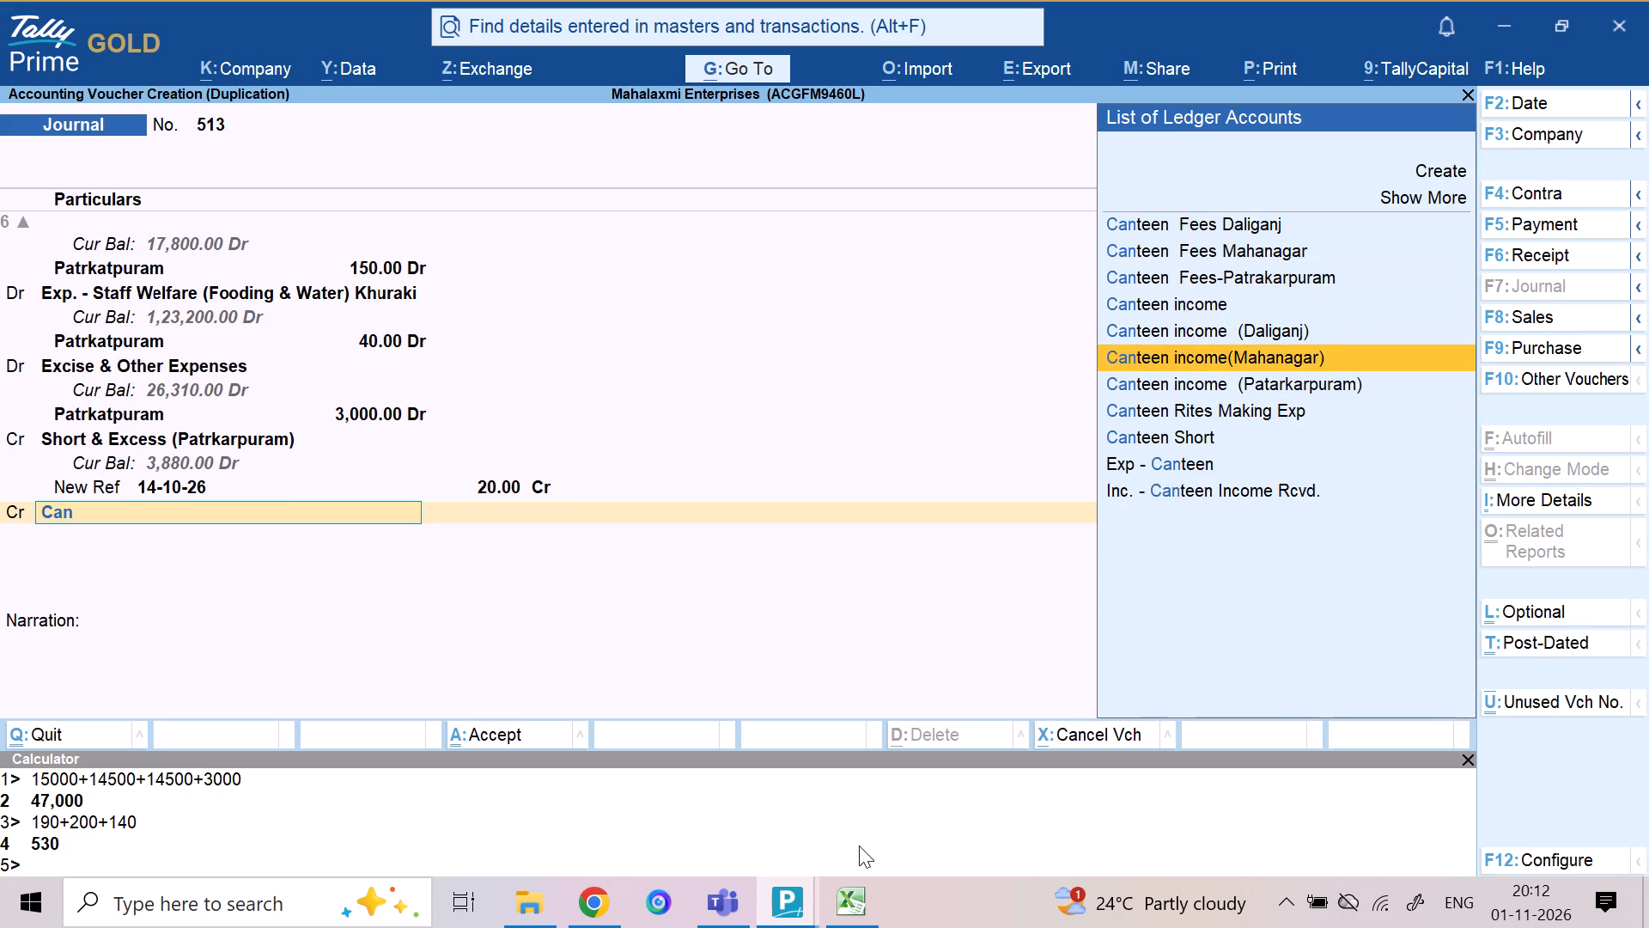
{"action": "key", "text": "Down"}
{"action": "key", "text": "Return"}
{"action": "type", "text": "3000"}
{"action": "key", "text": "Return"}
{"action": "key", "text": "Return"}
{"action": "key", "text": "Return"}
{"action": "key", "text": "Return"}
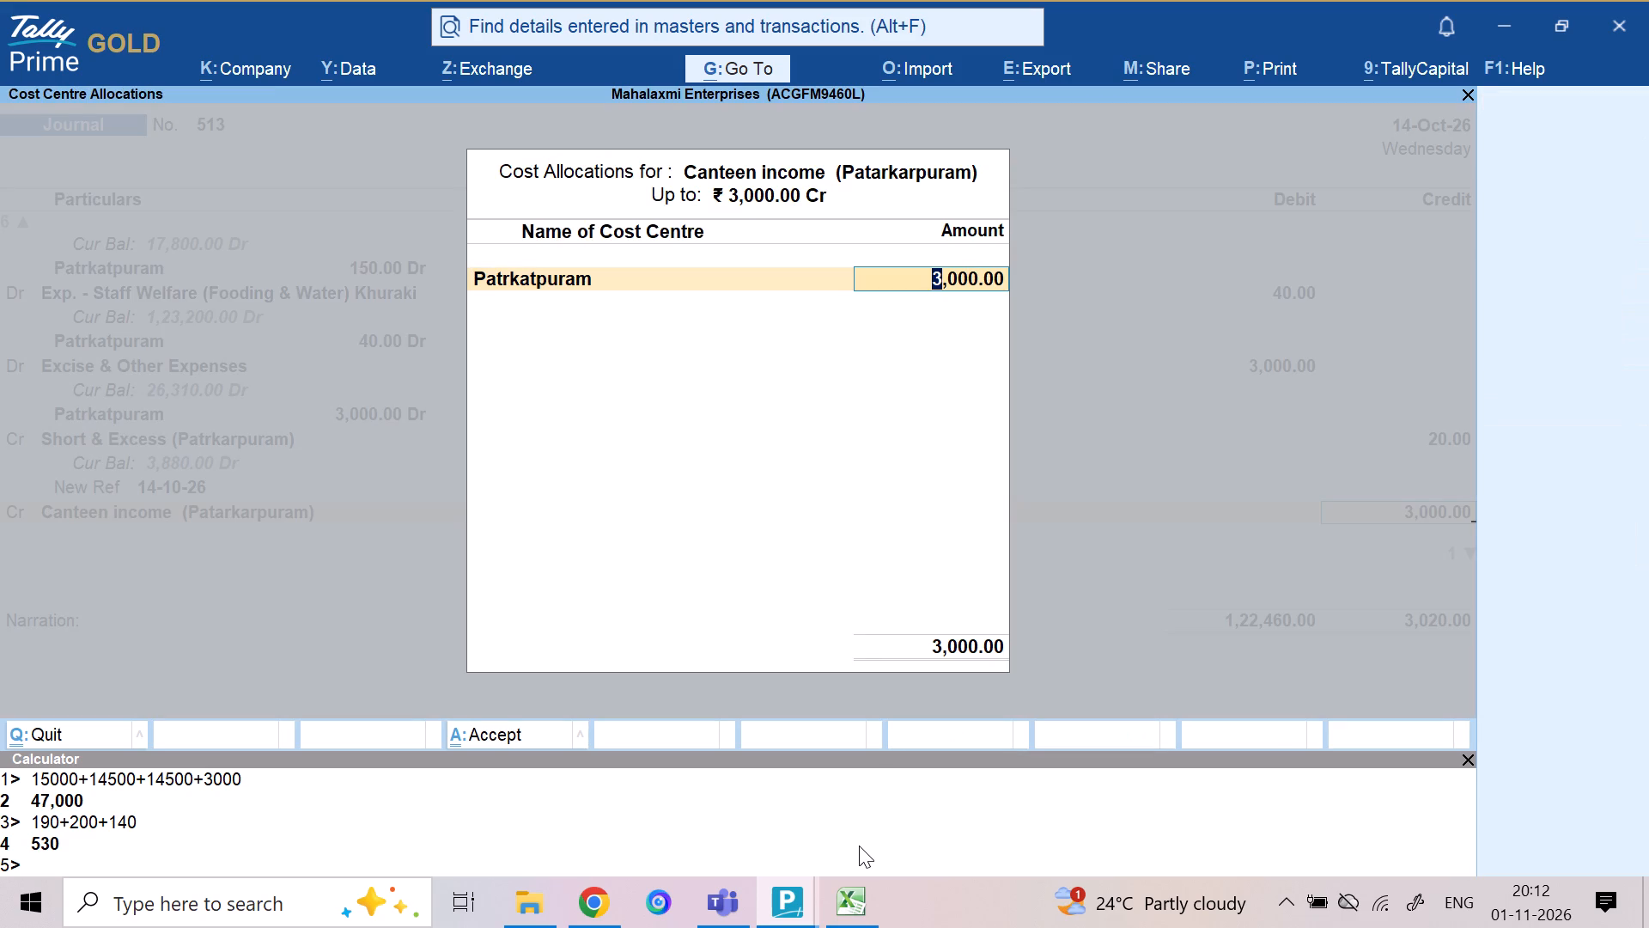
Complete the Patrkatpuram allocation for the canteen income and save the 14-Oct-26 journal, leaving 1,19,440 credited to B2c Debtors (Patrakarpuram).
{"action": "key", "text": "Return"}
{"action": "key", "text": "Return"}
{"action": "key", "text": "Return"}
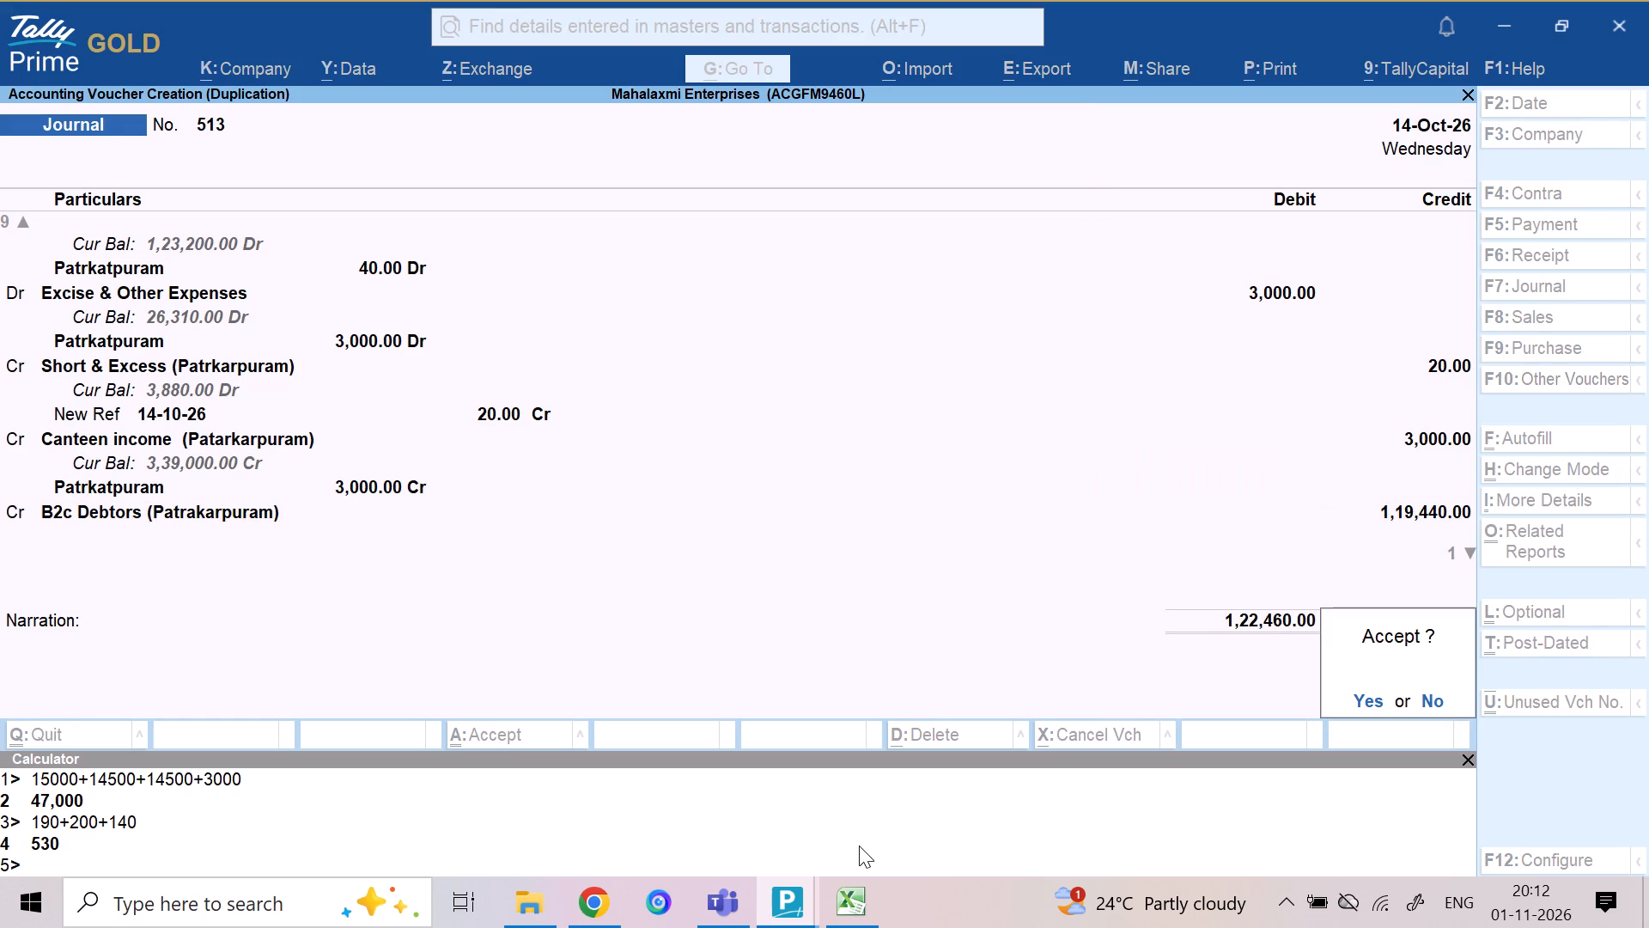
{"action": "key", "text": "Return"}
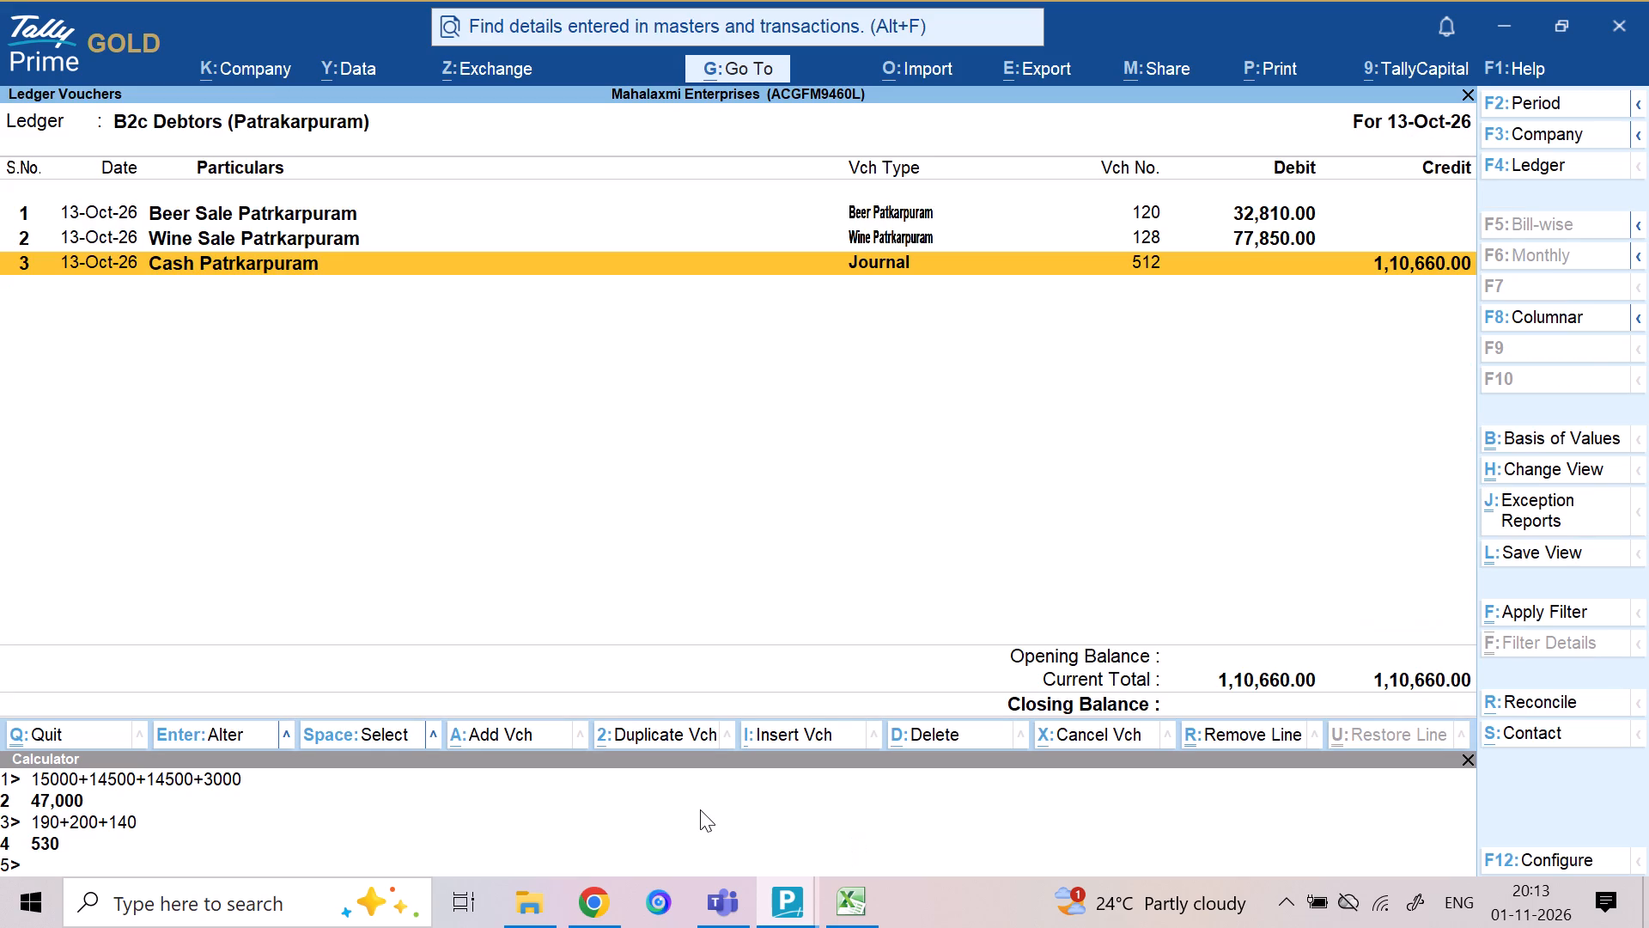
Duplicate the 14-Oct cash journal from the B2c Debtors (Patrakarpuram) ledger and date the copy 15-10-2026.
{"action": "key", "text": "Escape"}
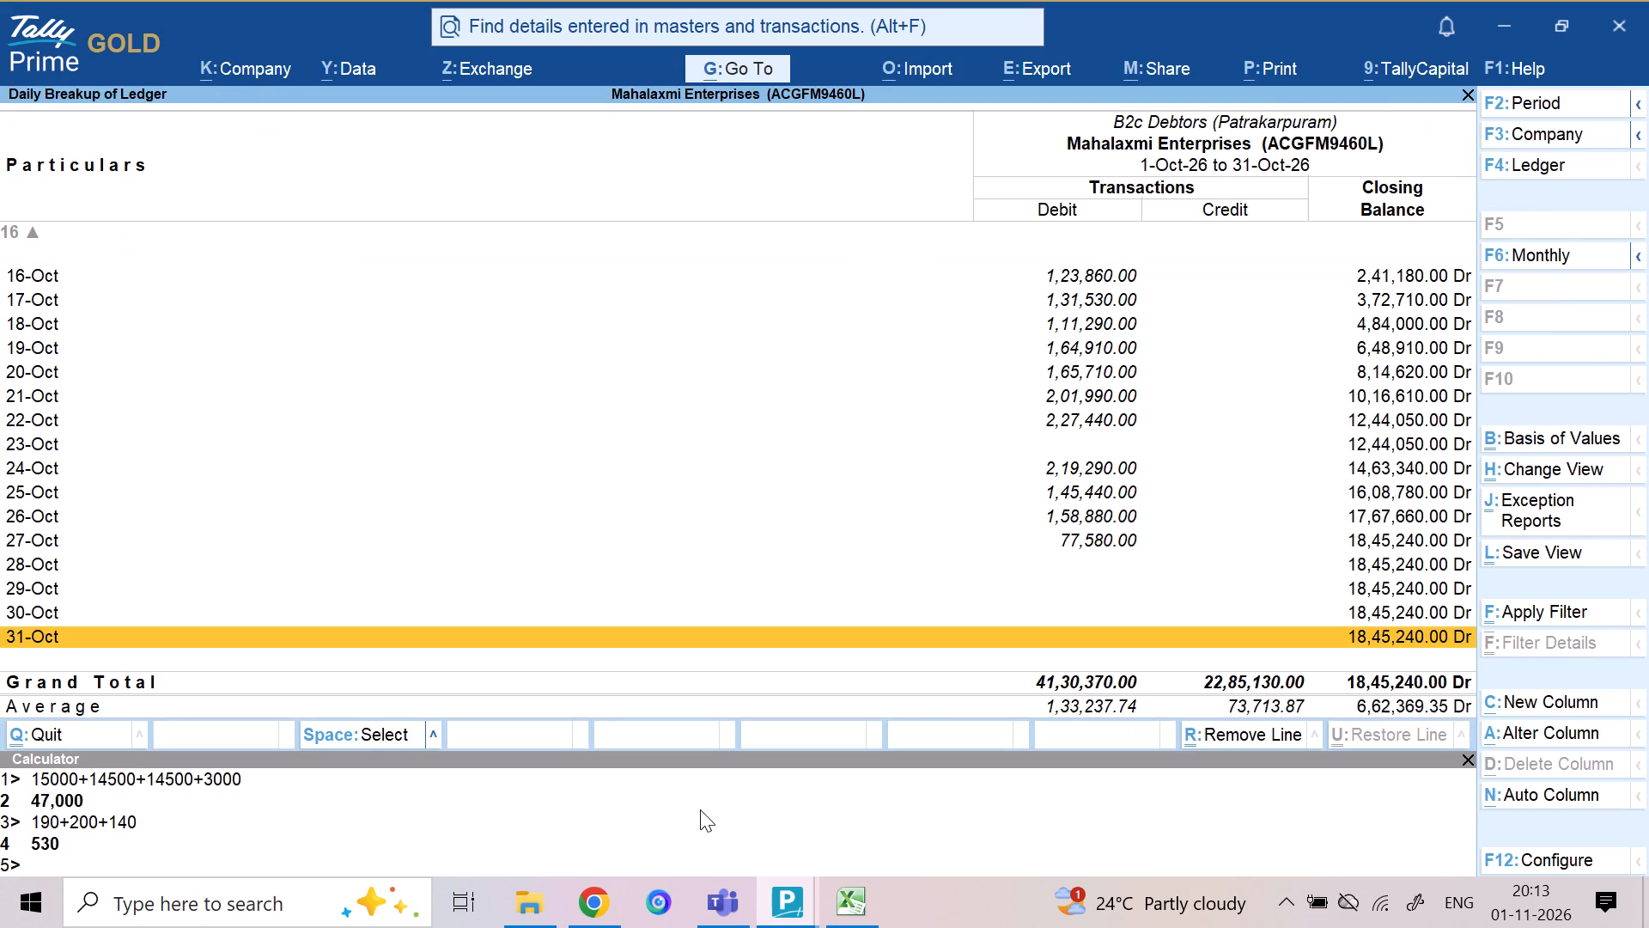
{"action": "key", "text": "Up"}
{"action": "key", "text": "Up"}
{"action": "key", "text": "Up"}
{"action": "key", "text": "Up"}
{"action": "key", "text": "Up"}
{"action": "key", "text": "Up"}
{"action": "key", "text": "Up"}
{"action": "key", "text": "Up"}
{"action": "key", "text": "Up"}
{"action": "key", "text": "Up"}
{"action": "key", "text": "Up"}
{"action": "key", "text": "Up"}
{"action": "key", "text": "Up"}
{"action": "key", "text": "Up"}
{"action": "key", "text": "Up"}
{"action": "key", "text": "Up"}
{"action": "key", "text": "Up"}
{"action": "key", "text": "Up"}
{"action": "key", "text": "Up"}
{"action": "key", "text": "Down"}
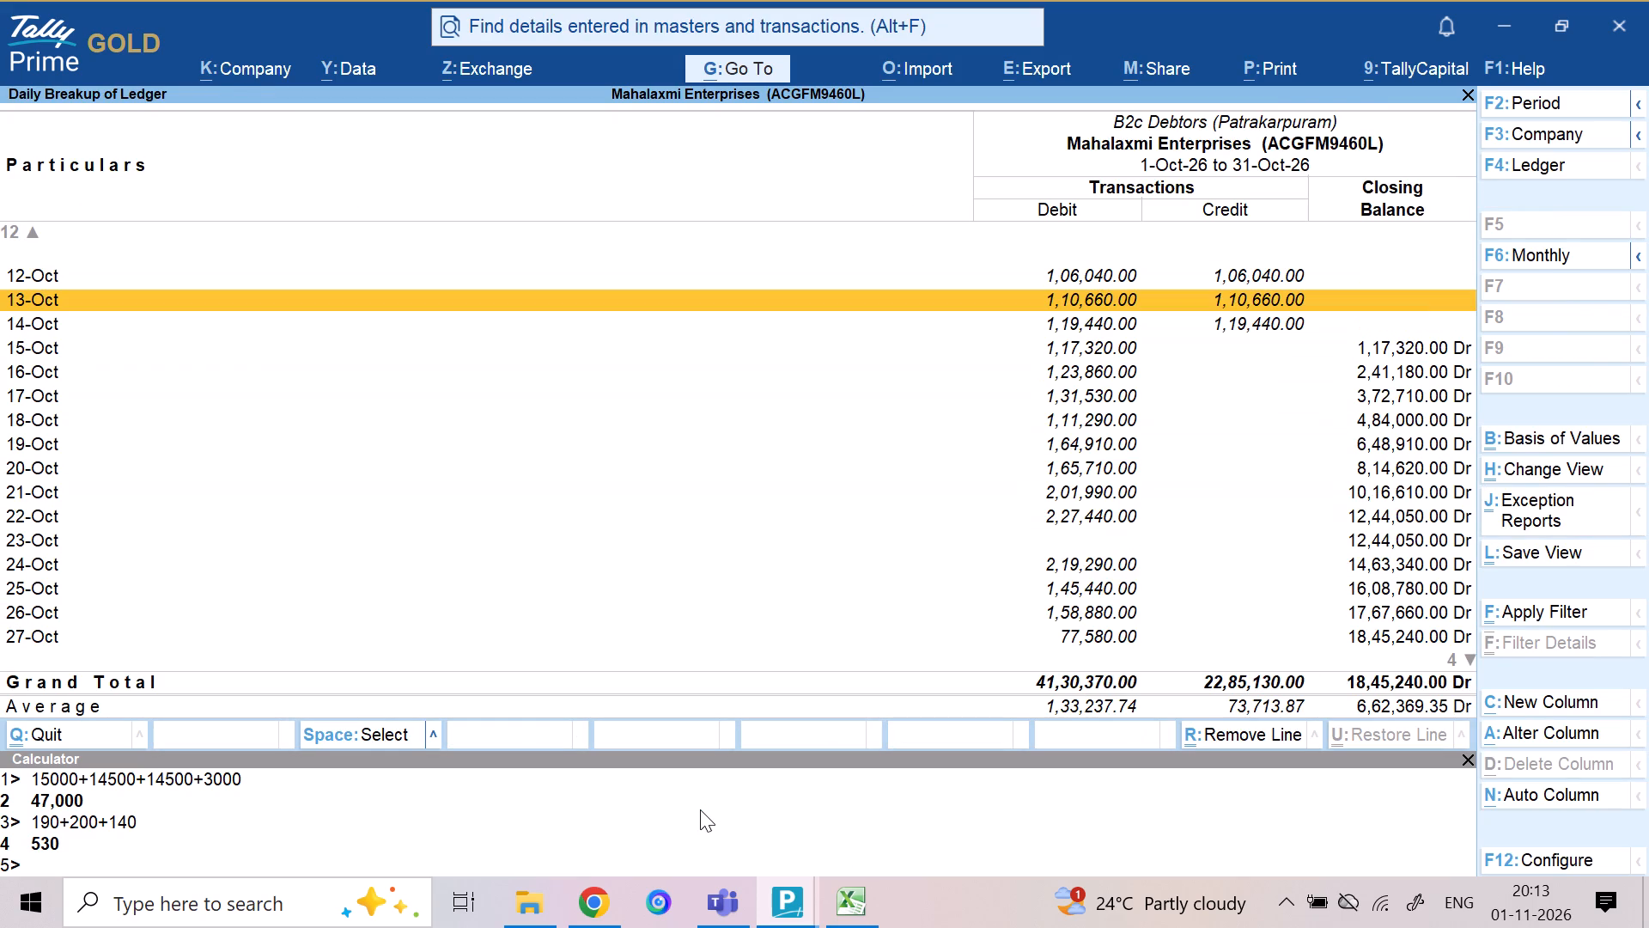
{"action": "key", "text": "Down"}
{"action": "key", "text": "Return"}
{"action": "key", "text": "Down"}
{"action": "key", "text": "Down"}
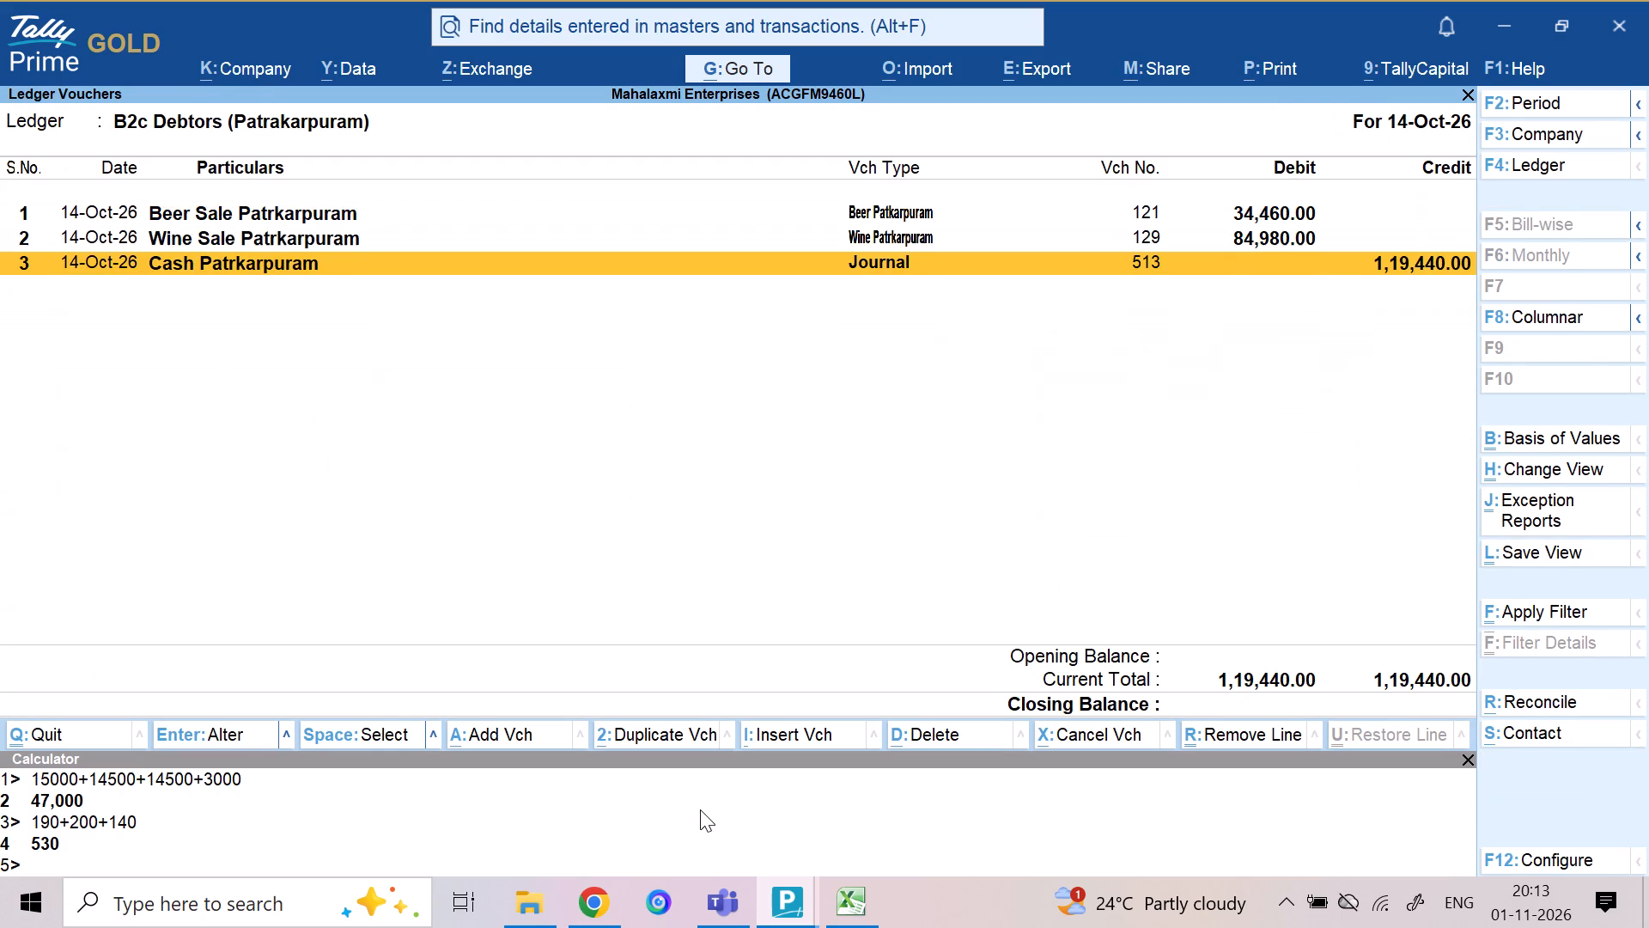
{"action": "key", "text": "alt+2"}
{"action": "key", "text": "F2"}
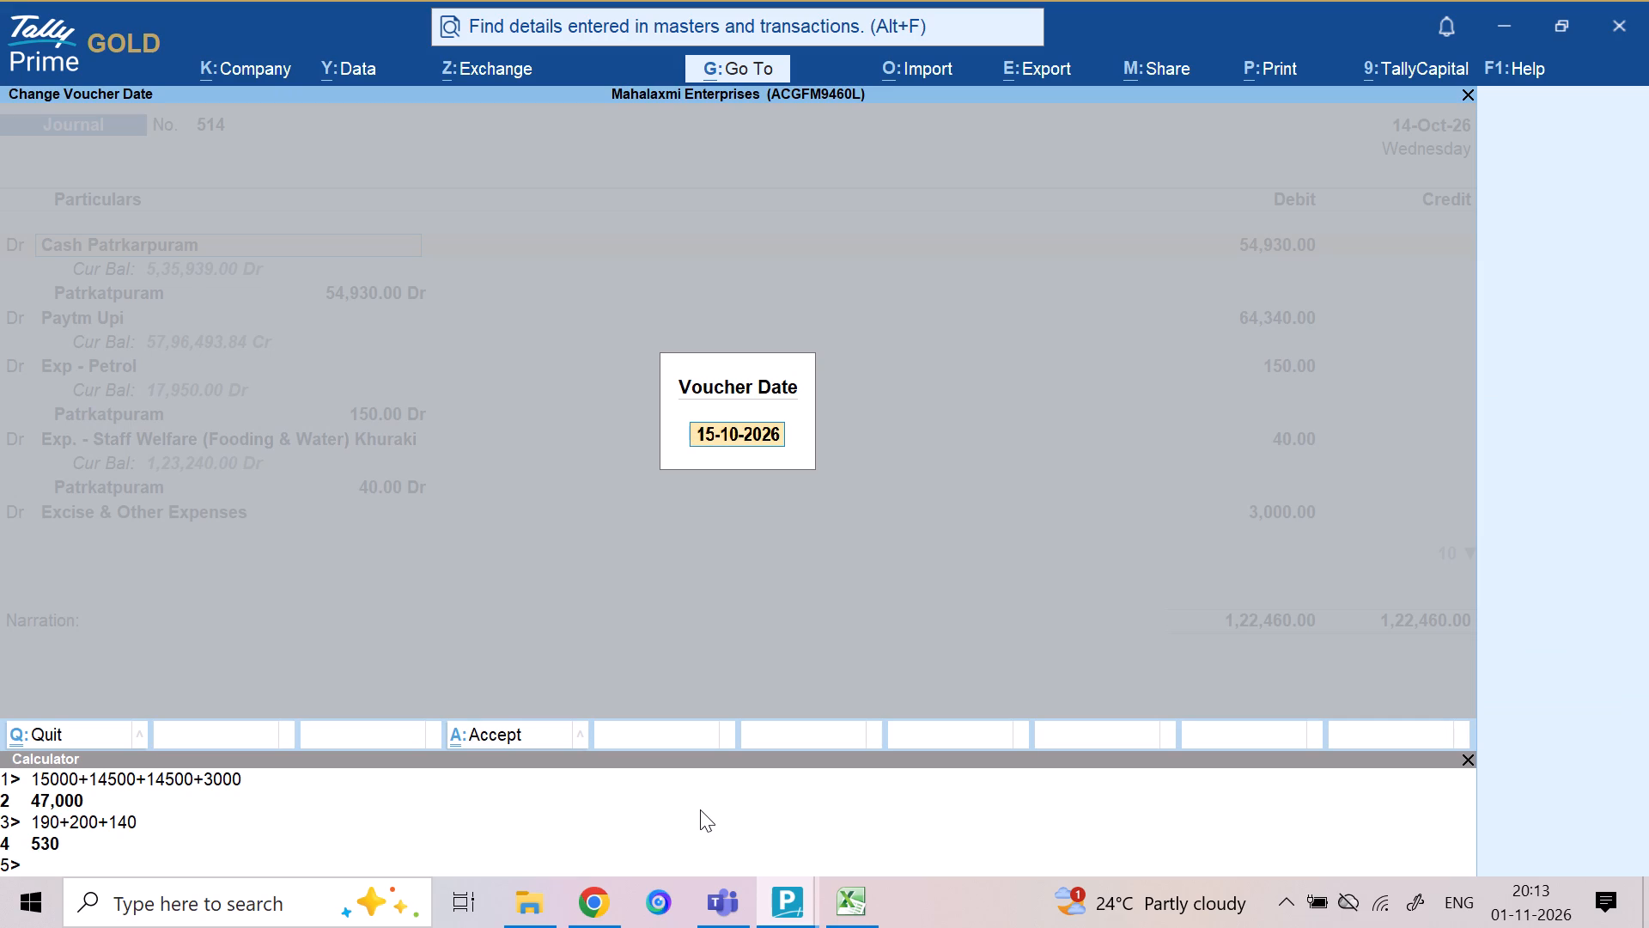
{"action": "key", "text": "Return"}
Set the Cash Patrkarpuram debit to 61,450, fully allocated to the Patrkatpuram cost centre.
{"action": "key", "text": "Return"}
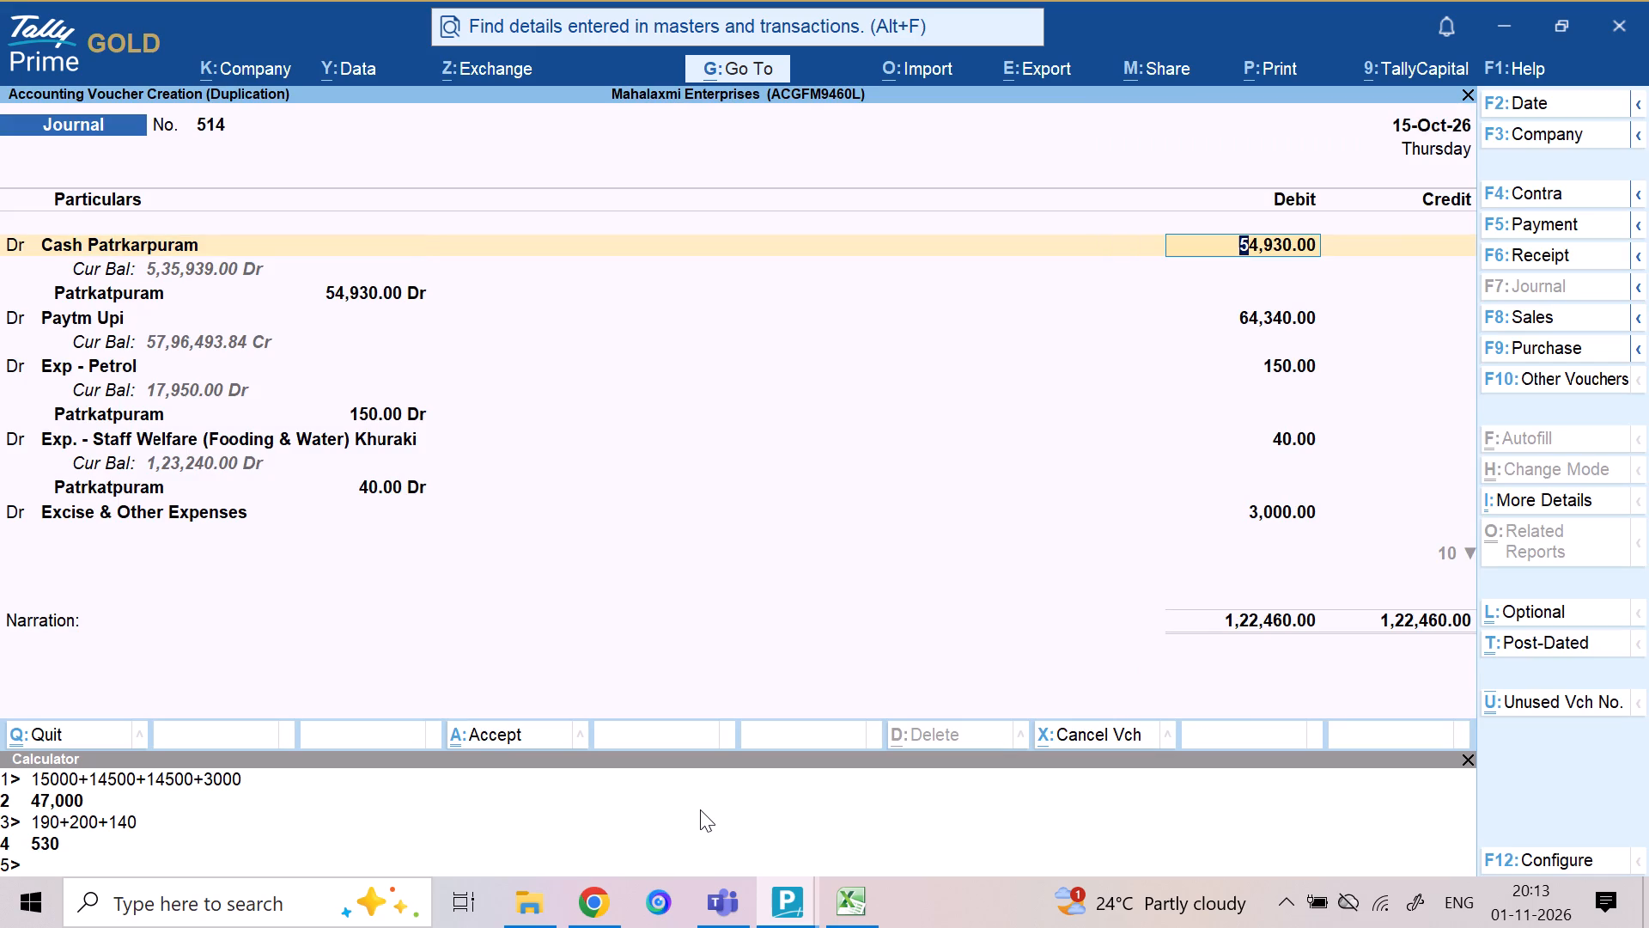
{"action": "type", "text": "61450"}
{"action": "key", "text": "Return"}
{"action": "key", "text": "Return"}
{"action": "key", "text": "Return"}
{"action": "key", "text": "Return"}
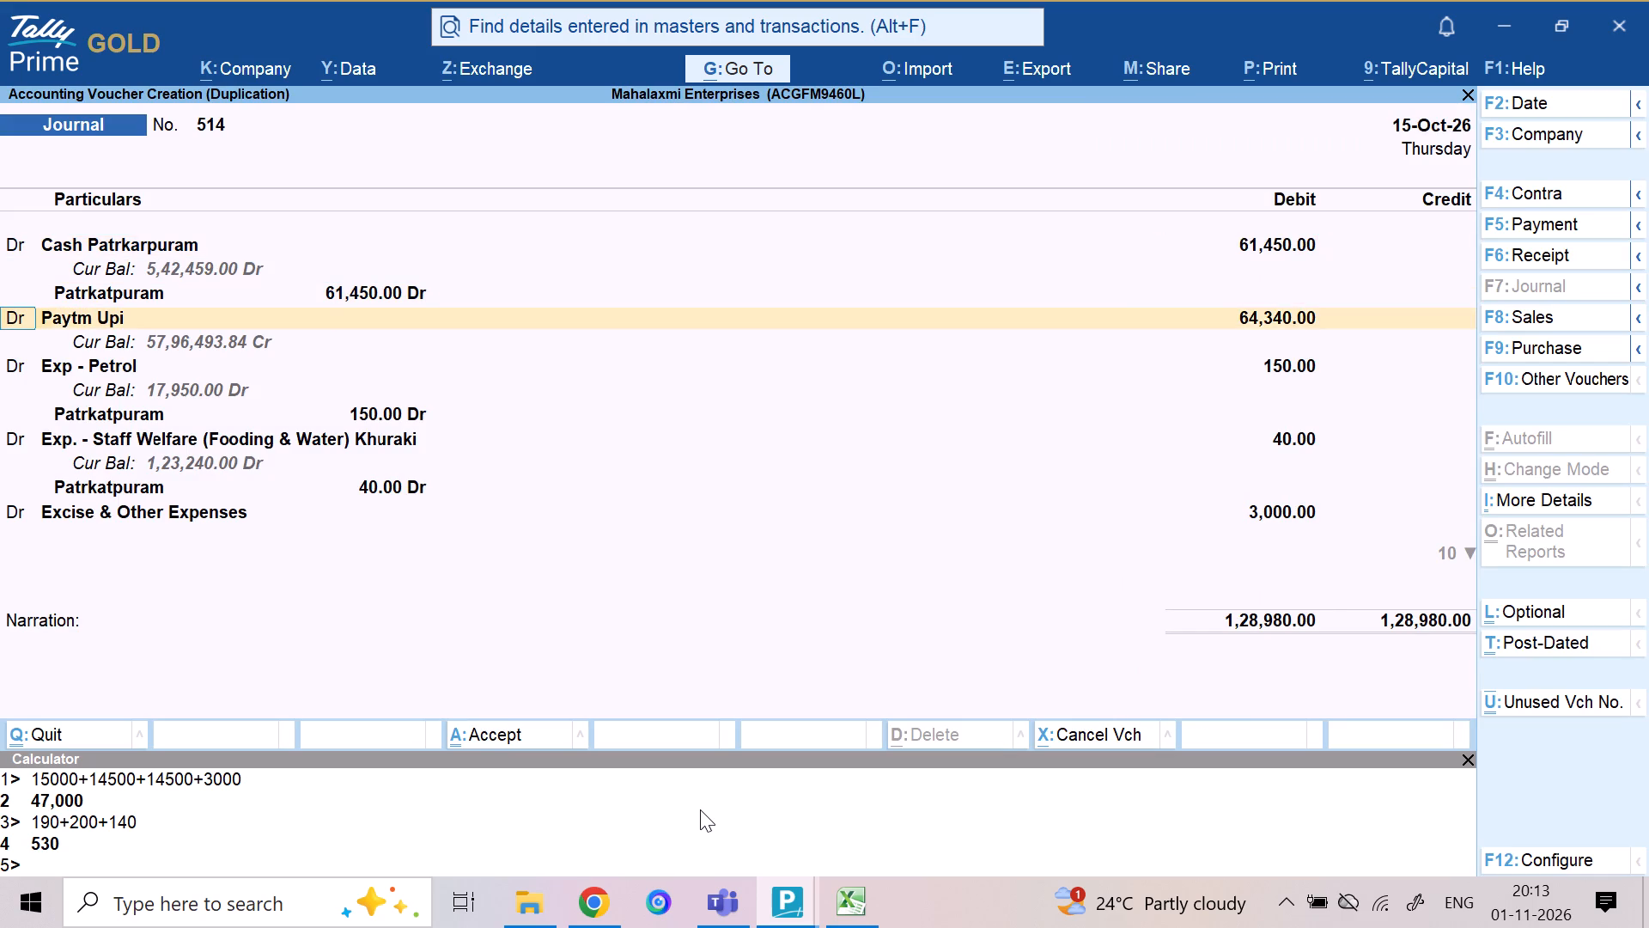
Set the Paytm Upi debit to 58,020.
{"action": "key", "text": "Return"}
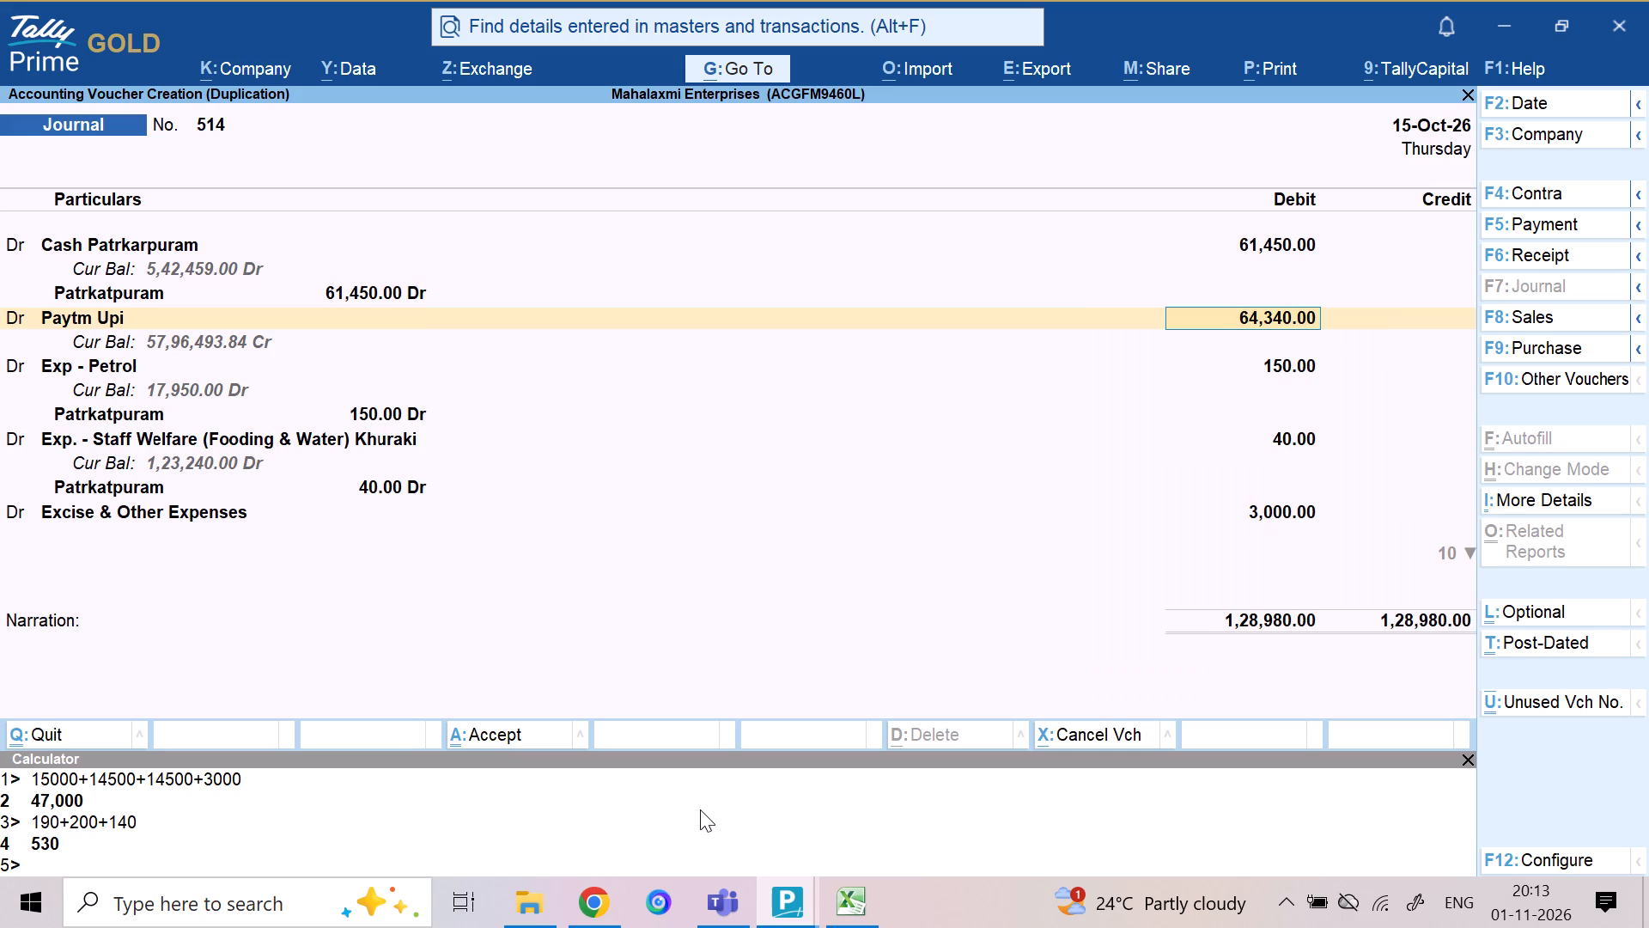
{"action": "type", "text": "58020"}
{"action": "key", "text": "Return"}
{"action": "key", "text": "Return"}
Keep the copied debits of 150 for Exp - Petrol and 40 for staff welfare, both allocated to Patrkatpuram.
{"action": "key", "text": "Return"}
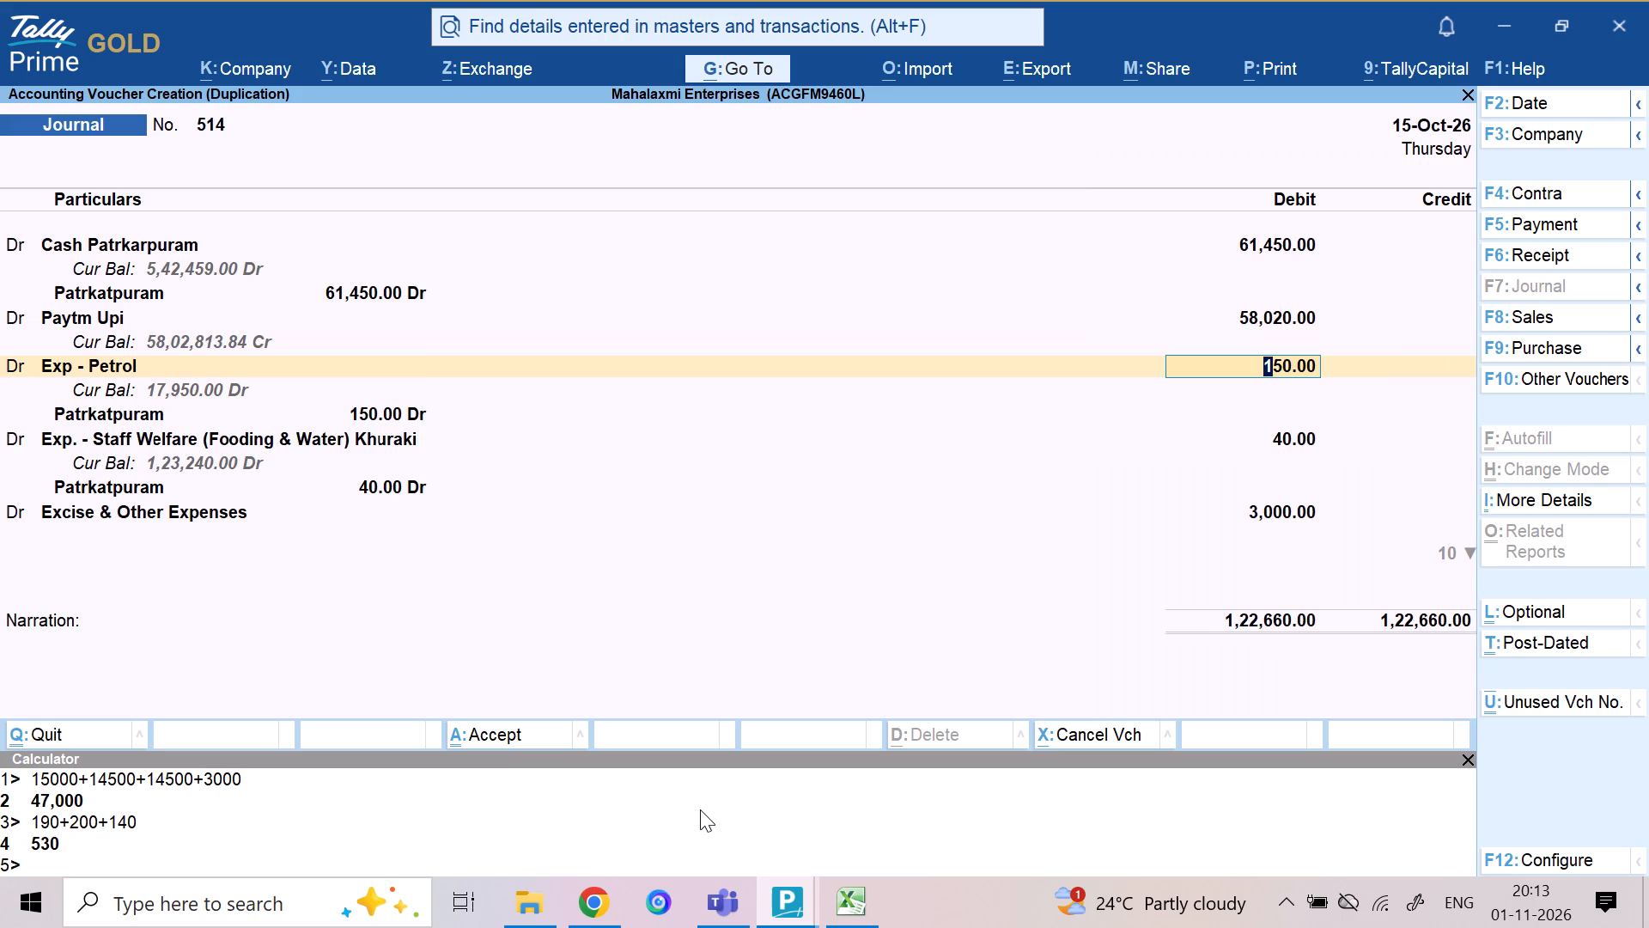
{"action": "key", "text": "Return"}
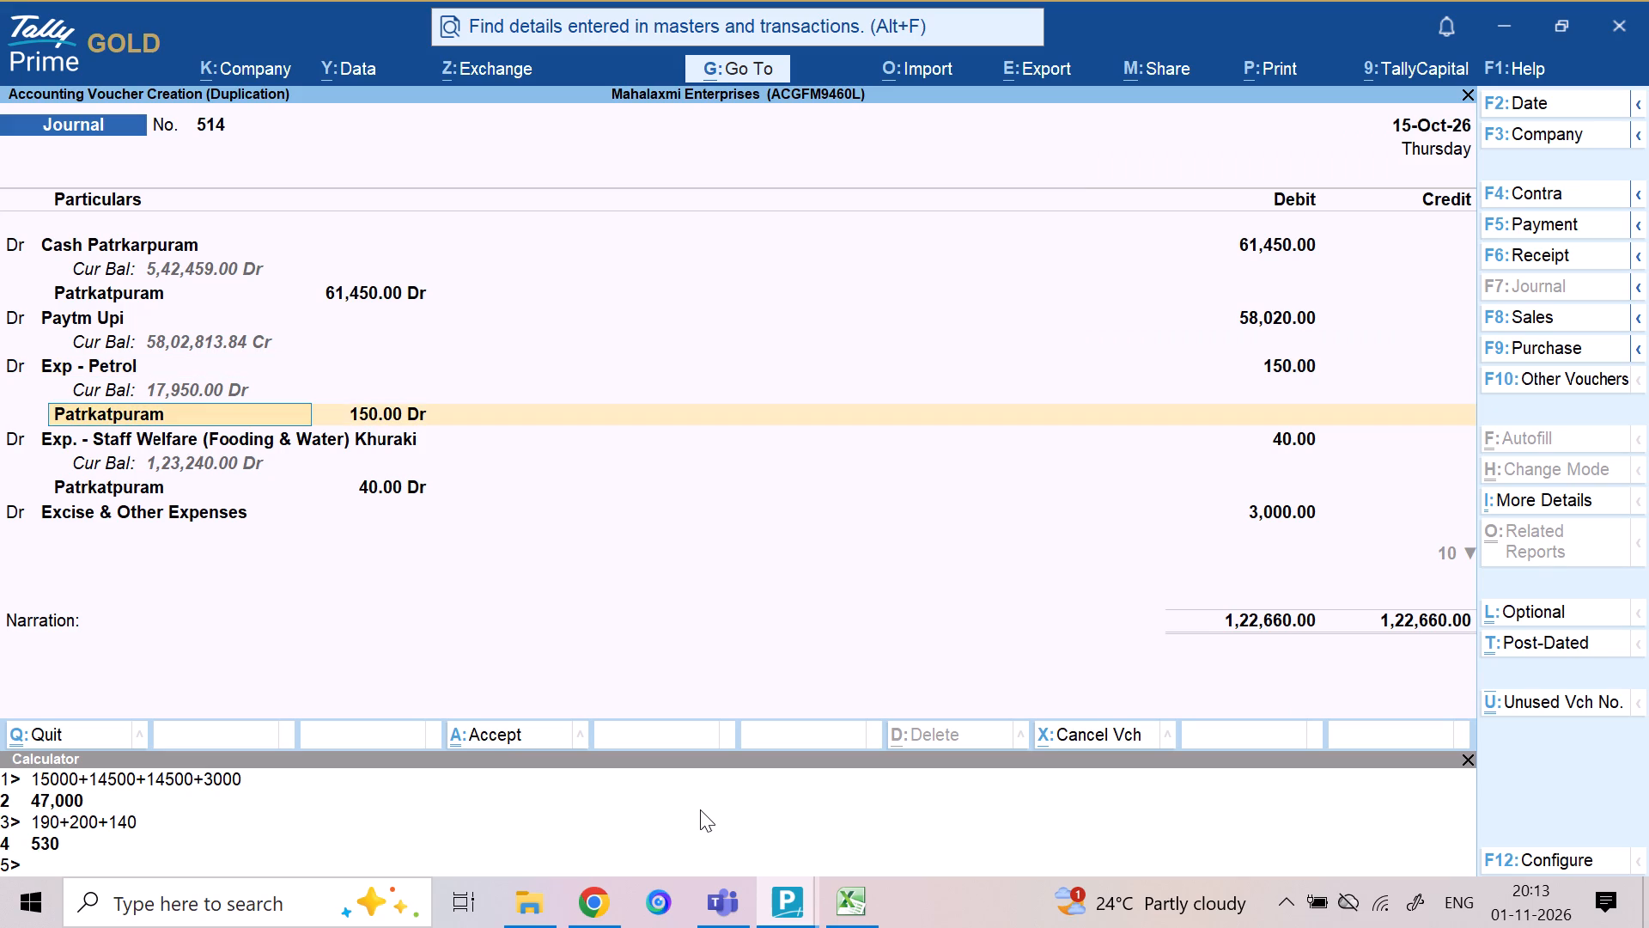
{"action": "key", "text": "Return"}
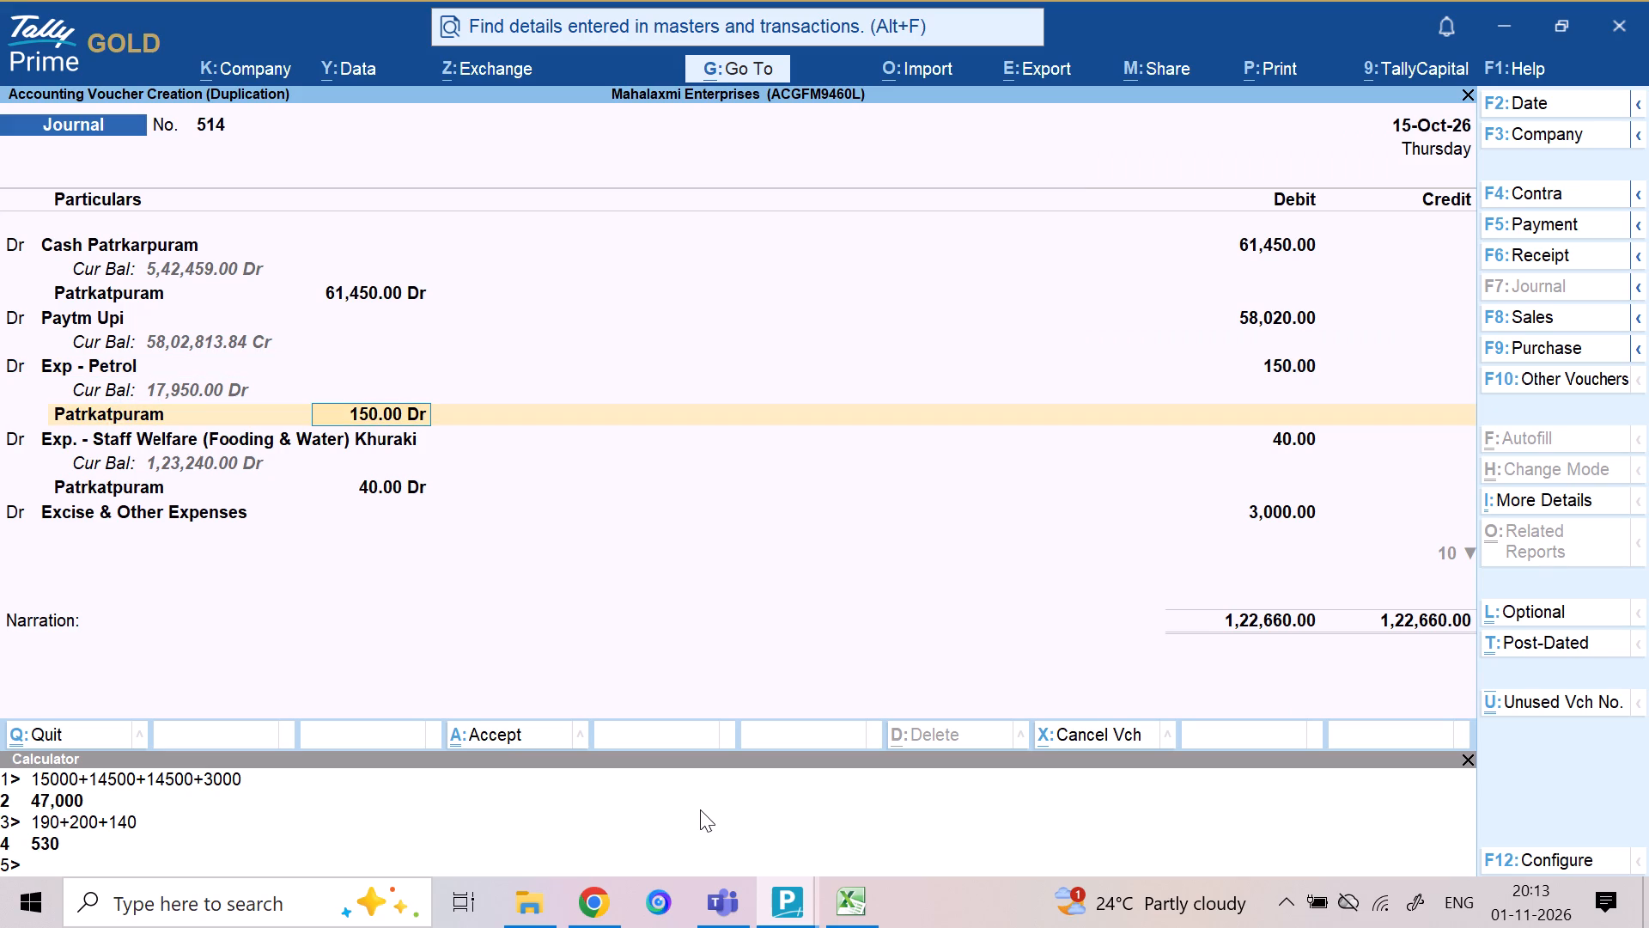
{"action": "key", "text": "Return"}
{"action": "key", "text": "Return"}
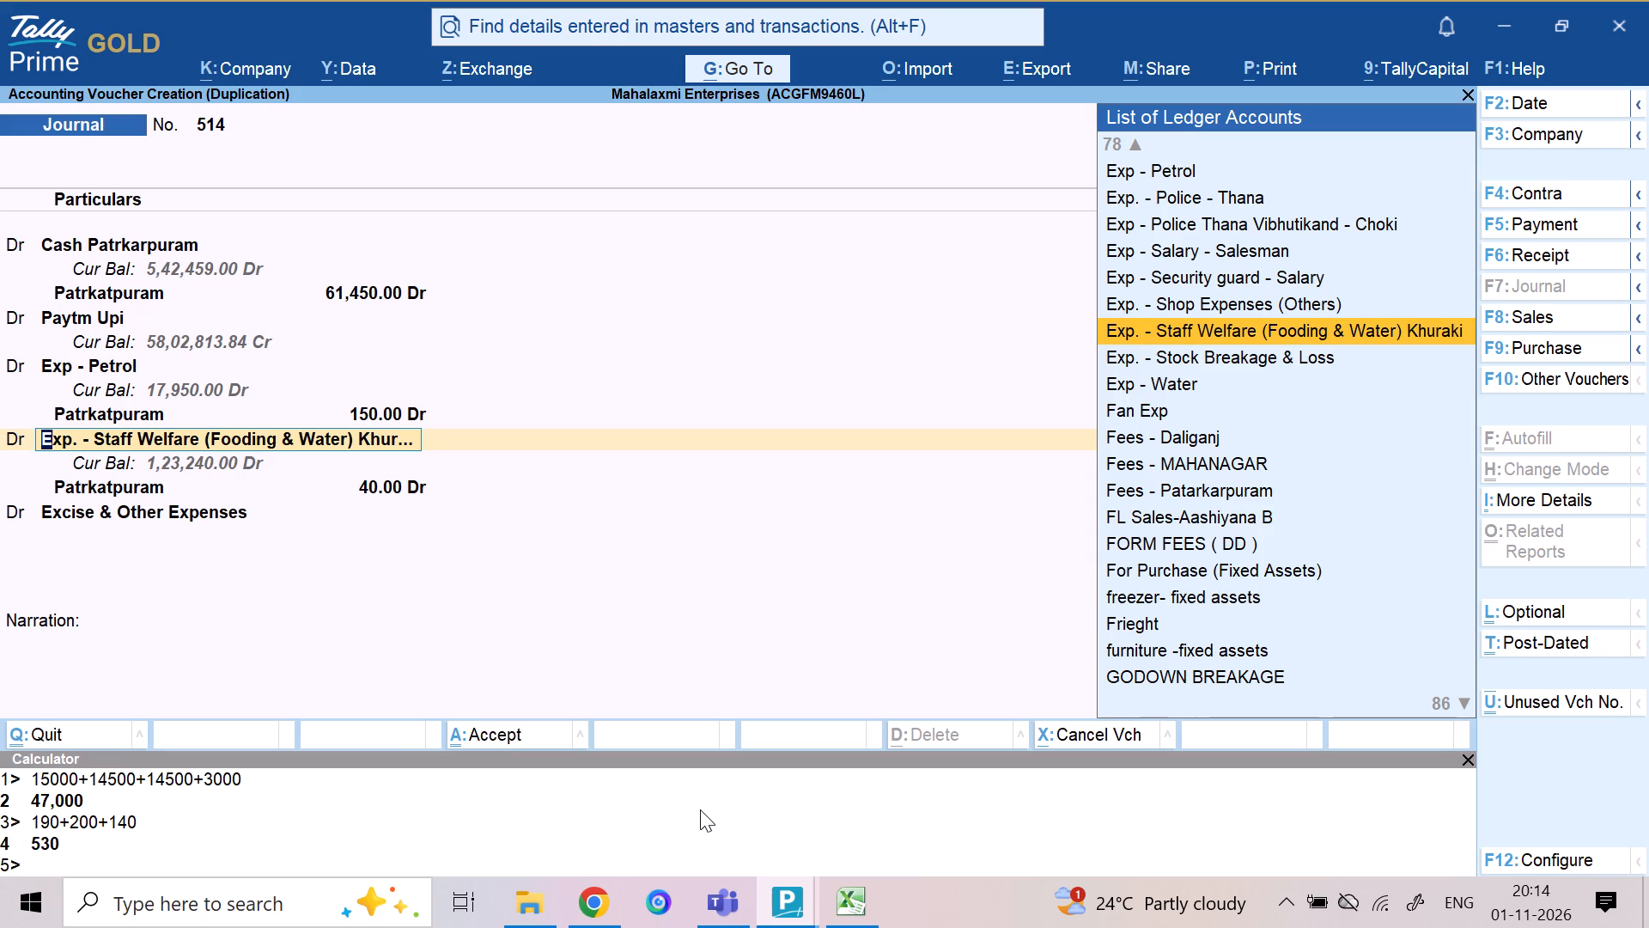
{"action": "key", "text": "Return"}
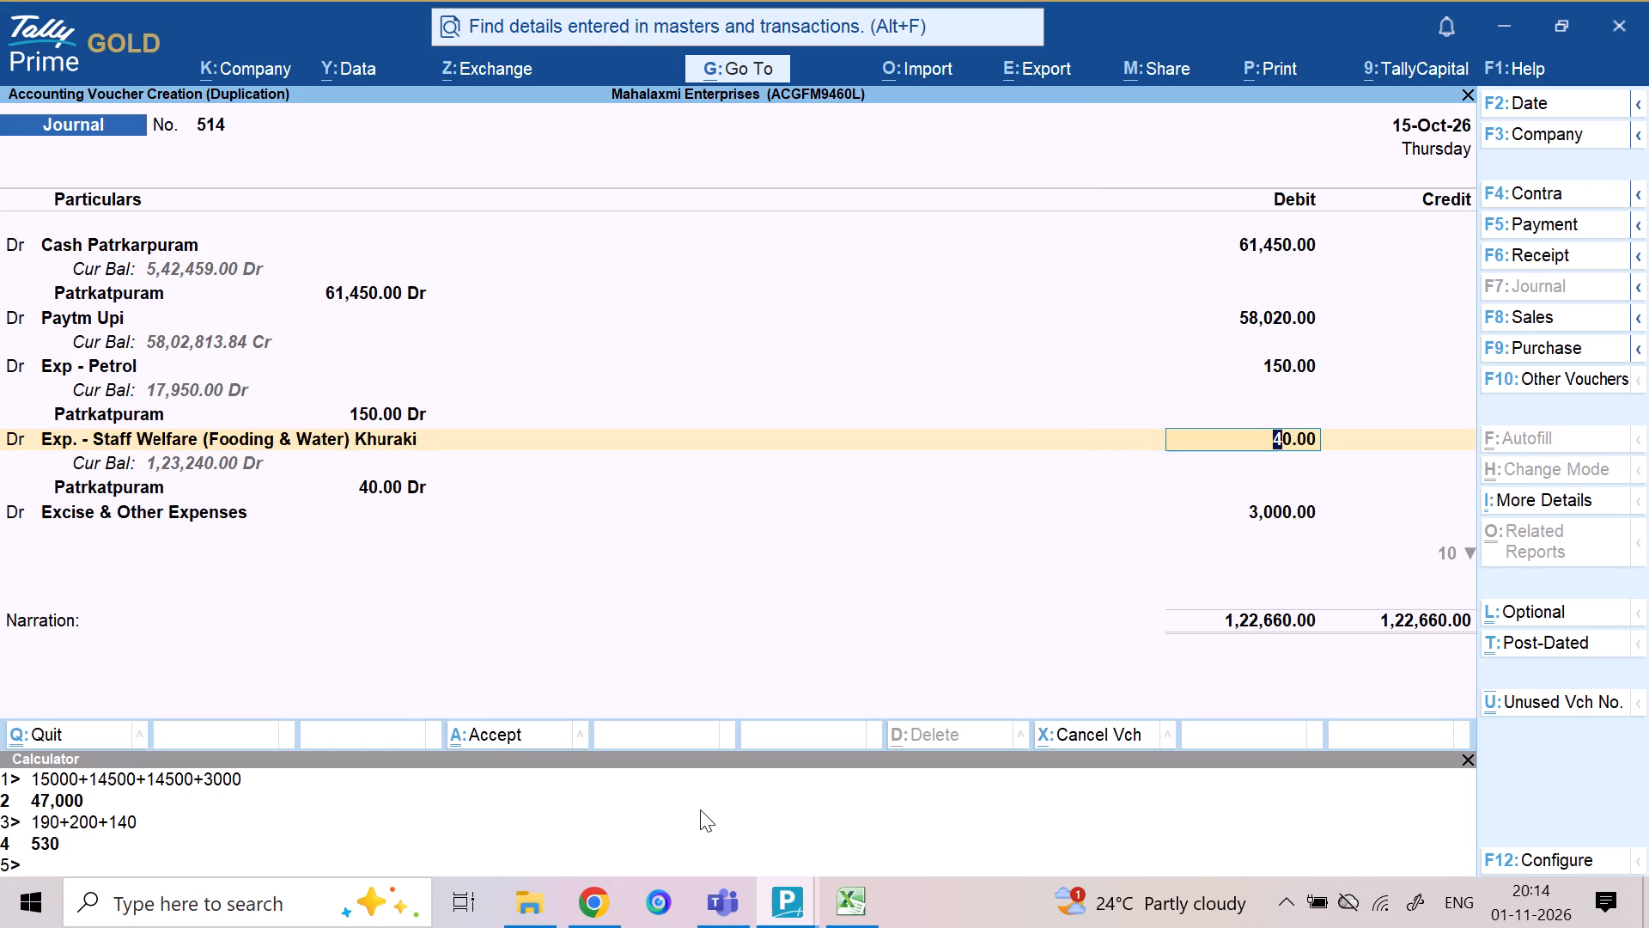
{"action": "key", "text": "Return"}
{"action": "key", "text": "Return"}
{"action": "key", "text": "Return"}
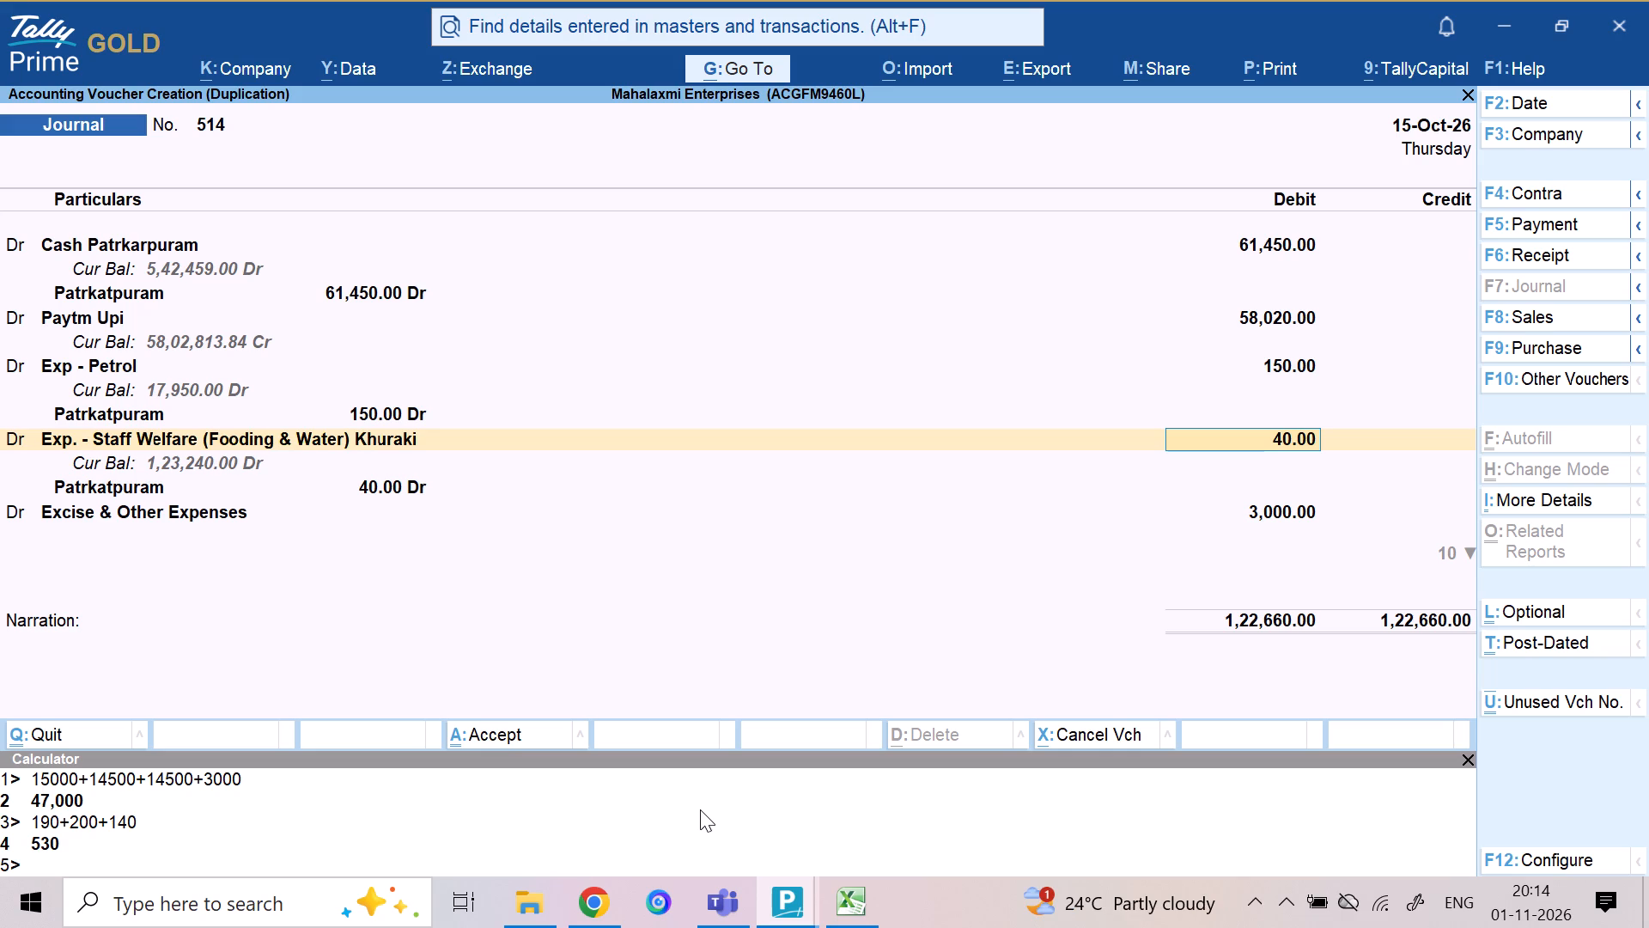
{"action": "key", "text": "Return"}
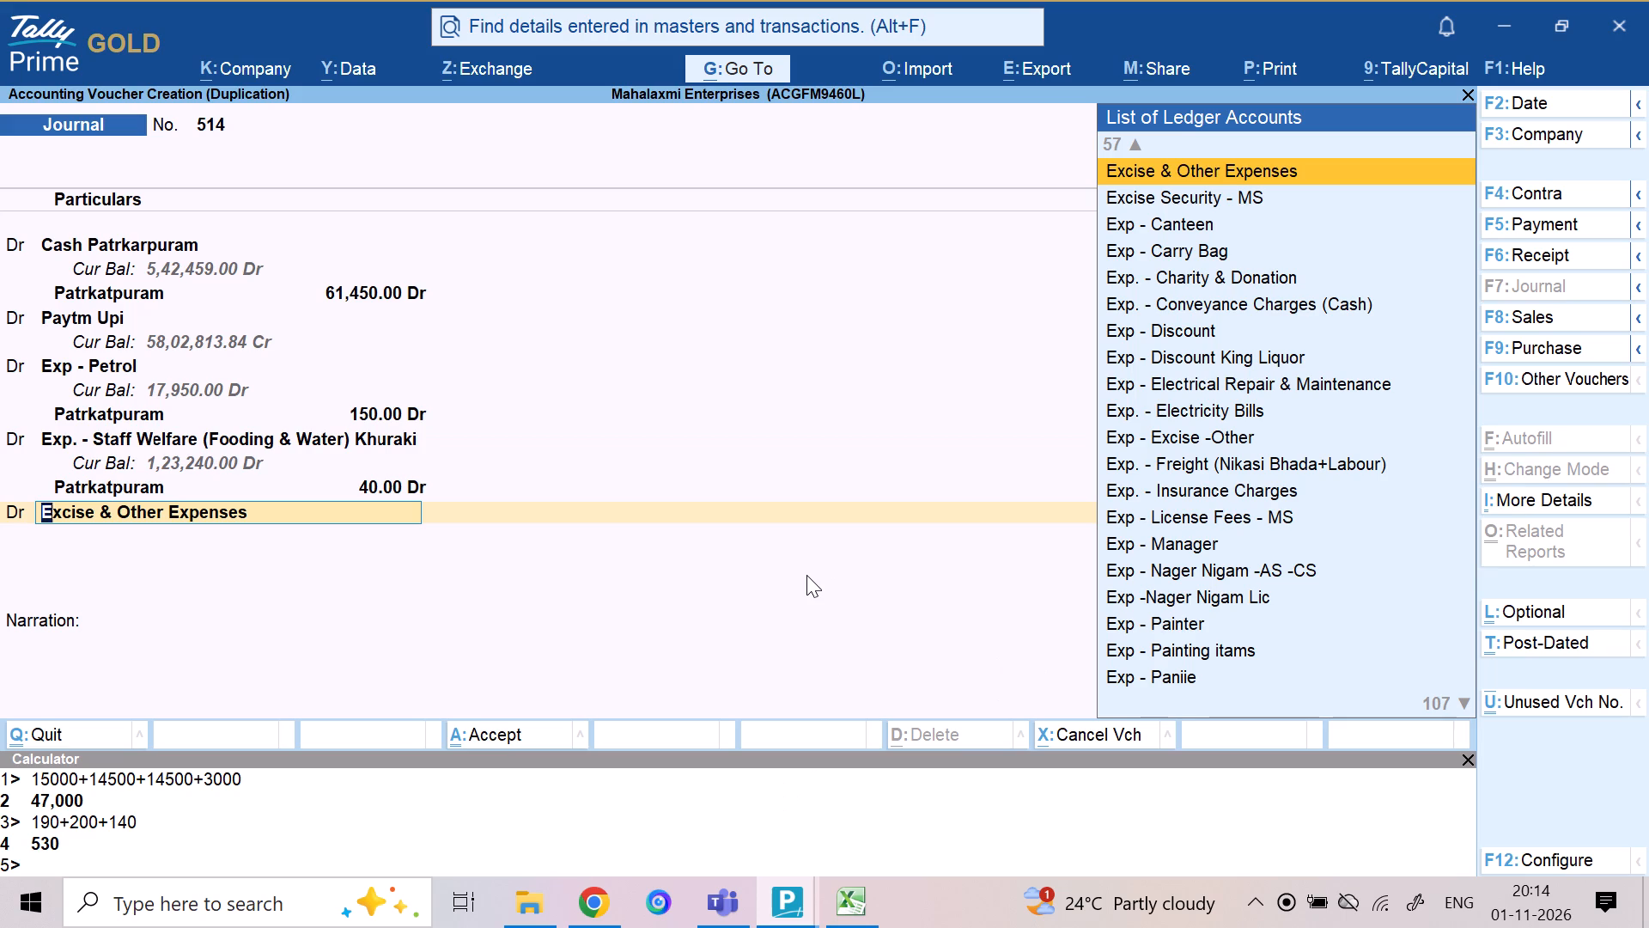
Replace the Excise & Other Expenses line with Exp. - Freight (Nikasi Bhada+Labour), debiting 120 allocated to Patrkatpuram.
{"action": "type", "text": "fre"}
{"action": "key", "text": "Up"}
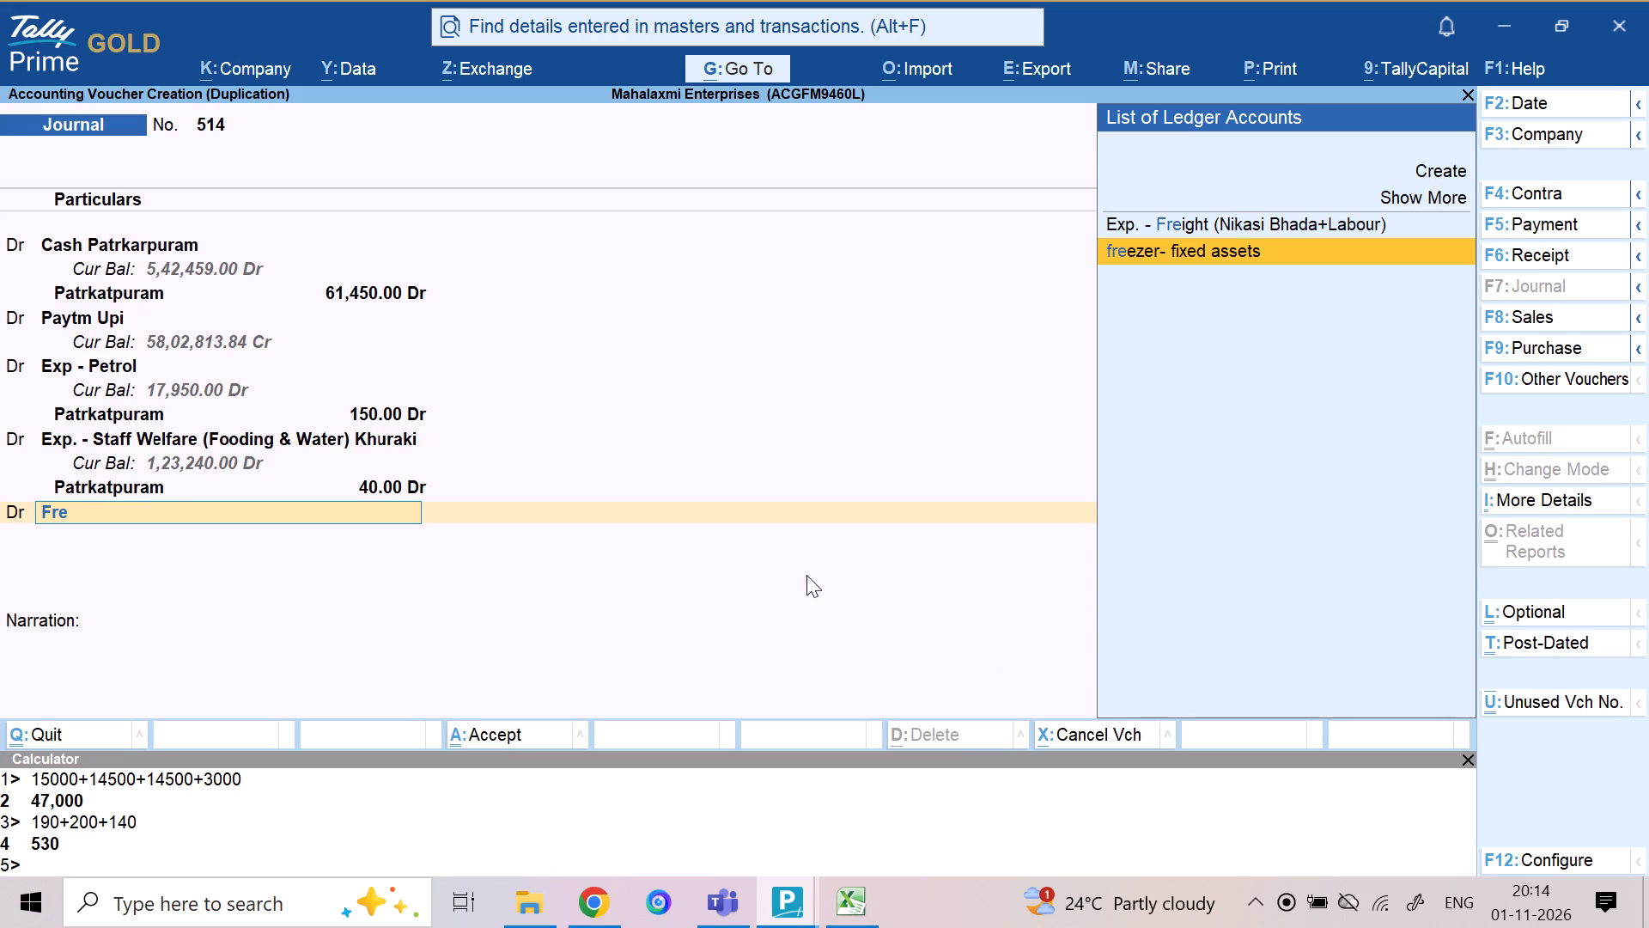
{"action": "key", "text": "Return"}
{"action": "type", "text": "120"}
{"action": "key", "text": "Return"}
{"action": "key", "text": "Return"}
{"action": "key", "text": "Return"}
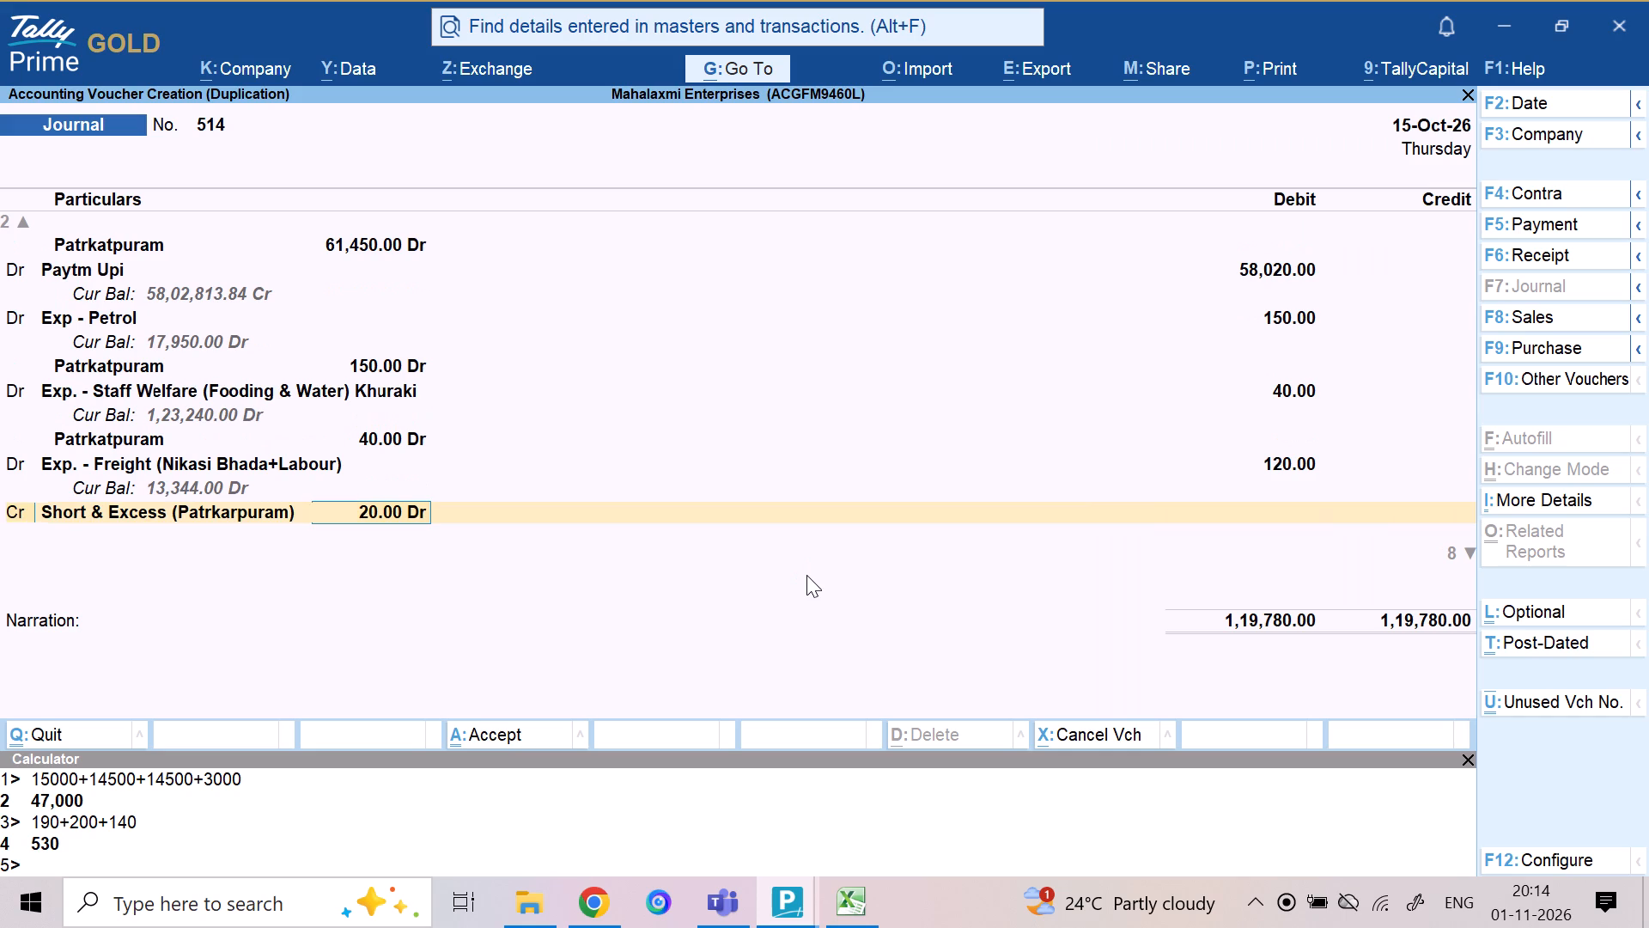
Change the Short & Excess (Patrkarpuram) credit line to a debit line for Office Exp.
{"action": "key", "text": "d"}
{"action": "key", "text": "Return"}
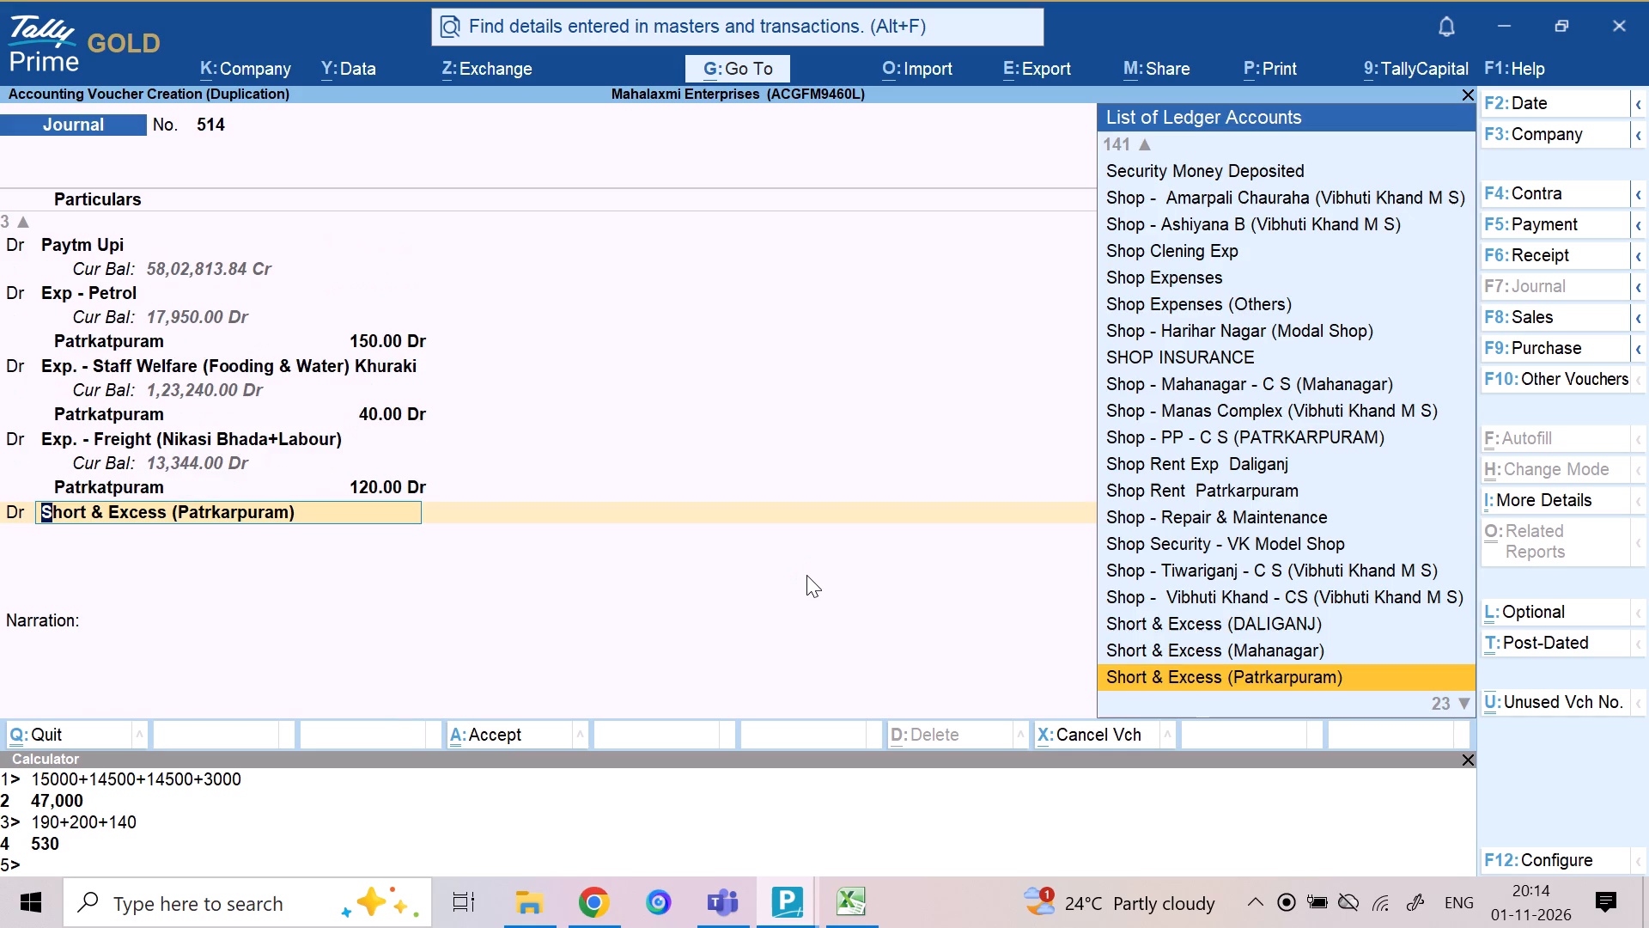
{"action": "type", "text": "off"}
{"action": "key", "text": "Return"}
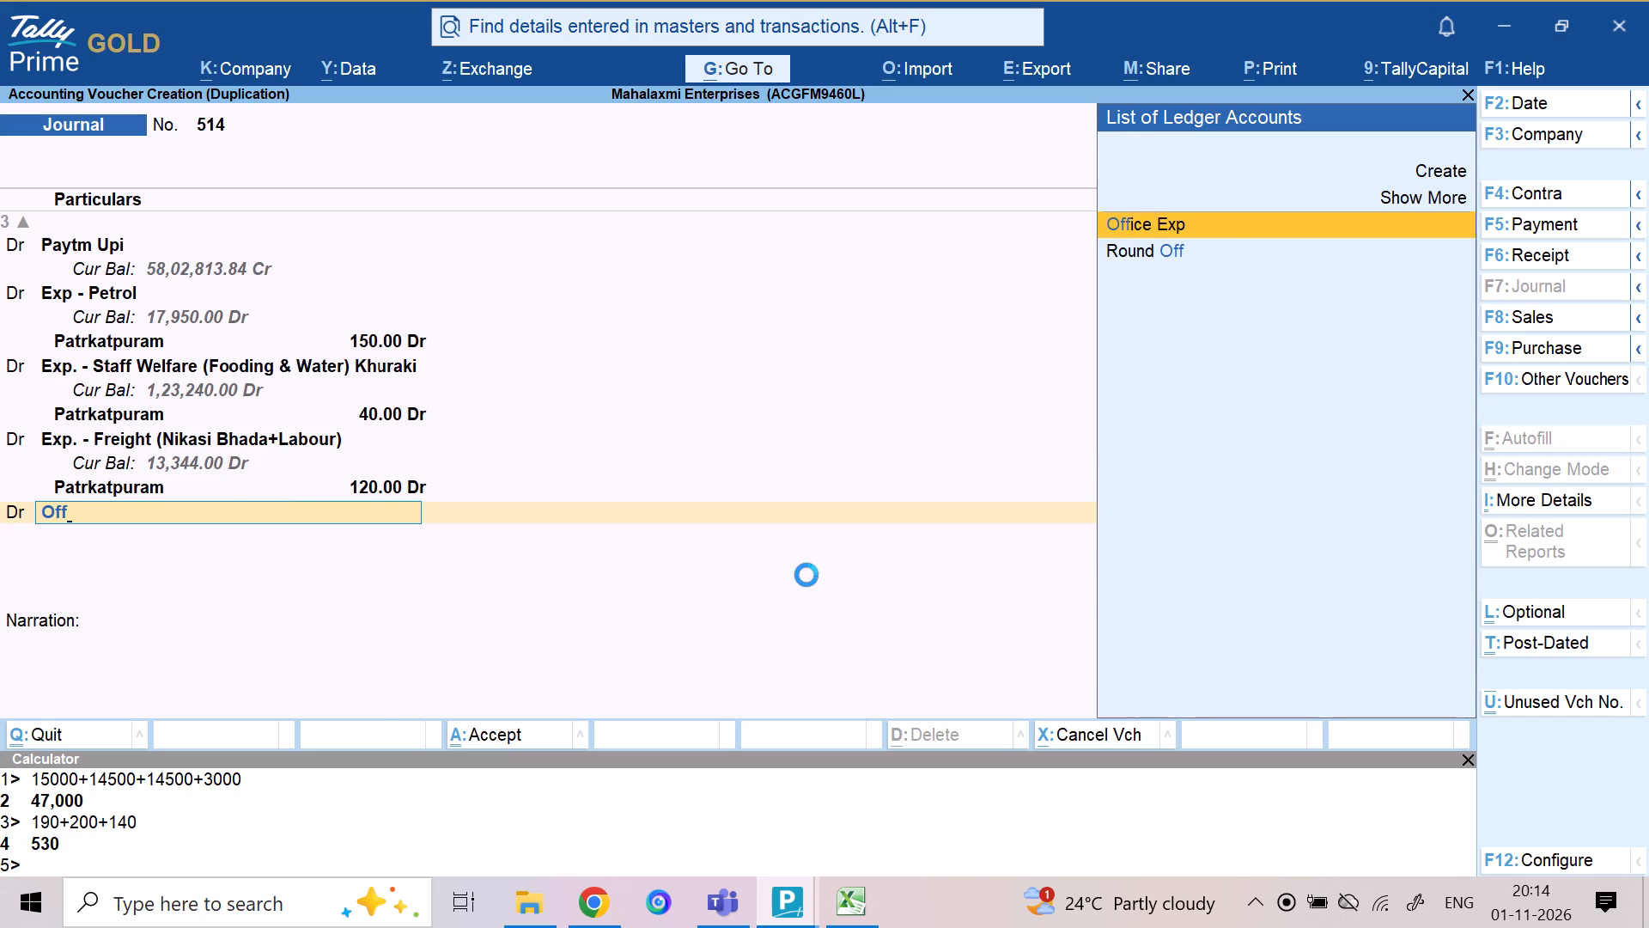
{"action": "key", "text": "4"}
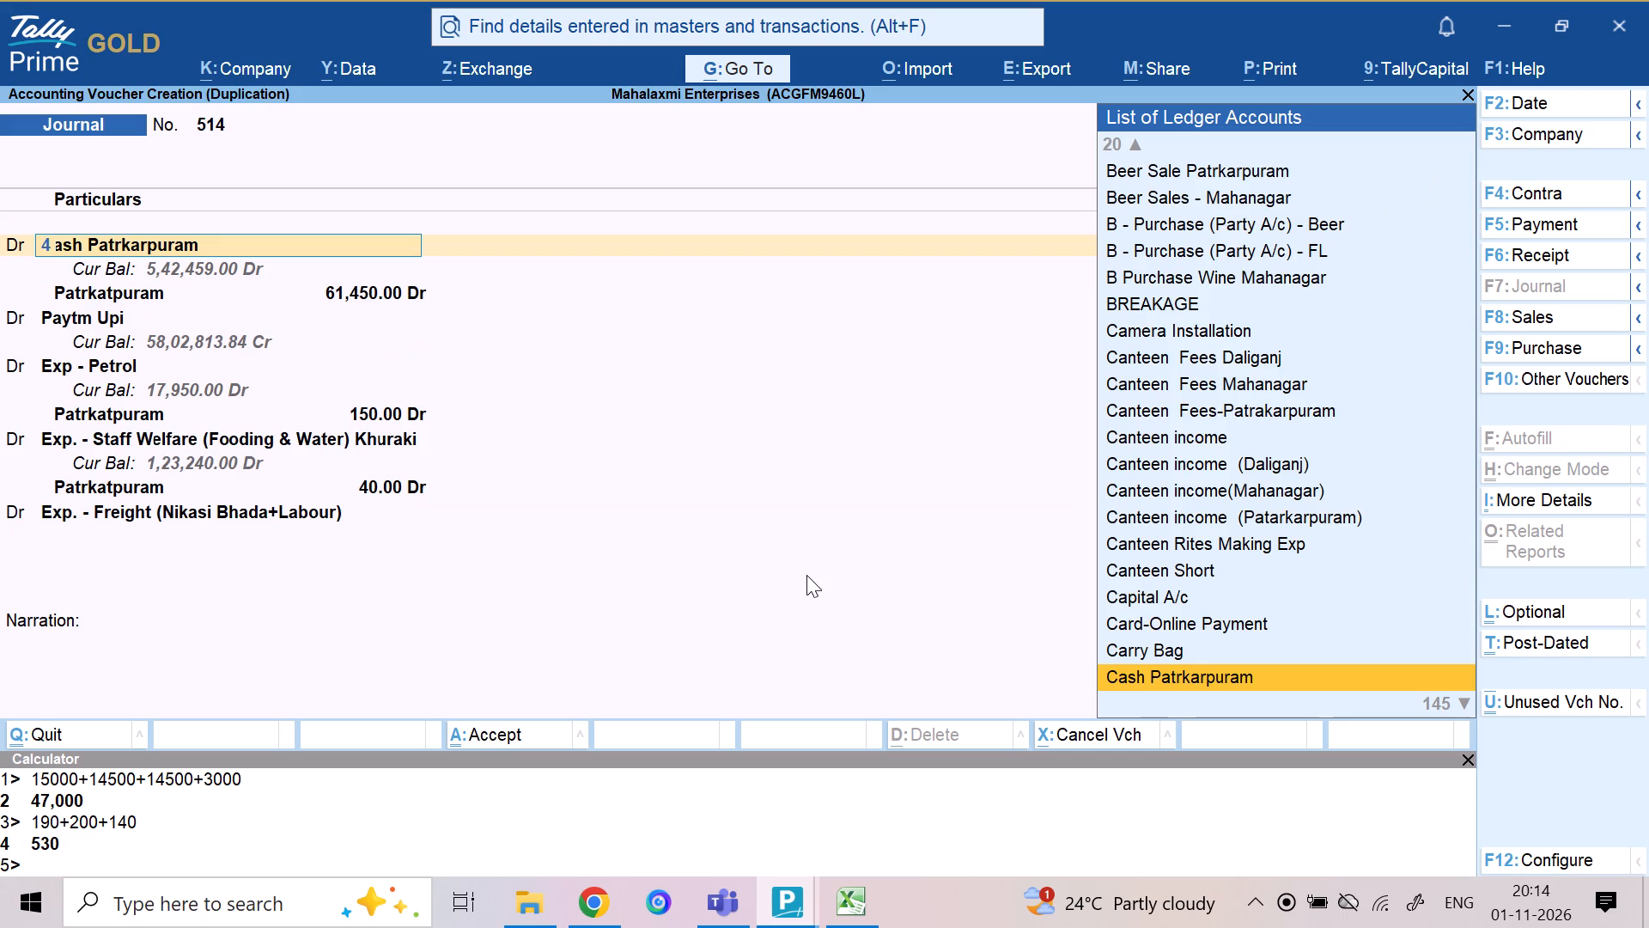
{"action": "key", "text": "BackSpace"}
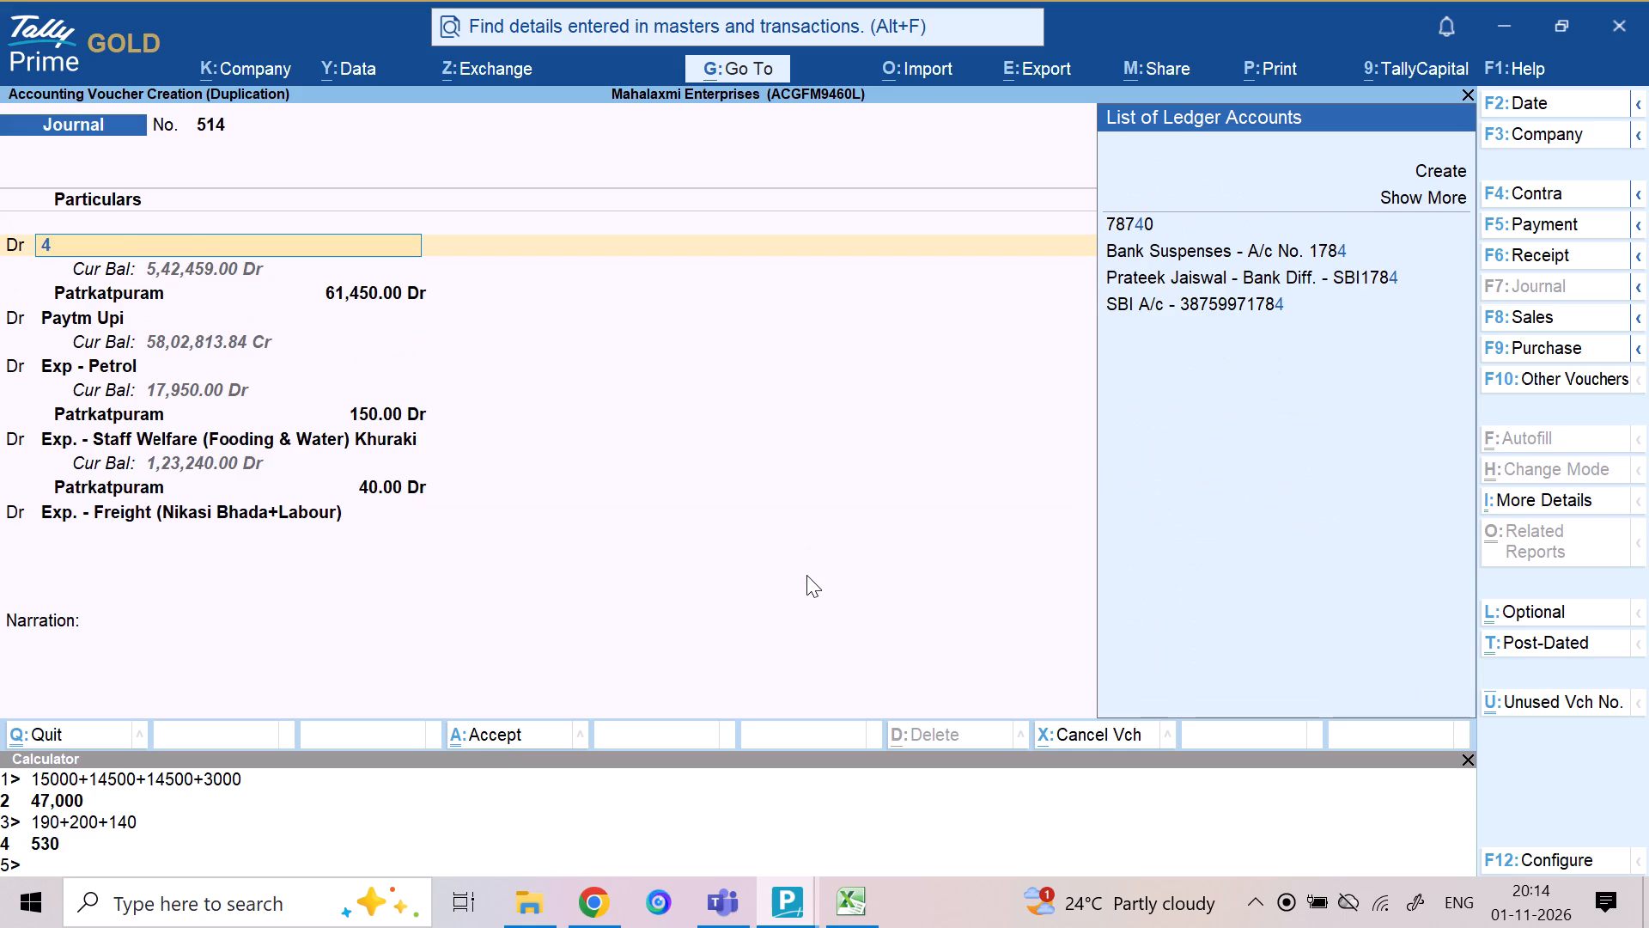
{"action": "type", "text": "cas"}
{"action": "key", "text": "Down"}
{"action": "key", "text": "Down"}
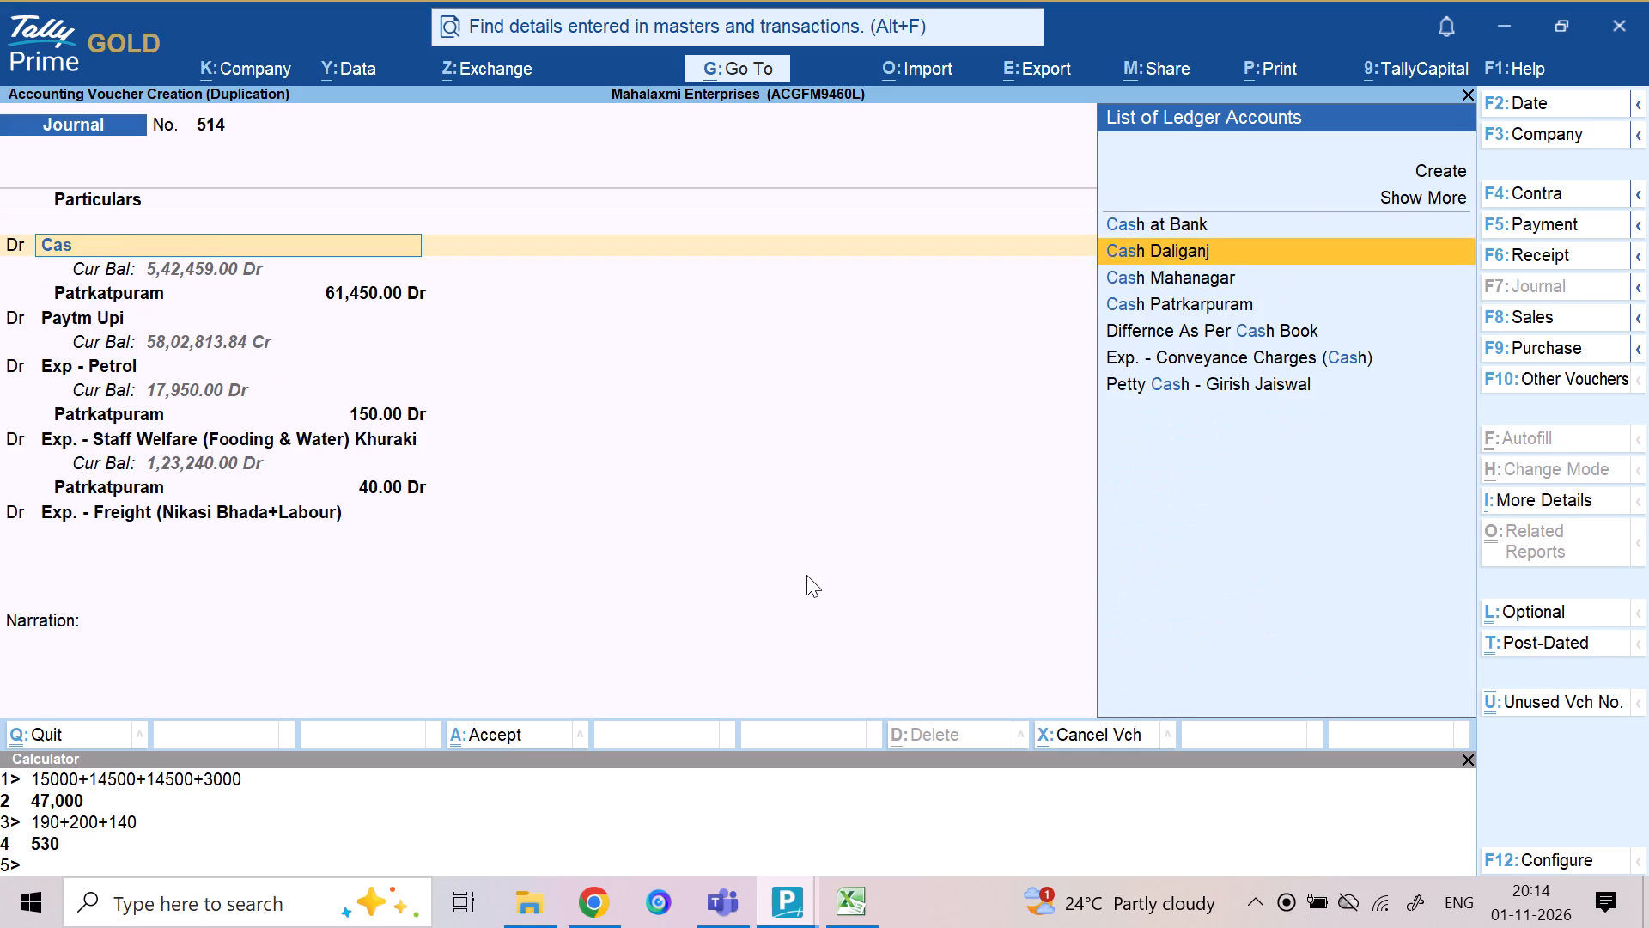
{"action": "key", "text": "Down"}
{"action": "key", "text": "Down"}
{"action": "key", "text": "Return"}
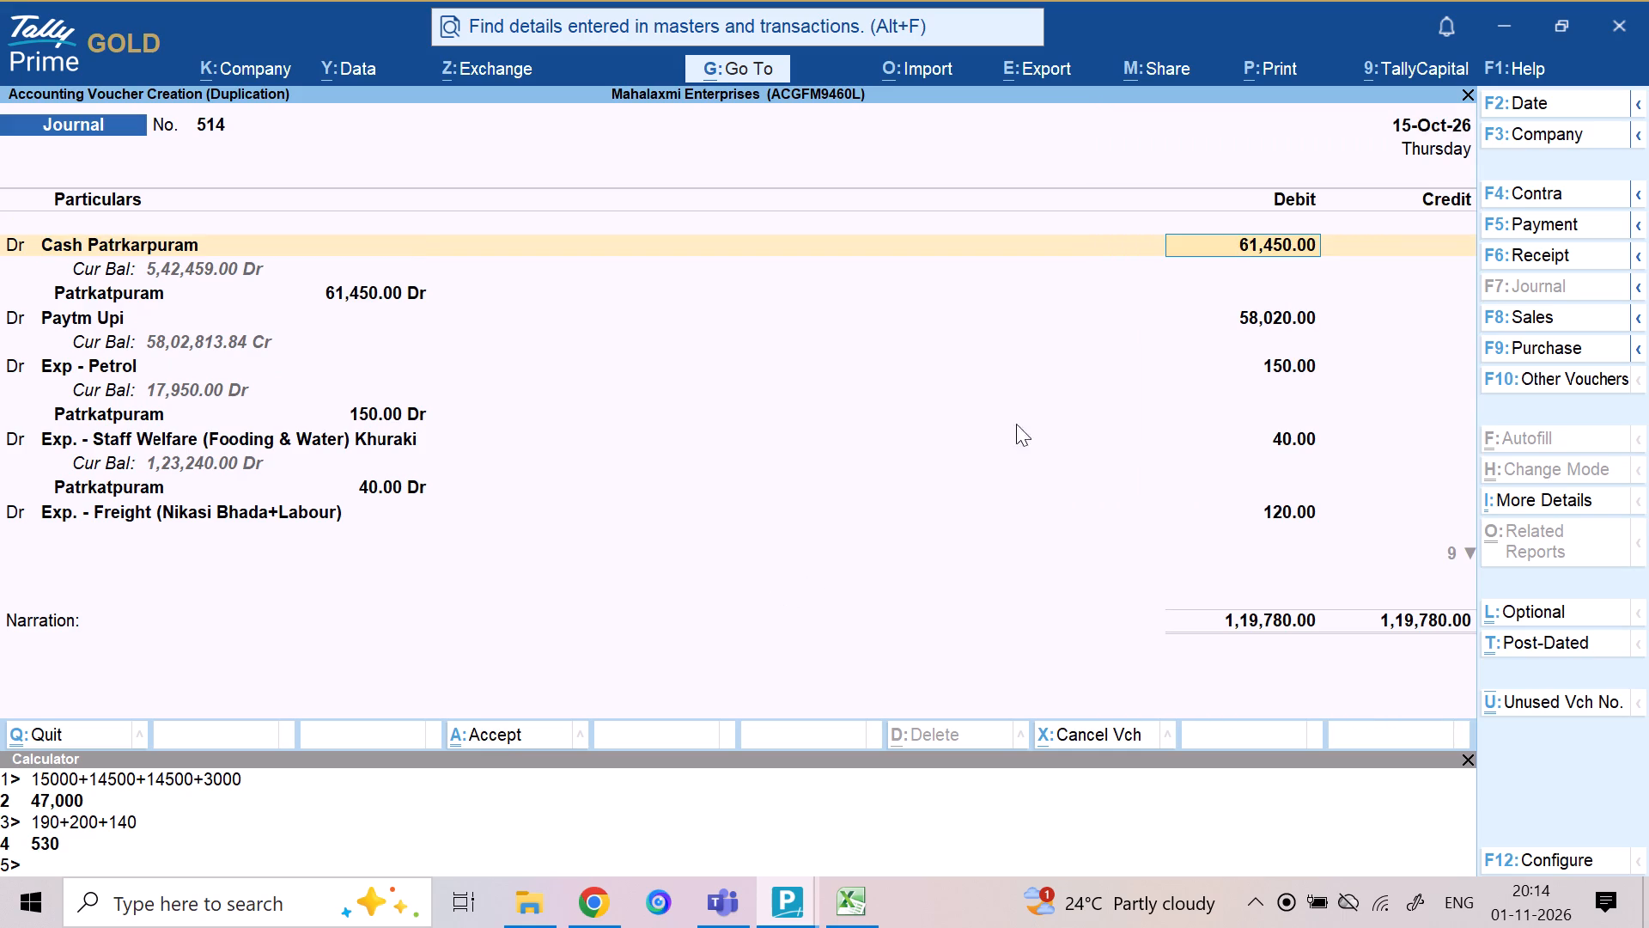
Debit Office Exp with 400, allocated to the Patrkatpuram cost centre.
{"action": "left_click", "coordinate": [1299, 520]}
{"action": "key", "text": "Return"}
{"action": "key", "text": "Return"}
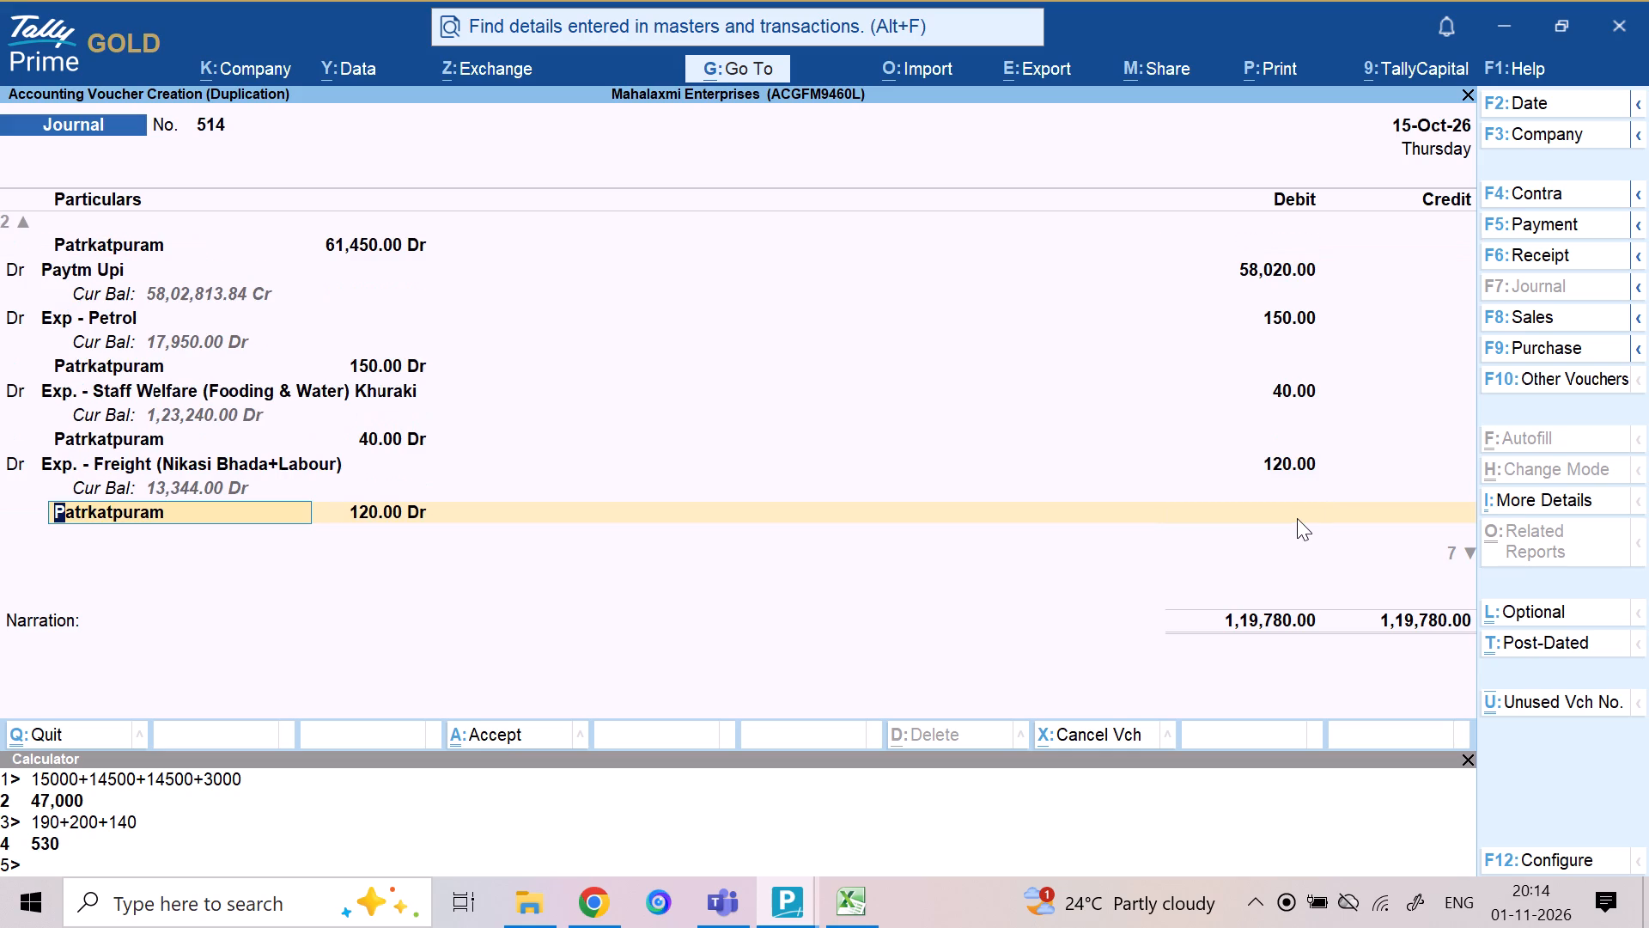
{"action": "key", "text": "Return"}
{"action": "key", "text": "Return"}
{"action": "key", "text": "Return"}
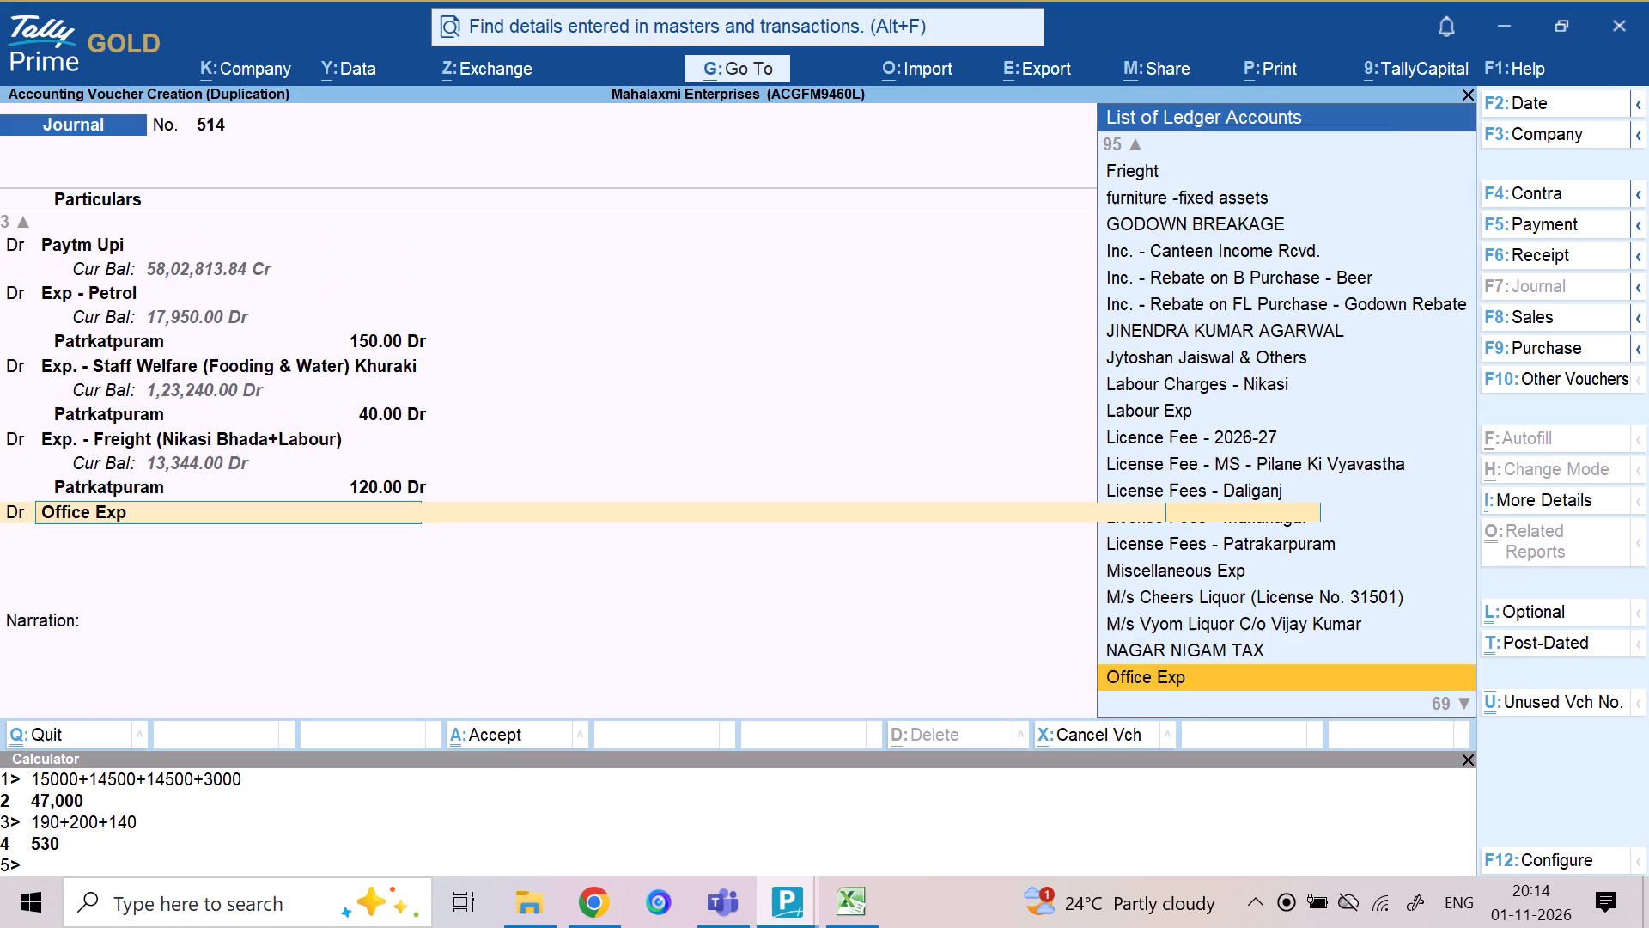
{"action": "type", "text": "40"}
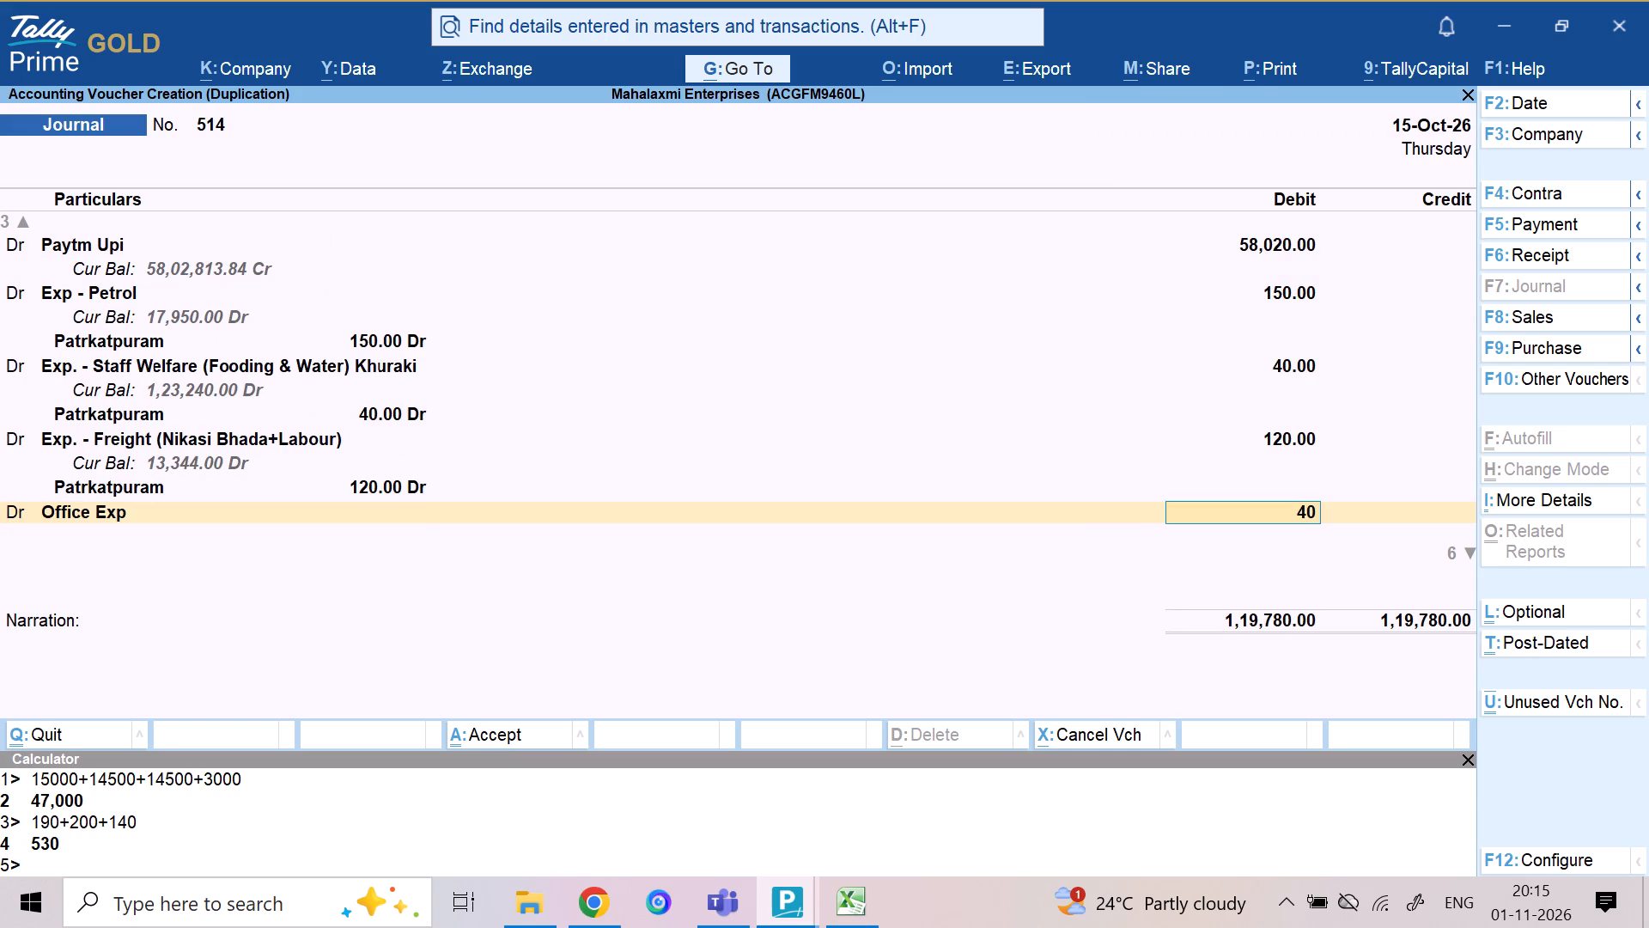
{"action": "key", "text": "BackSpace"}
{"action": "key", "text": "BackSpace"}
{"action": "type", "text": "40"}
{"action": "key", "text": "Return"}
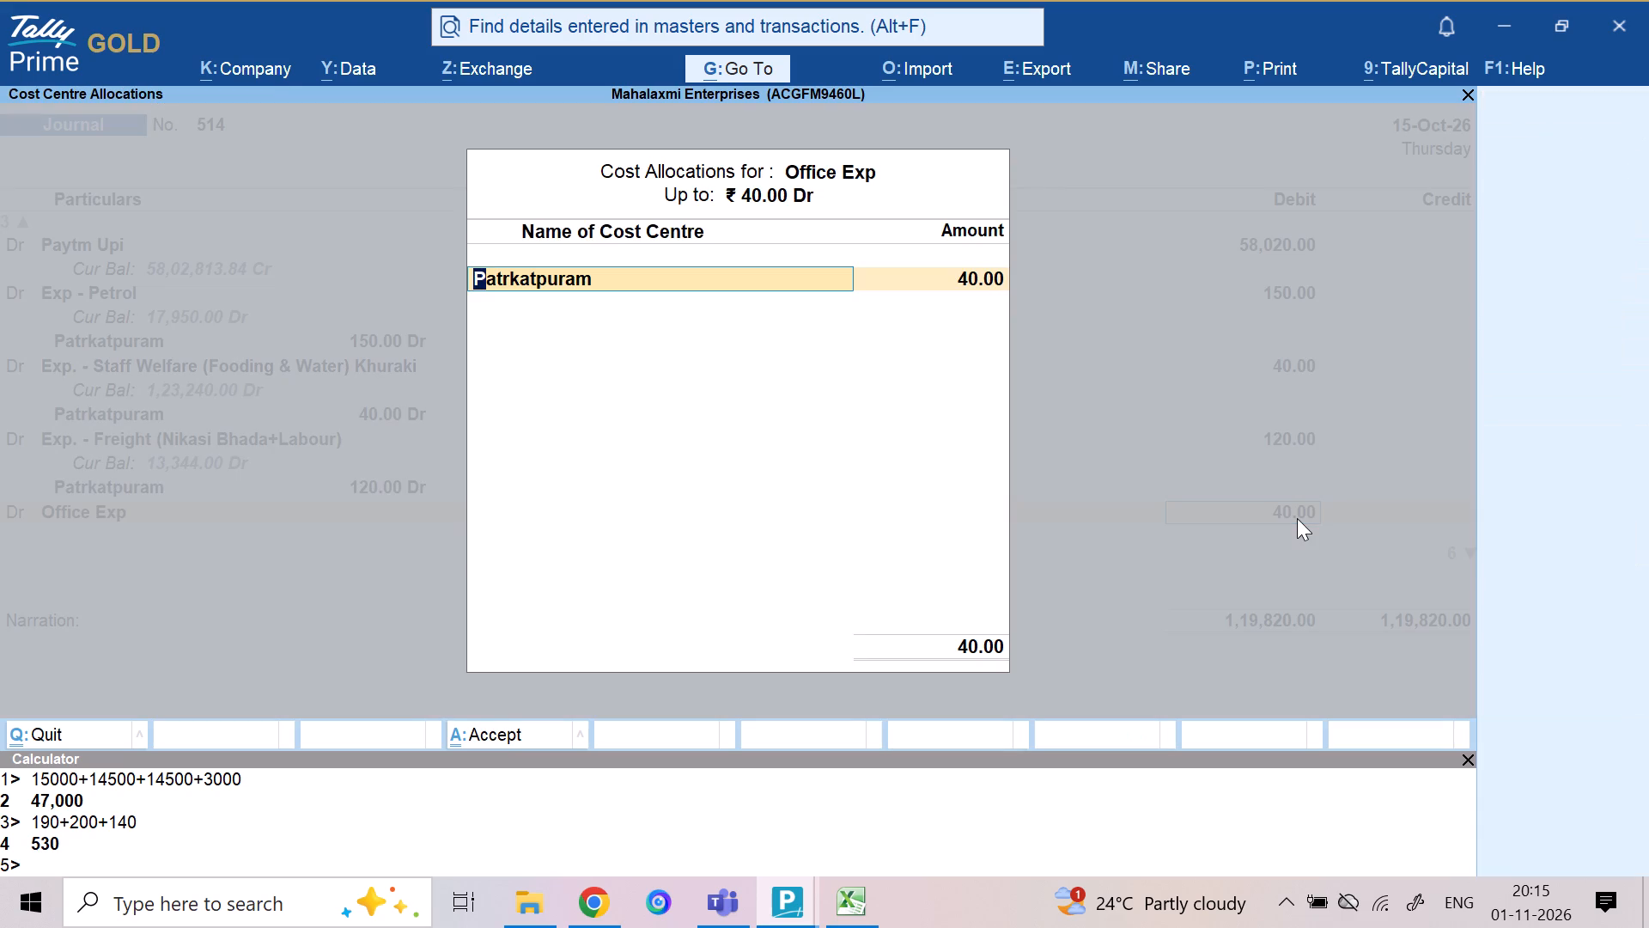
{"action": "key", "text": "BackSpace"}
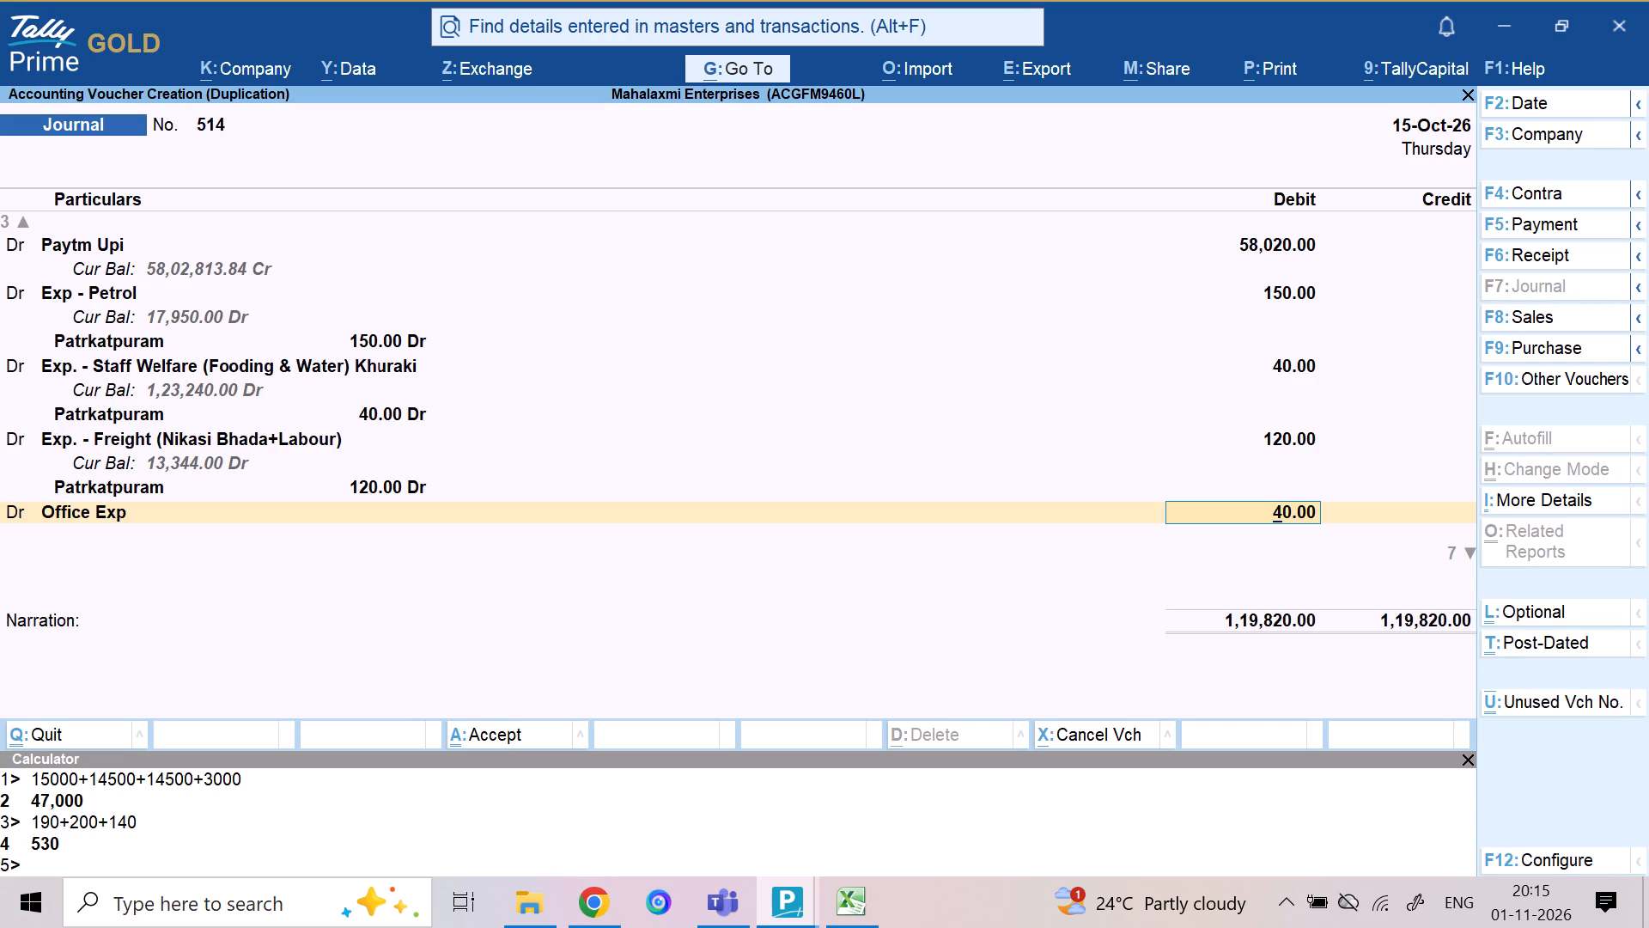
{"action": "type", "text": "400"}
{"action": "key", "text": "Return"}
{"action": "key", "text": "Return"}
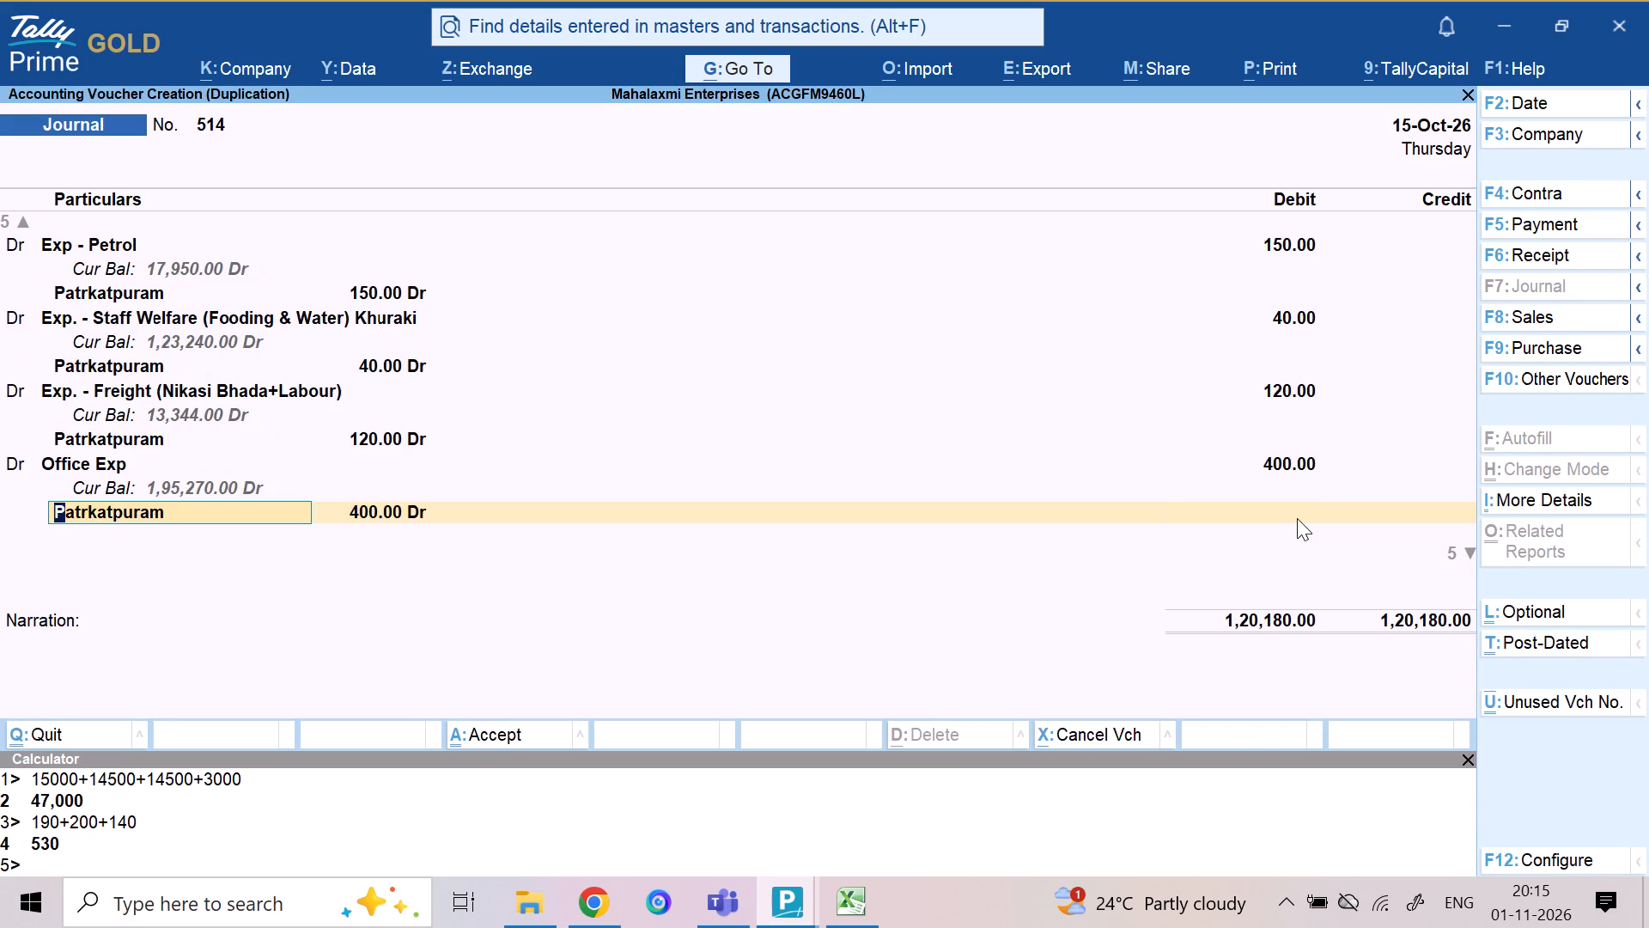
{"action": "key", "text": "Return"}
{"action": "key", "text": "Return"}
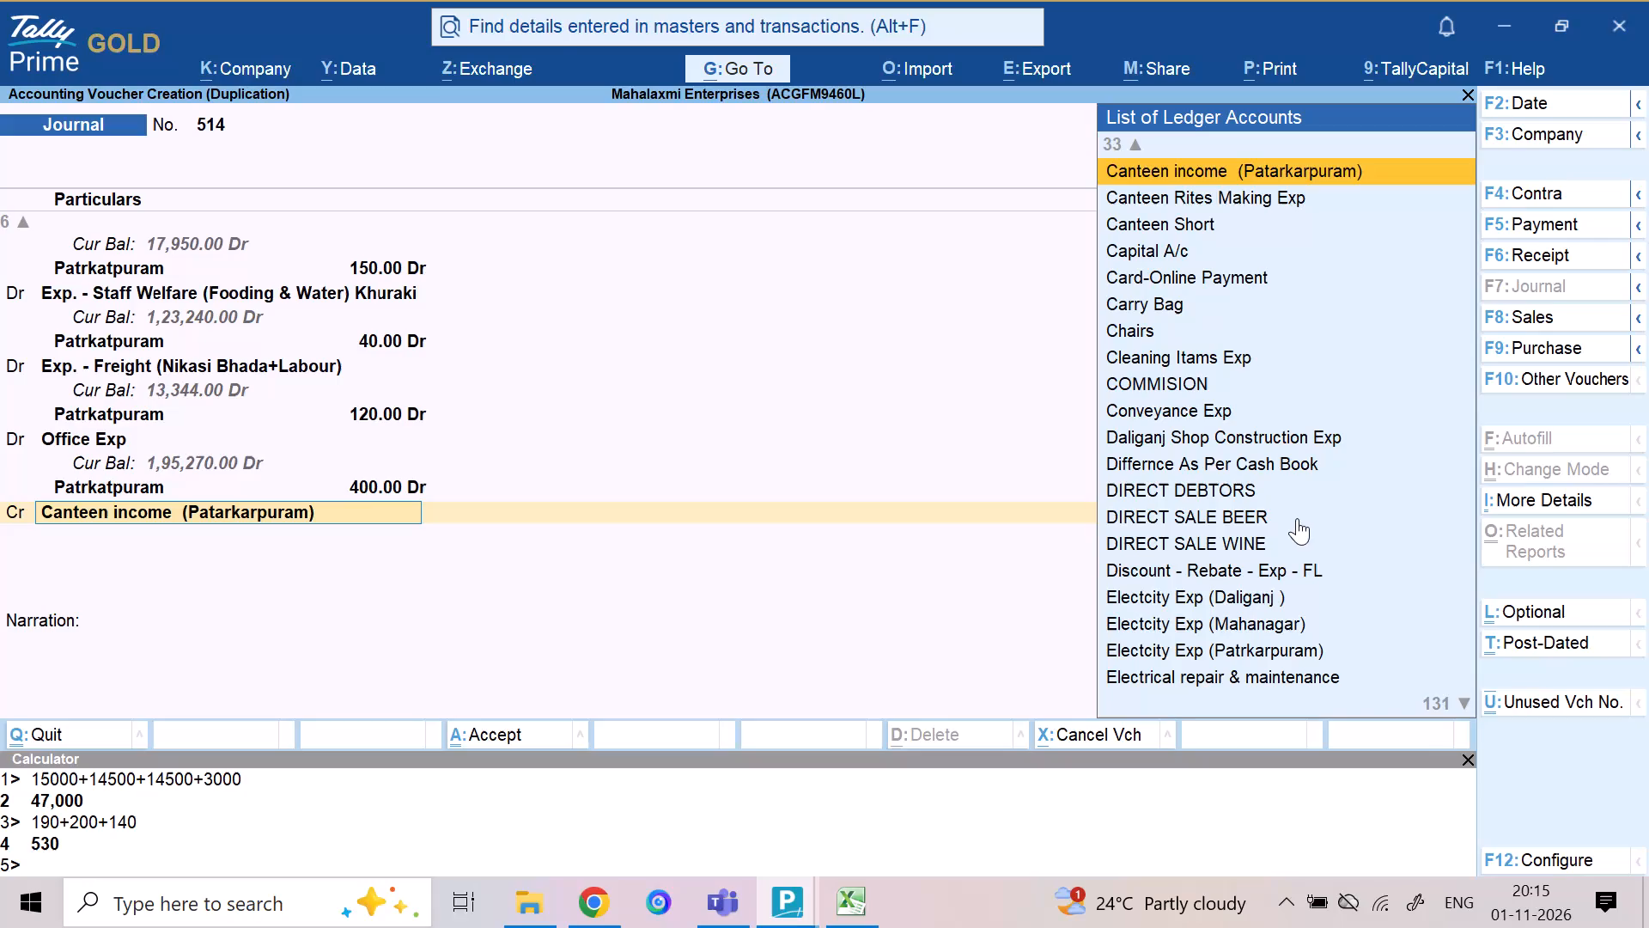
Switch to the other Tally window and locate the 15 October wine sale in the B2c Debtors (Patrakarpuram) ledger.
{"action": "key", "text": "alt+Tab"}
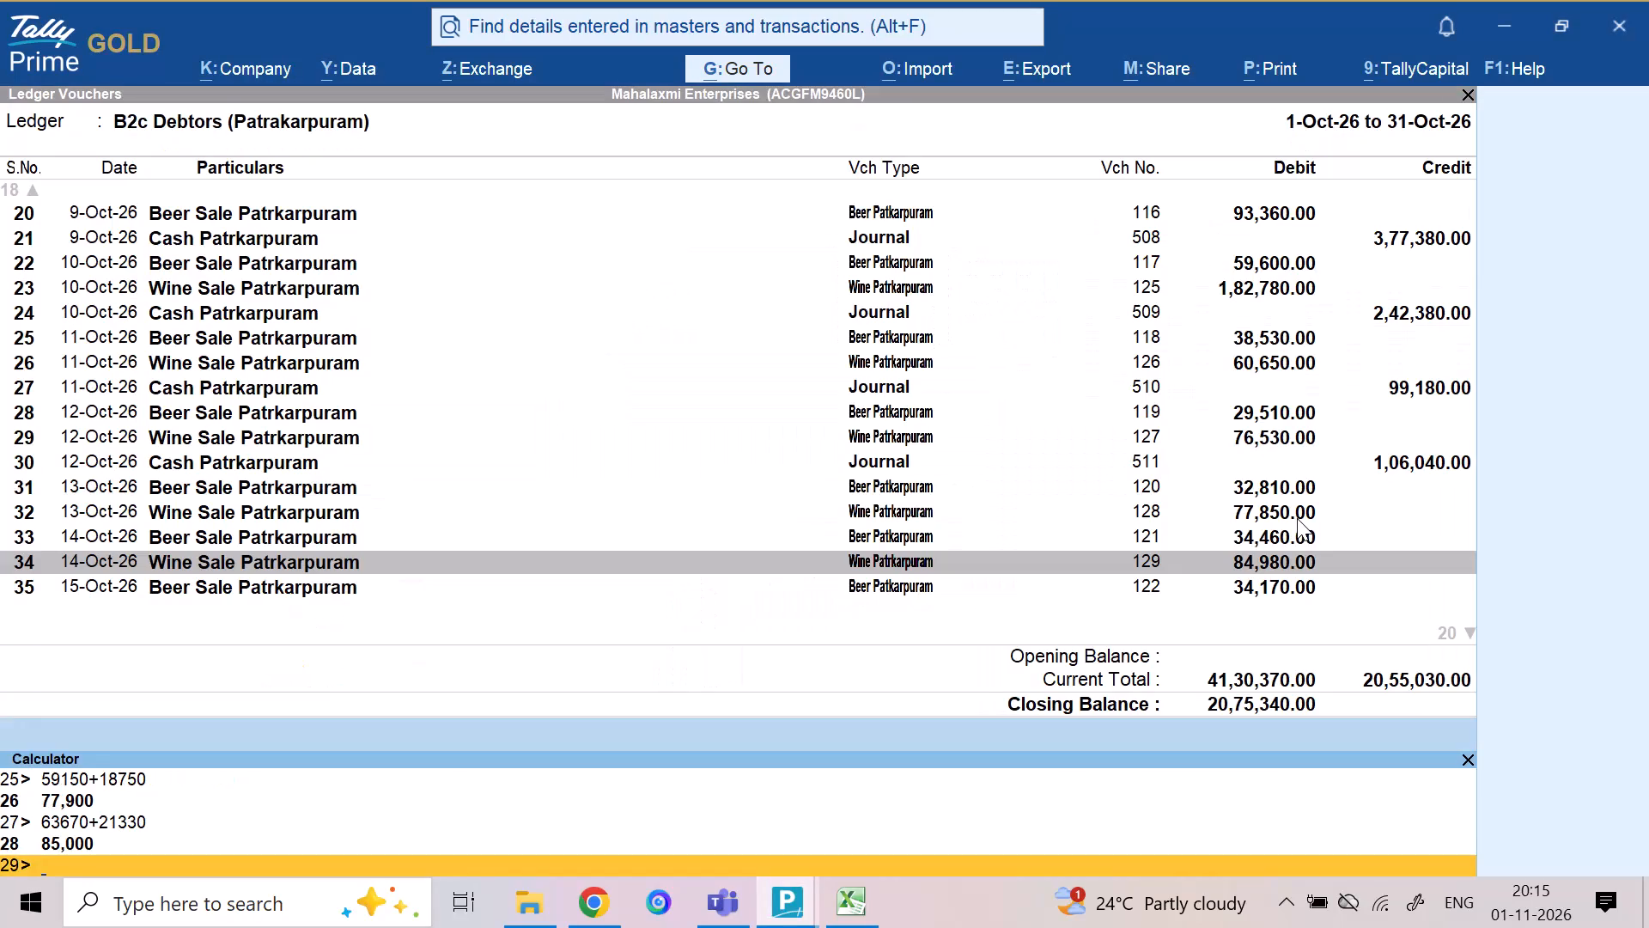
{"action": "key", "text": "Escape"}
{"action": "key", "text": "Down"}
{"action": "key", "text": "Down"}
{"action": "key", "text": "Down"}
{"action": "key", "text": "Down"}
{"action": "key", "text": "Down"}
{"action": "key", "text": "Down"}
{"action": "key", "text": "Down"}
{"action": "key", "text": "Down"}
{"action": "key", "text": "Down"}
{"action": "key", "text": "Down"}
{"action": "key", "text": "Down"}
{"action": "key", "text": "Down"}
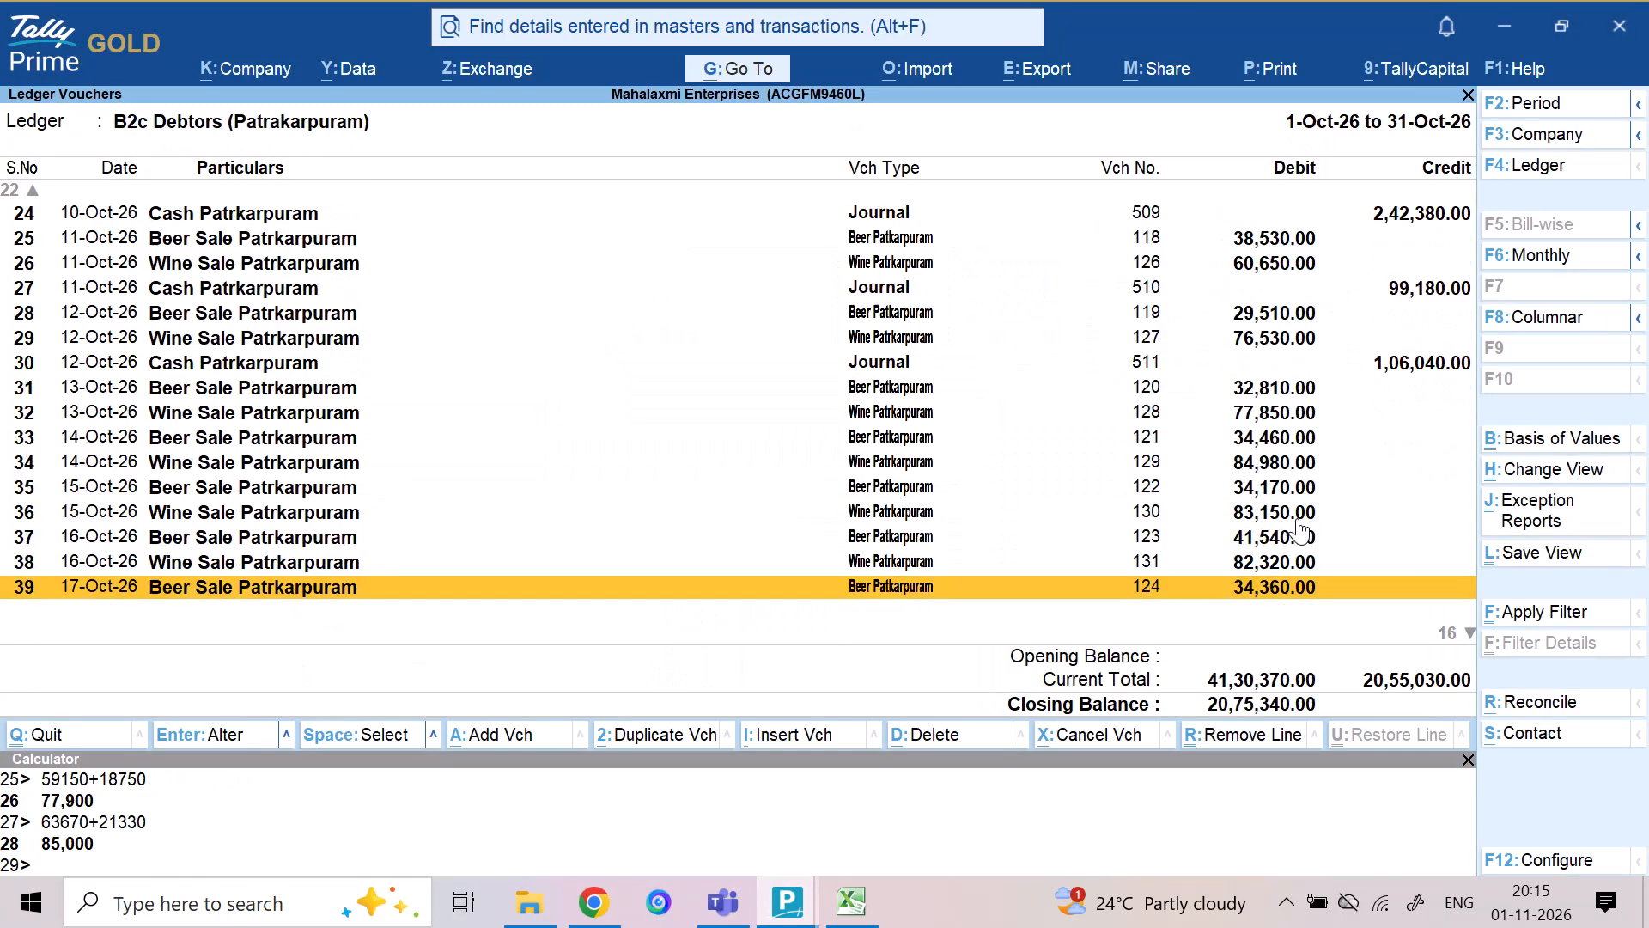
{"action": "key", "text": "Up"}
{"action": "key", "text": "Up"}
{"action": "key", "text": "Up"}
{"action": "key", "text": "Up"}
{"action": "key", "text": "Up"}
{"action": "key", "text": "Up"}
{"action": "key", "text": "Up"}
{"action": "key", "text": "Up"}
{"action": "key", "text": "Up"}
{"action": "key", "text": "Up"}
{"action": "key", "text": "Down"}
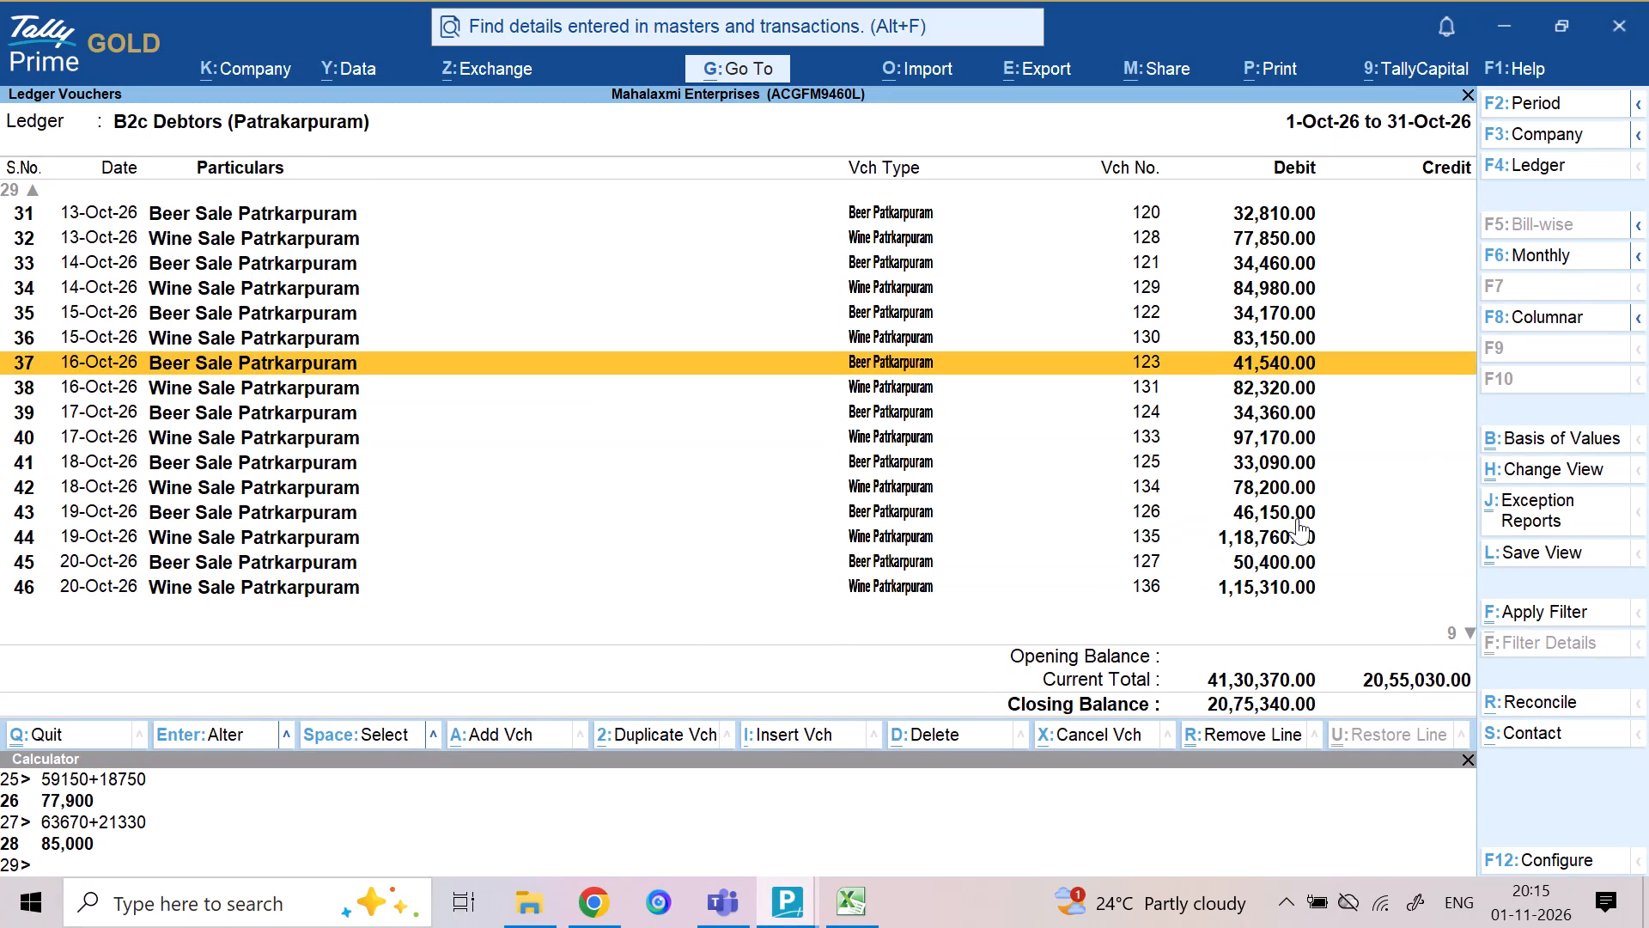
{"action": "key", "text": "Up"}
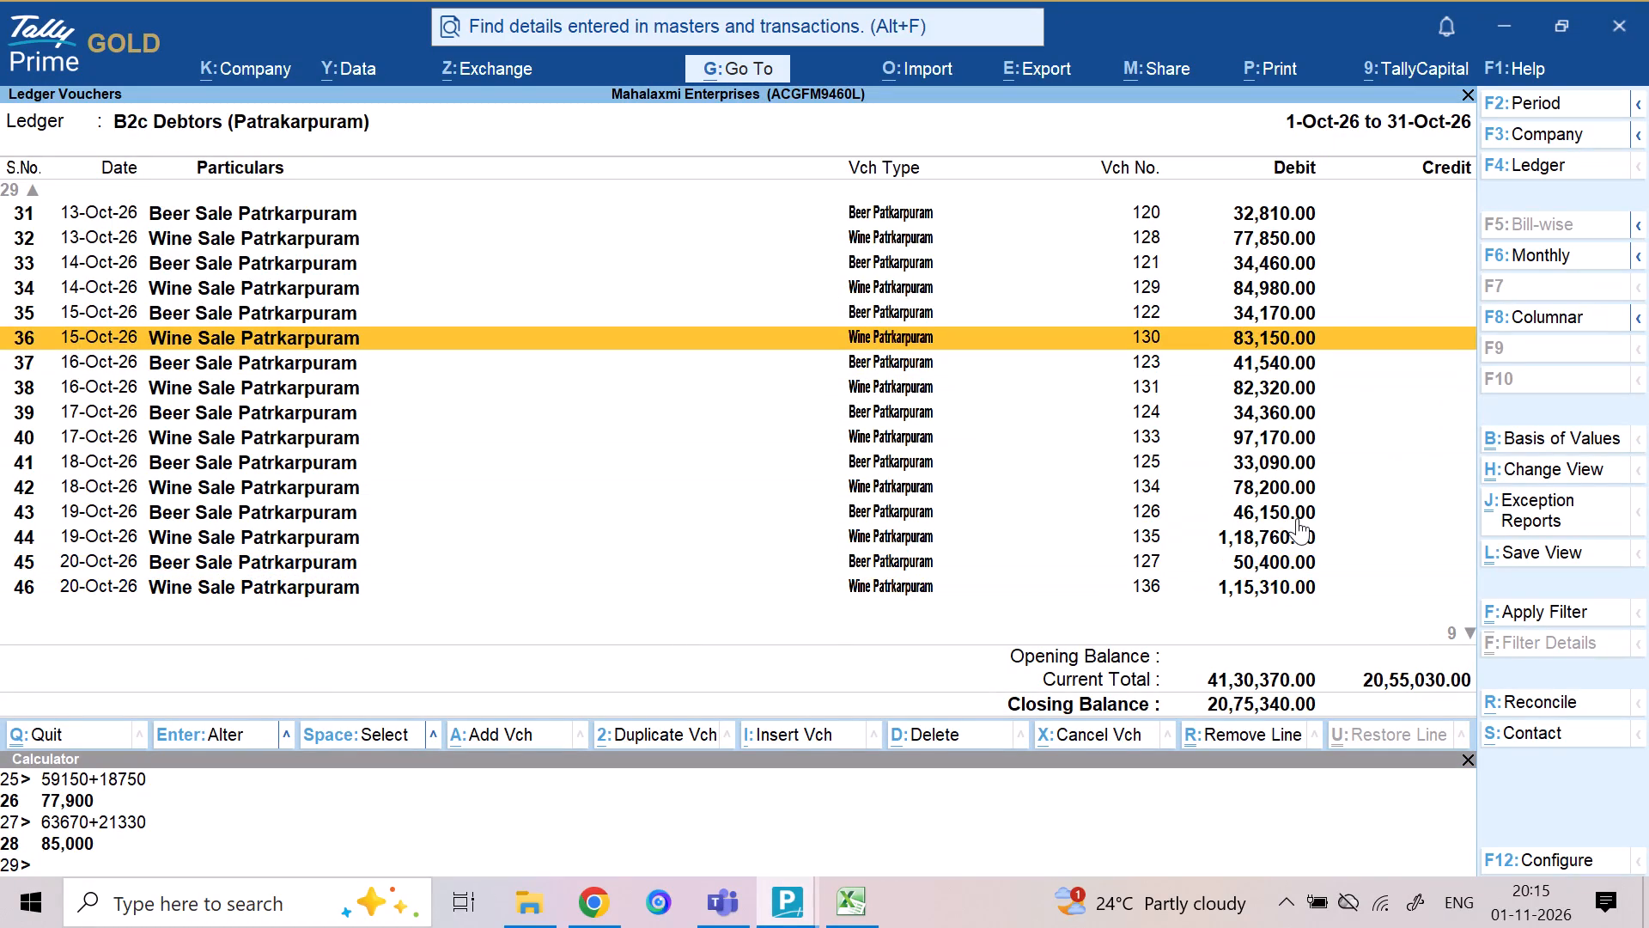
Calculate 64590+18420 and subtract the 15 October wine sale of 83150 from the sum.
{"action": "key", "text": "ctrl+n"}
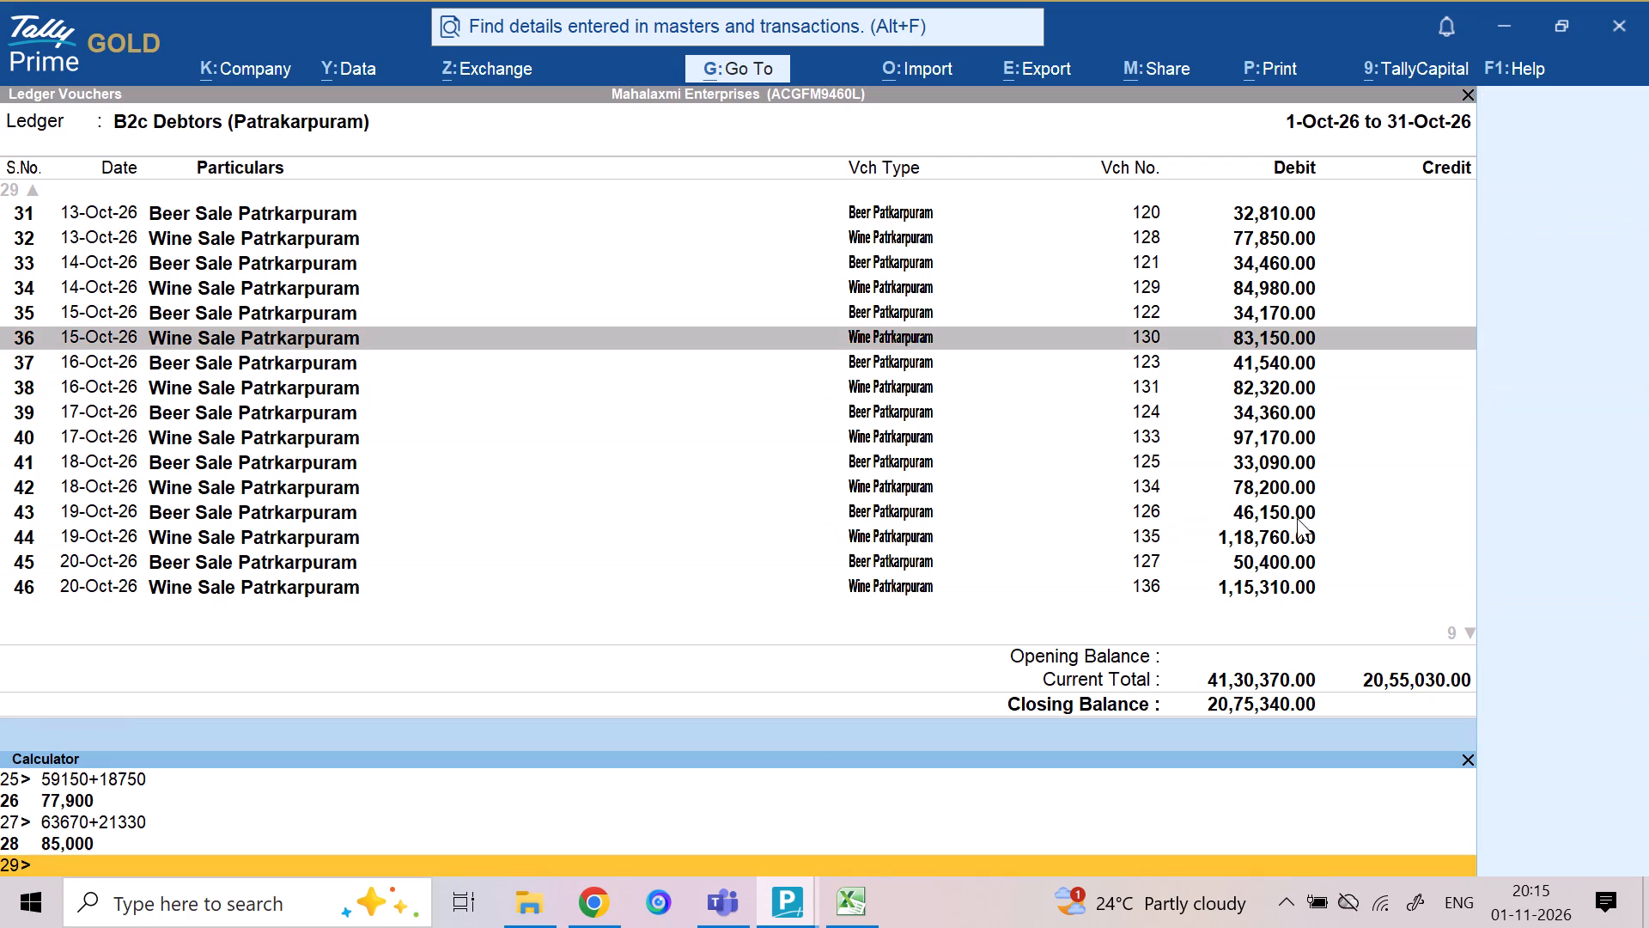
{"action": "type", "text": "64590+18420"}
{"action": "key", "text": "Return"}
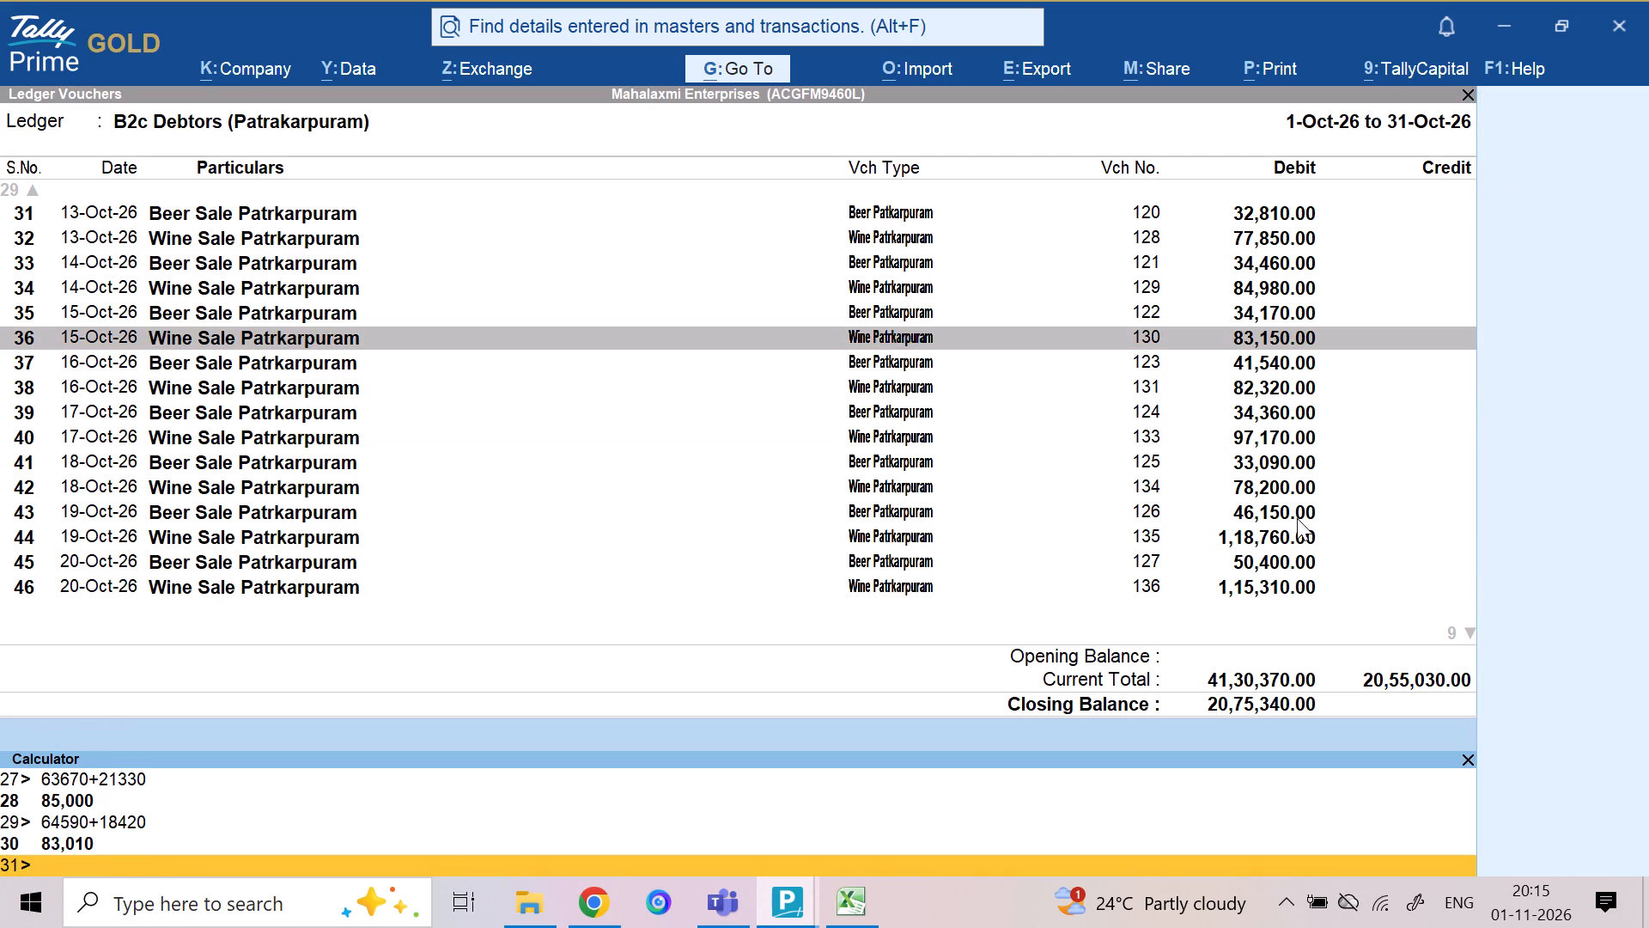
{"action": "key", "text": "Up"}
{"action": "key", "text": "End"}
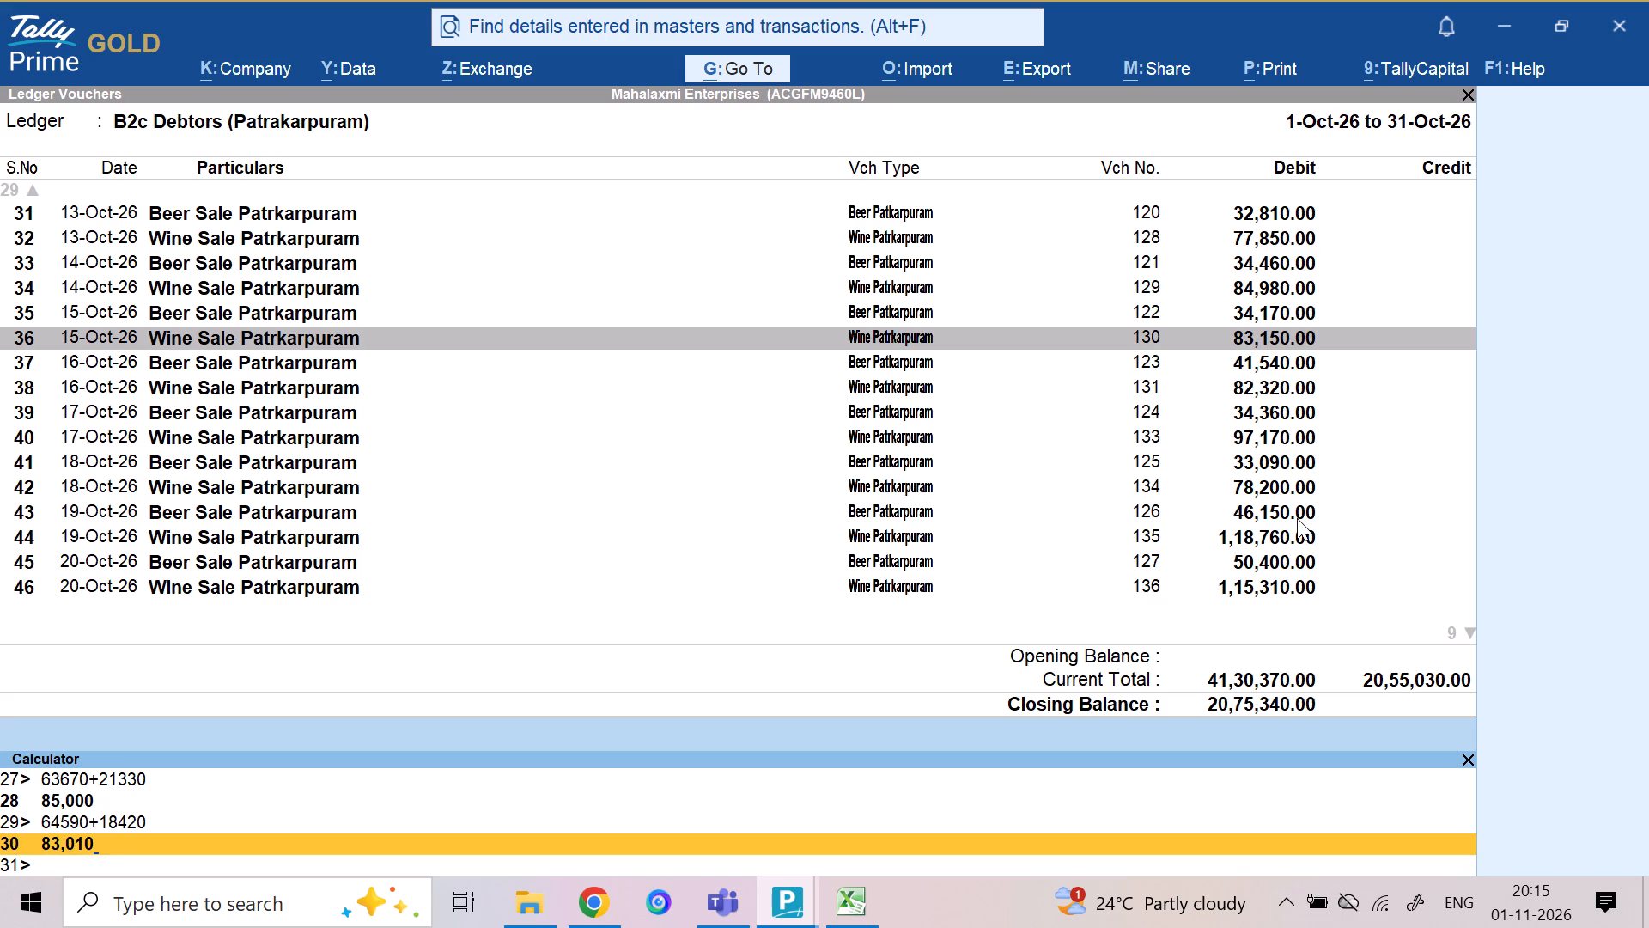
{"action": "type", "text": "-150"}
{"action": "key", "text": "BackSpace"}
{"action": "key", "text": "BackSpace"}
{"action": "key", "text": "BackSpace"}
{"action": "type", "text": "83150"}
{"action": "key", "text": "Return"}
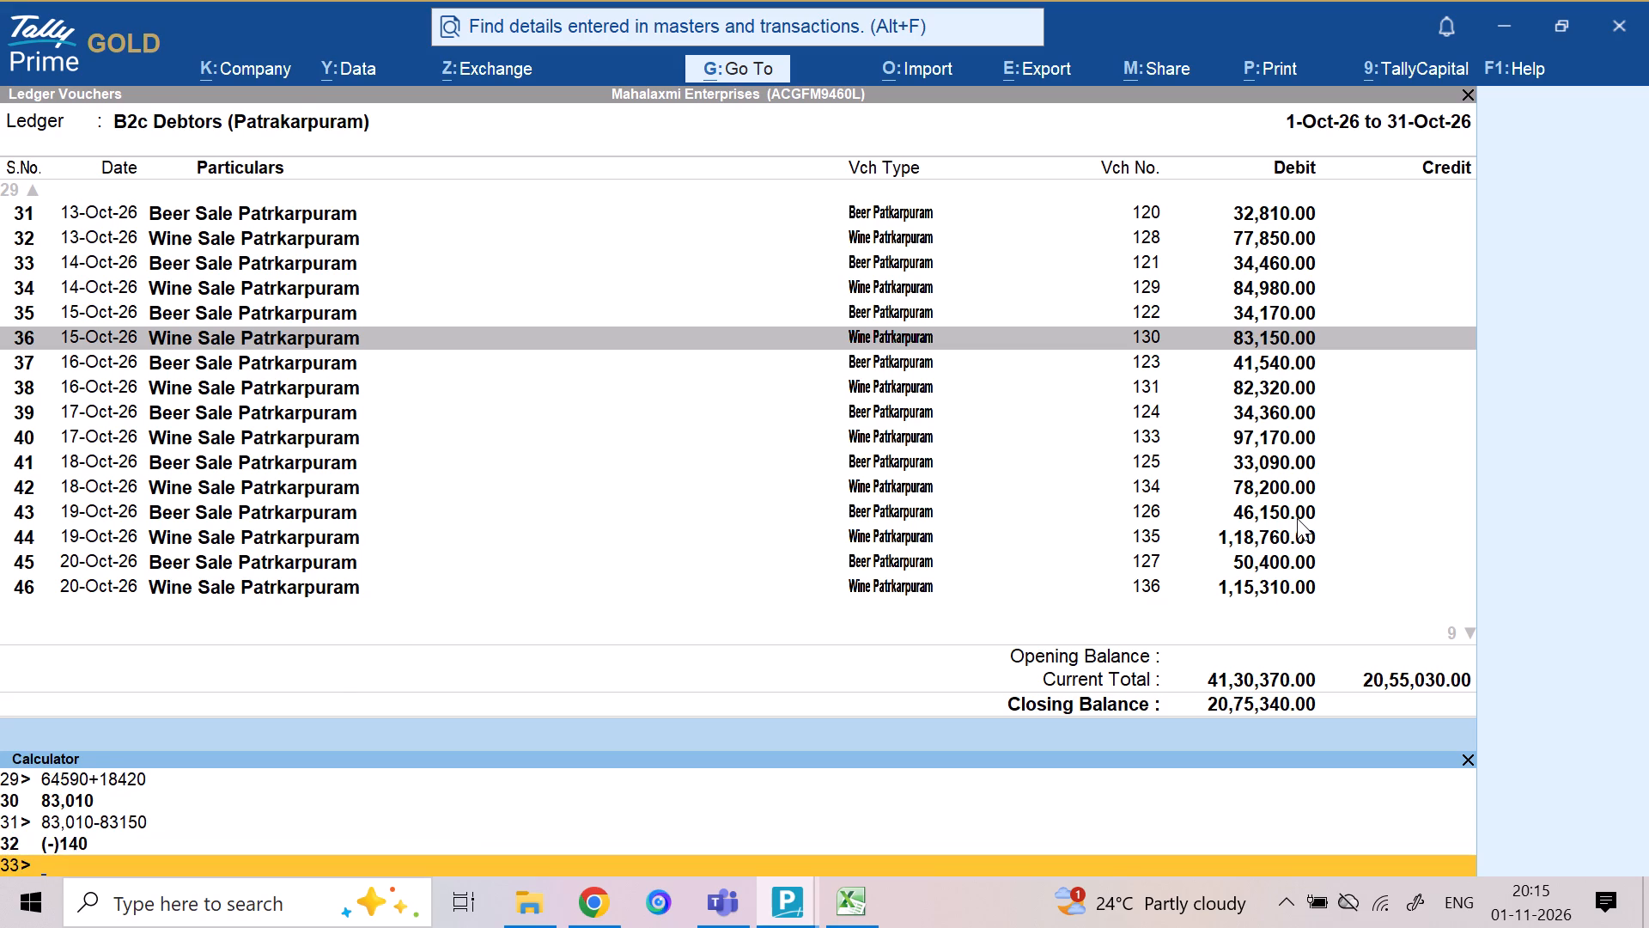
Back in the 15 October journal, change the Canteen income credit line to a debit of 140 to Short & Excess (Patrkarpuram).
{"action": "key", "text": "alt+Tab"}
{"action": "key", "text": "BackSpace"}
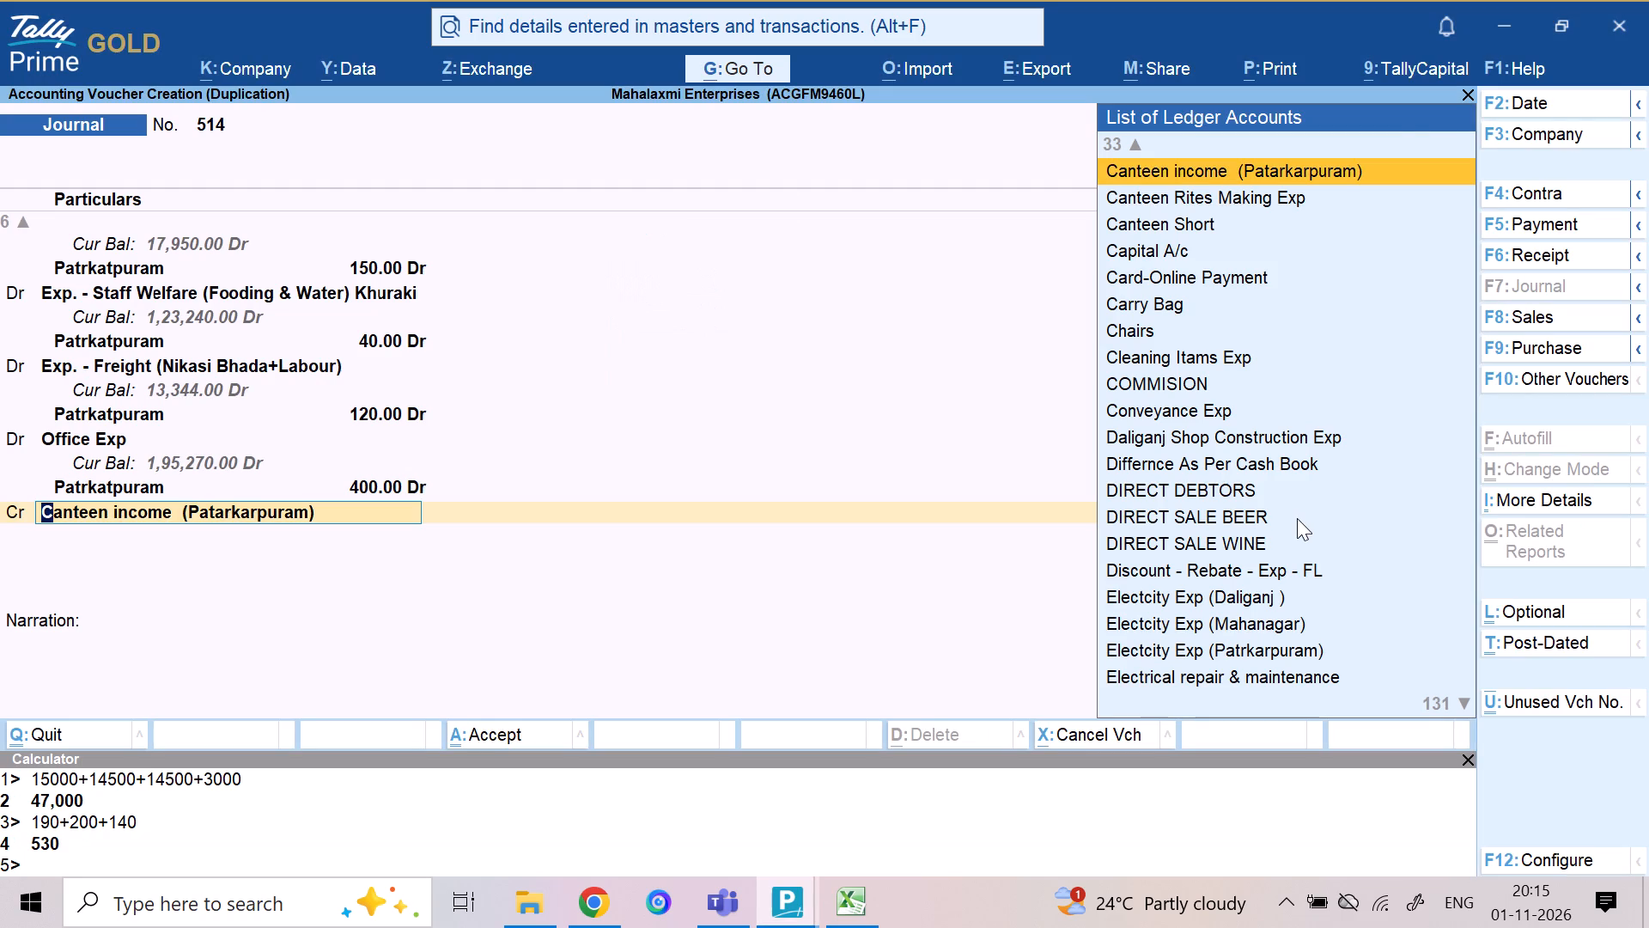
{"action": "key", "text": "d"}
{"action": "key", "text": "Return"}
{"action": "type", "text": "sho"}
{"action": "type", "text": "rt"}
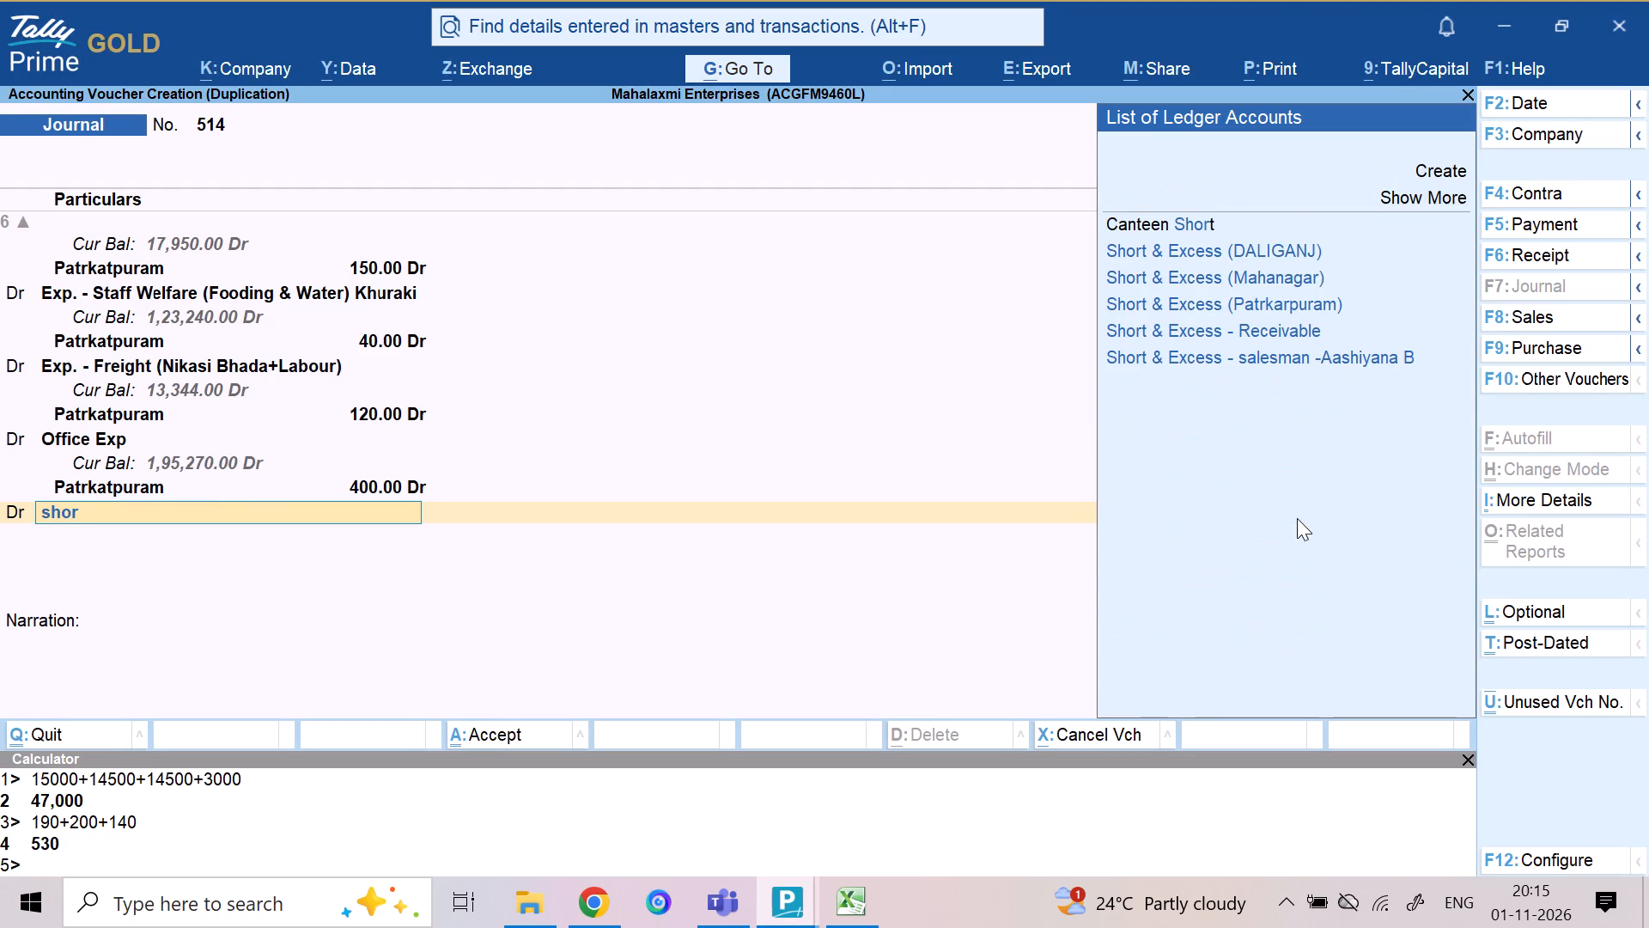
{"action": "key", "text": "space"}
{"action": "key", "text": "Down"}
{"action": "key", "text": "Down"}
{"action": "key", "text": "Down"}
{"action": "key", "text": "Return"}
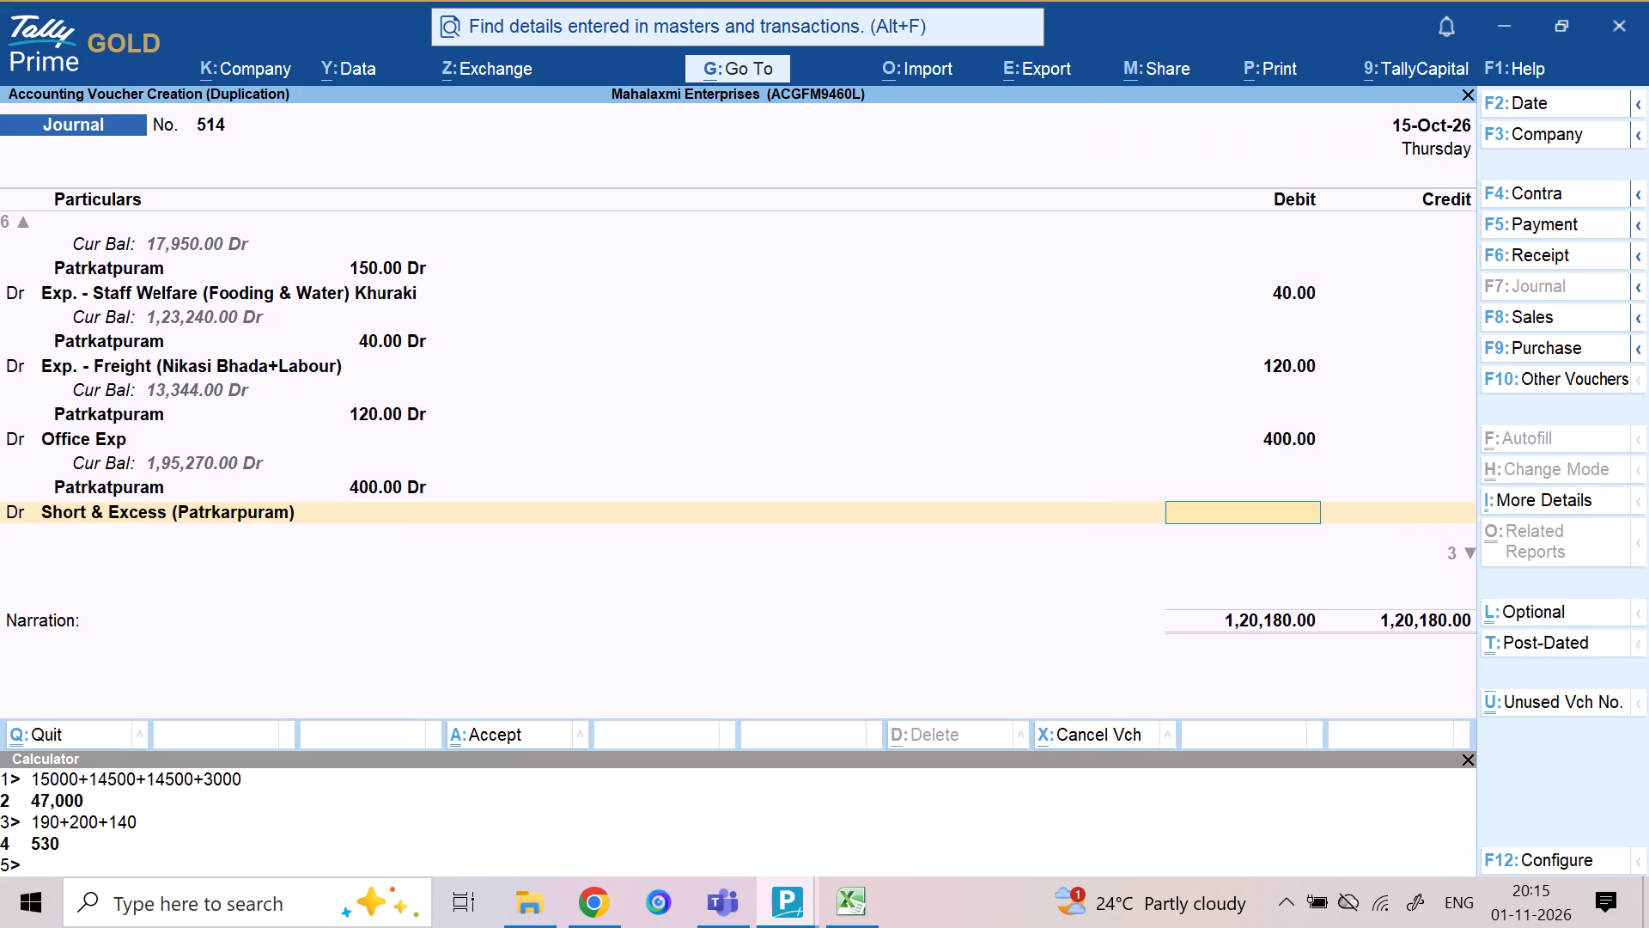
{"action": "key", "text": "alt+Tab"}
{"action": "key", "text": "alt+Tab"}
{"action": "type", "text": "140"}
{"action": "key", "text": "Return"}
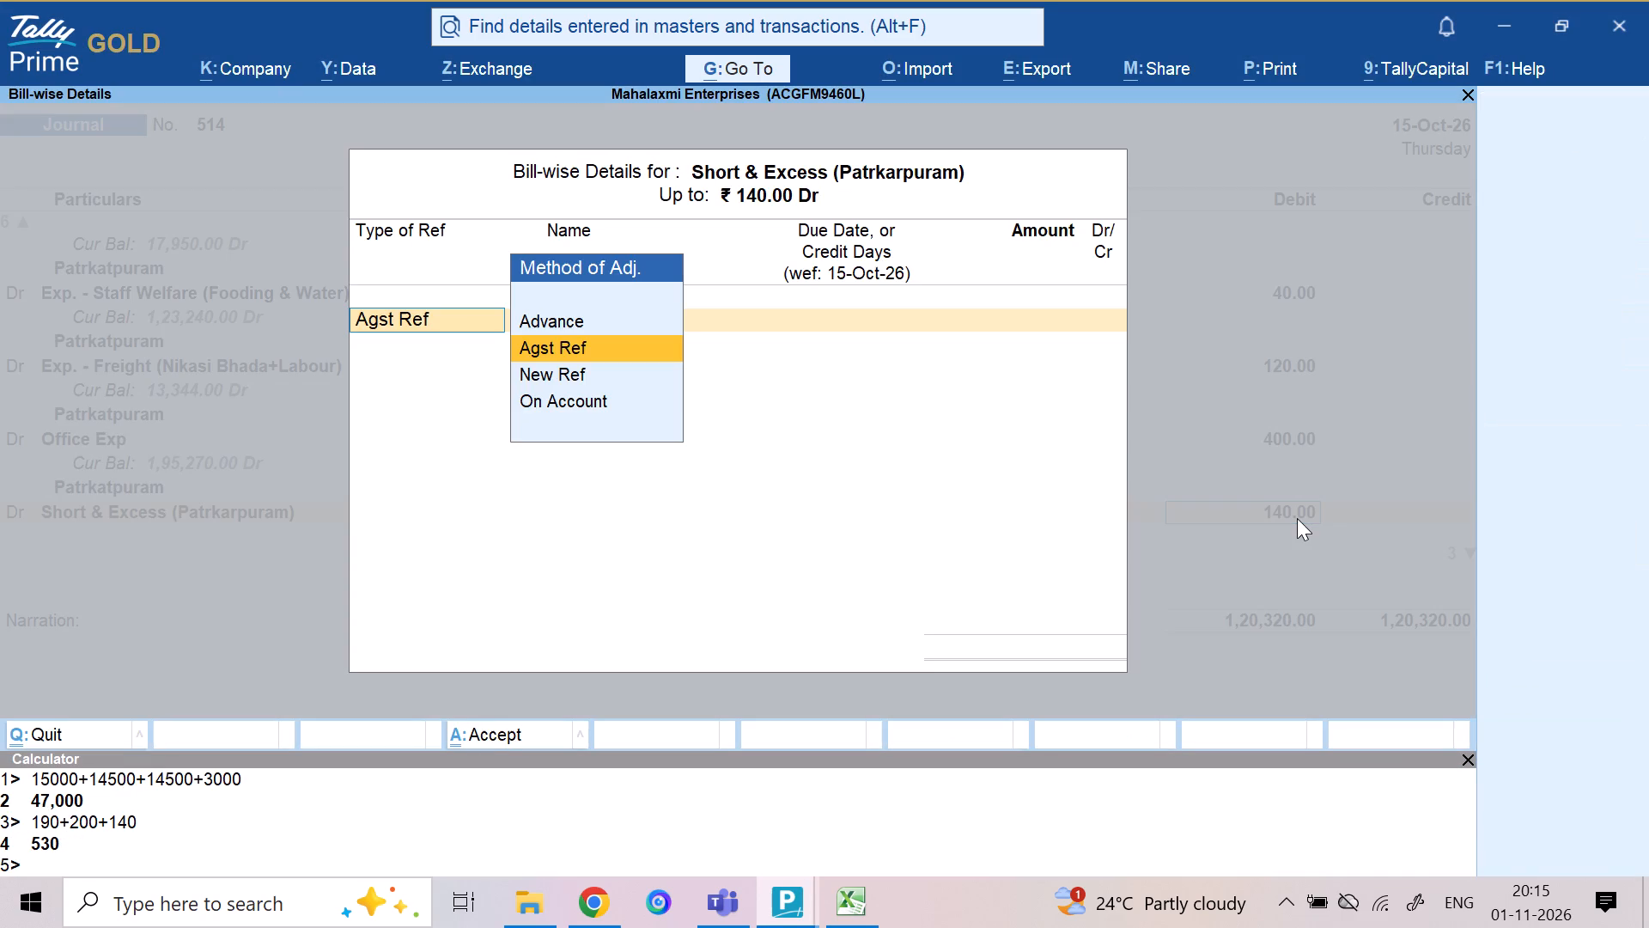
Allocate the 140 Short & Excess debit to a new bill reference named 15-10-26.
{"action": "key", "text": "Down"}
{"action": "key", "text": "Return"}
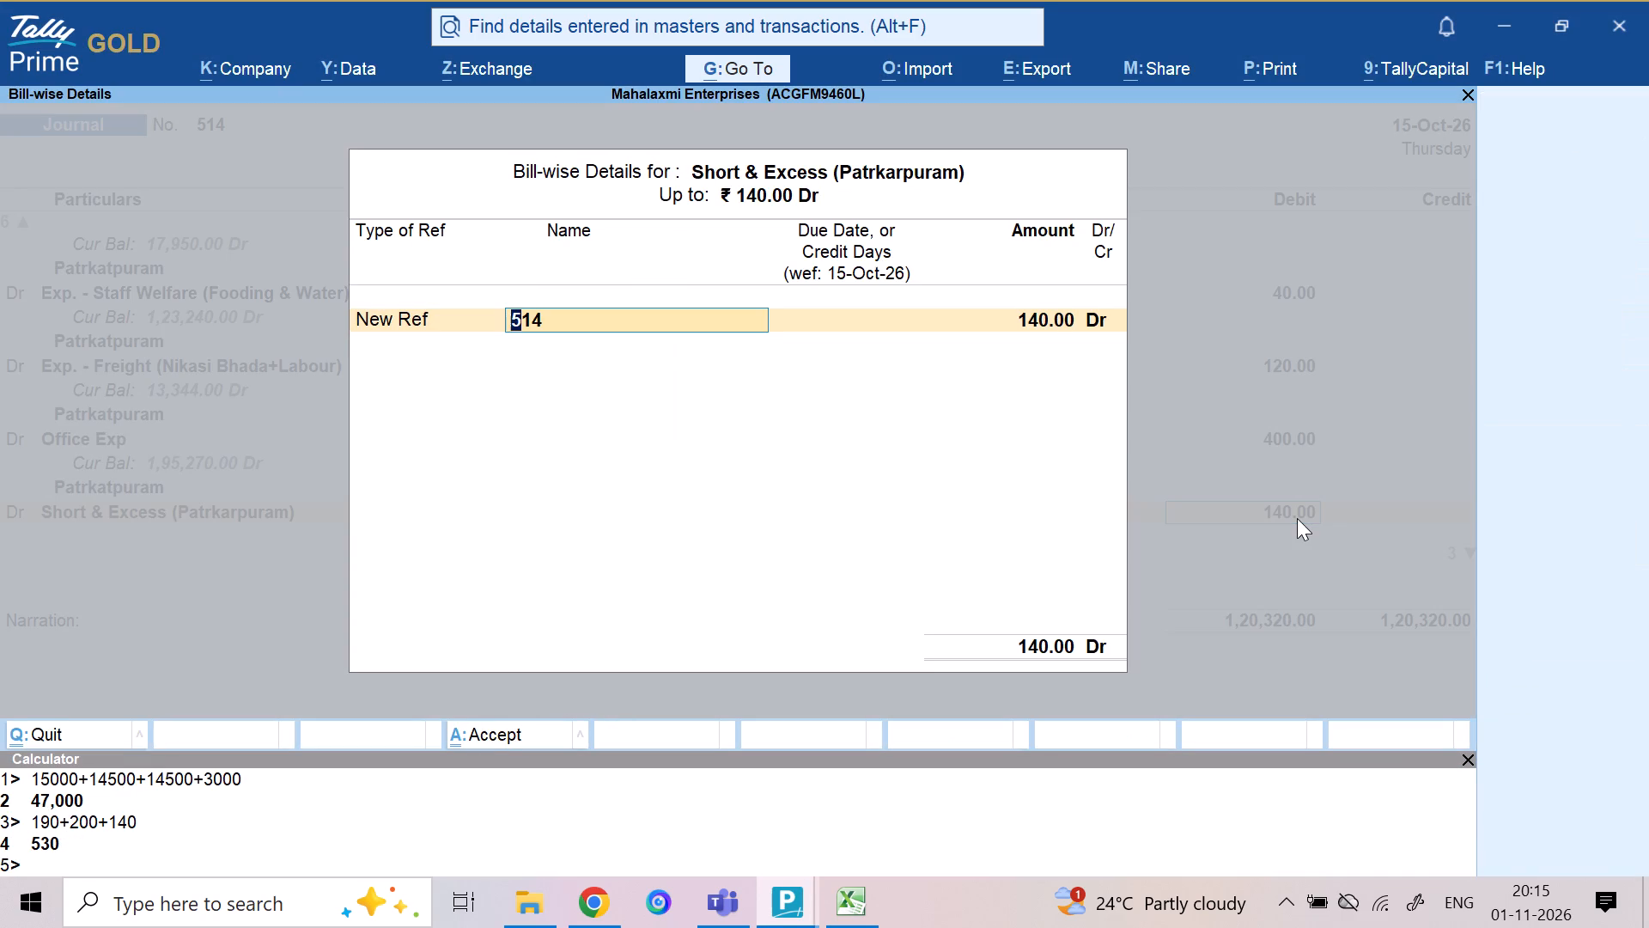
{"action": "type", "text": "14"}
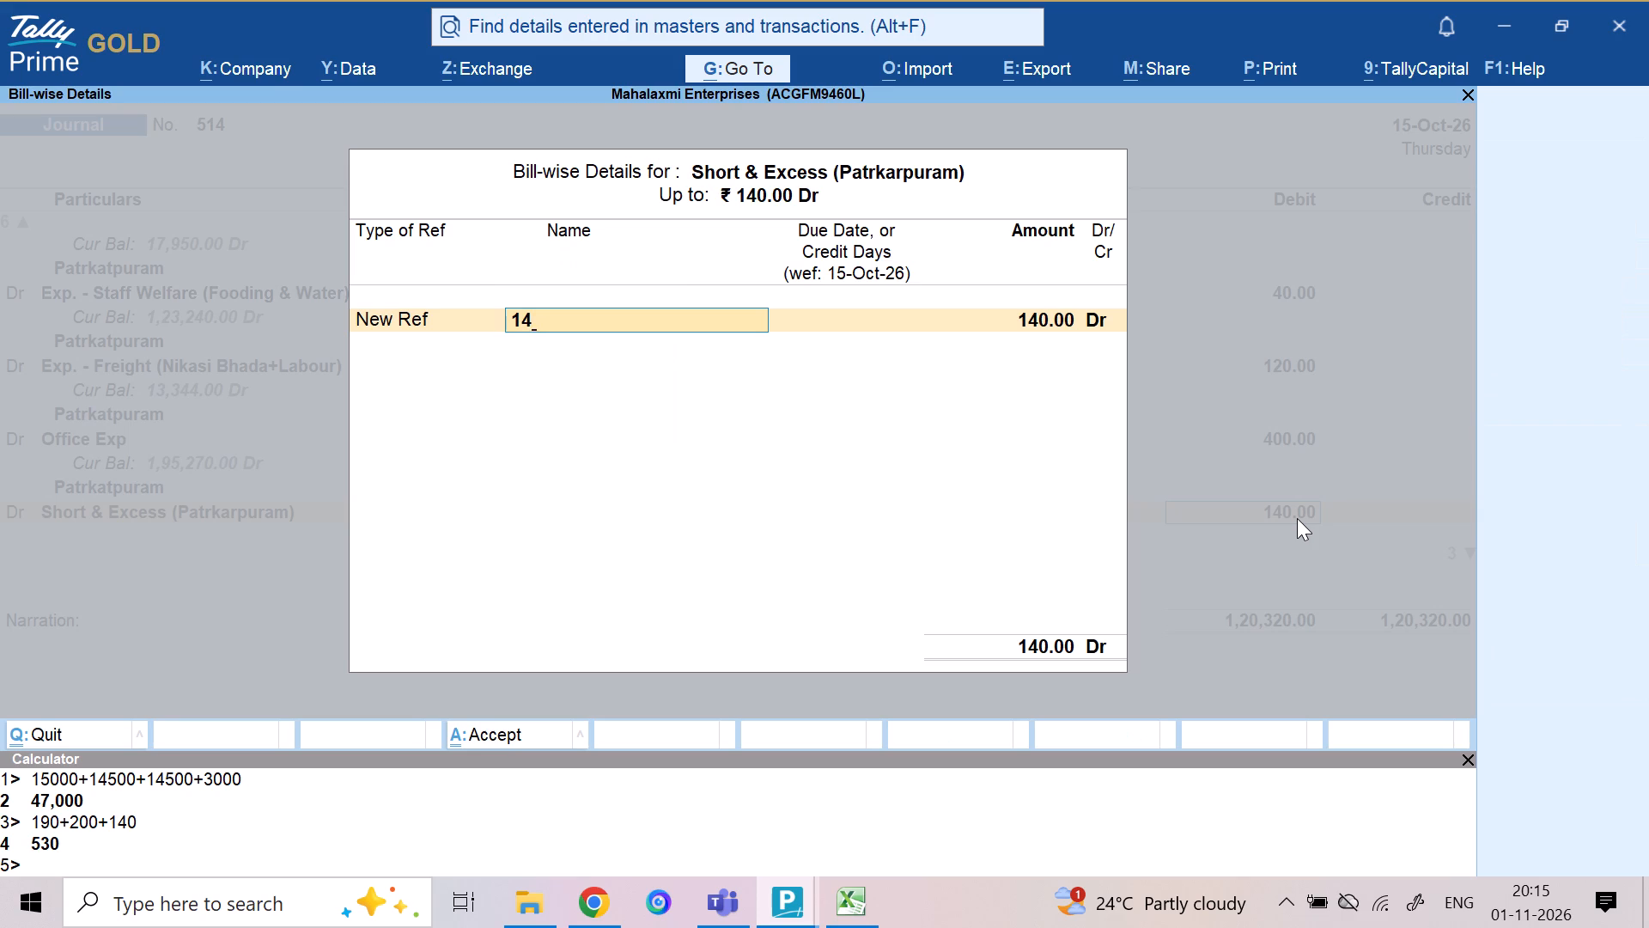
{"action": "key", "text": "BackSpace"}
{"action": "type", "text": "5-10-26"}
{"action": "key", "text": "Return"}
{"action": "key", "text": "Return"}
{"action": "key", "text": "Return"}
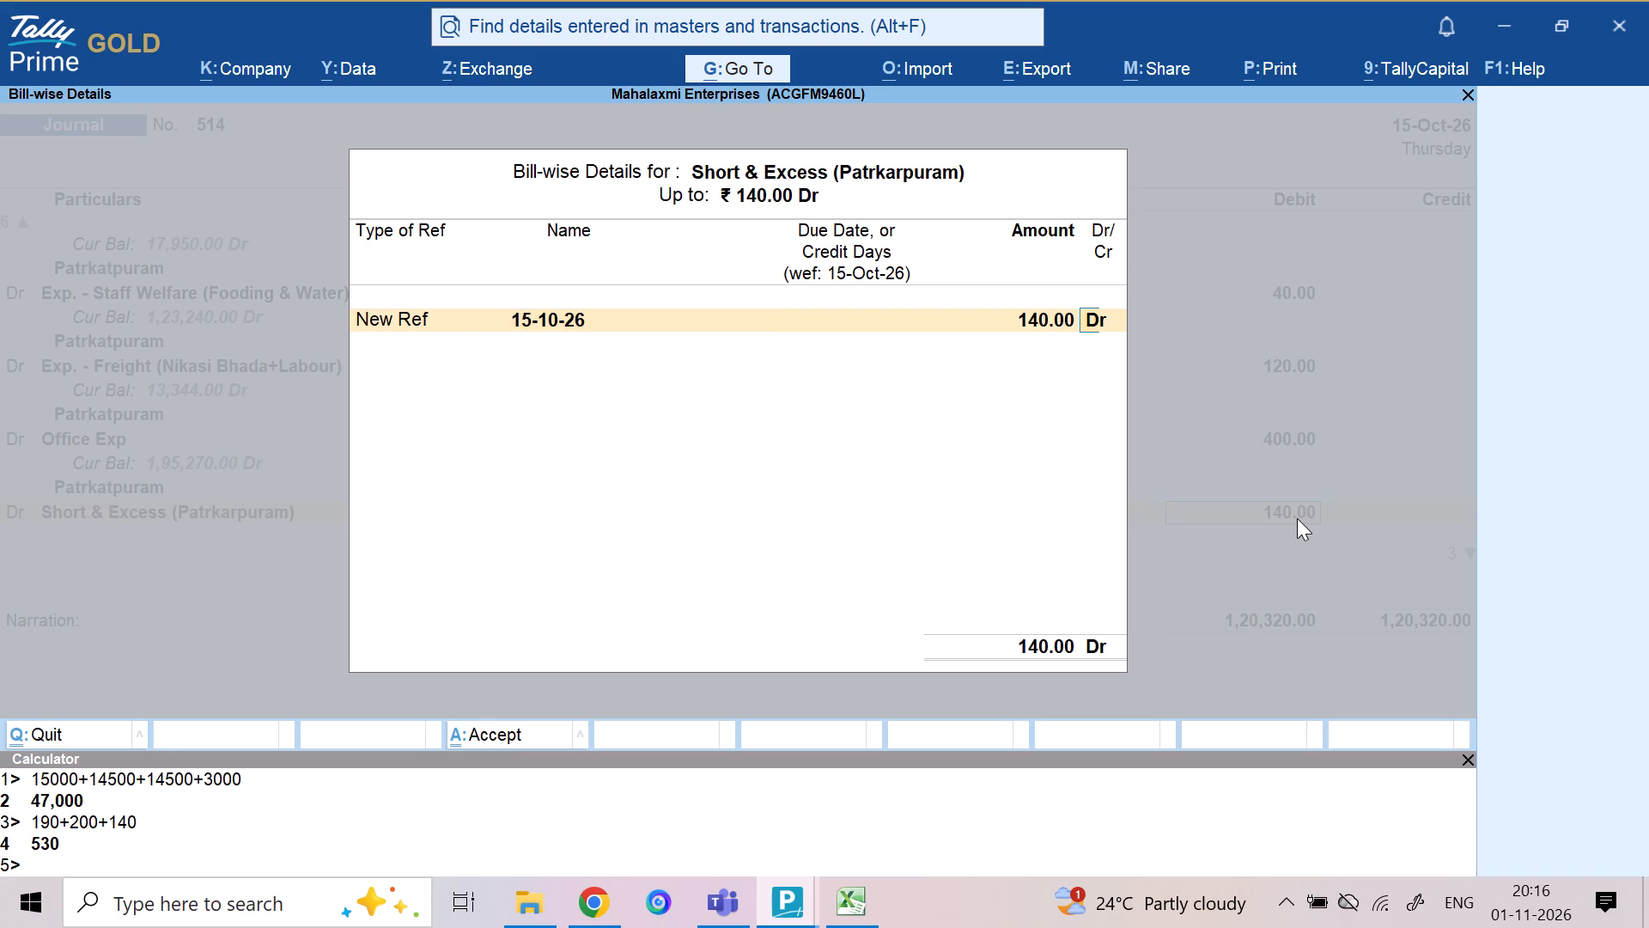
{"action": "key", "text": "Return"}
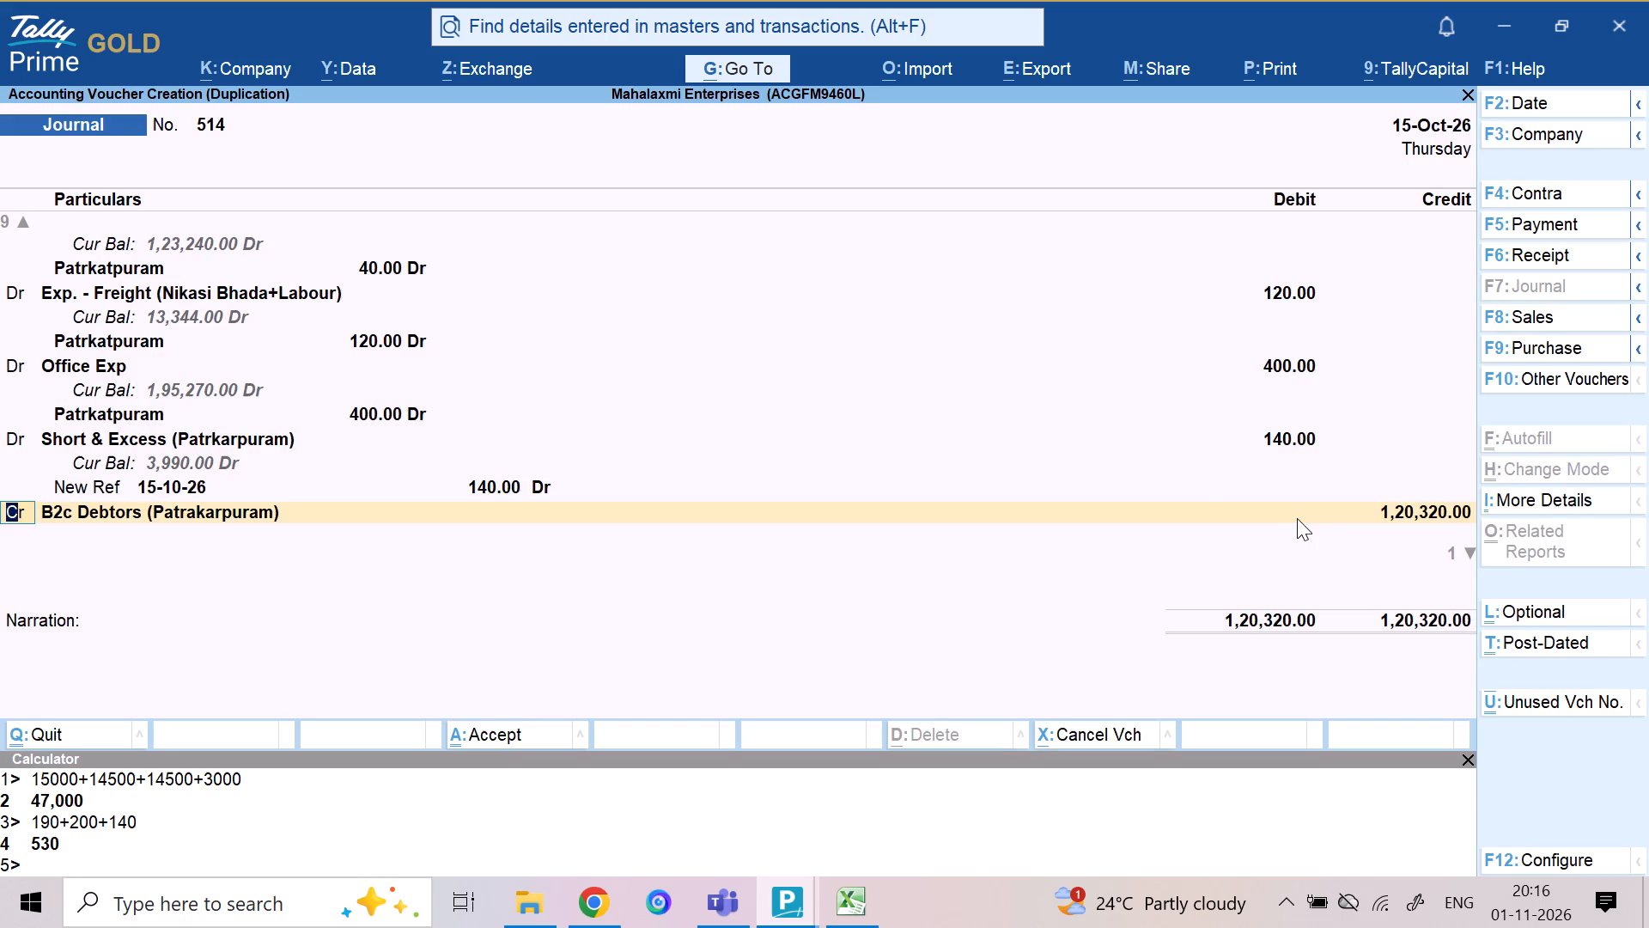
Replace the ledger on the B2c Debtors credit line with Canteen income (Patarkarpuram).
{"action": "key", "text": "Return"}
{"action": "type", "text": "can"}
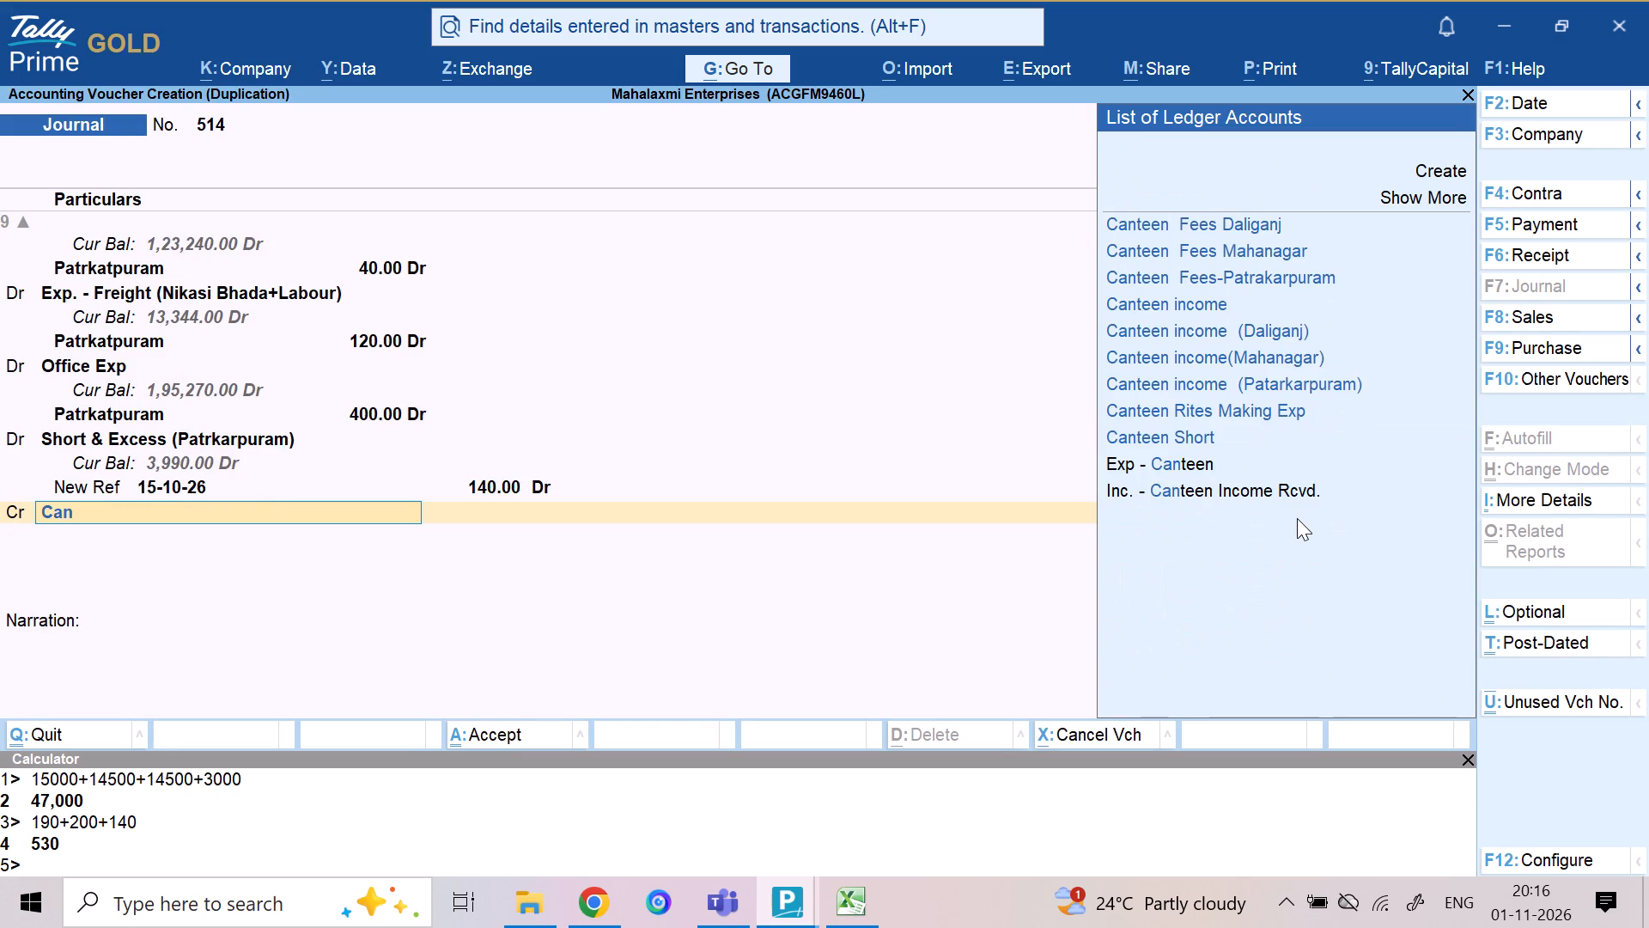
{"action": "key", "text": "Down"}
{"action": "key", "text": "Down"}
{"action": "key", "text": "Down"}
{"action": "key", "text": "Down"}
{"action": "key", "text": "Down"}
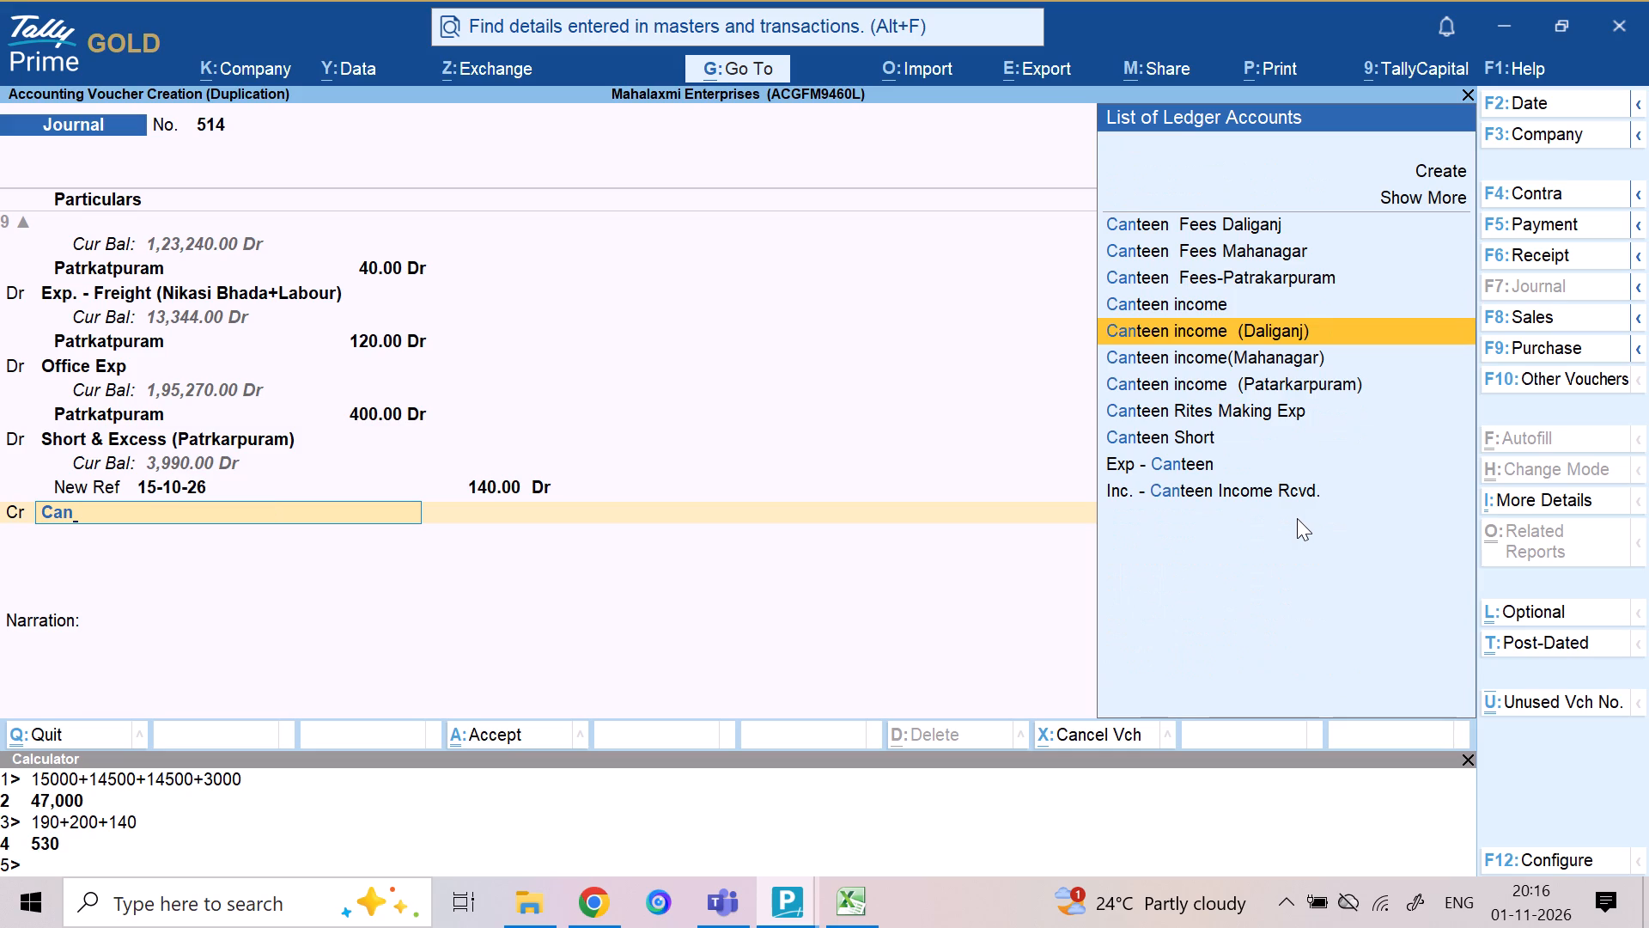
{"action": "key", "text": "Down"}
{"action": "key", "text": "Down"}
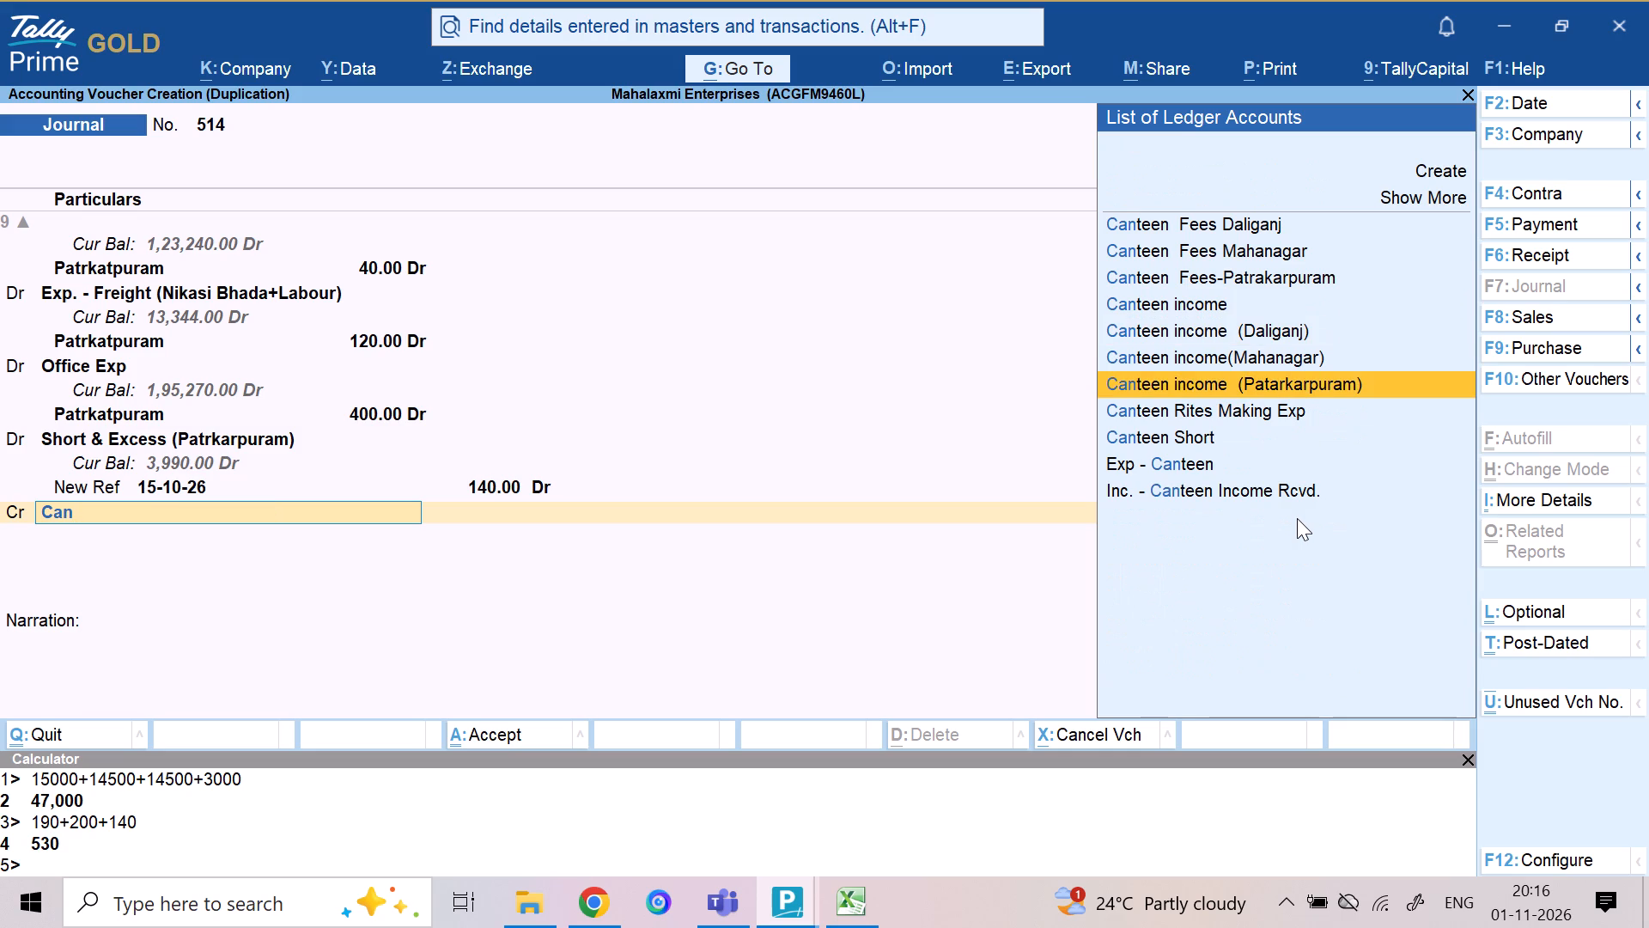
{"action": "key", "text": "Return"}
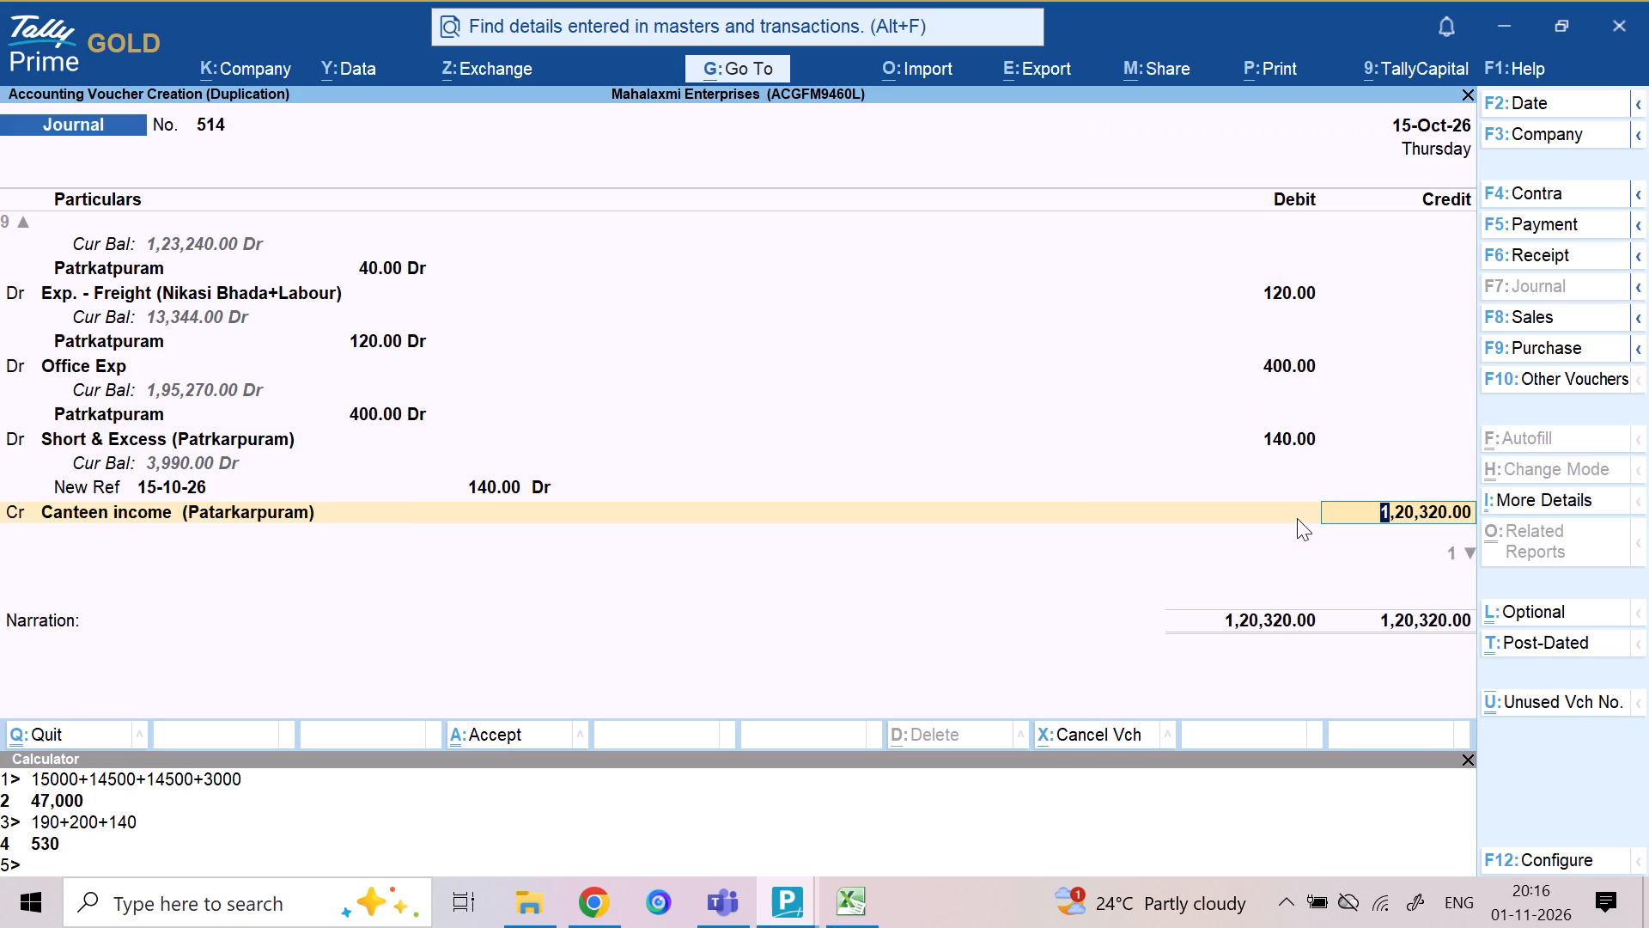
Set the Canteen income (Patarkarpuram) credit to 3000, allocated to the Patrkatpuram cost centre.
{"action": "key", "text": "Return"}
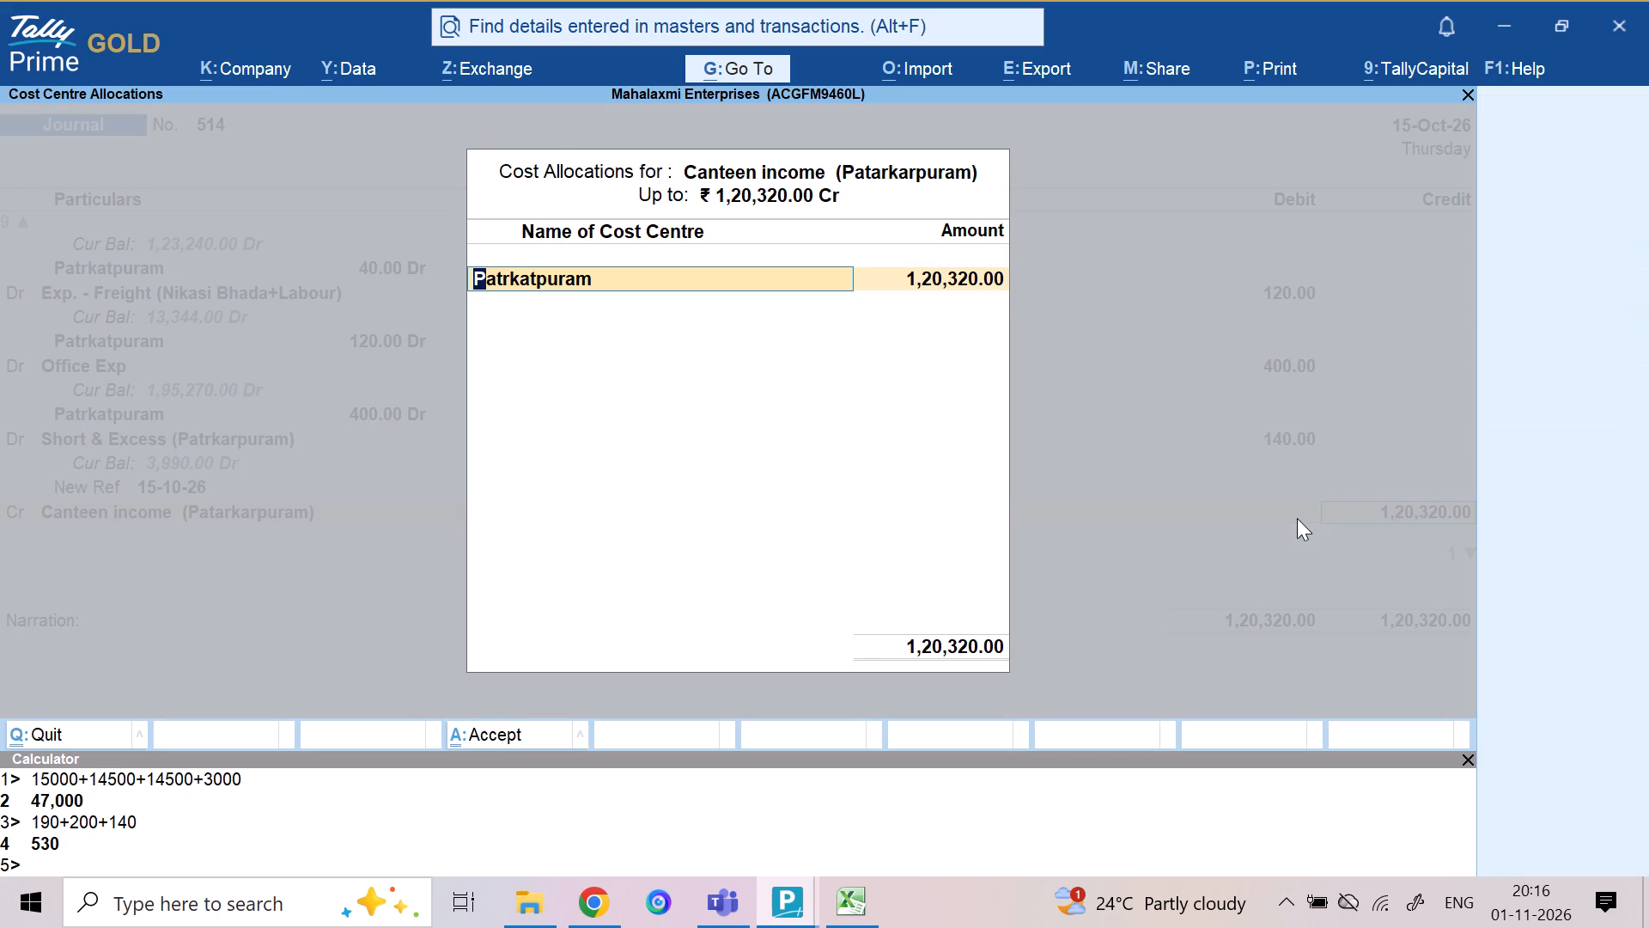
{"action": "key", "text": "Return"}
{"action": "key", "text": "Return"}
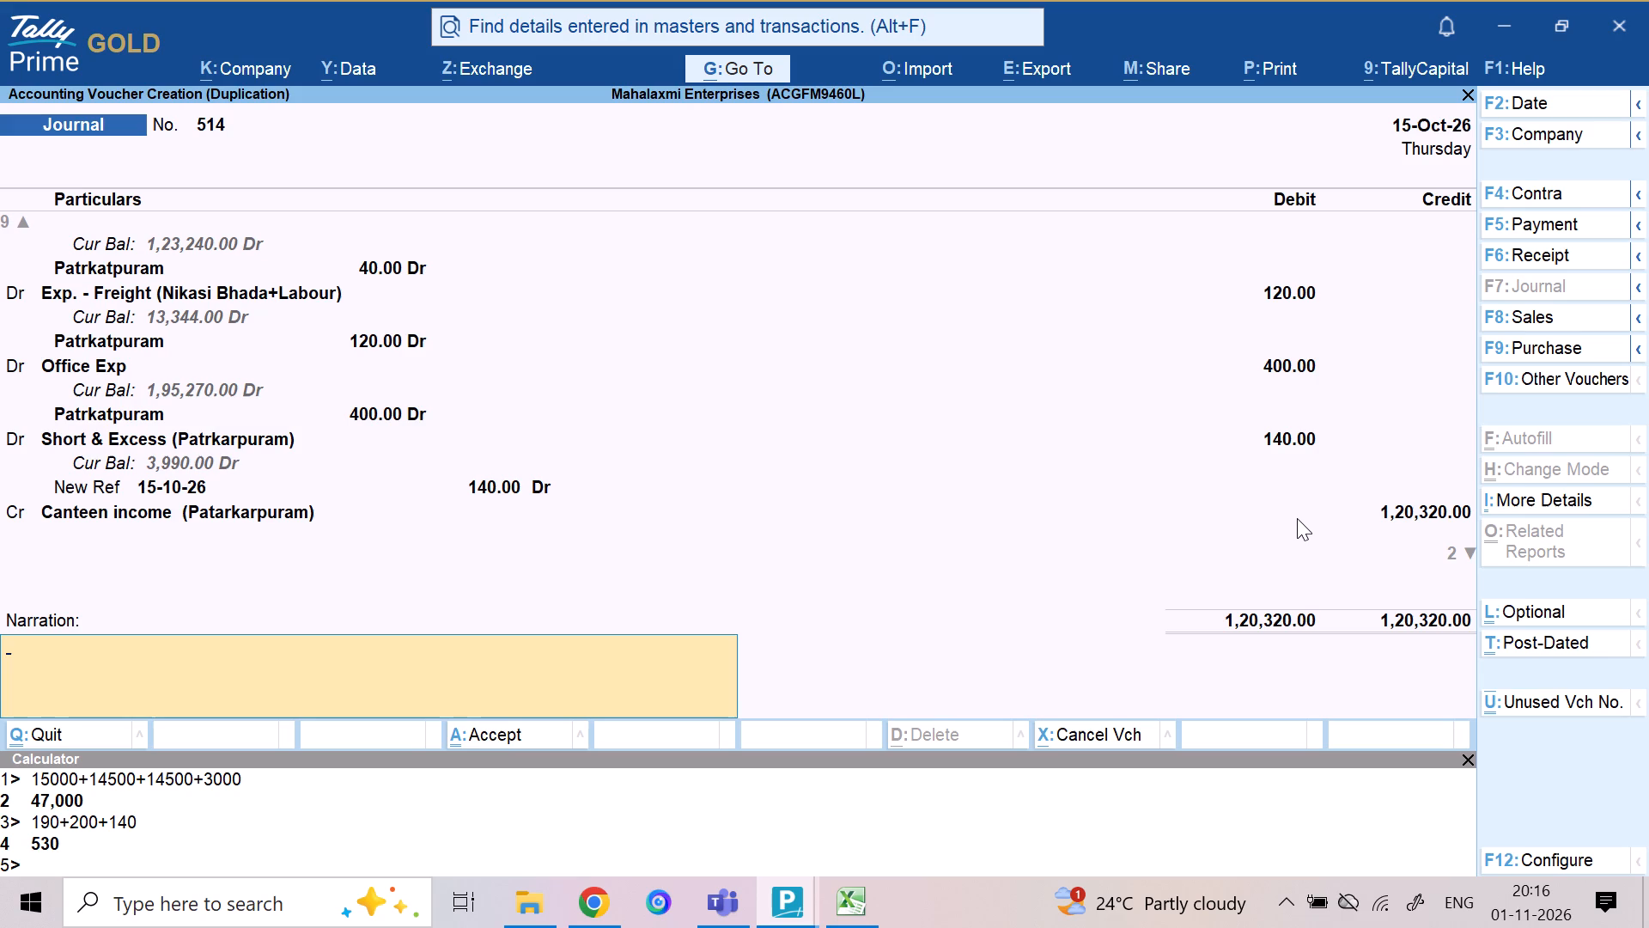
{"action": "key", "text": "BackSpace"}
{"action": "key", "text": "BackSpace"}
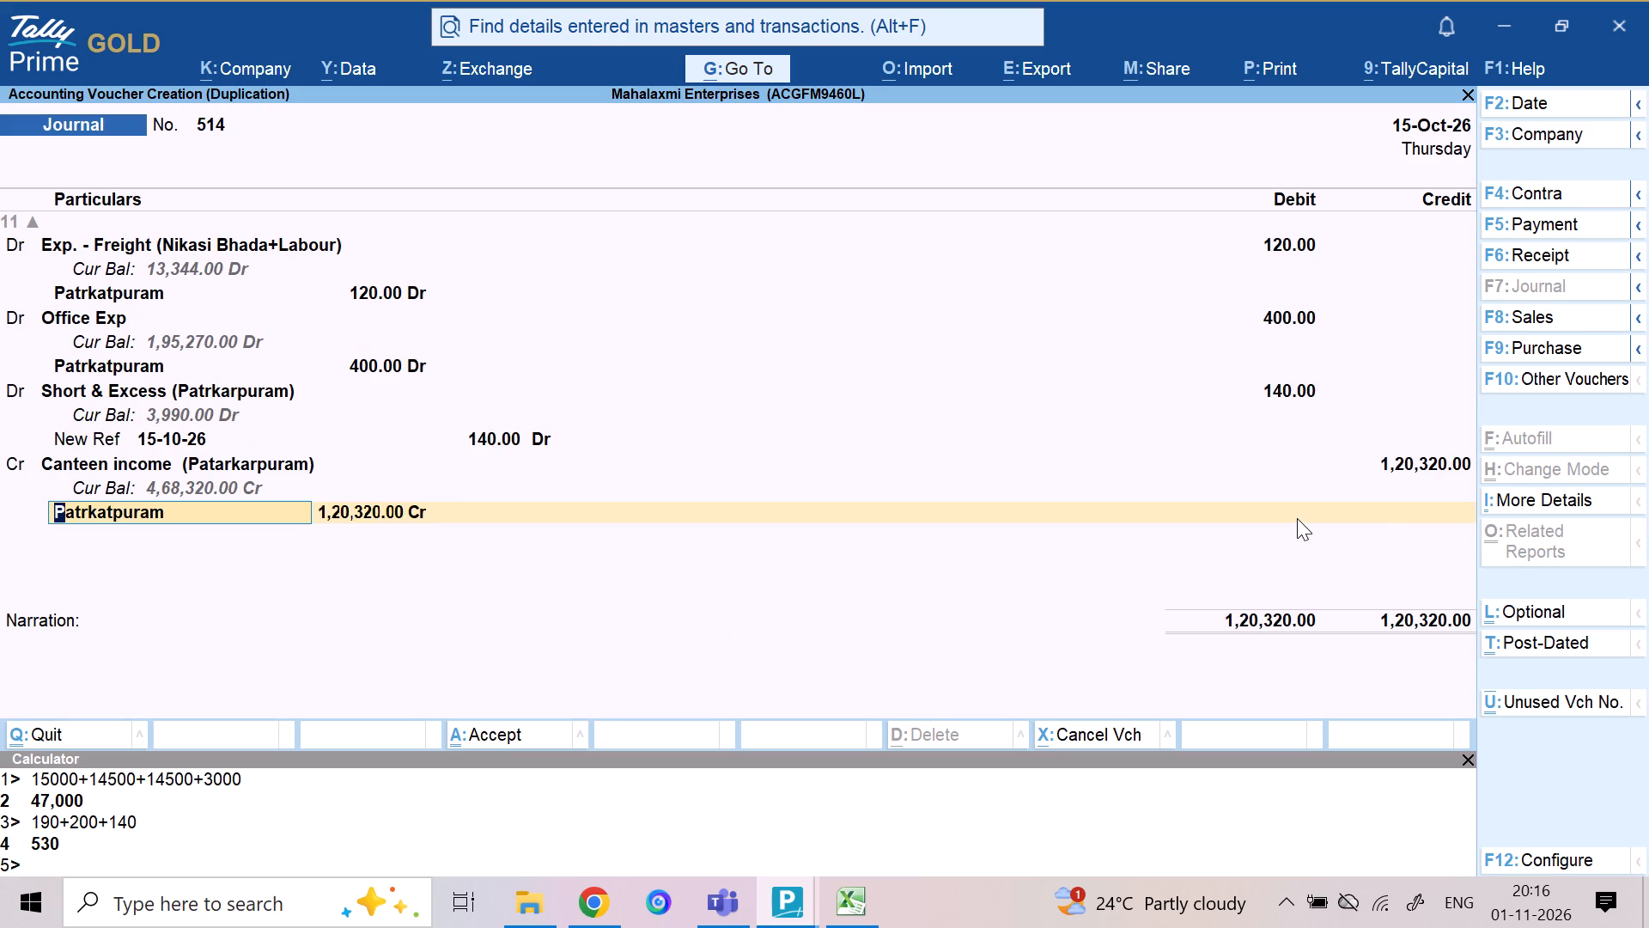
{"action": "key", "text": "BackSpace"}
{"action": "type", "text": "3000"}
{"action": "key", "text": "Return"}
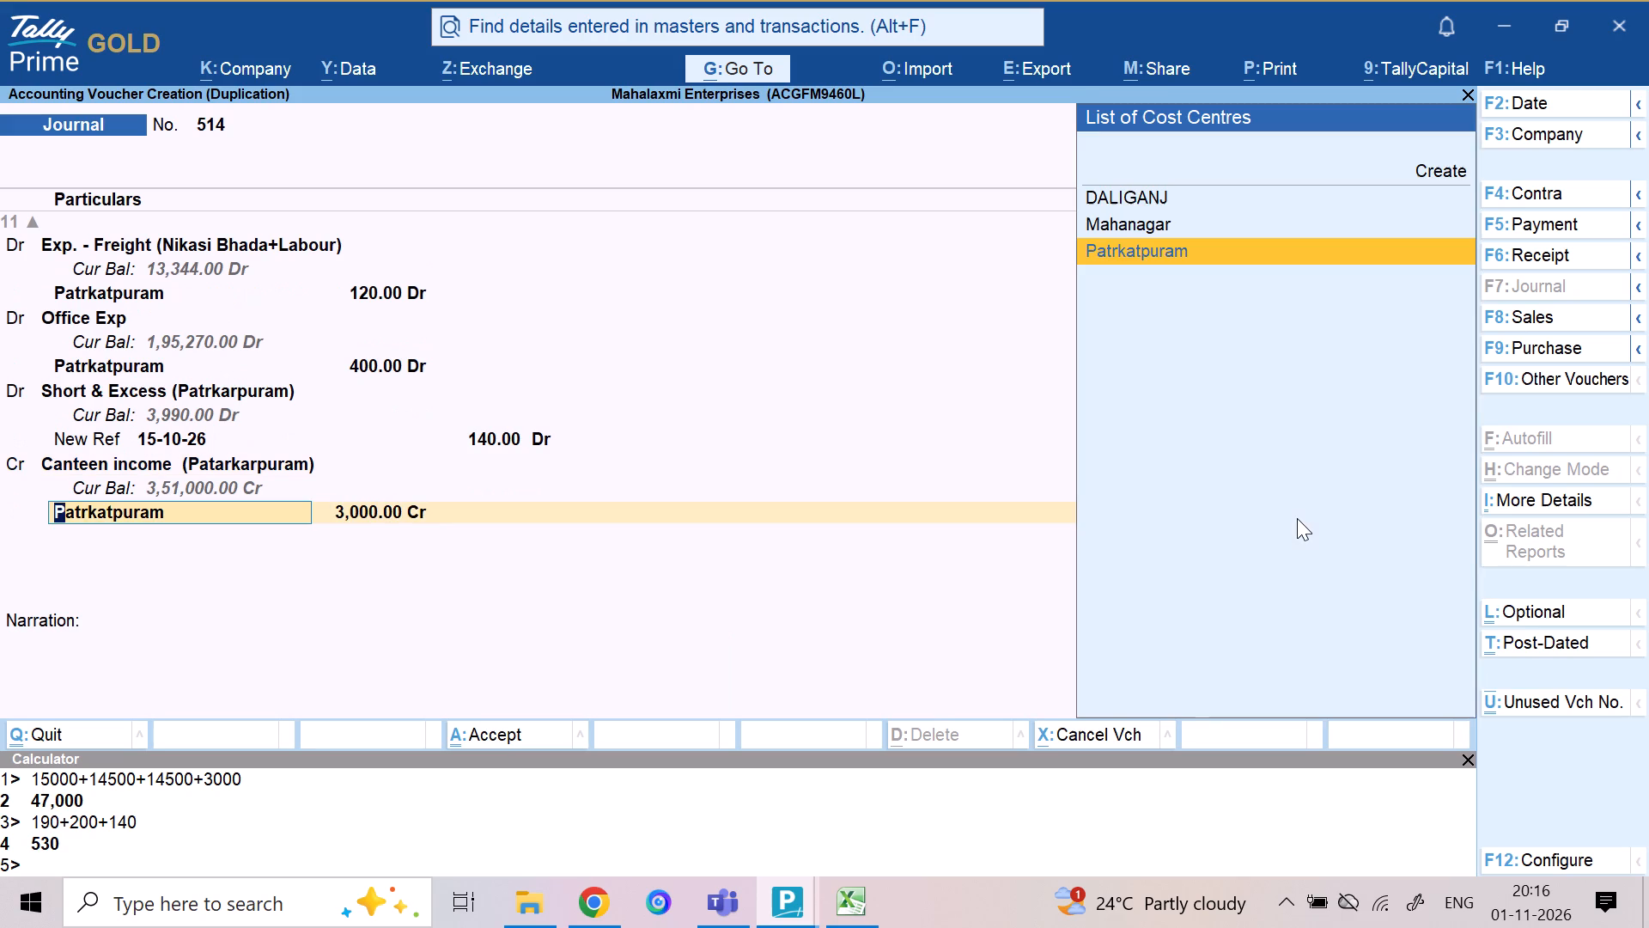
{"action": "key", "text": "Return"}
{"action": "key", "text": "Return"}
{"action": "key", "text": "Return"}
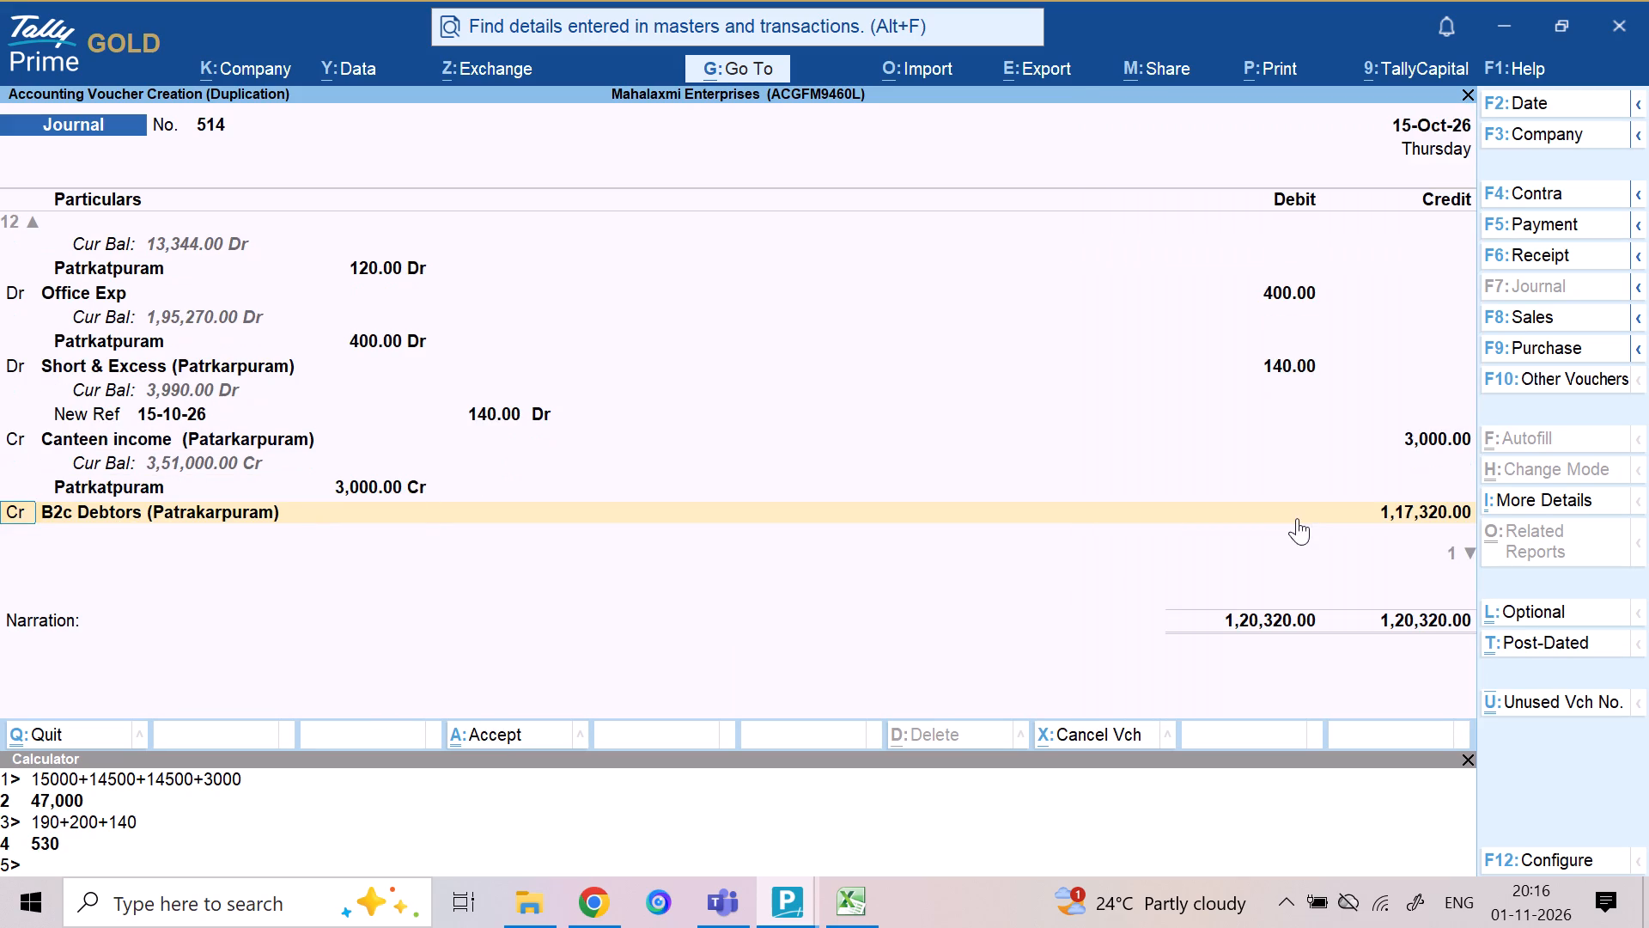
Credit the remaining 1,17,320 to B2c Debtors (Patrakarpuram) and save the 15 October journal.
{"action": "key", "text": "Return"}
{"action": "key", "text": "Return"}
{"action": "key", "text": "Return"}
{"action": "key", "text": "Return"}
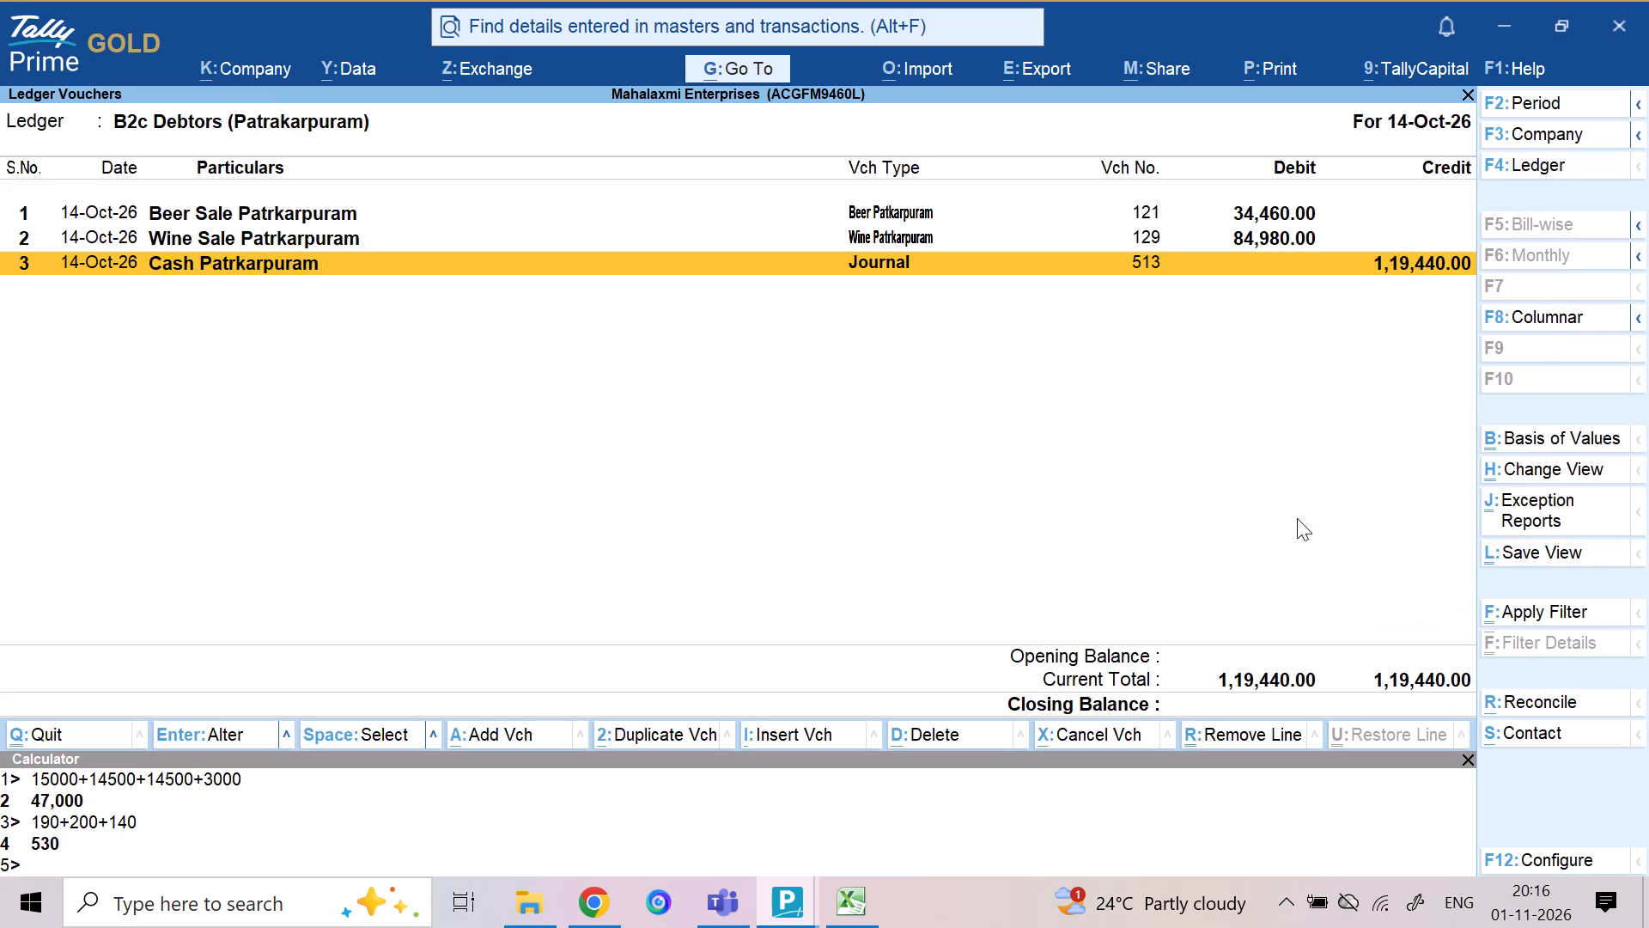
Return to the daily breakup of B2c Debtors (Patrakarpuram) and open the vouchers for 15 October.
{"action": "key", "text": "Escape"}
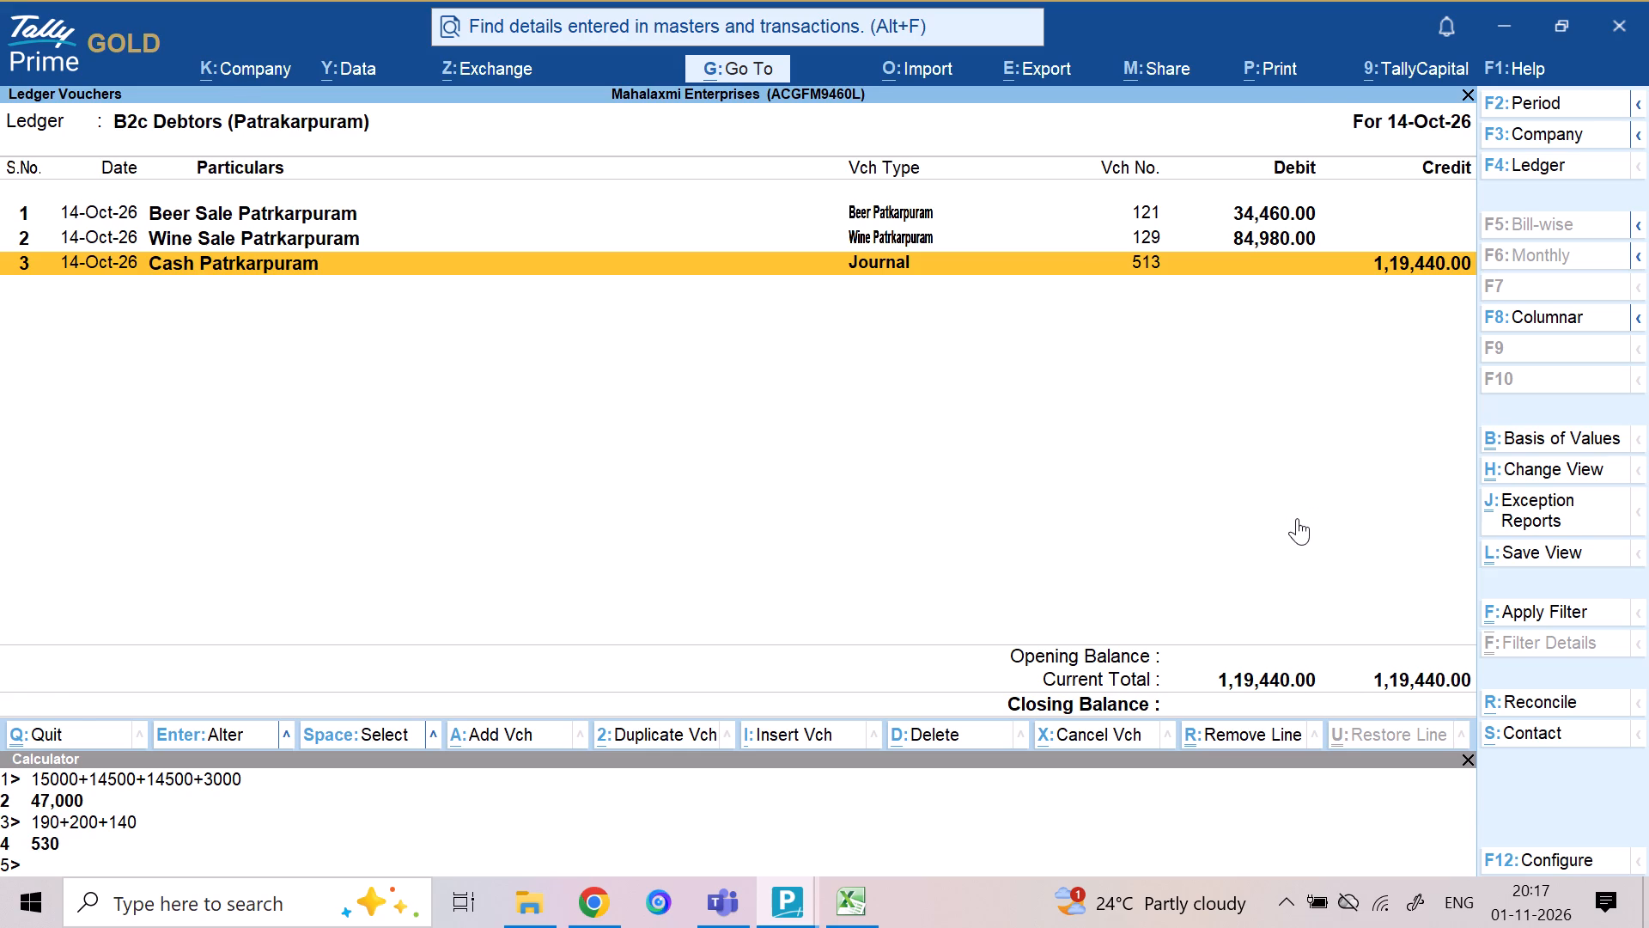
{"action": "key", "text": "Up"}
{"action": "key", "text": "Up"}
{"action": "key", "text": "Up"}
{"action": "key", "text": "Up"}
{"action": "key", "text": "Up"}
{"action": "key", "text": "Up"}
{"action": "key", "text": "Up"}
{"action": "key", "text": "Up"}
{"action": "key", "text": "Up"}
{"action": "key", "text": "Up"}
{"action": "key", "text": "Up"}
{"action": "key", "text": "Up"}
{"action": "key", "text": "Up"}
{"action": "key", "text": "Up"}
{"action": "key", "text": "Up"}
{"action": "key", "text": "Up"}
{"action": "key", "text": "Up"}
{"action": "key", "text": "Up"}
{"action": "key", "text": "Up"}
{"action": "key", "text": "Up"}
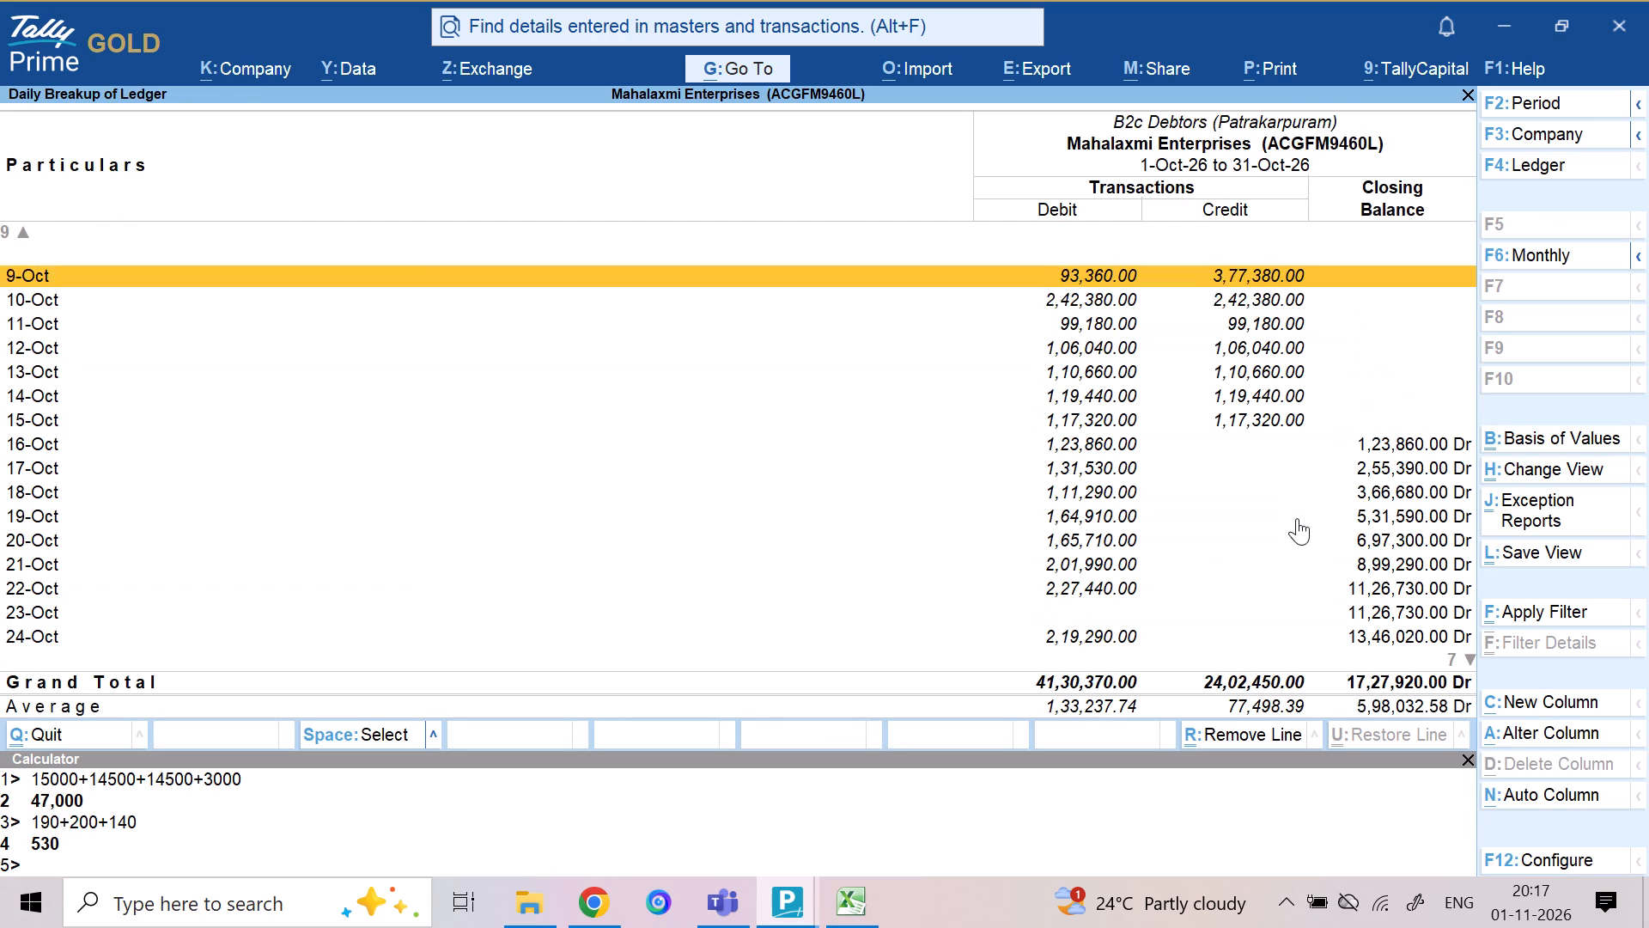
{"action": "key", "text": "Down"}
{"action": "key", "text": "Down"}
{"action": "key", "text": "Down"}
{"action": "key", "text": "Down"}
{"action": "key", "text": "Down"}
{"action": "key", "text": "Down"}
{"action": "key", "text": "Return"}
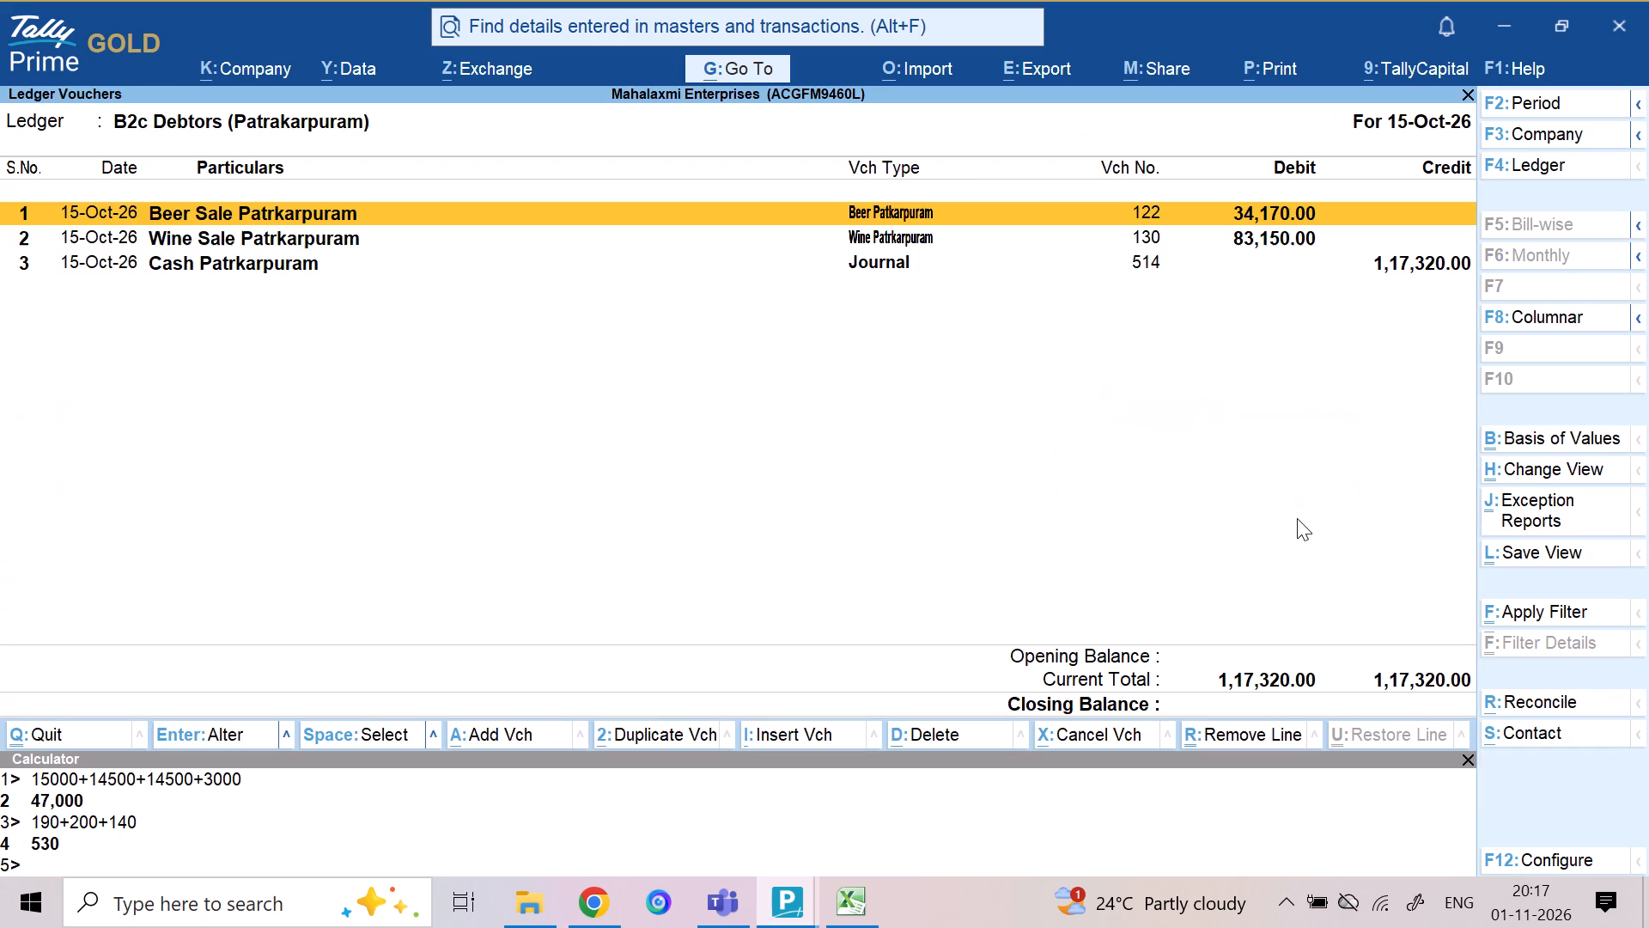
Duplicate the 15 October Cash Patrkarpuram journal and open the copy's voucher date for editing.
{"action": "key", "text": "Down"}
{"action": "key", "text": "Down"}
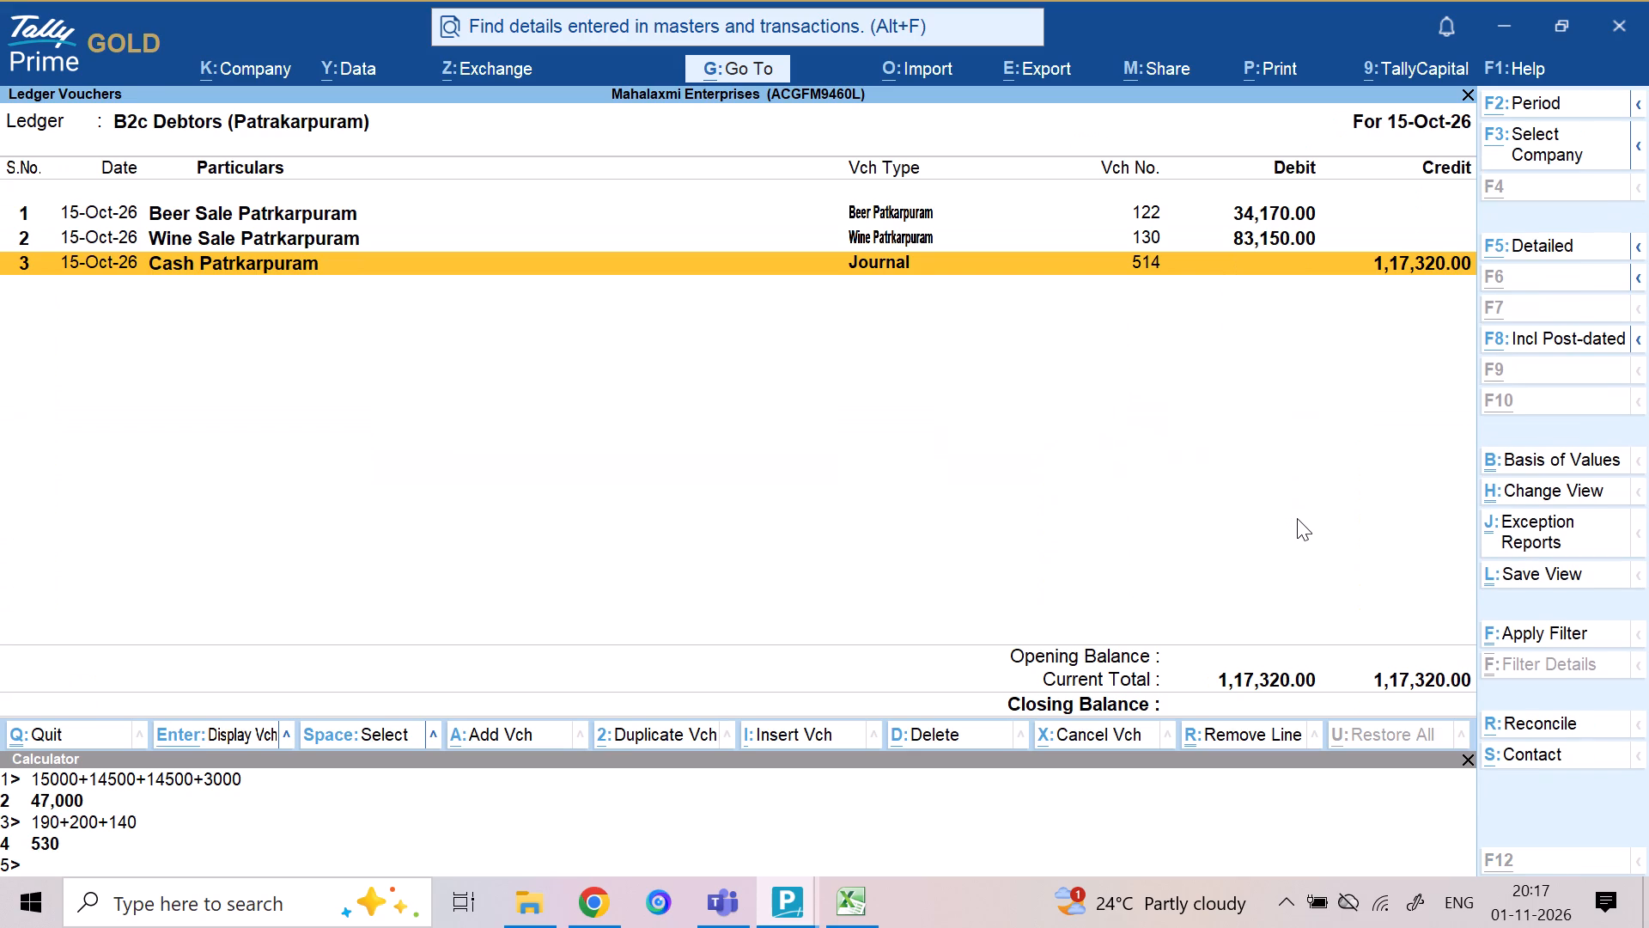
{"action": "key", "text": "alt+2"}
{"action": "key", "text": "F2"}
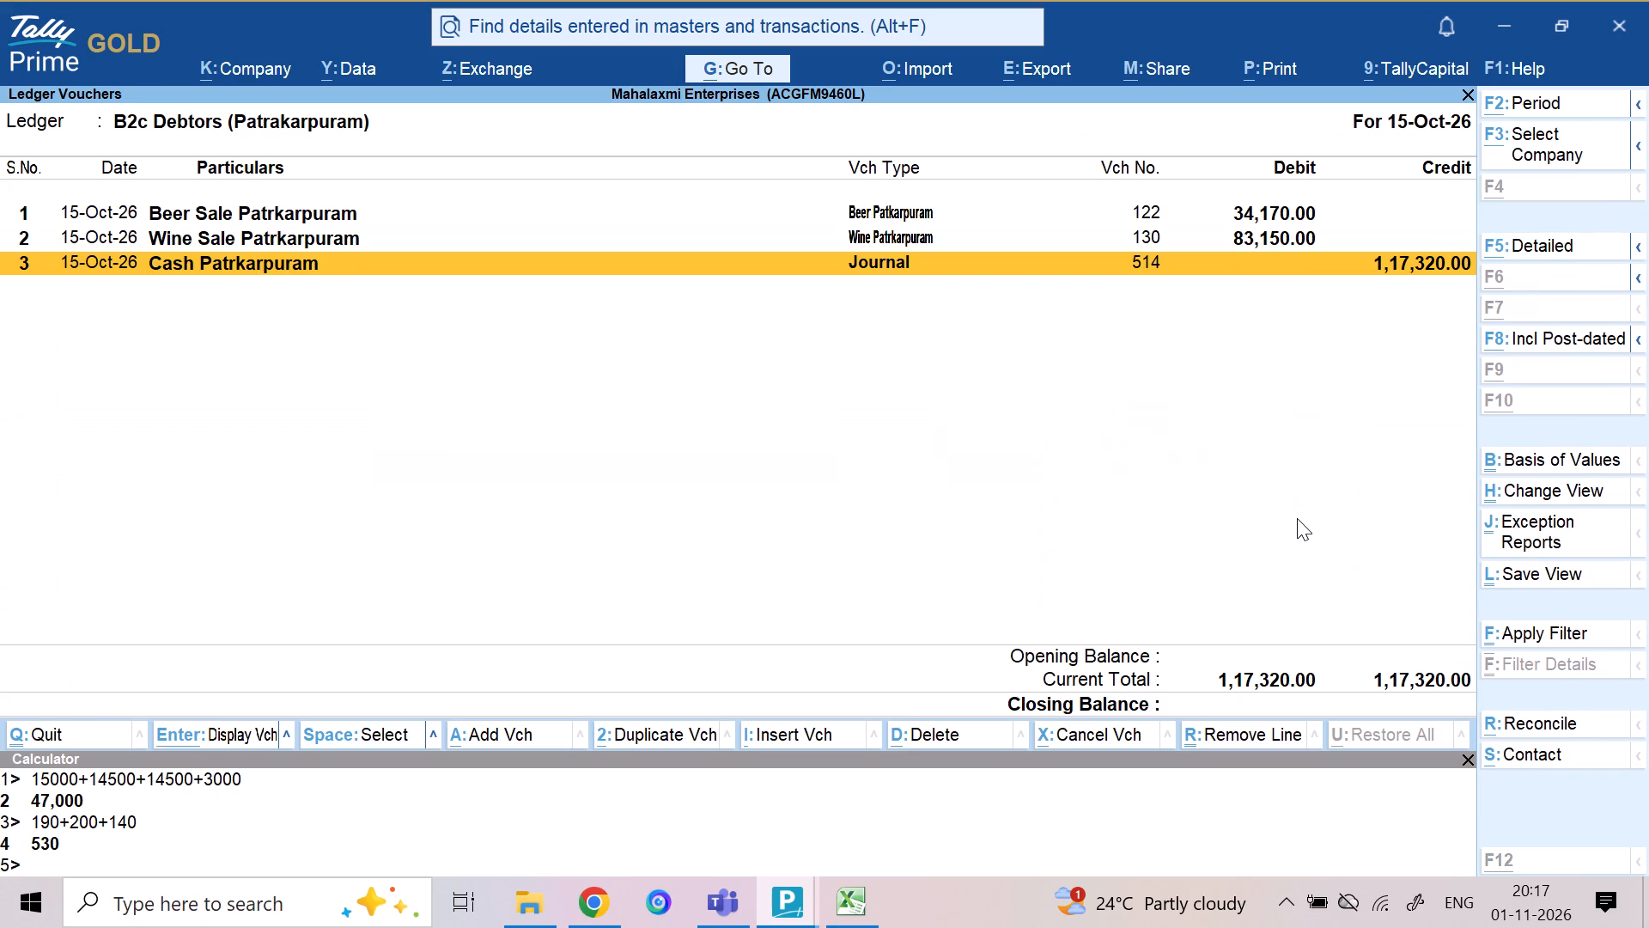
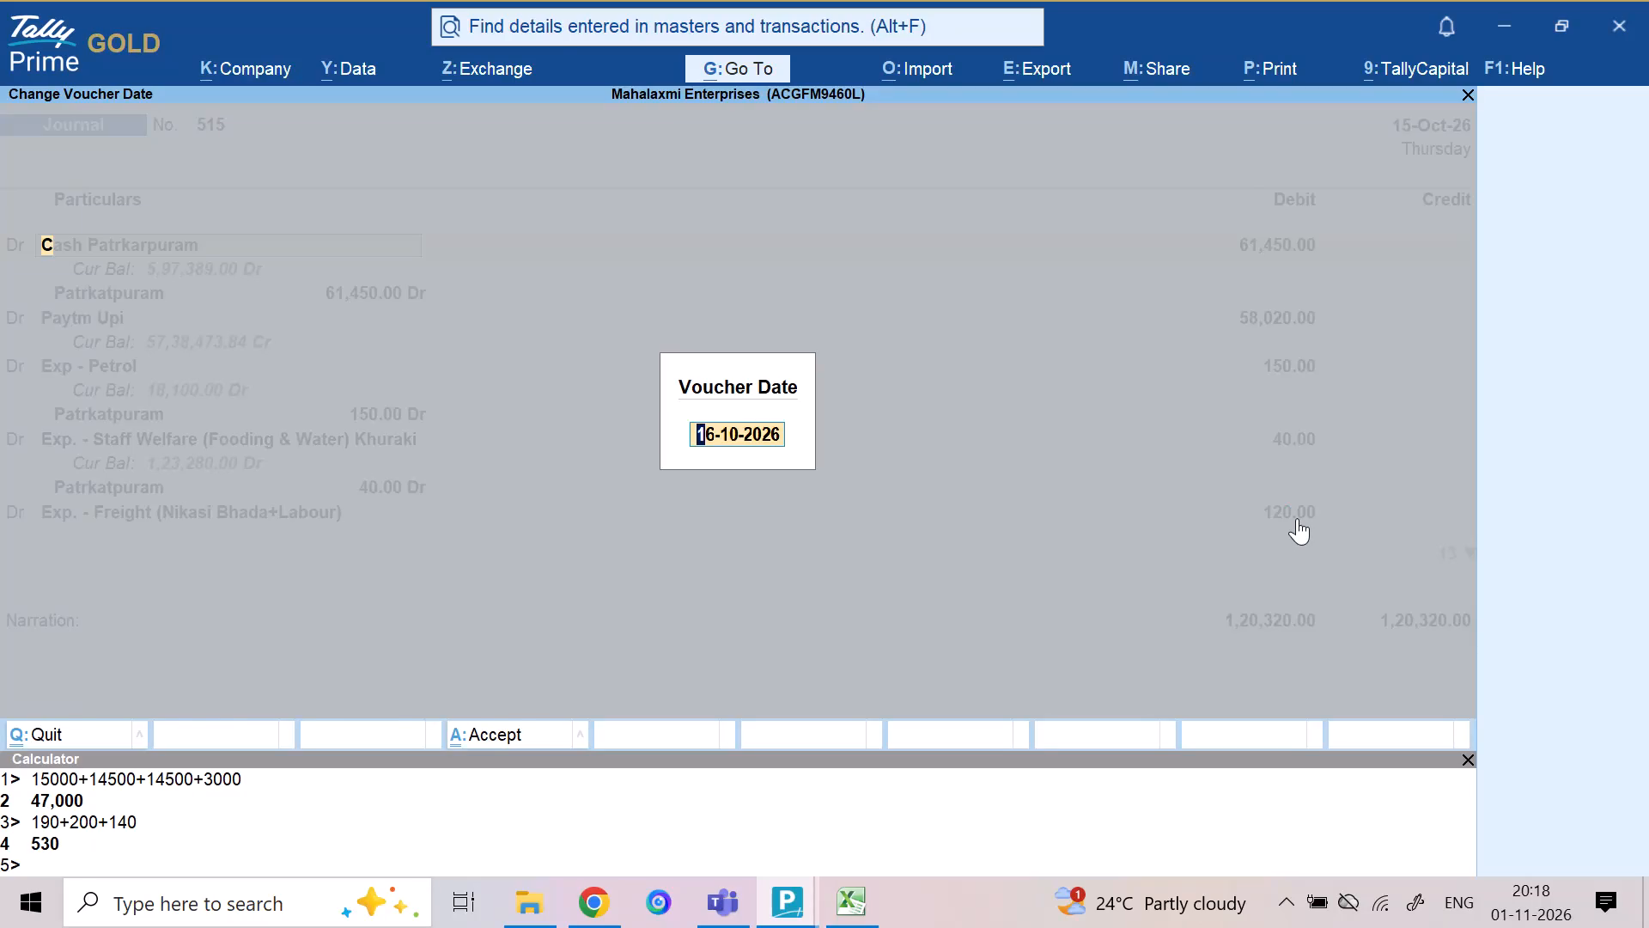
Date the duplicated journal 16-10-2026 and set the Cash Patrkarpuram debit to 53520, allocated to the Patrkatpuram cost centre.
{"action": "key", "text": "Return"}
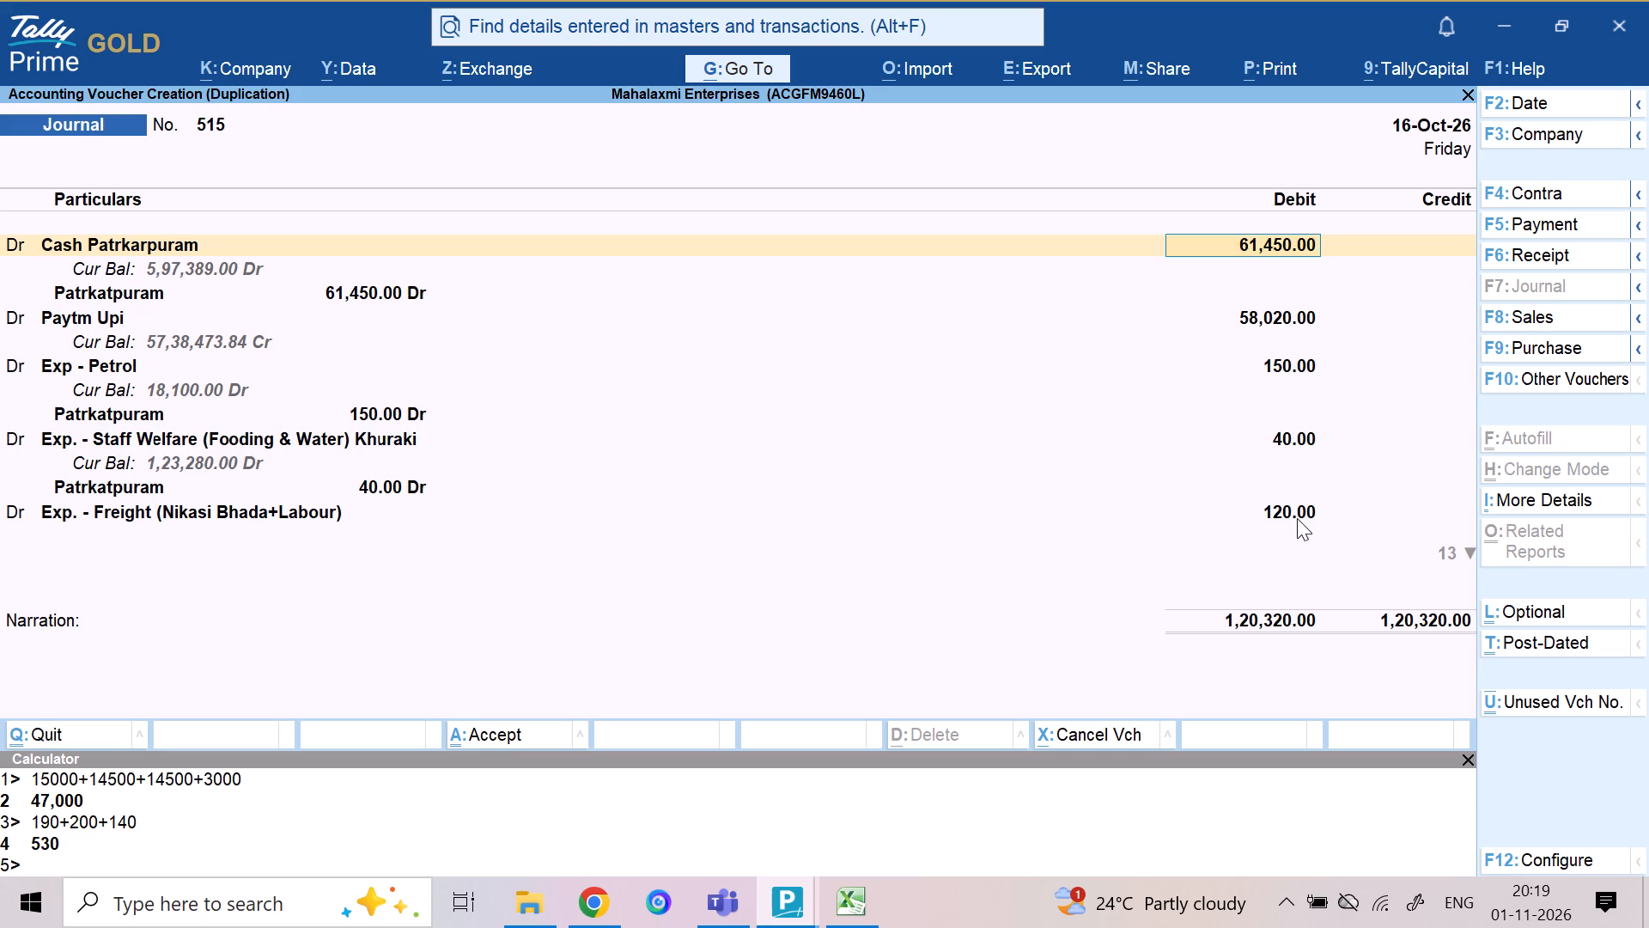
{"action": "type", "text": "53520"}
{"action": "key", "text": "Return"}
{"action": "key", "text": "Return"}
{"action": "key", "text": "Return"}
{"action": "key", "text": "Return"}
{"action": "key", "text": "Return"}
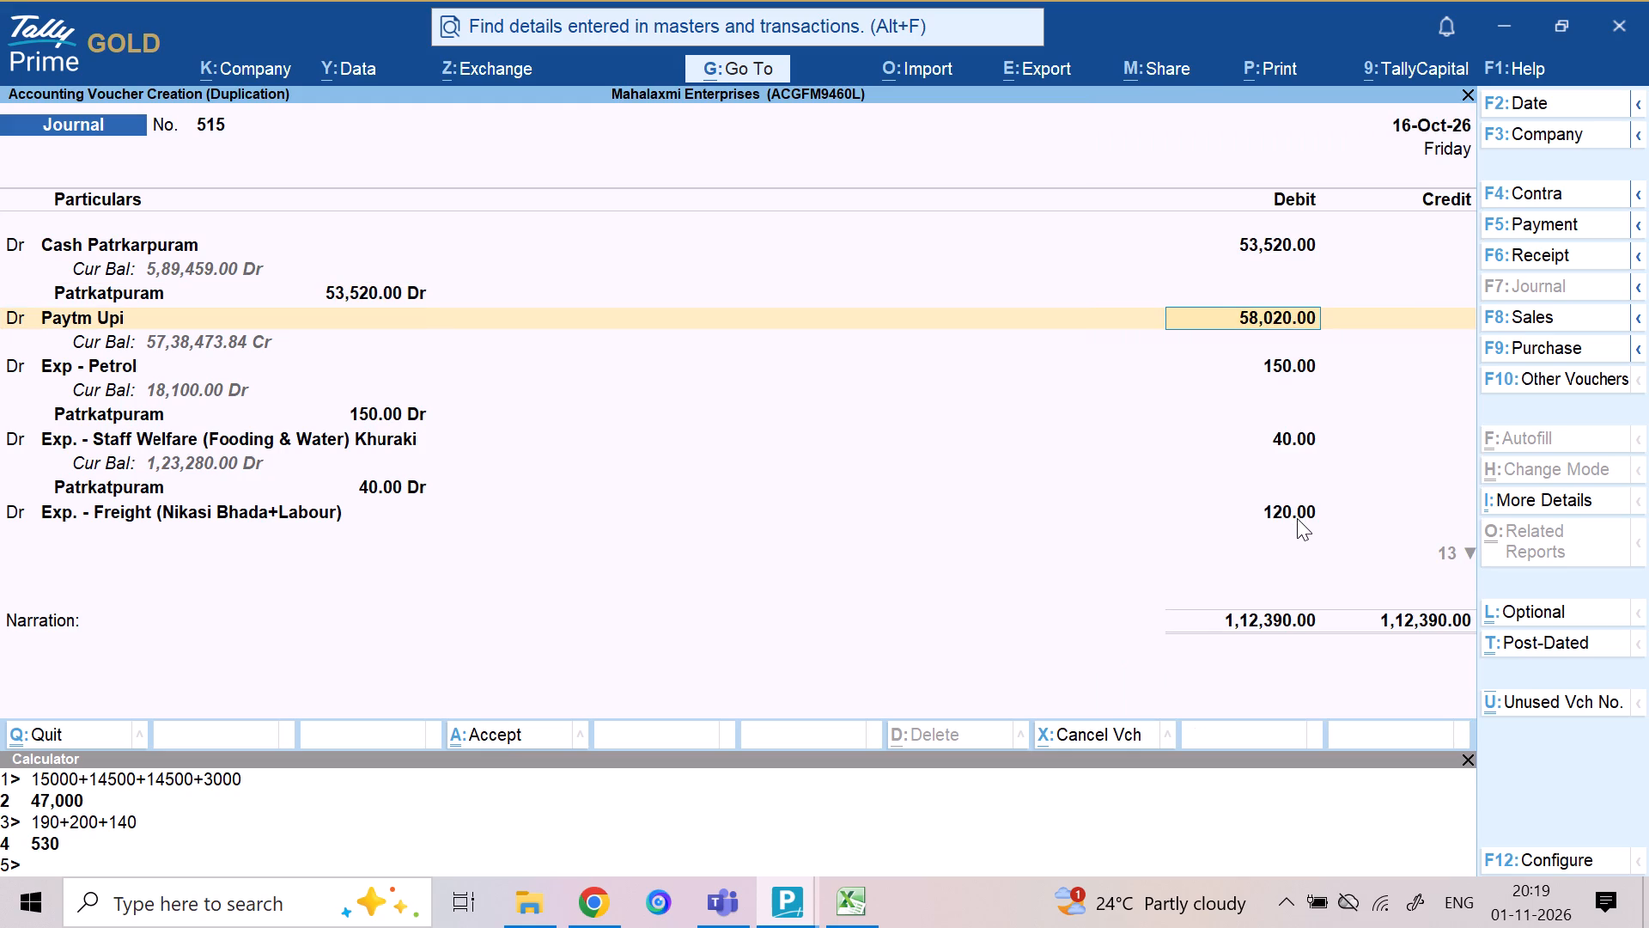
Set the Paytm Upi debit to 73780.
{"action": "type", "text": "73780"}
{"action": "key", "text": "Return"}
{"action": "key", "text": "Return"}
{"action": "key", "text": "Return"}
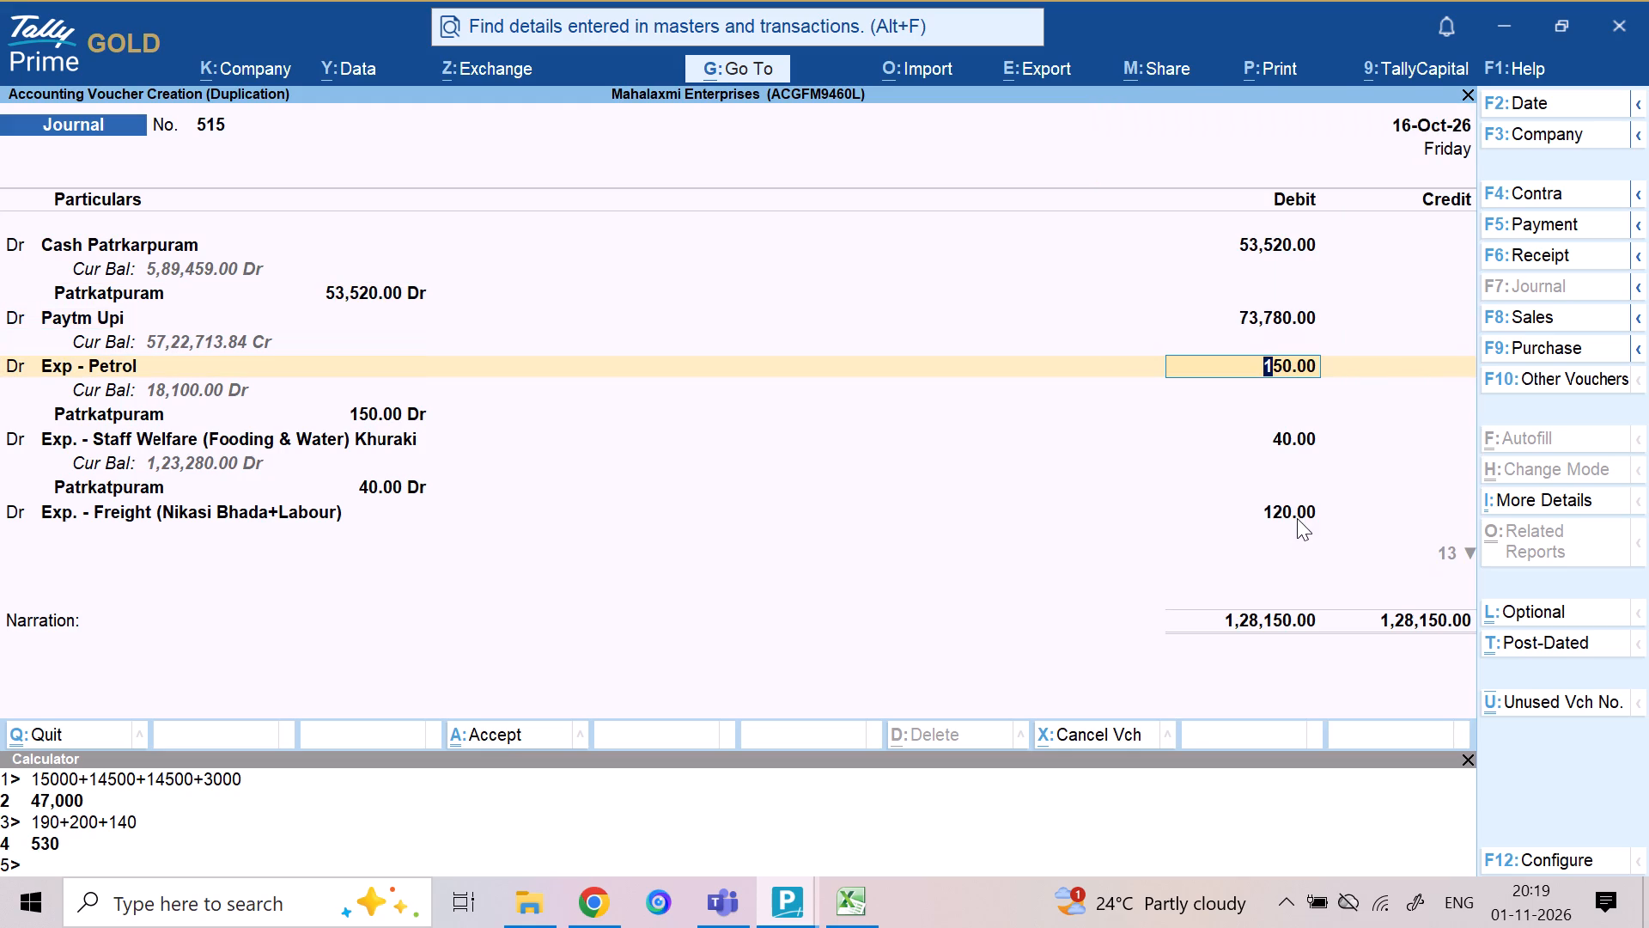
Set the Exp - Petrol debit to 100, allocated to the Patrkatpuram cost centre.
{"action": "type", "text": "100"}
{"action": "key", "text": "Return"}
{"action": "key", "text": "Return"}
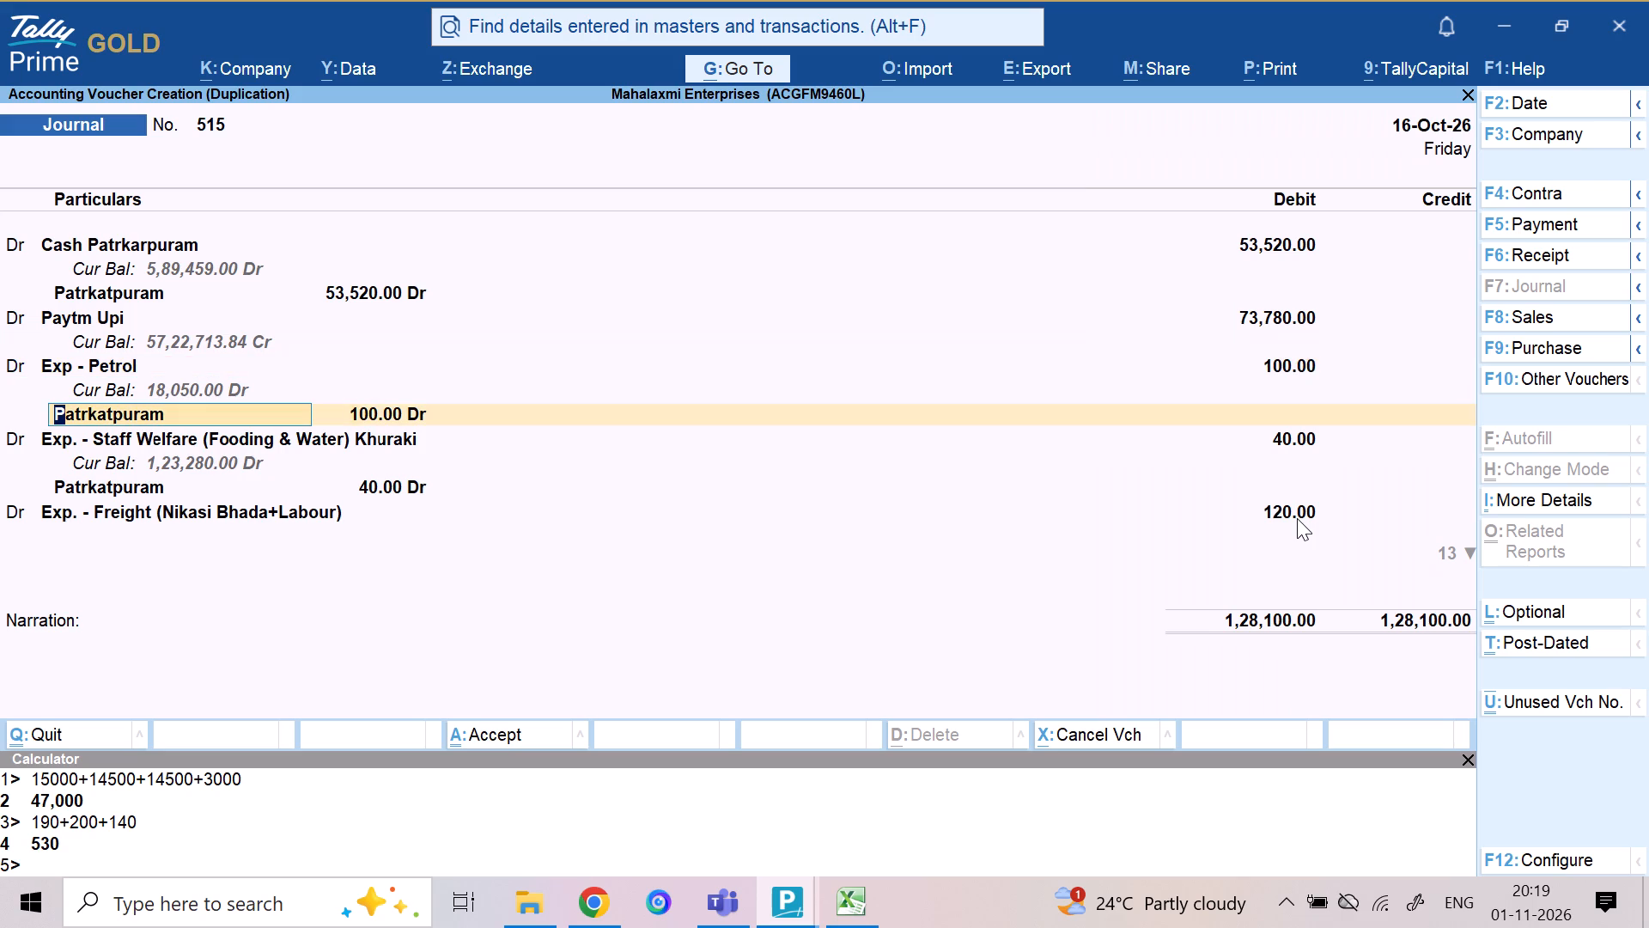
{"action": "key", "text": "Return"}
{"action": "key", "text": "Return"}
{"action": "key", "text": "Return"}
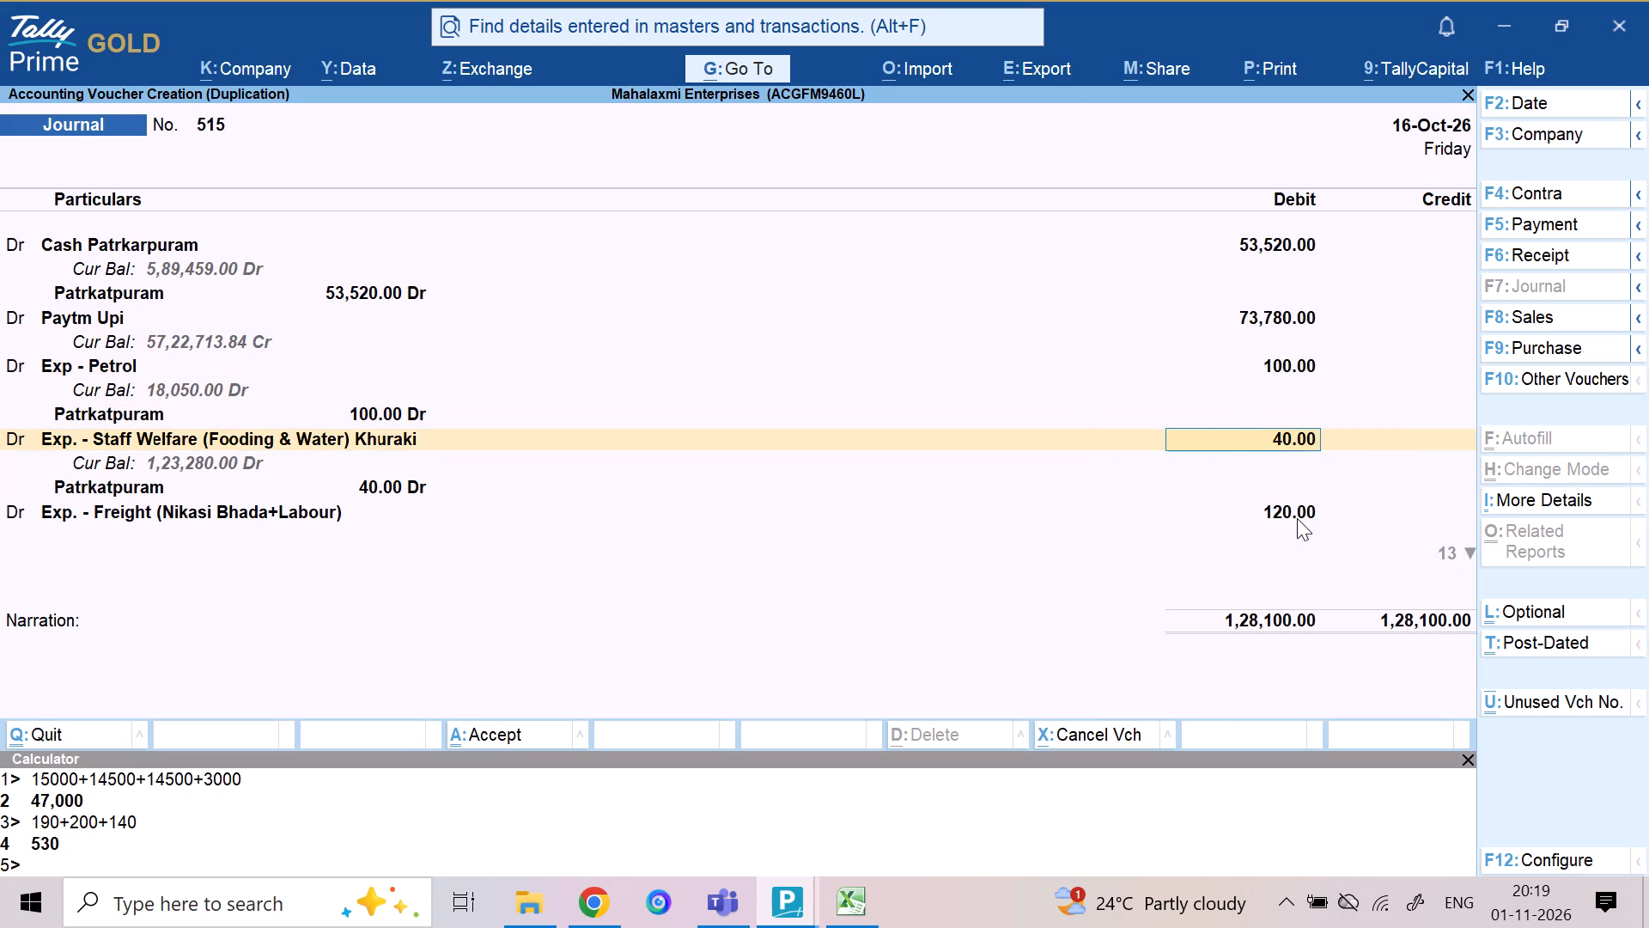
Set the Staff Welfare (Fooding & Water) Khuraki debit to 340, allocated to the Patrkatpuram cost centre.
{"action": "type", "text": "340"}
{"action": "key", "text": "Return"}
{"action": "key", "text": "Return"}
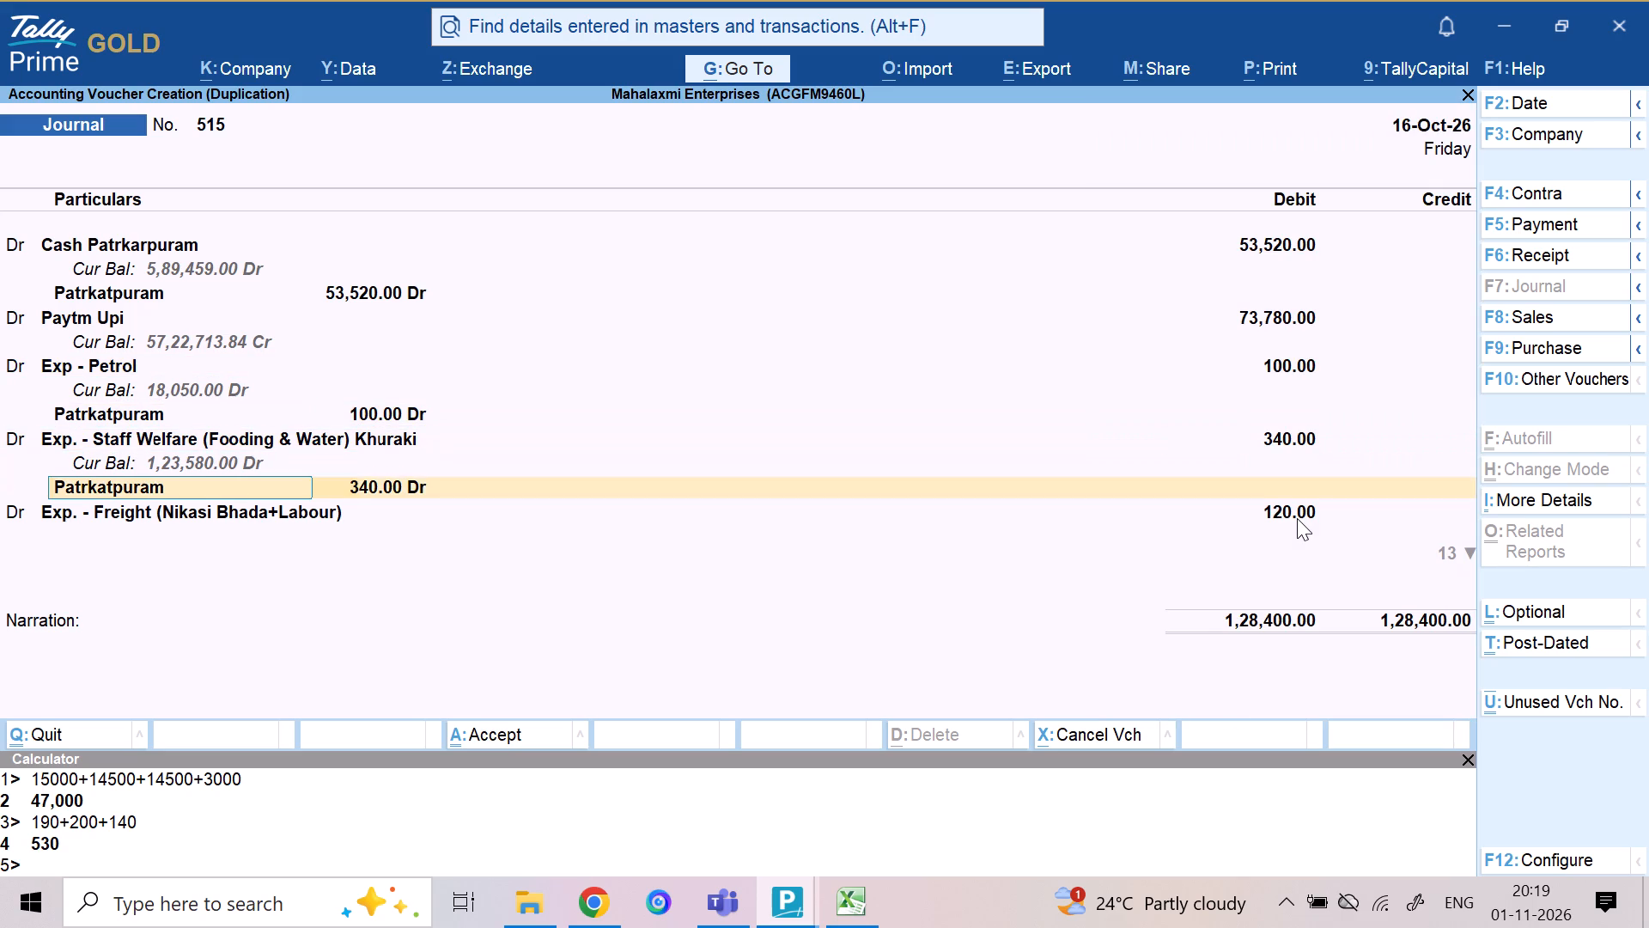
{"action": "key", "text": "Return"}
{"action": "key", "text": "Return"}
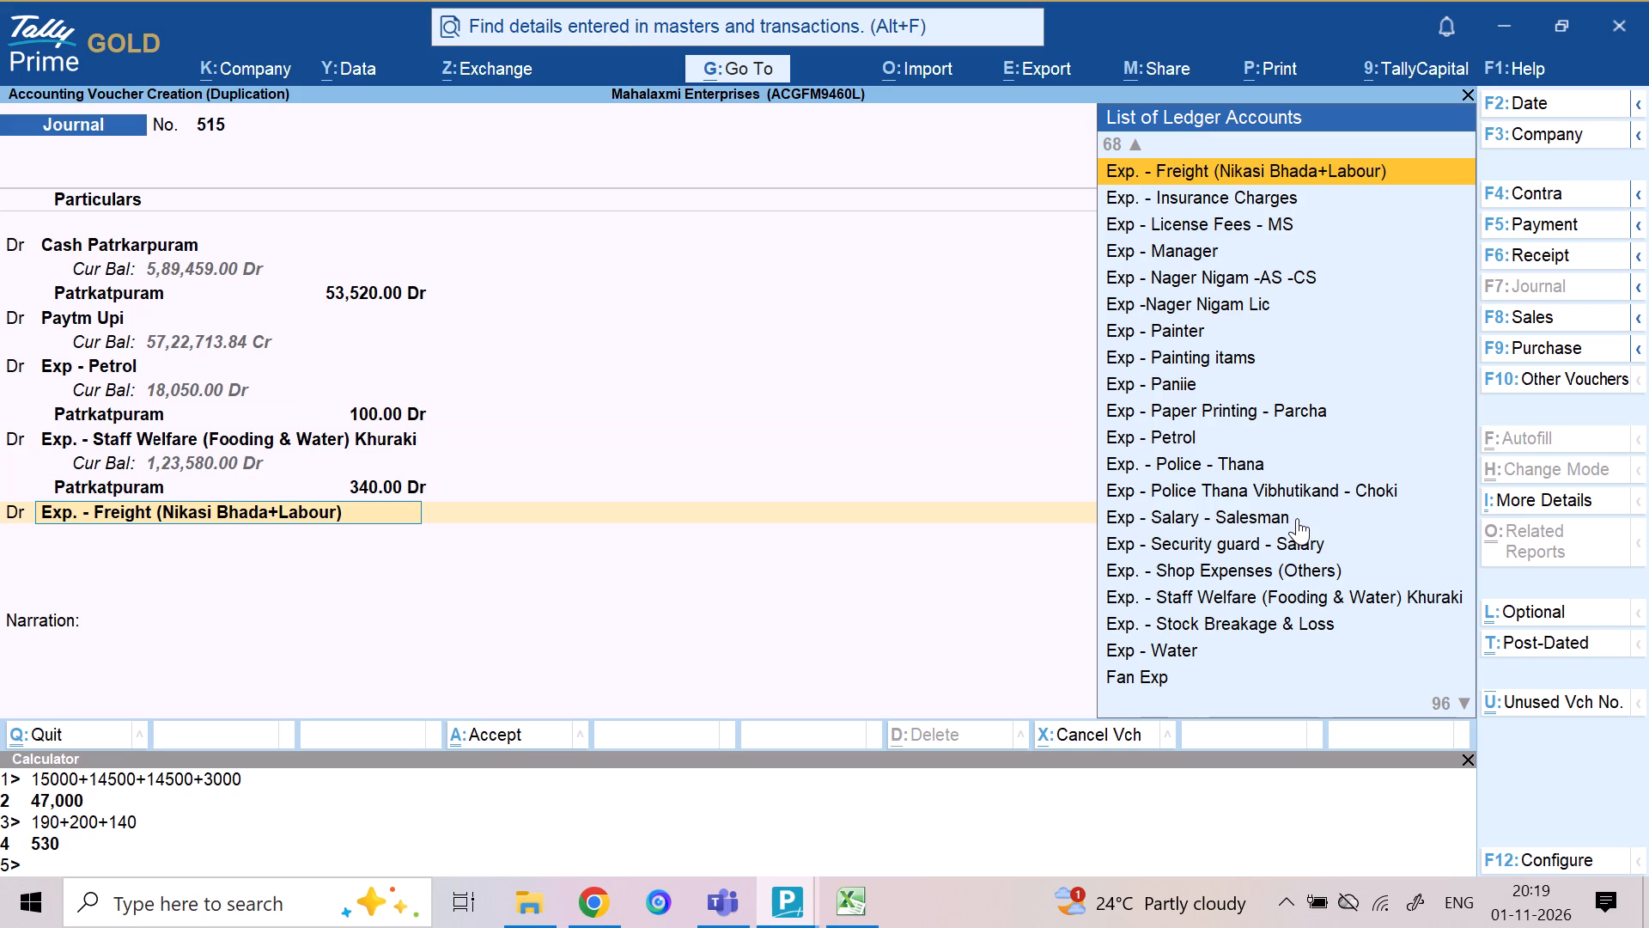
Remove the Exp. - Freight (Nikasi Bhada+Labour) and Office Exp lines from the journal.
{"action": "key", "text": "Return"}
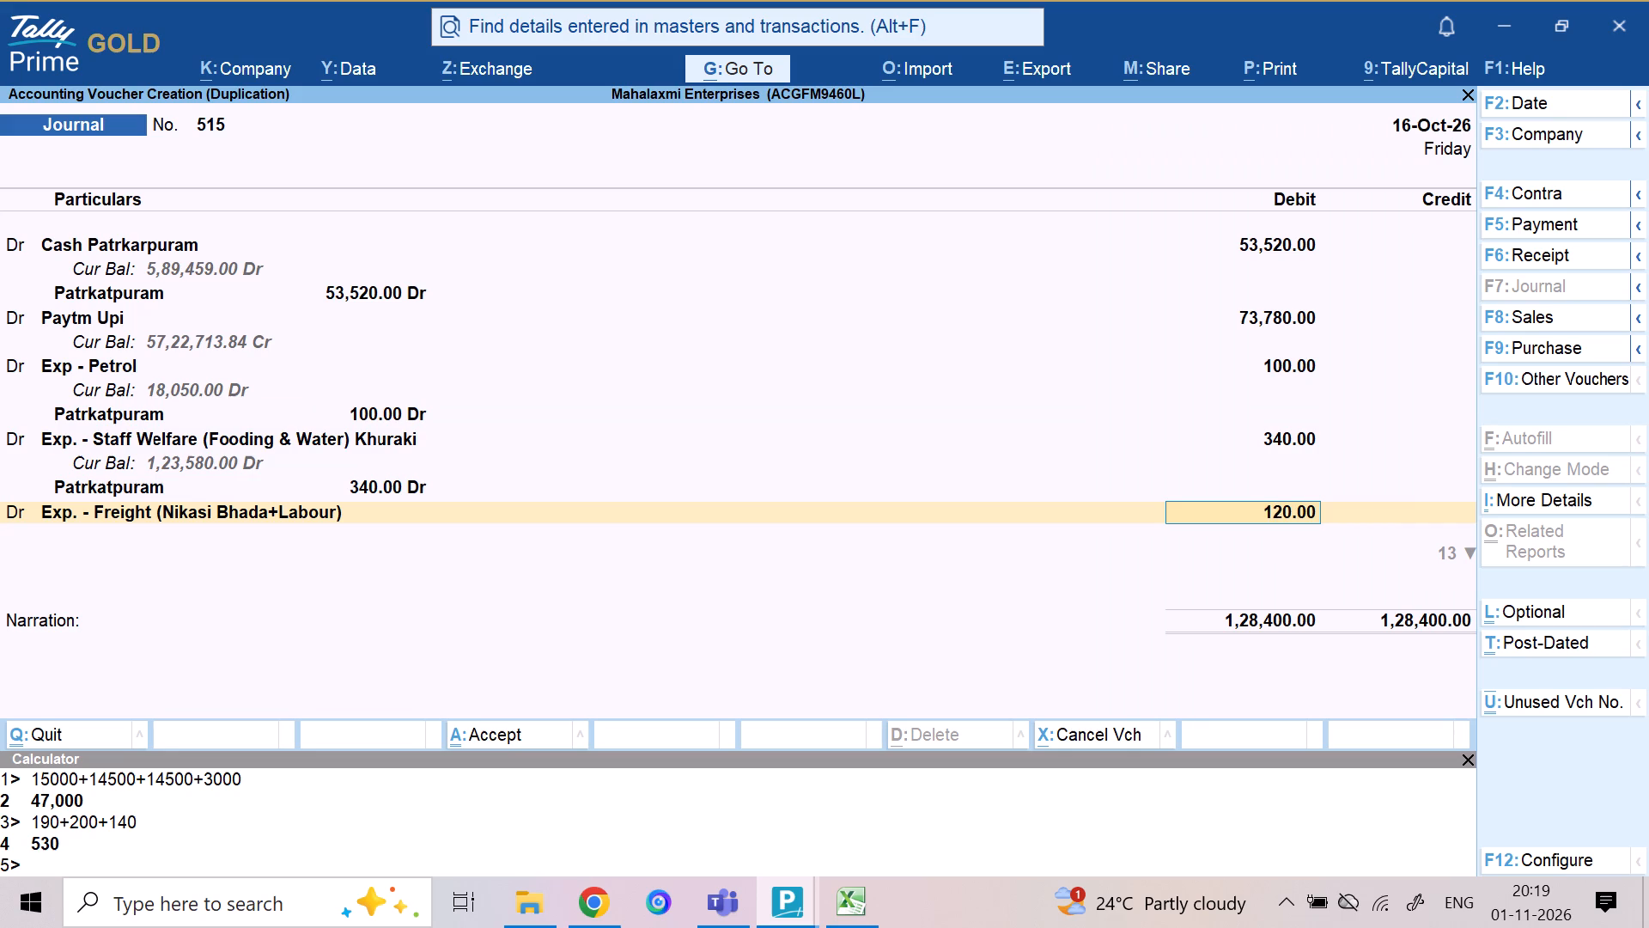
{"action": "key", "text": "ctrl+d"}
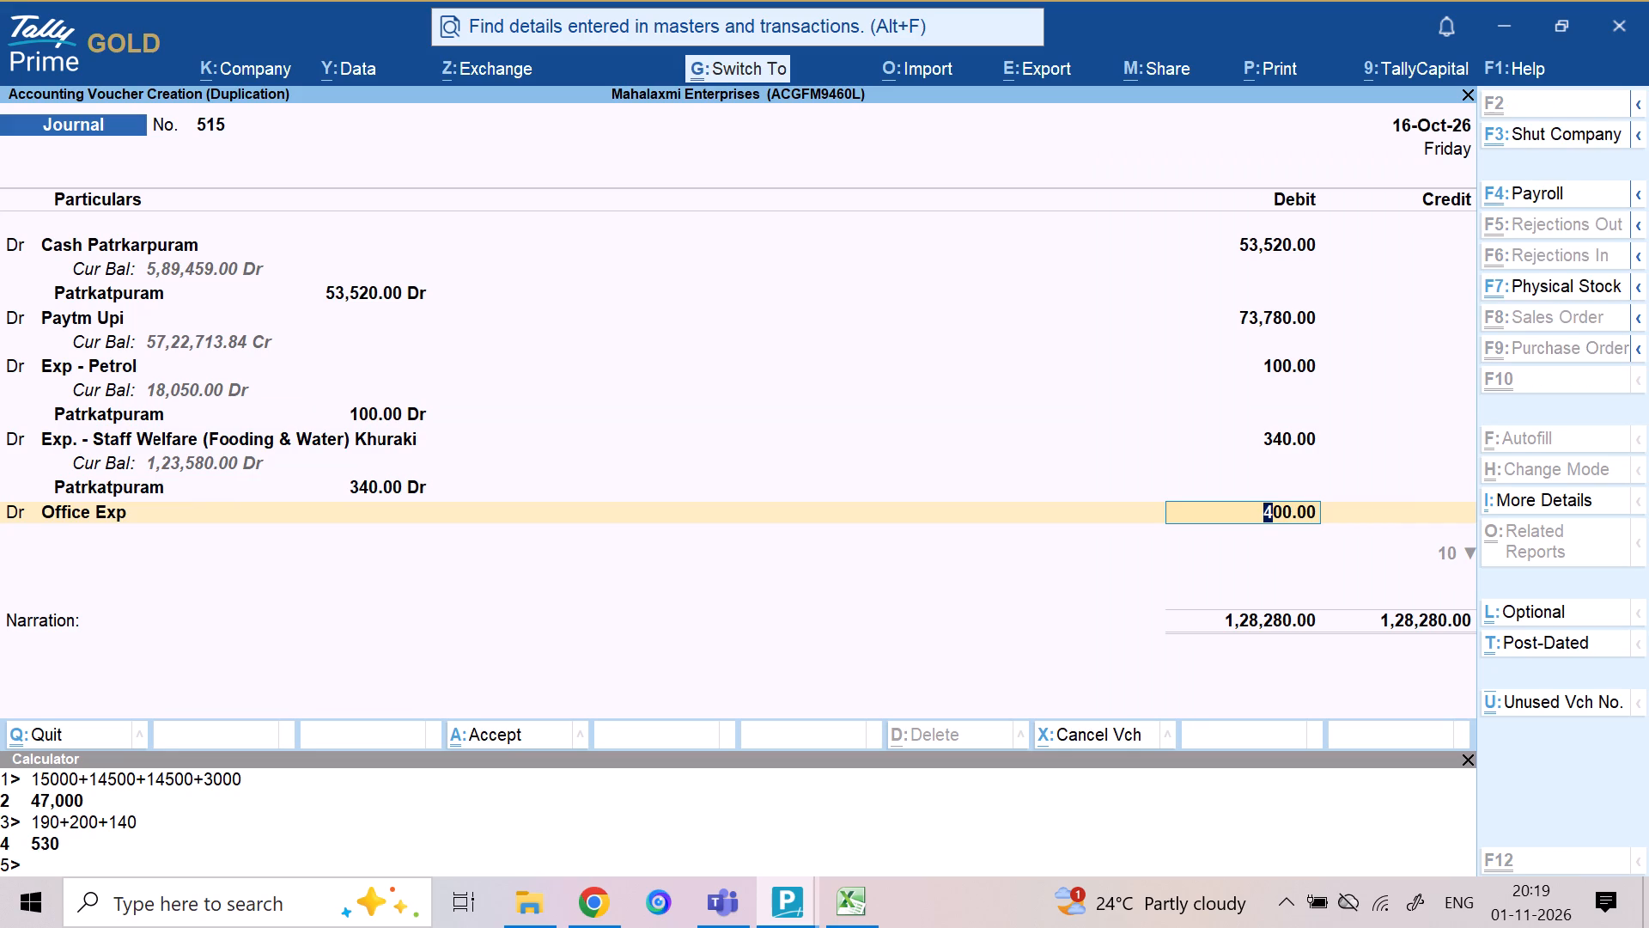
{"action": "key", "text": "ctrl+d"}
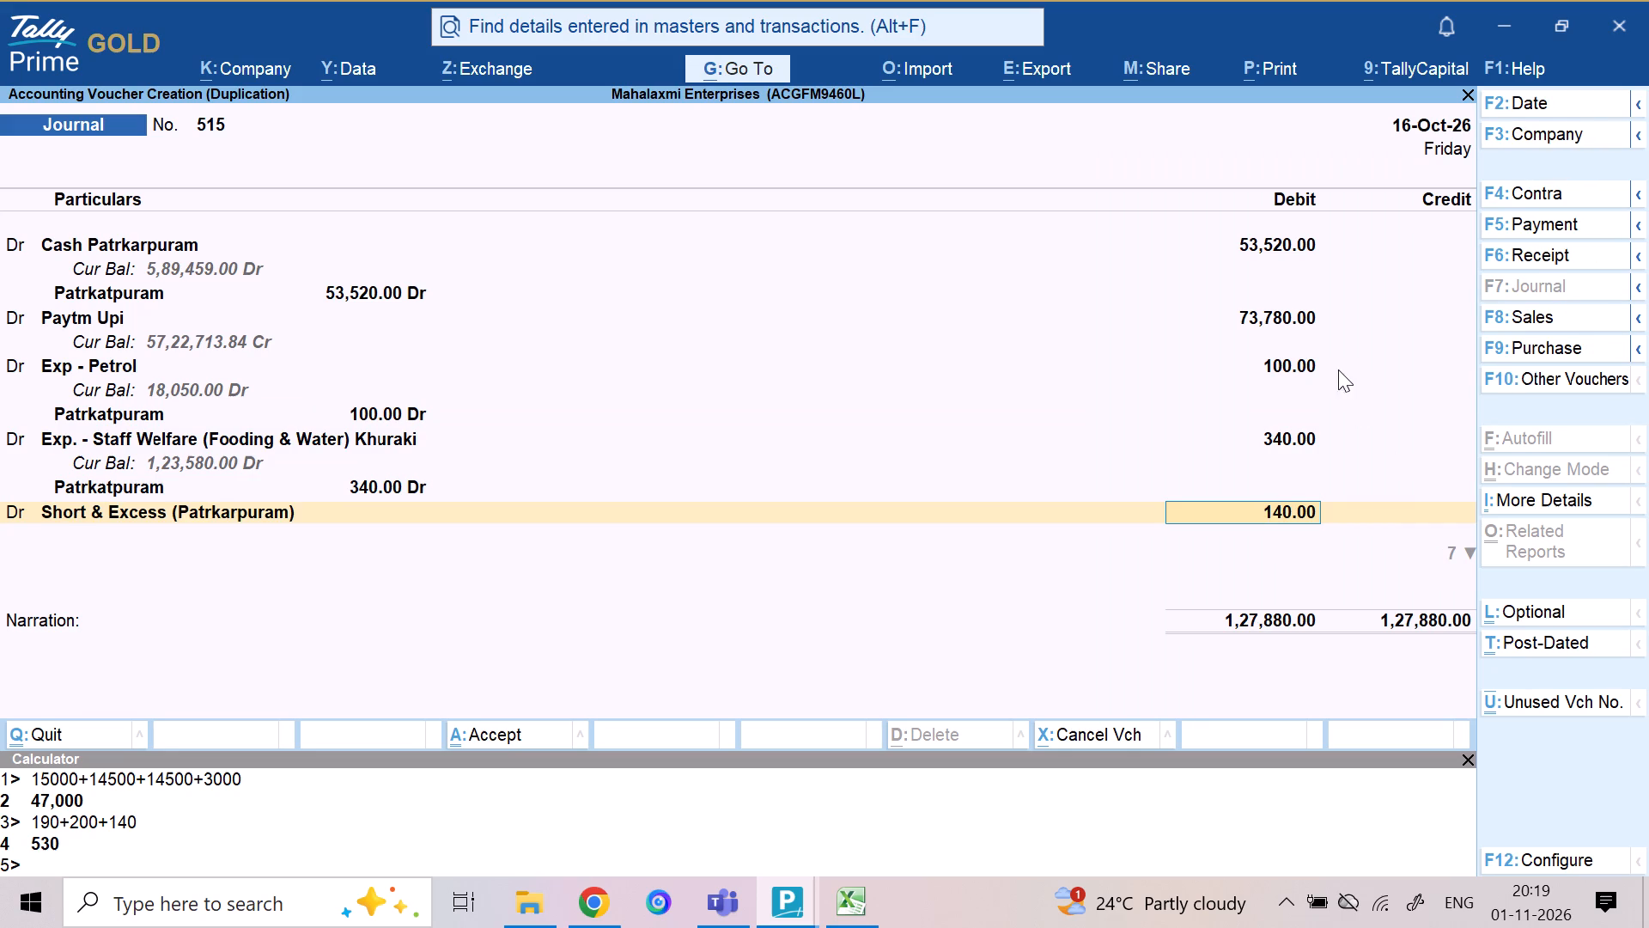
Set the Exp - Petrol debit to 250, keeping the Patrkatpuram cost centre, and return to the Short & Excess (Patrkarpuram) line.
{"action": "left_click", "coordinate": [1287, 374]}
{"action": "type", "text": "250"}
{"action": "key", "text": "Return"}
{"action": "key", "text": "Return"}
{"action": "key", "text": "Return"}
{"action": "key", "text": "Return"}
{"action": "key", "text": "Return"}
{"action": "key", "text": "Return"}
{"action": "key", "text": "Return"}
{"action": "key", "text": "Return"}
{"action": "key", "text": "Return"}
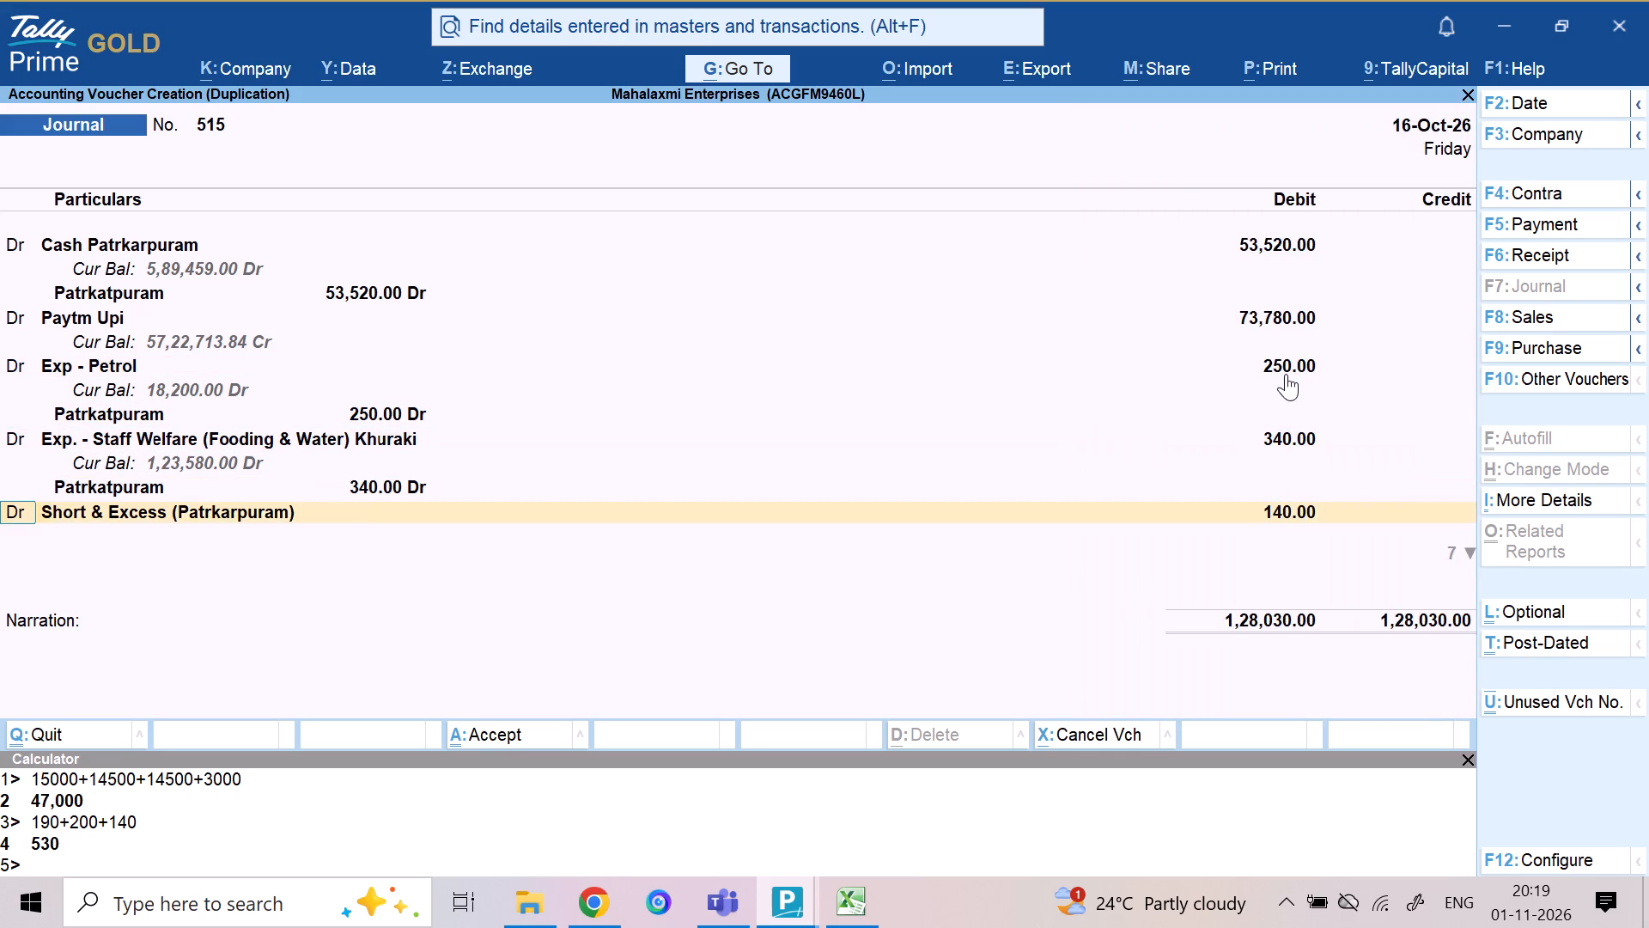
{"action": "key", "text": "Return"}
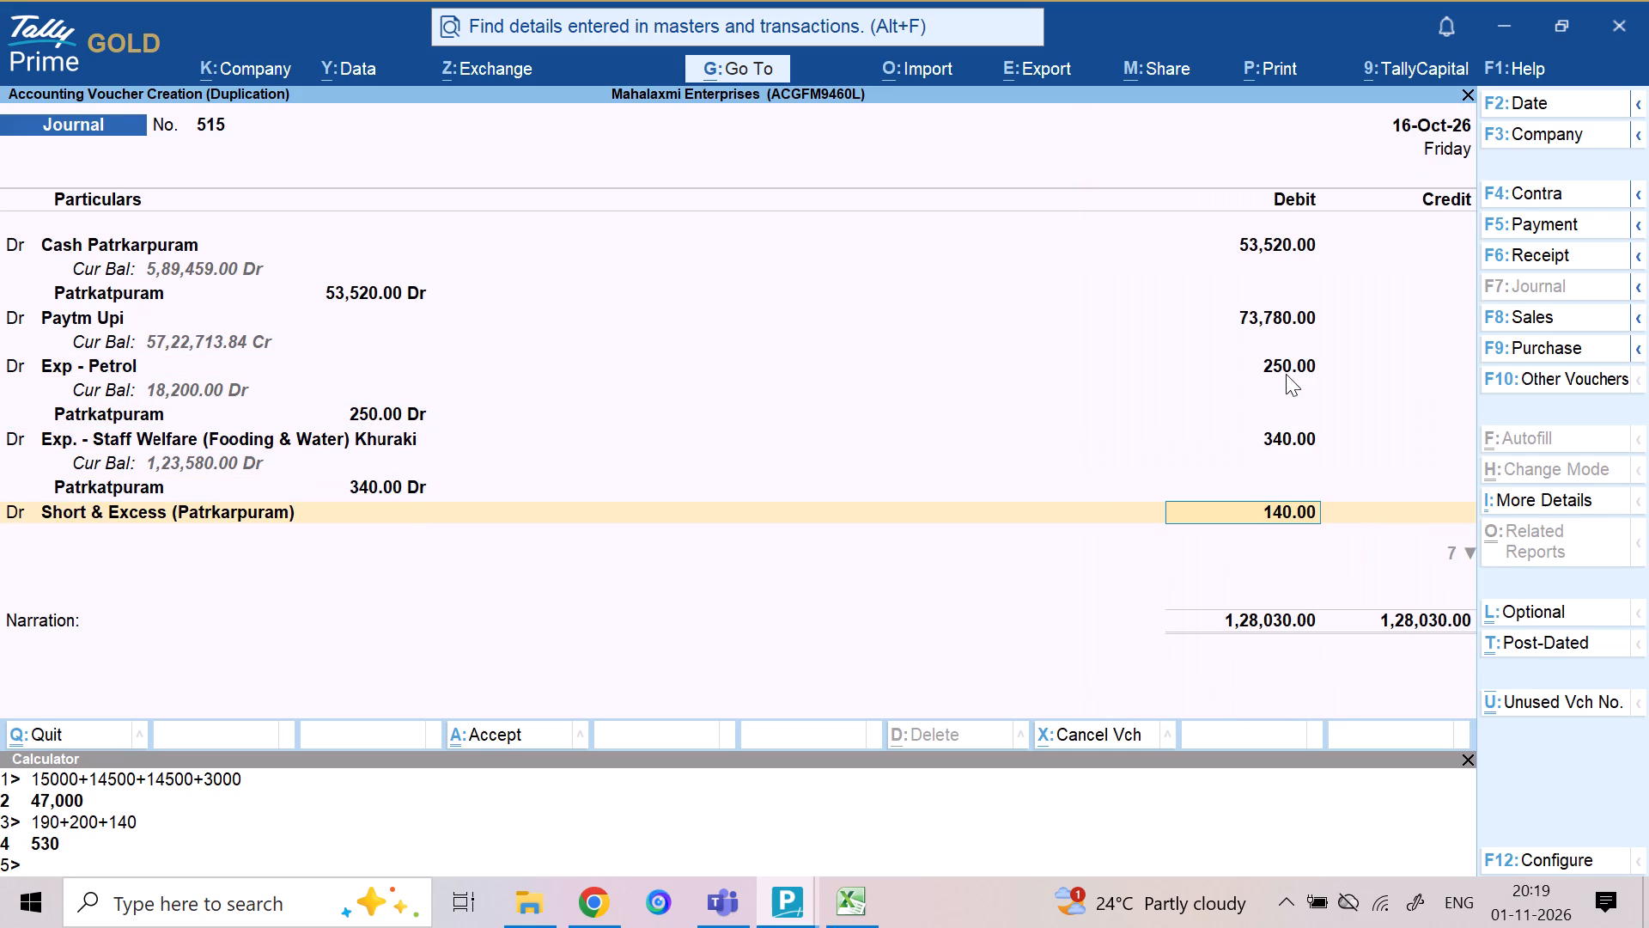
In the B2c Debtors (Patrakarpuram) ledger window, locate the 16 October wine sale and calculate 65090+18360.
{"action": "key", "text": "alt+Tab"}
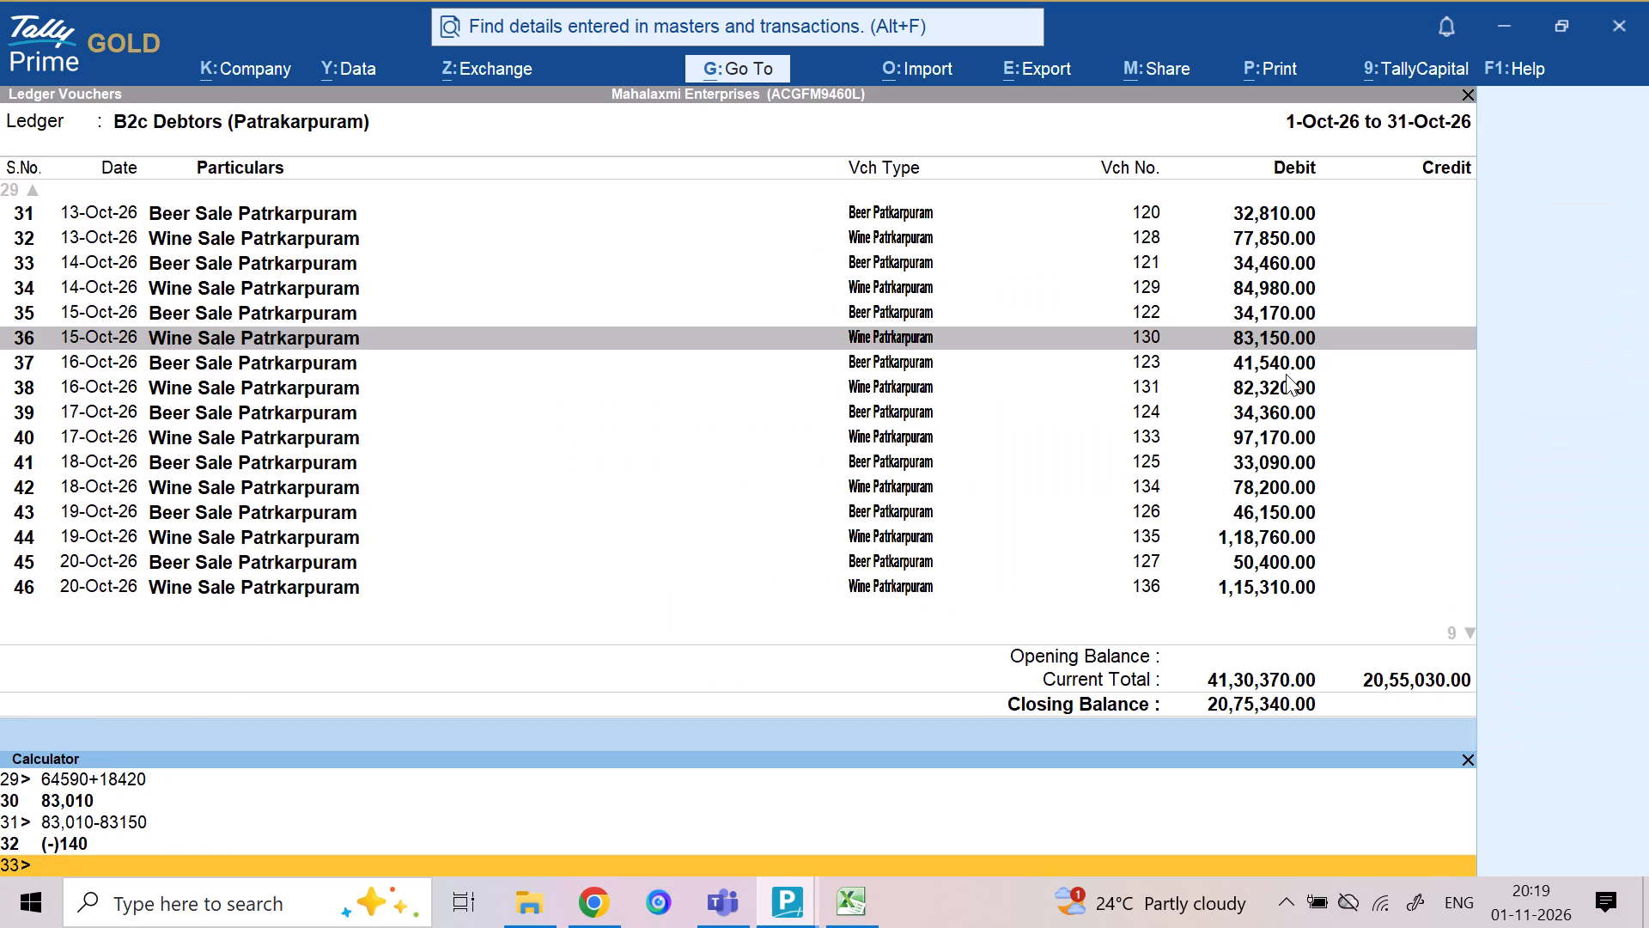
{"action": "key", "text": "ctrl+n"}
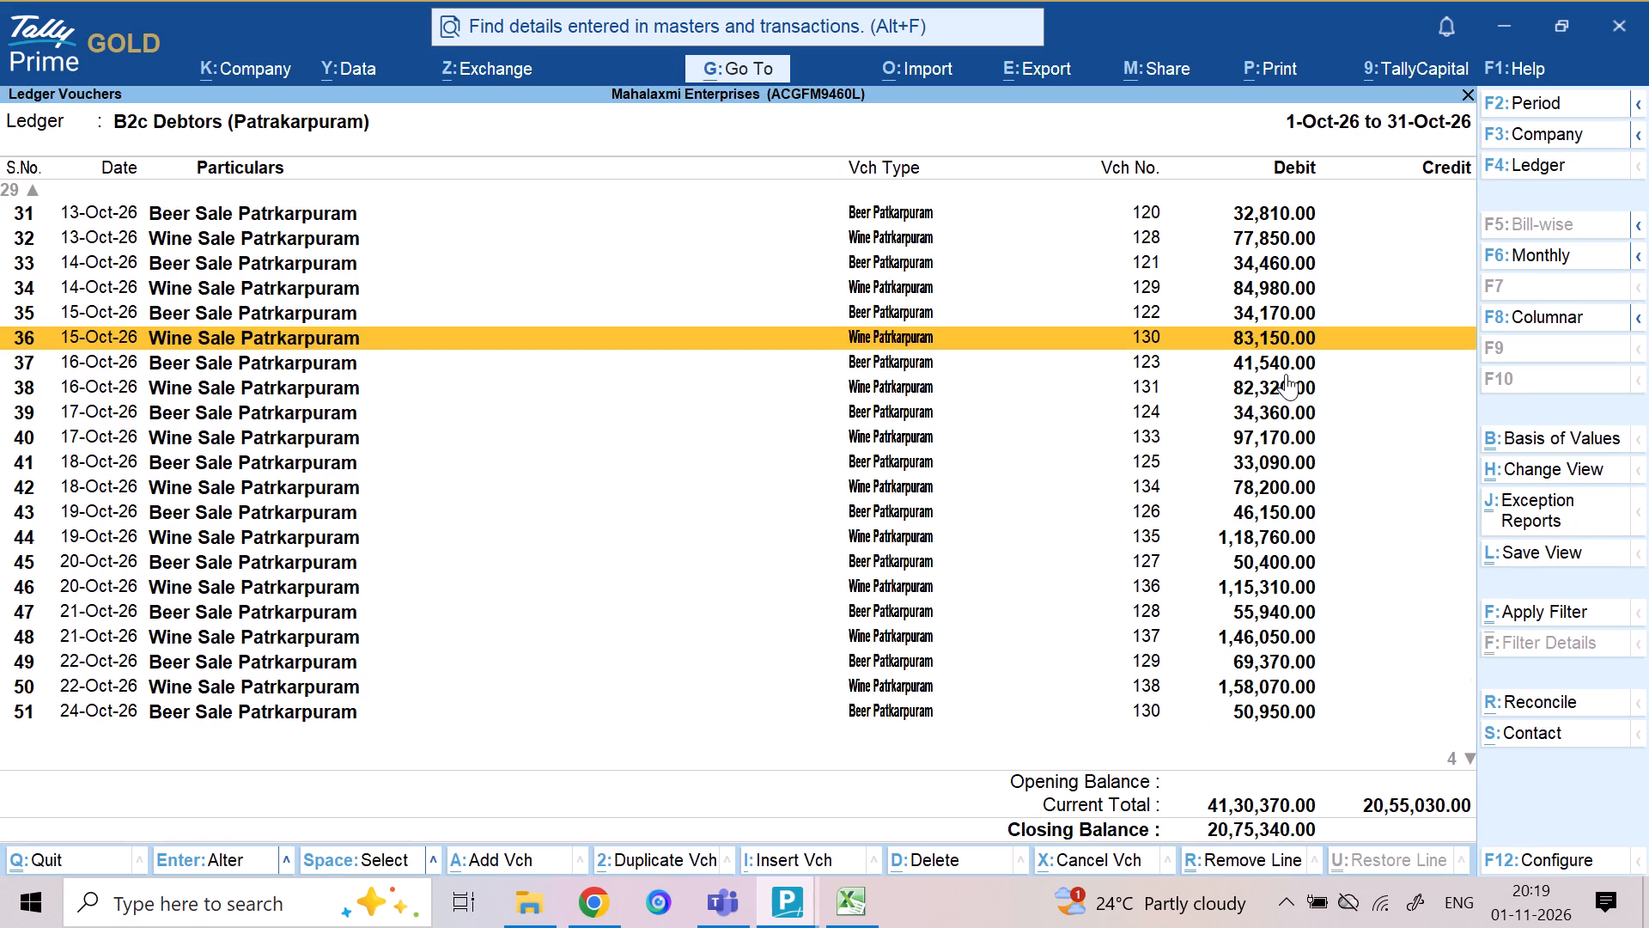
{"action": "key", "text": "Down"}
{"action": "key", "text": "Down"}
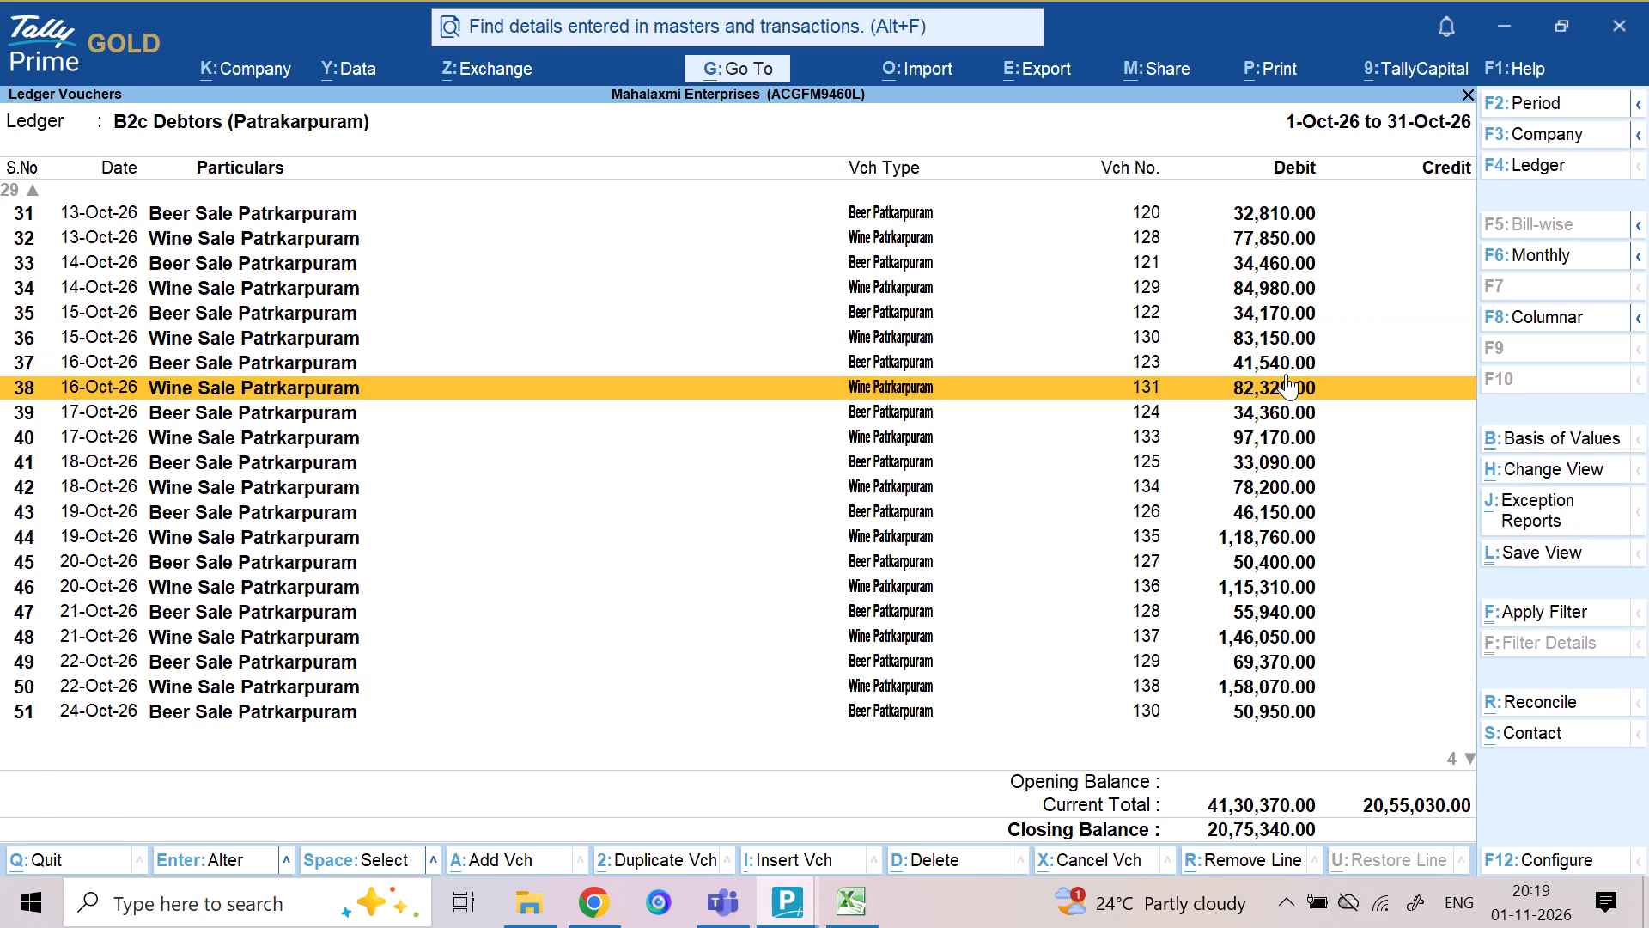
{"action": "key", "text": "ctrl+n"}
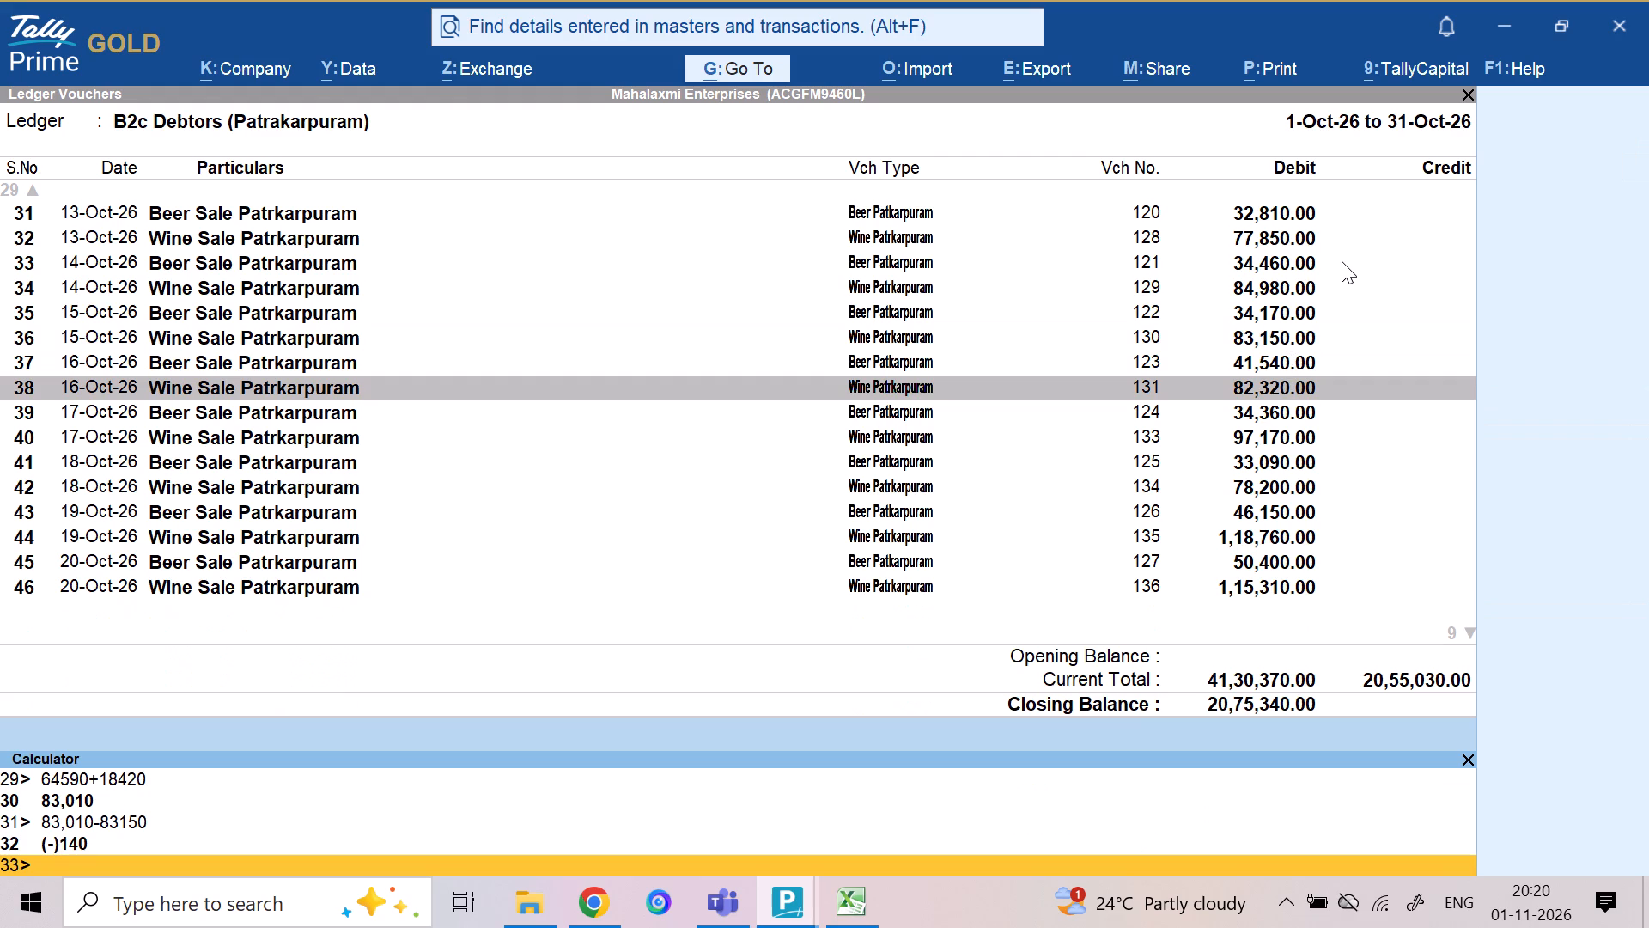
{"action": "type", "text": "65090+"}
{"action": "type", "text": "18360"}
{"action": "key", "text": "Return"}
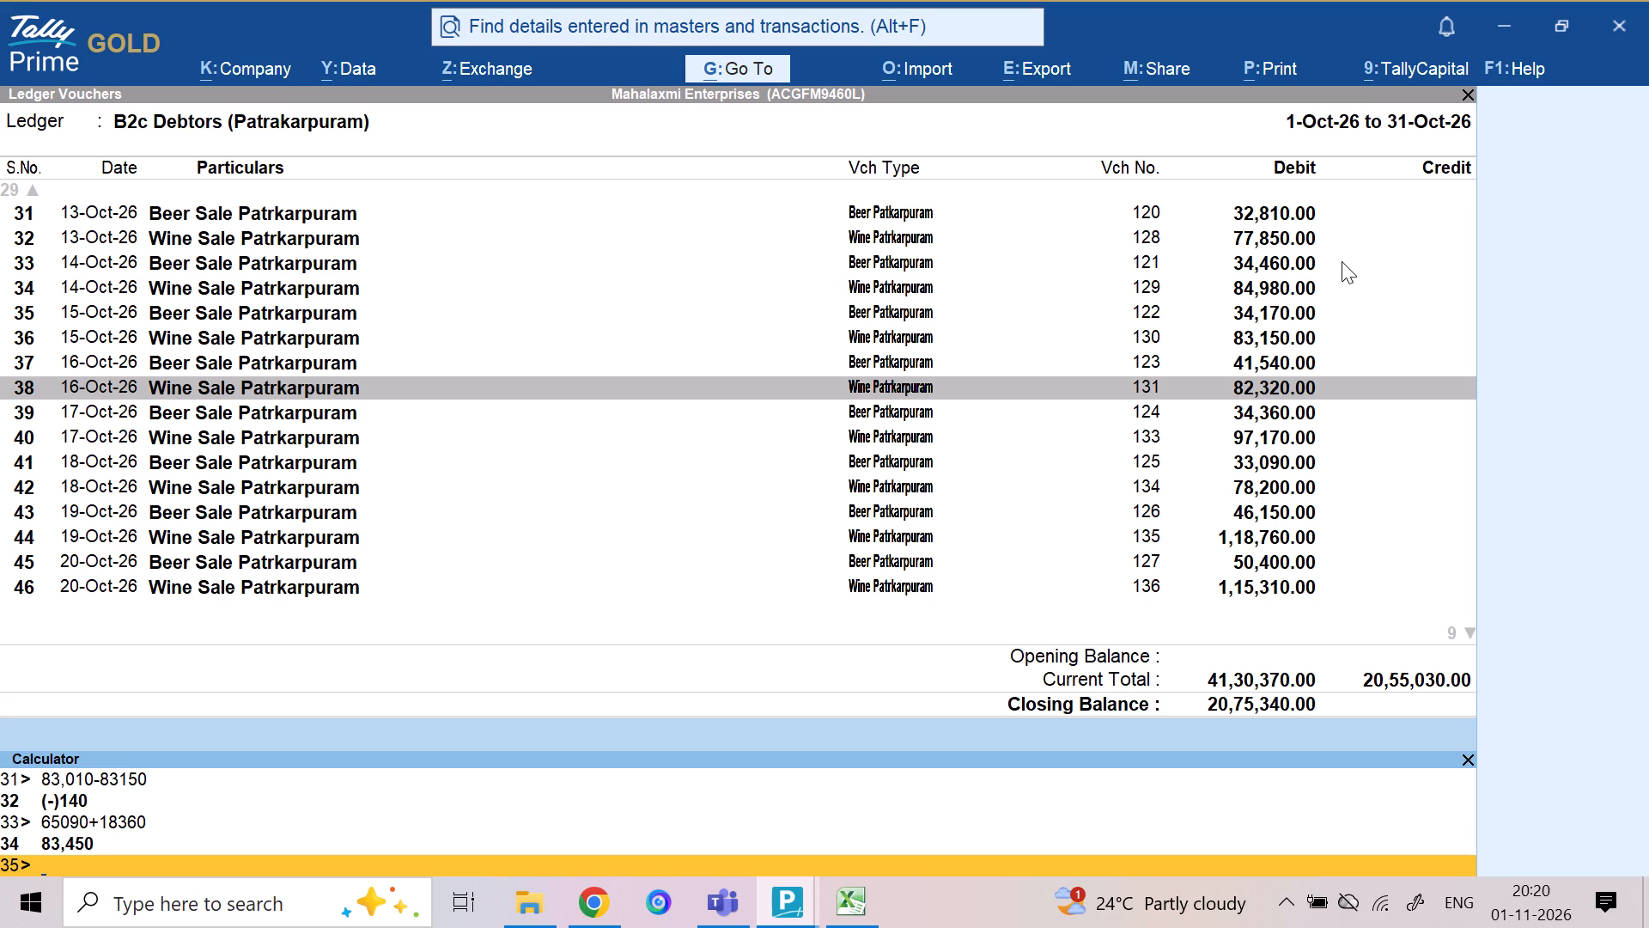
Back in the 16 October journal, change the Short & Excess (Patrkarpuram) line from debit to credit.
{"action": "key", "text": "alt+Tab"}
{"action": "key", "text": "BackSpace"}
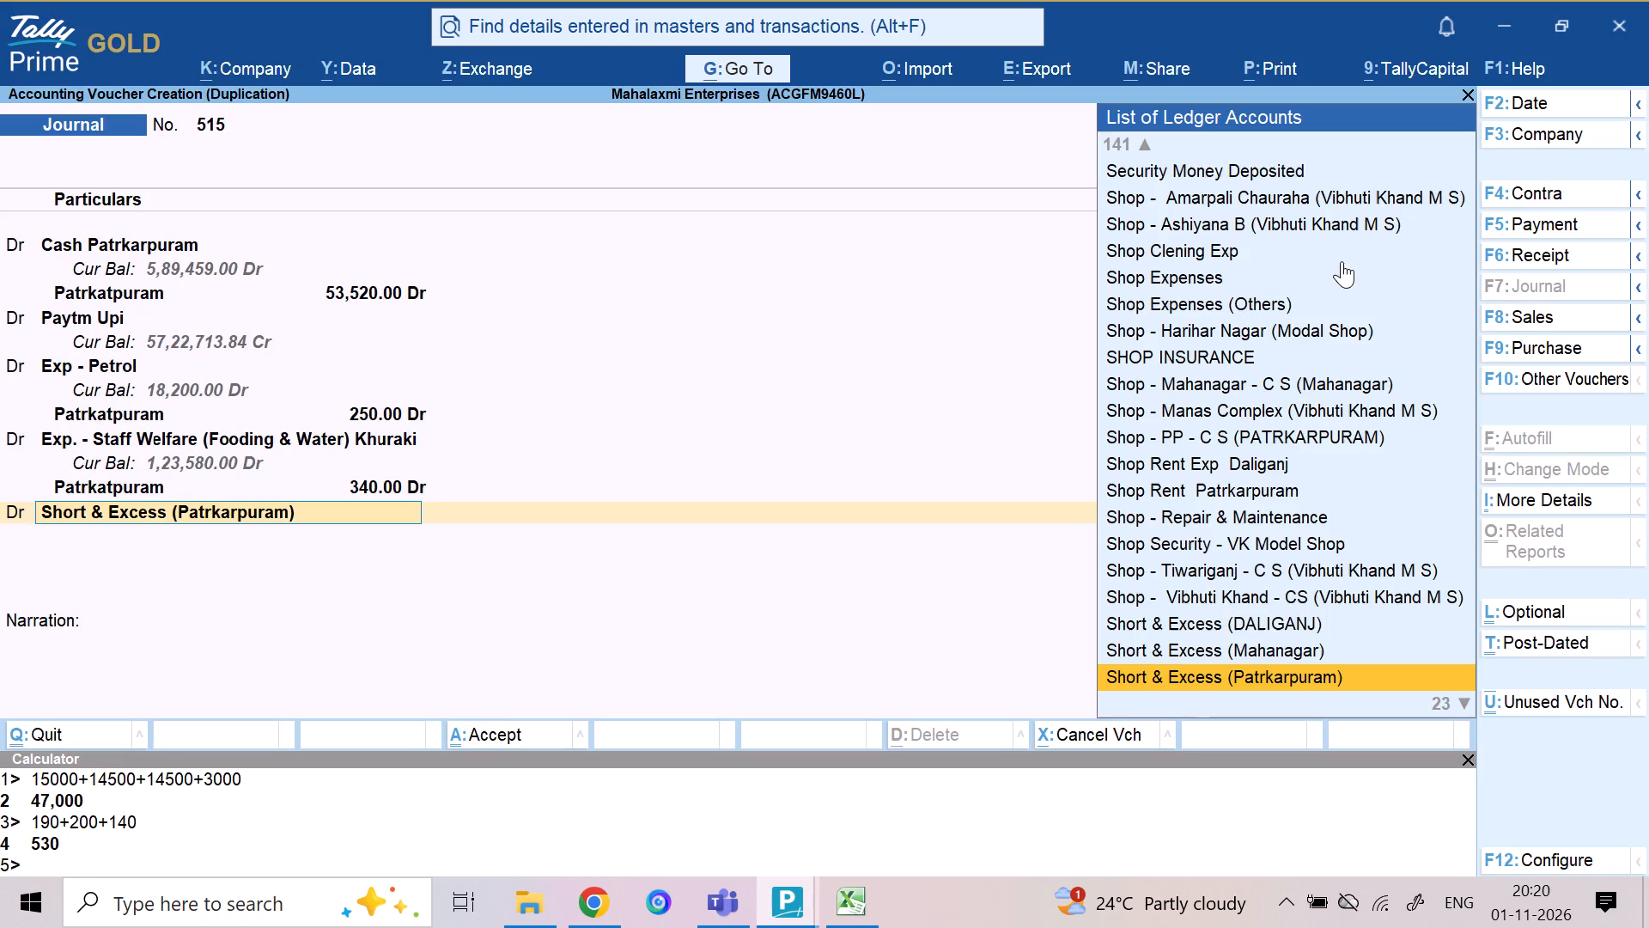
{"action": "key", "text": "BackSpace"}
{"action": "key", "text": "c"}
{"action": "key", "text": "Return"}
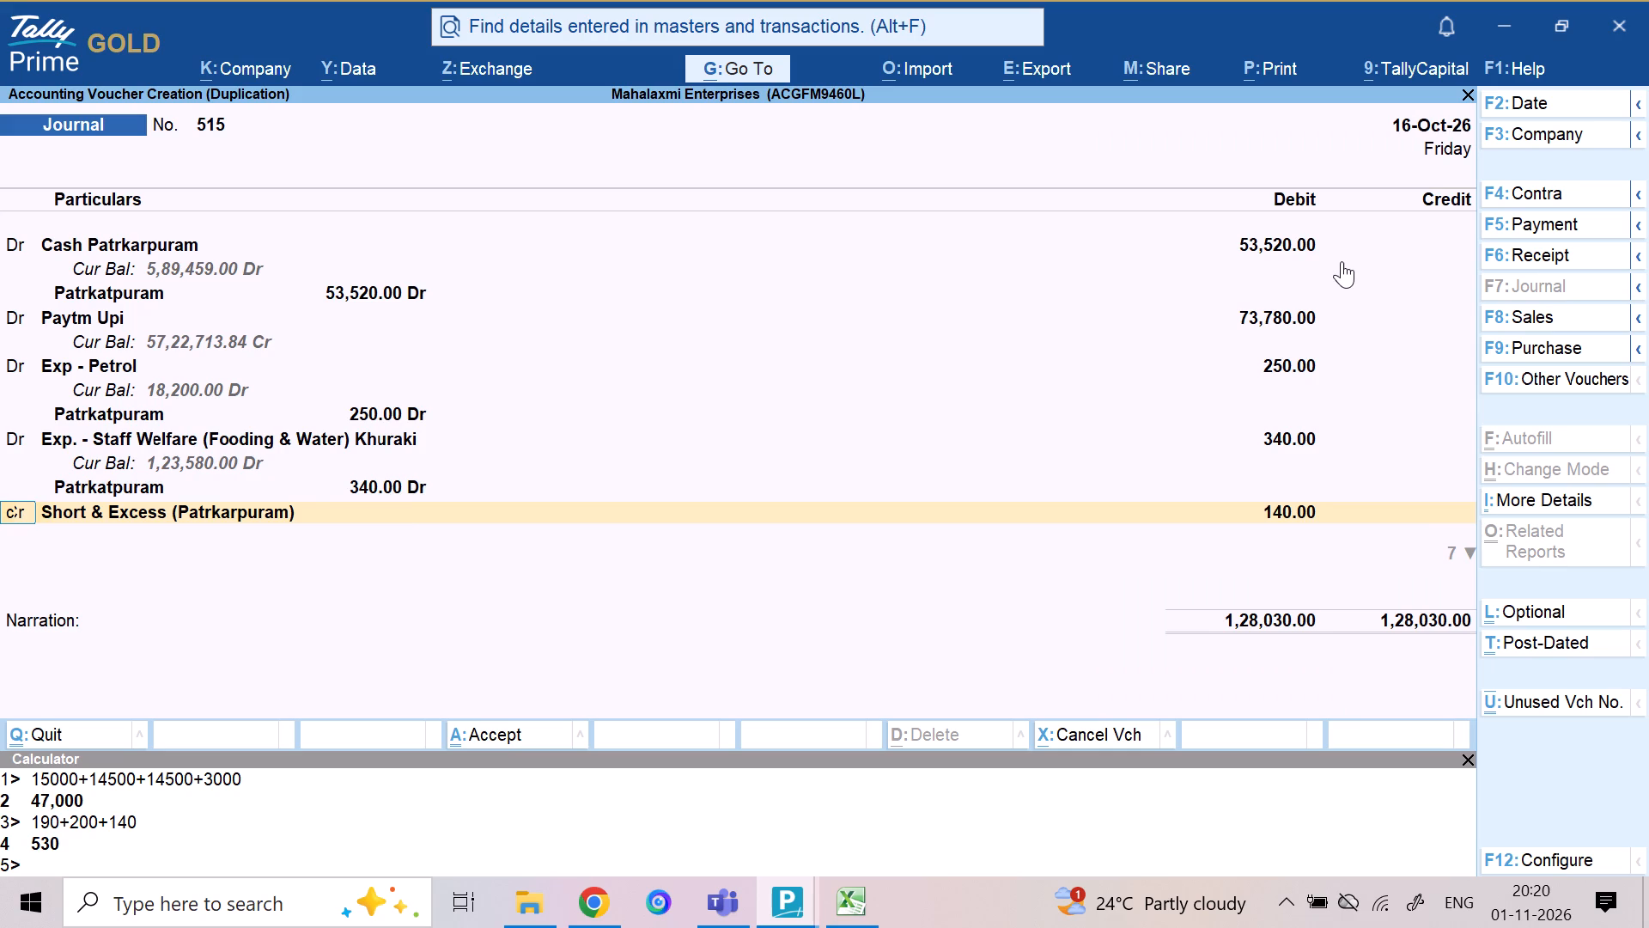
{"action": "key", "text": "Return"}
In the ledger window's calculator, subtract the 16 October wine sale of 82320 from the previous 83,450 result.
{"action": "key", "text": "alt+Tab"}
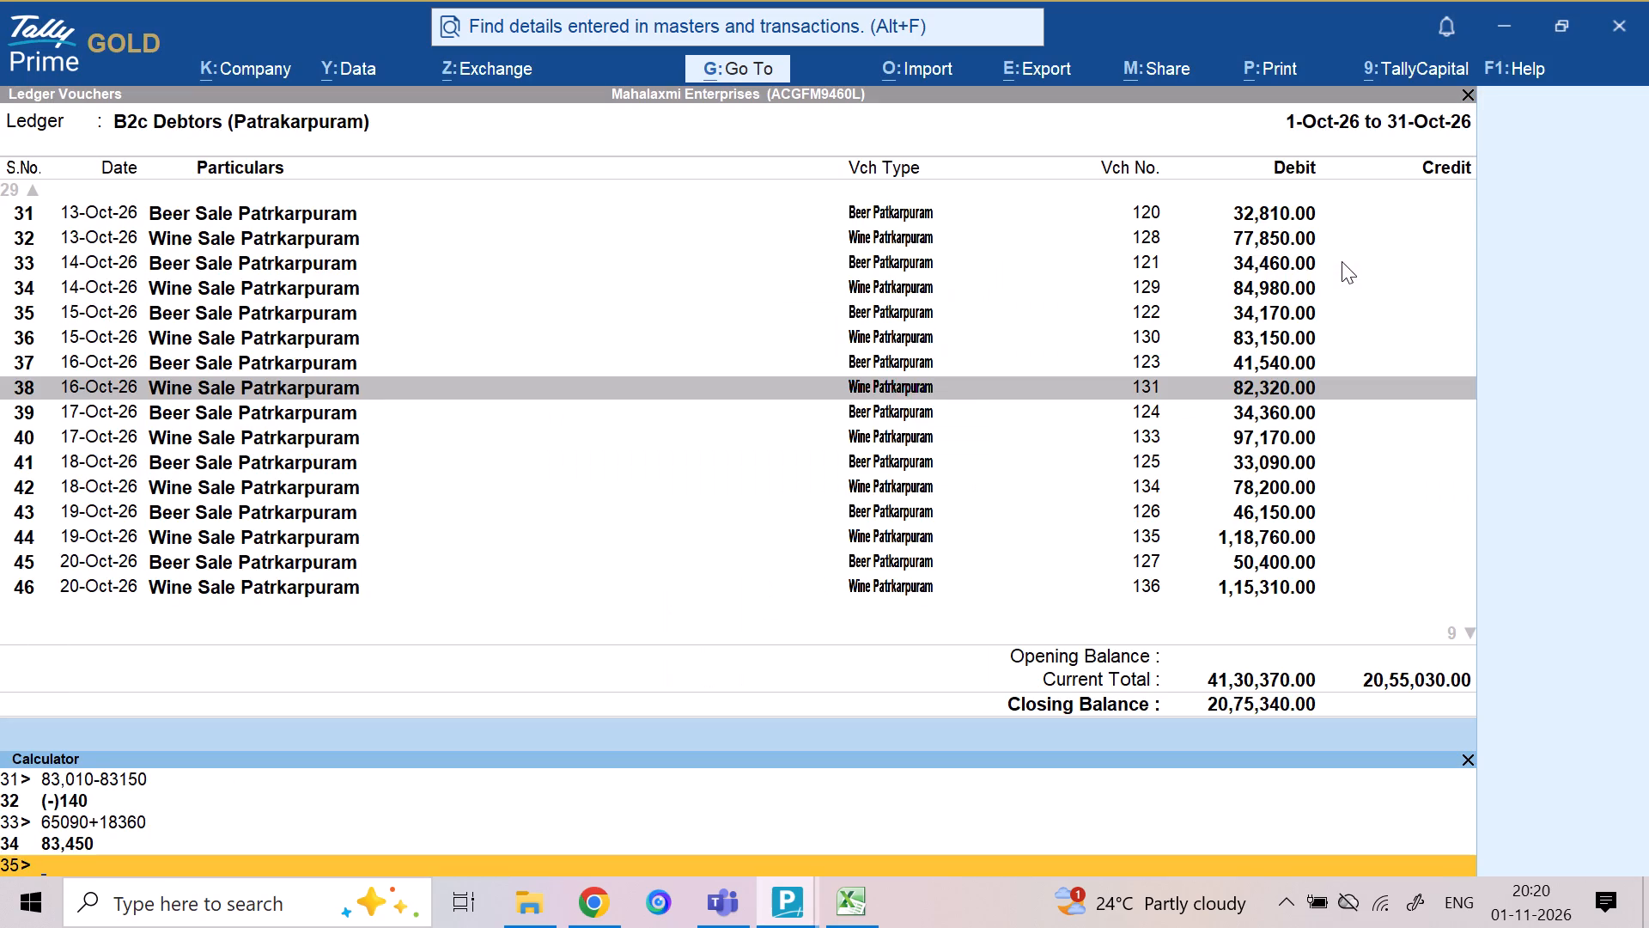
{"action": "key", "text": "alt+Tab"}
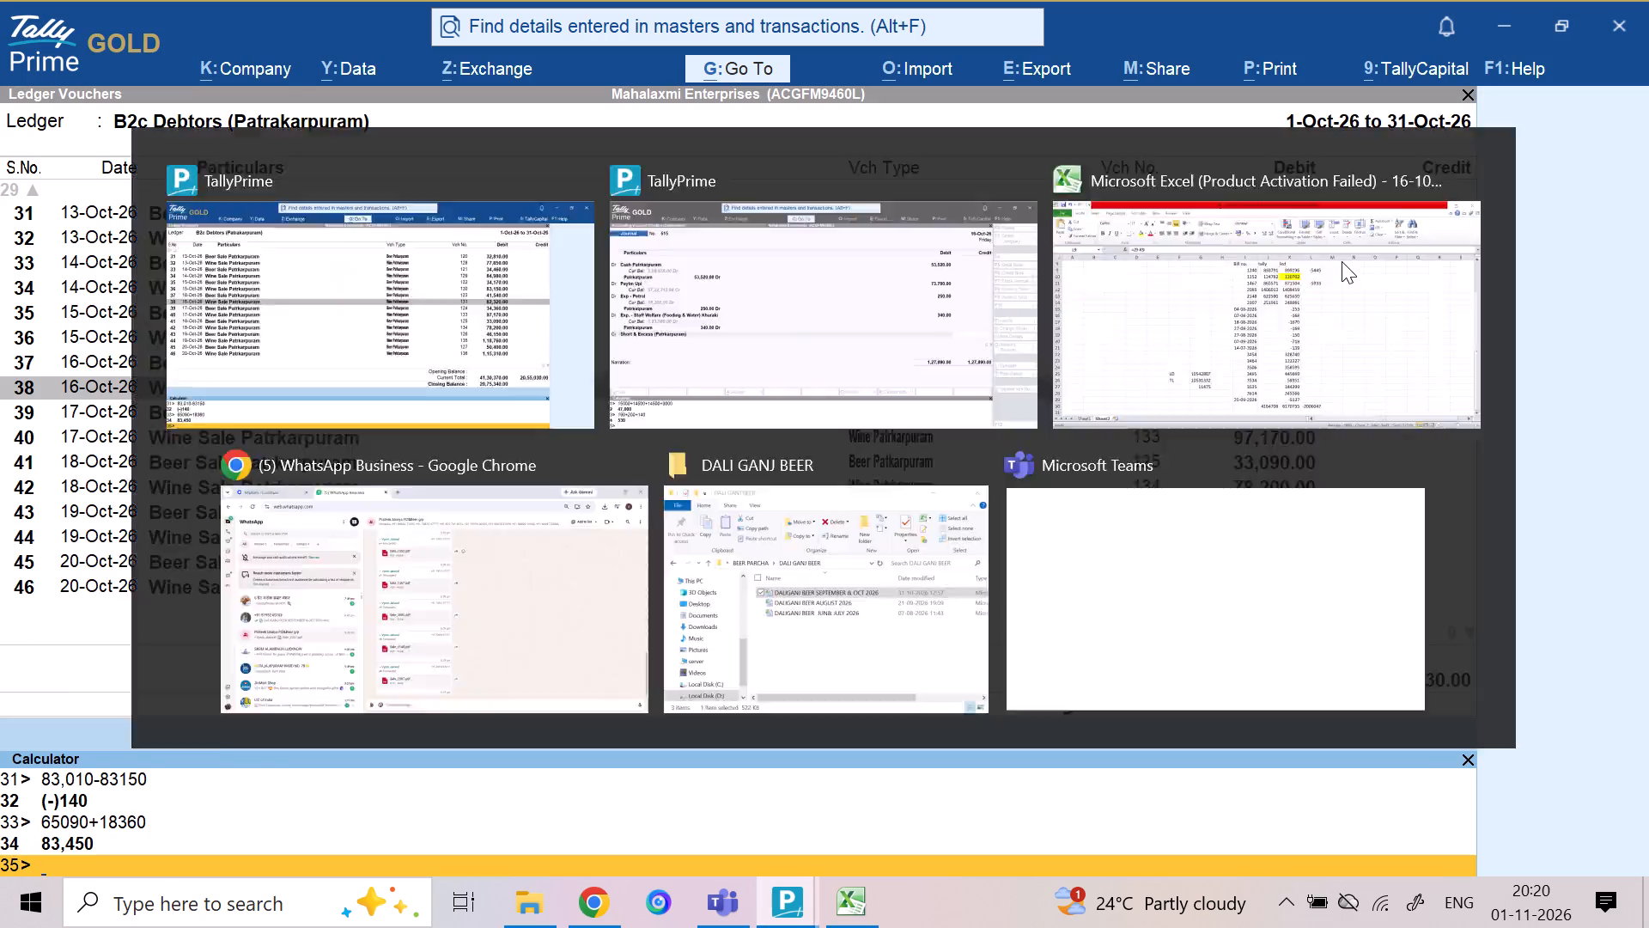
{"action": "key", "text": "alt+Tab"}
{"action": "key", "text": "Up"}
{"action": "key", "text": "End"}
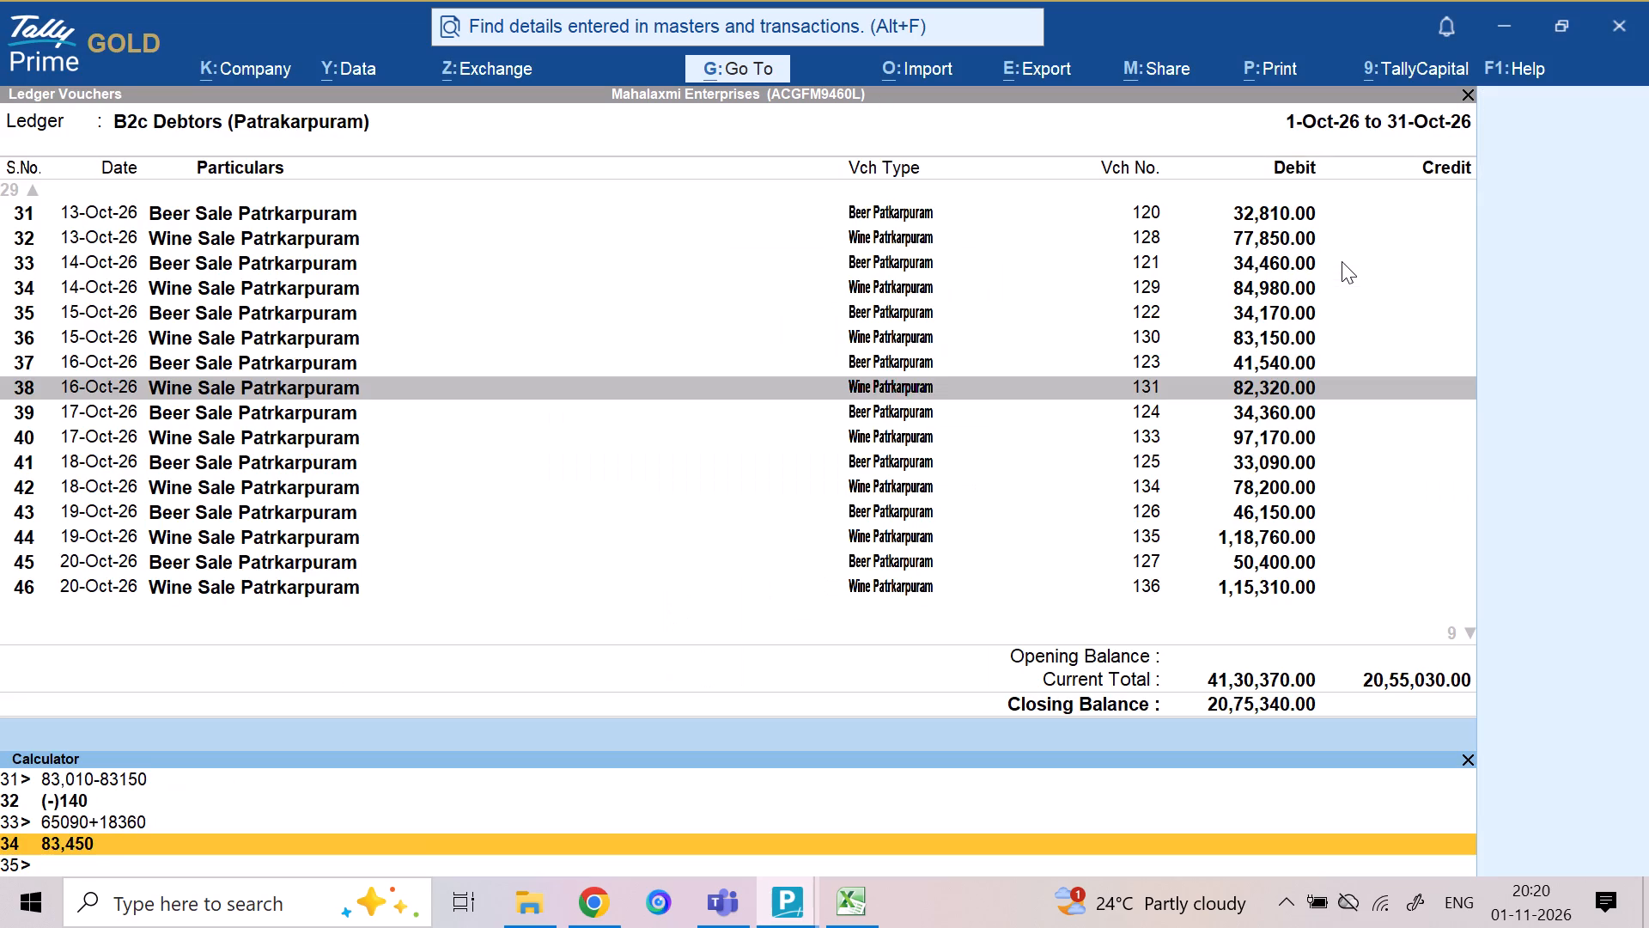
{"action": "key", "text": "minus"}
{"action": "type", "text": "82320"}
{"action": "key", "text": "Return"}
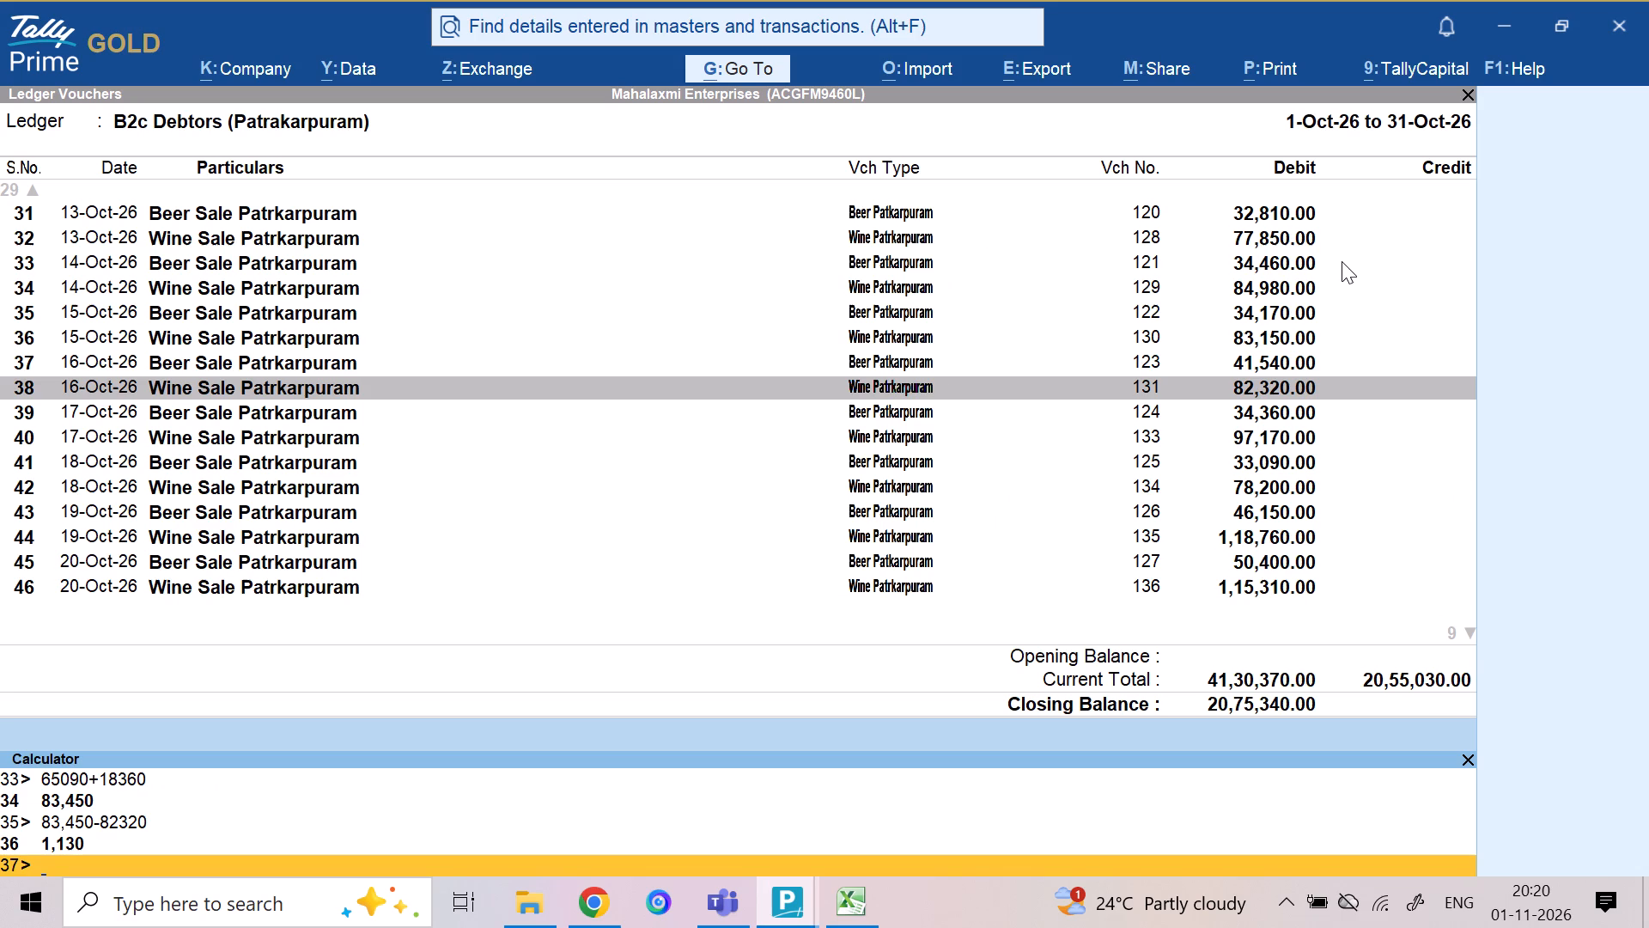
Set the Short & Excess (Patrkarpuram) credit to 1130 in the 16 October journal.
{"action": "key", "text": "alt+Tab"}
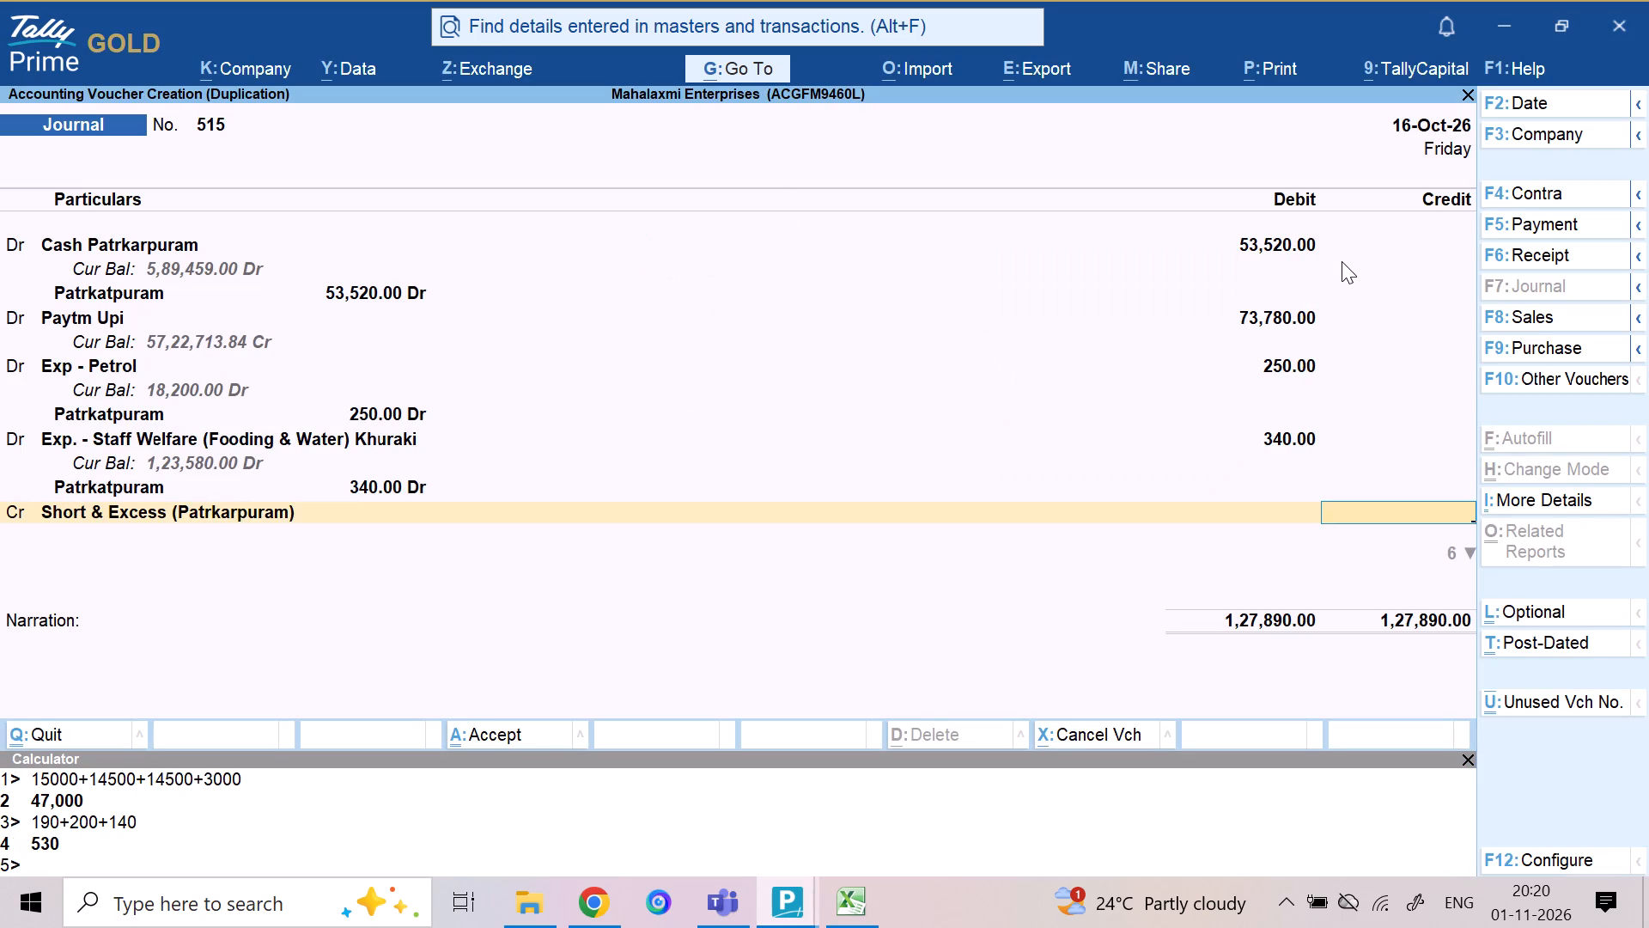
{"action": "type", "text": "1130"}
{"action": "key", "text": "Return"}
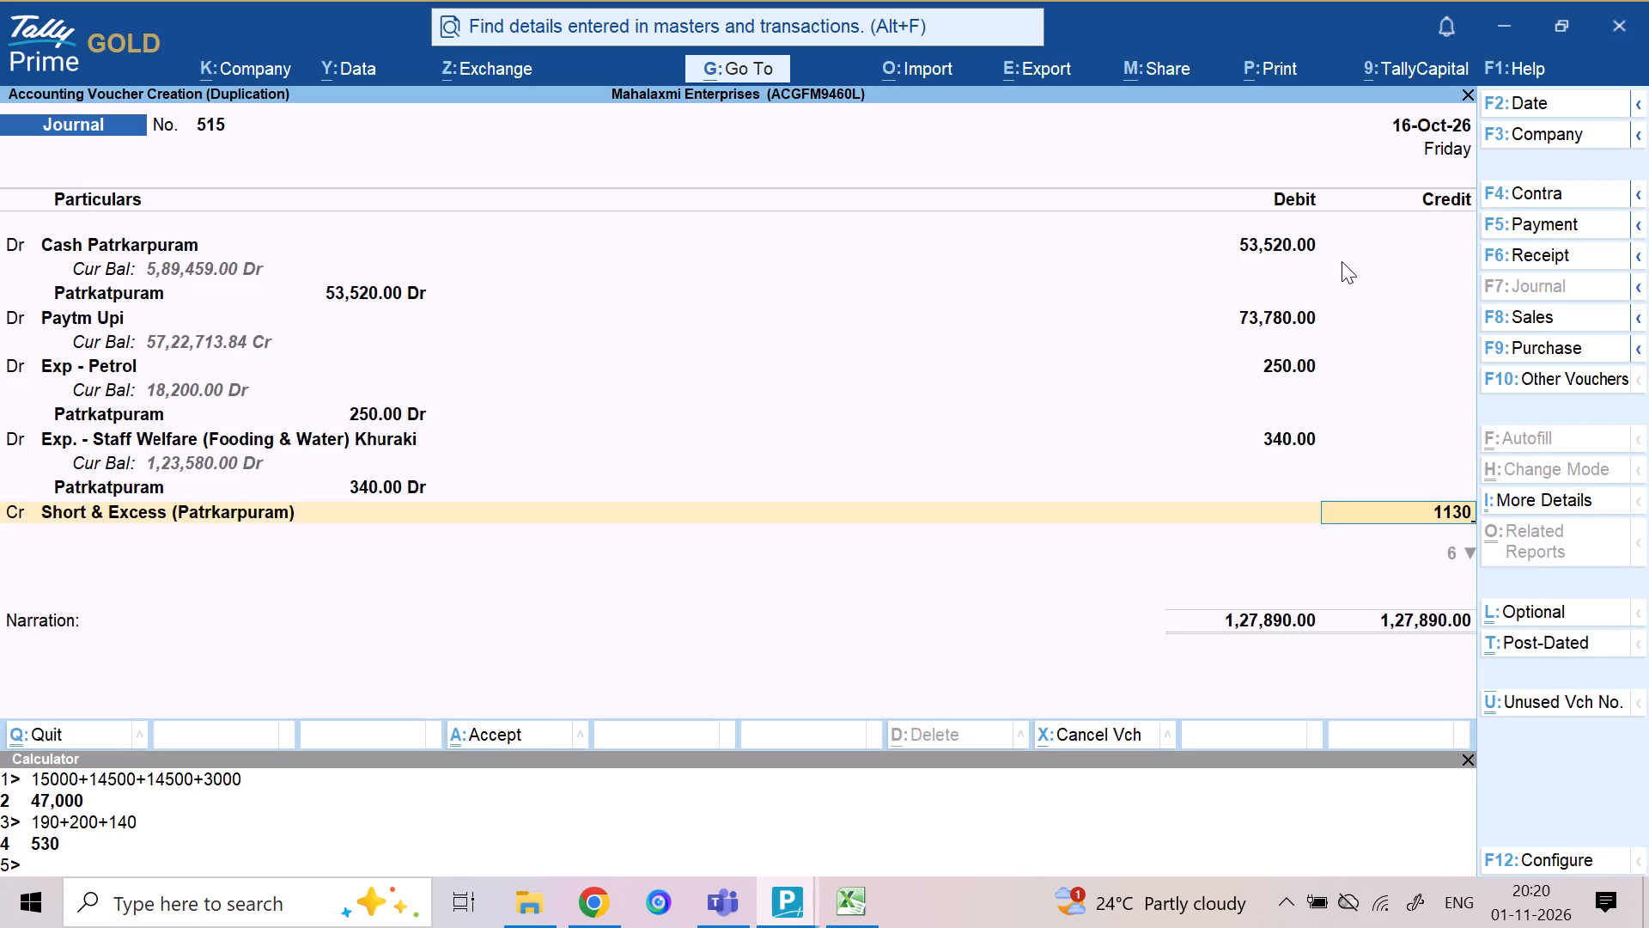
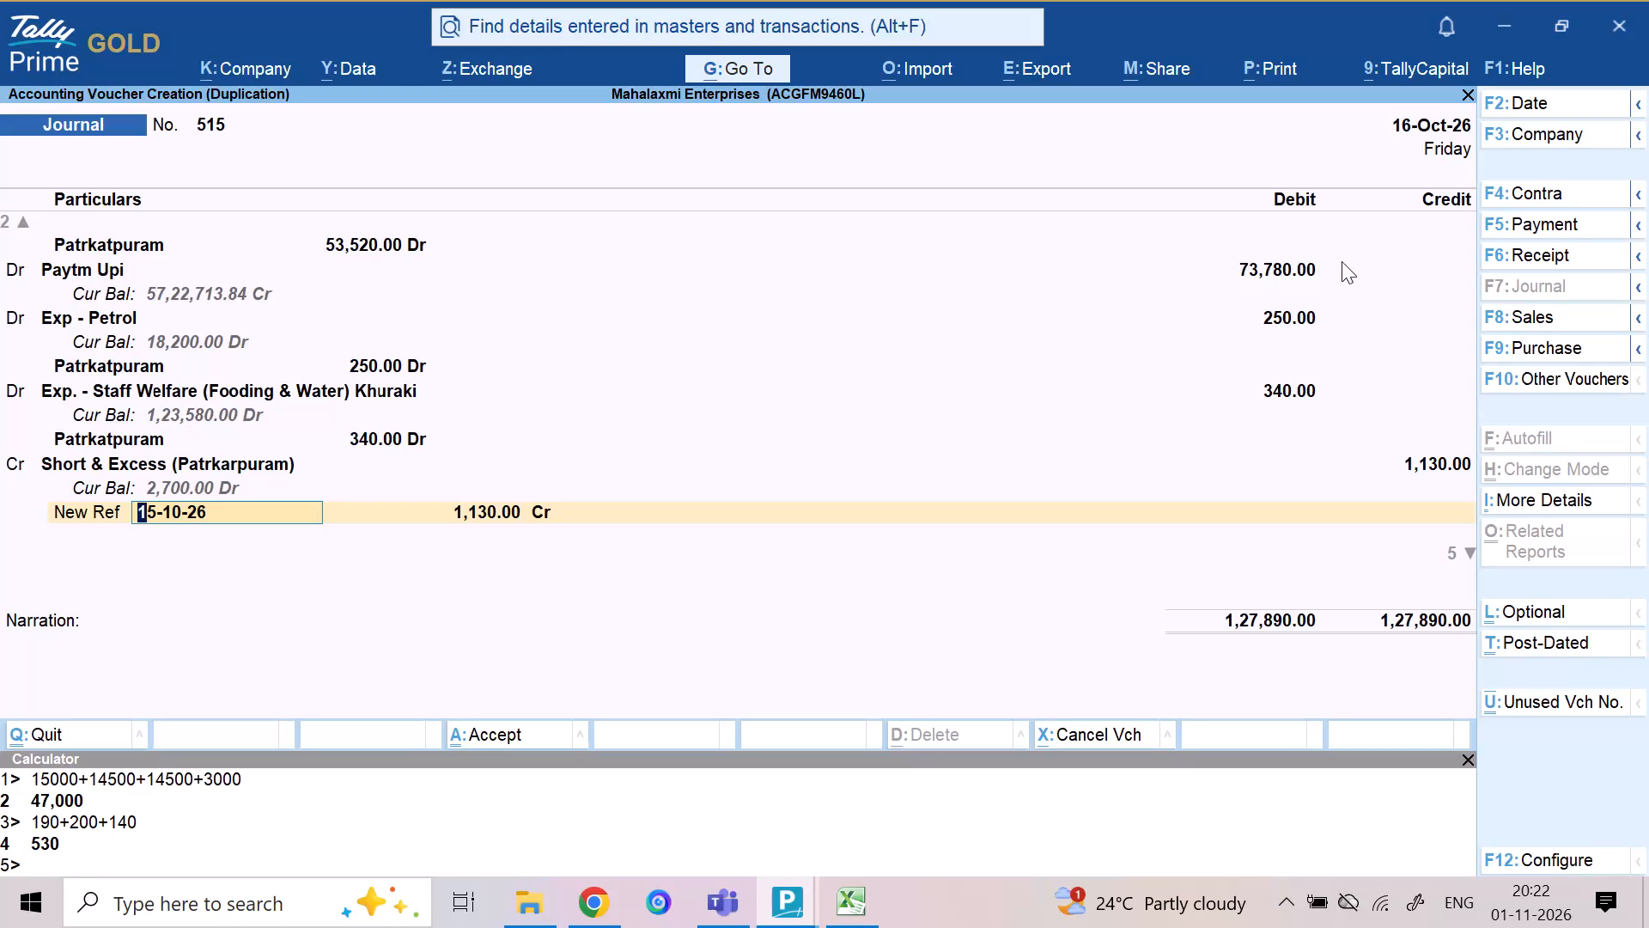
Set the new bill reference of the 1,130 Short & Excess (Patrkarpuram) credit to 16-10-26.
{"action": "type", "text": "16-10-2"}
{"action": "type", "text": "26"}
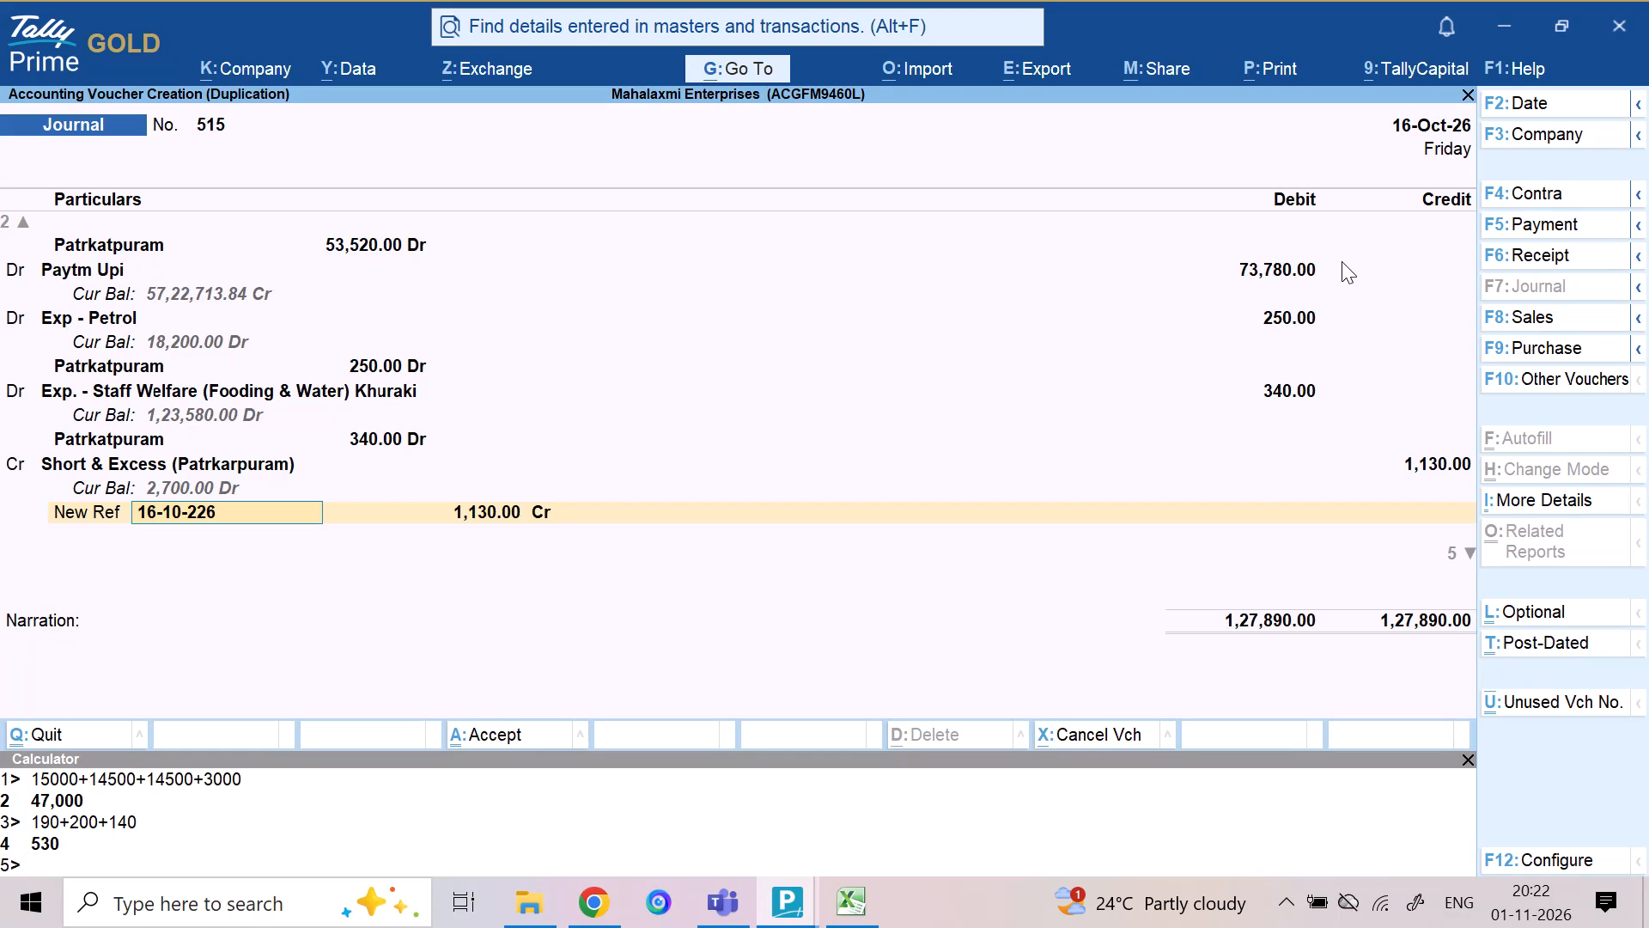
{"action": "key", "text": "BackSpace"}
{"action": "key", "text": "BackSpace"}
{"action": "key", "text": "6"}
{"action": "key", "text": "Return"}
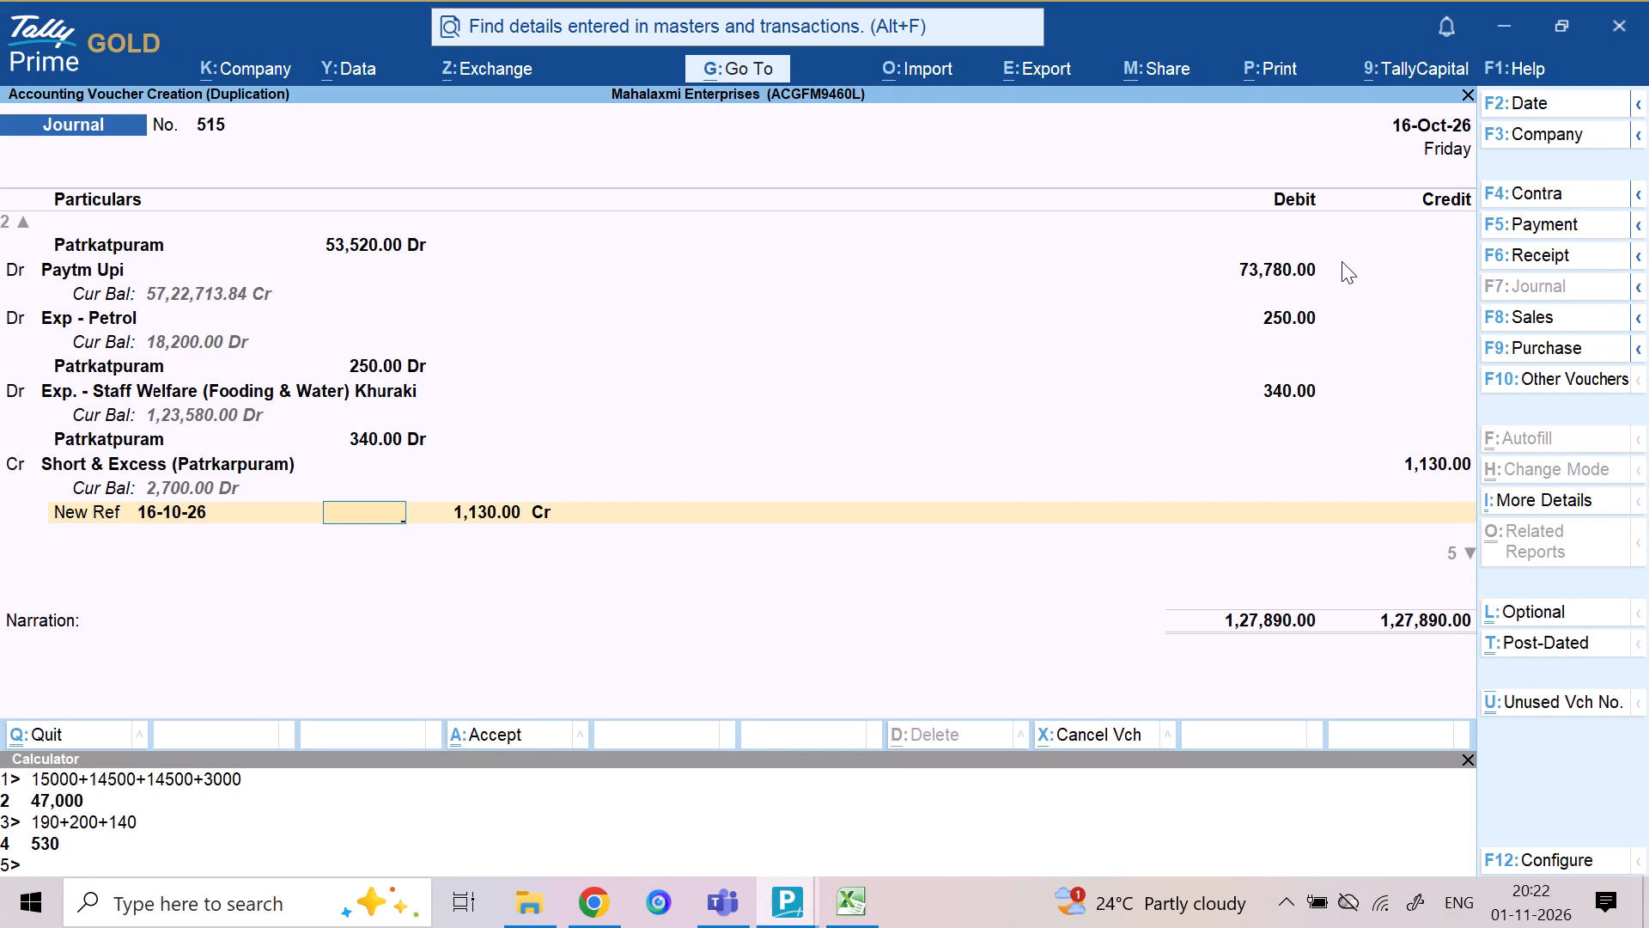
{"action": "key", "text": "Return"}
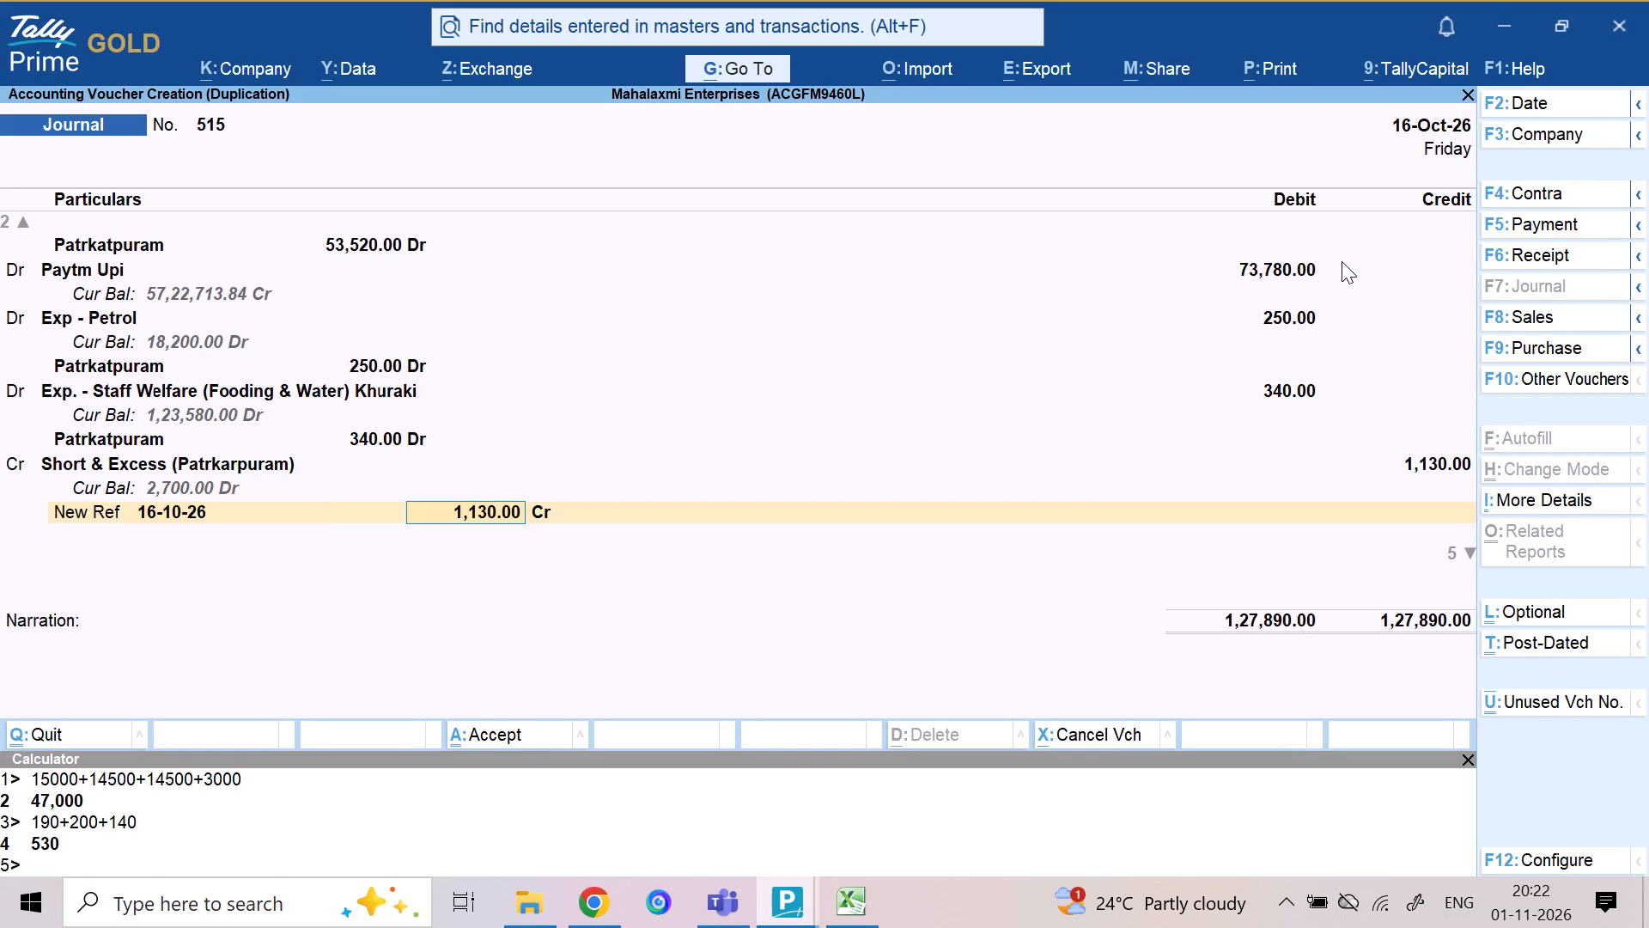
{"action": "key", "text": "Return"}
{"action": "key", "text": "Return"}
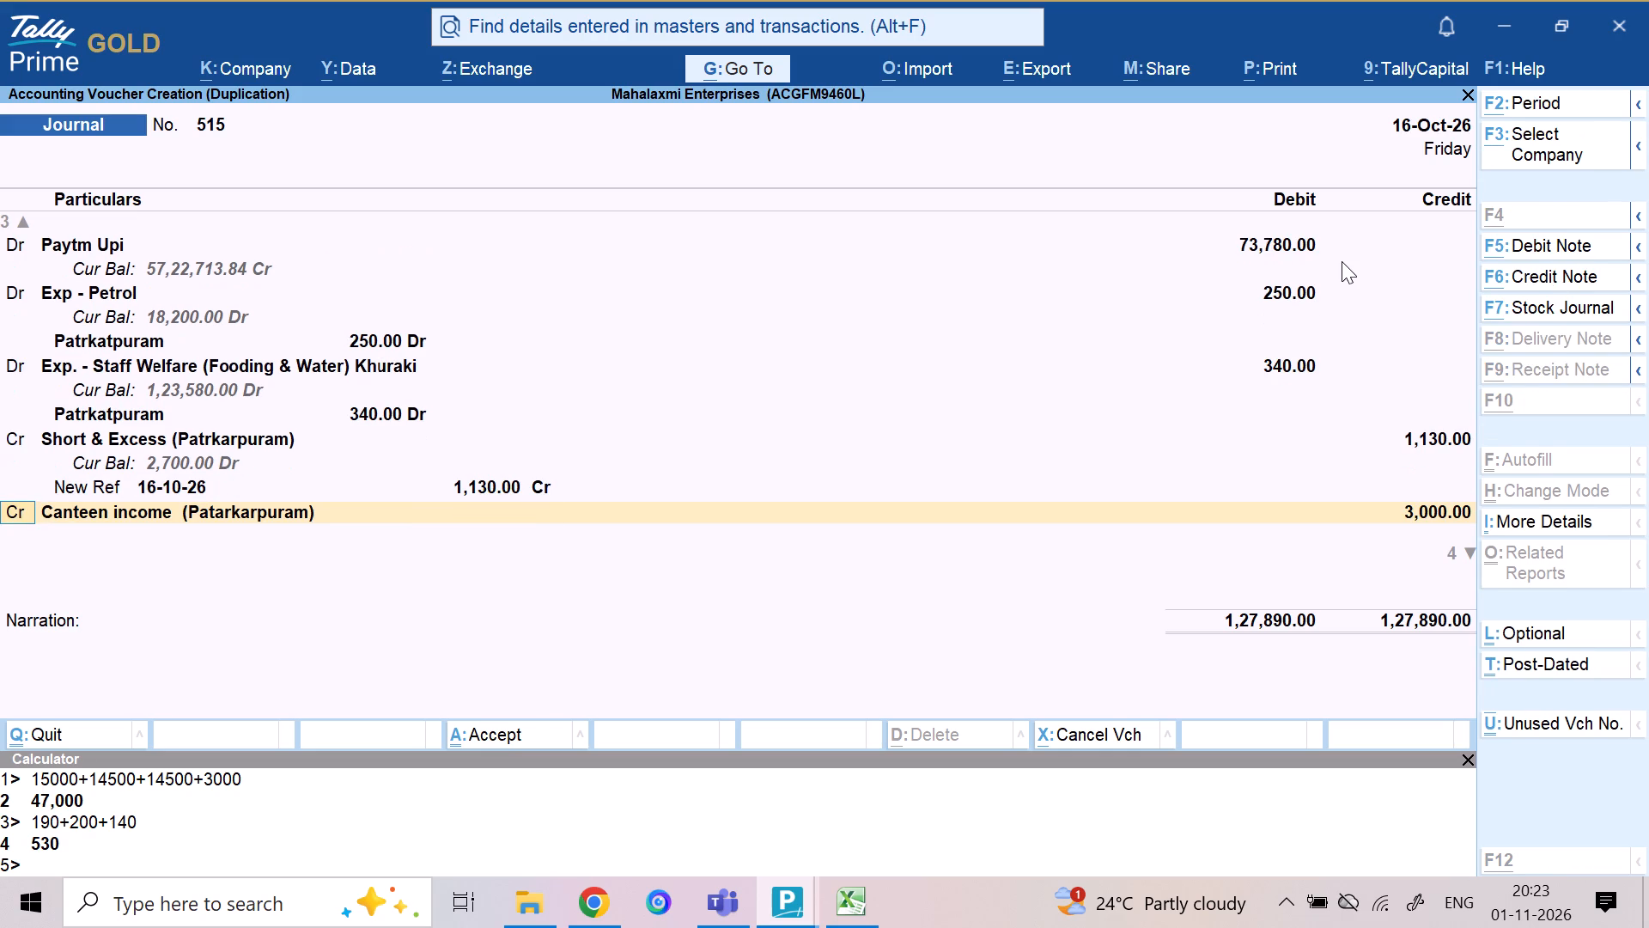
Keep the Canteen income (Patarkarpuram) credit at 3,000 and the B2c Debtors credit at 1,23,760, and save the 16 October journal.
{"action": "key", "text": "alt+Tab"}
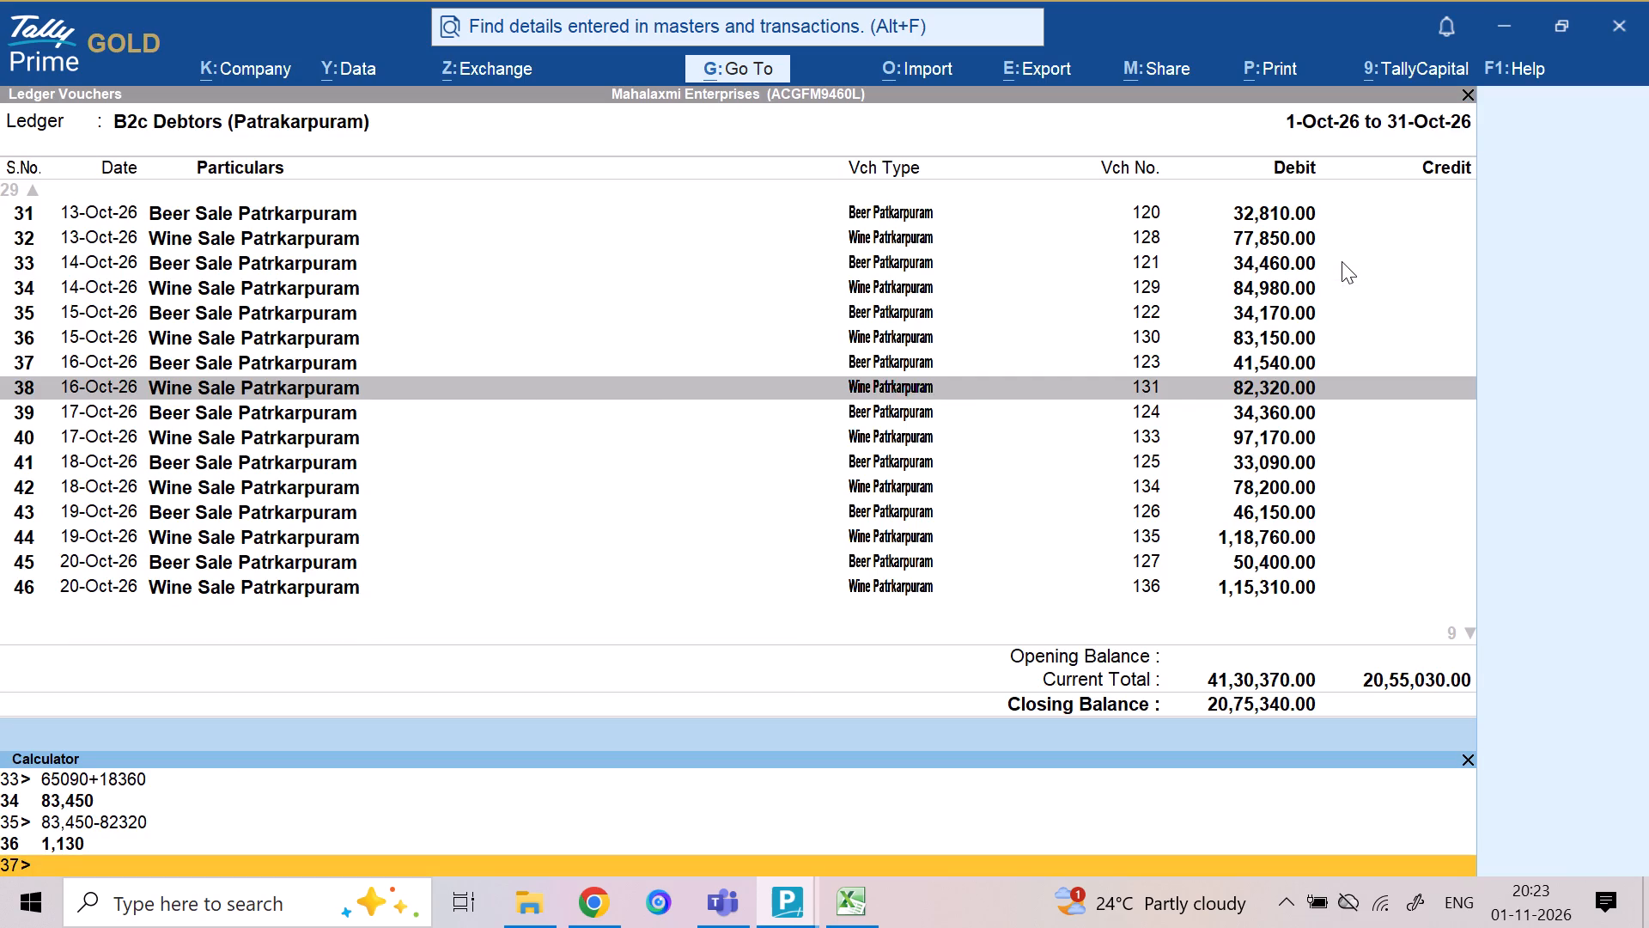
{"action": "key", "text": "alt+Tab"}
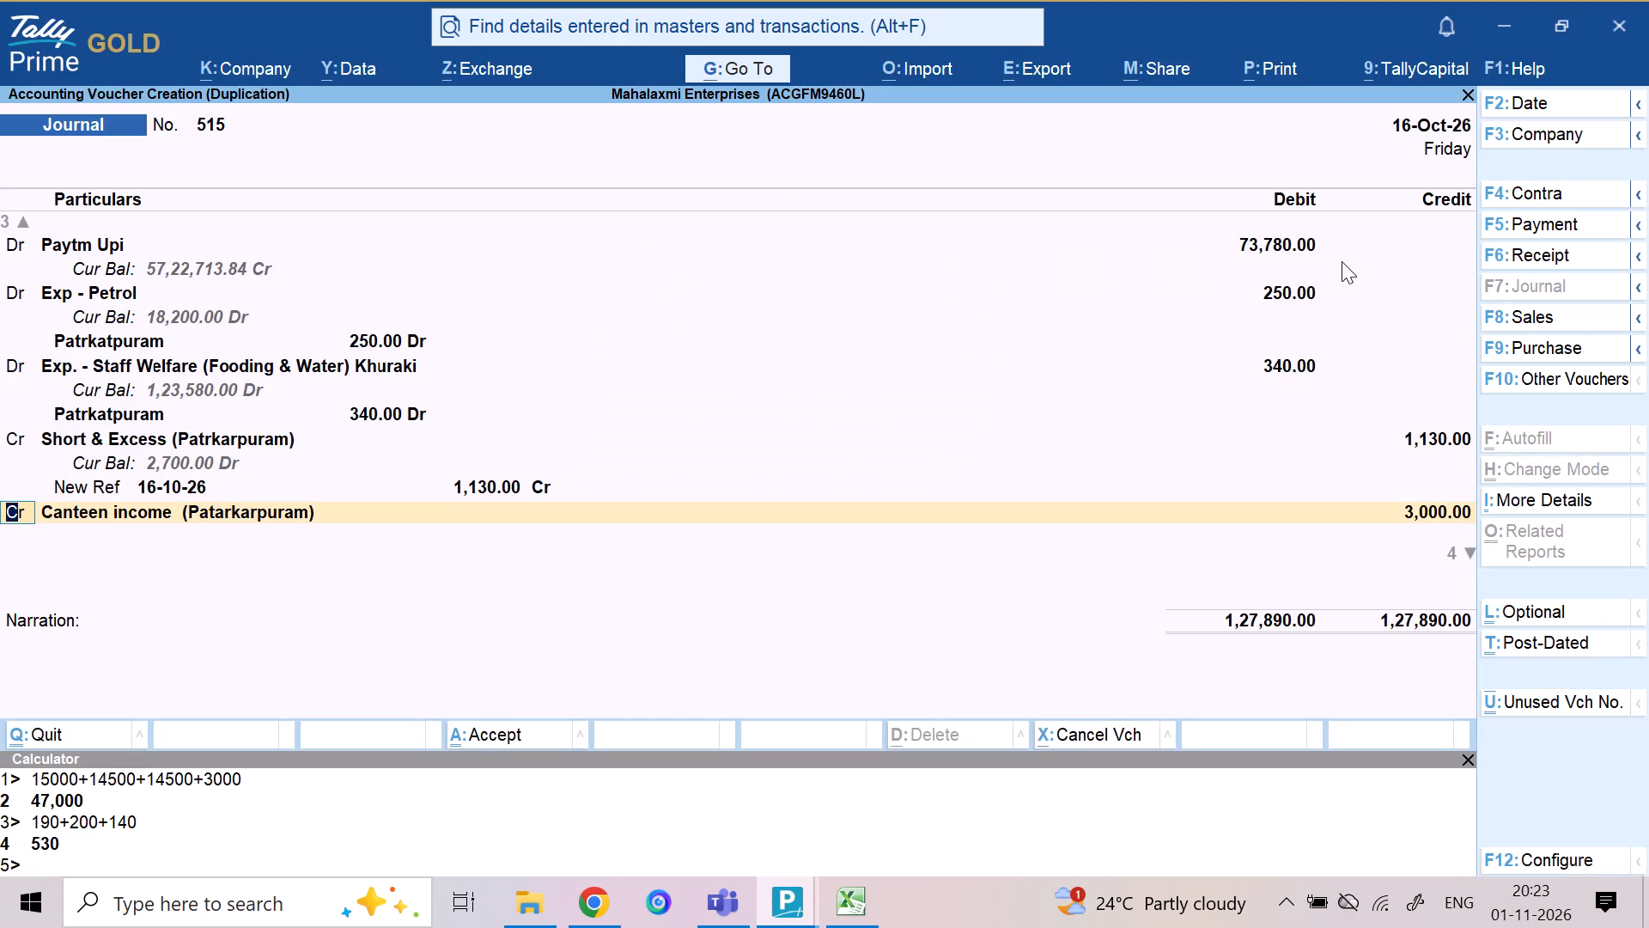
{"action": "key", "text": "Return"}
{"action": "key", "text": "Return"}
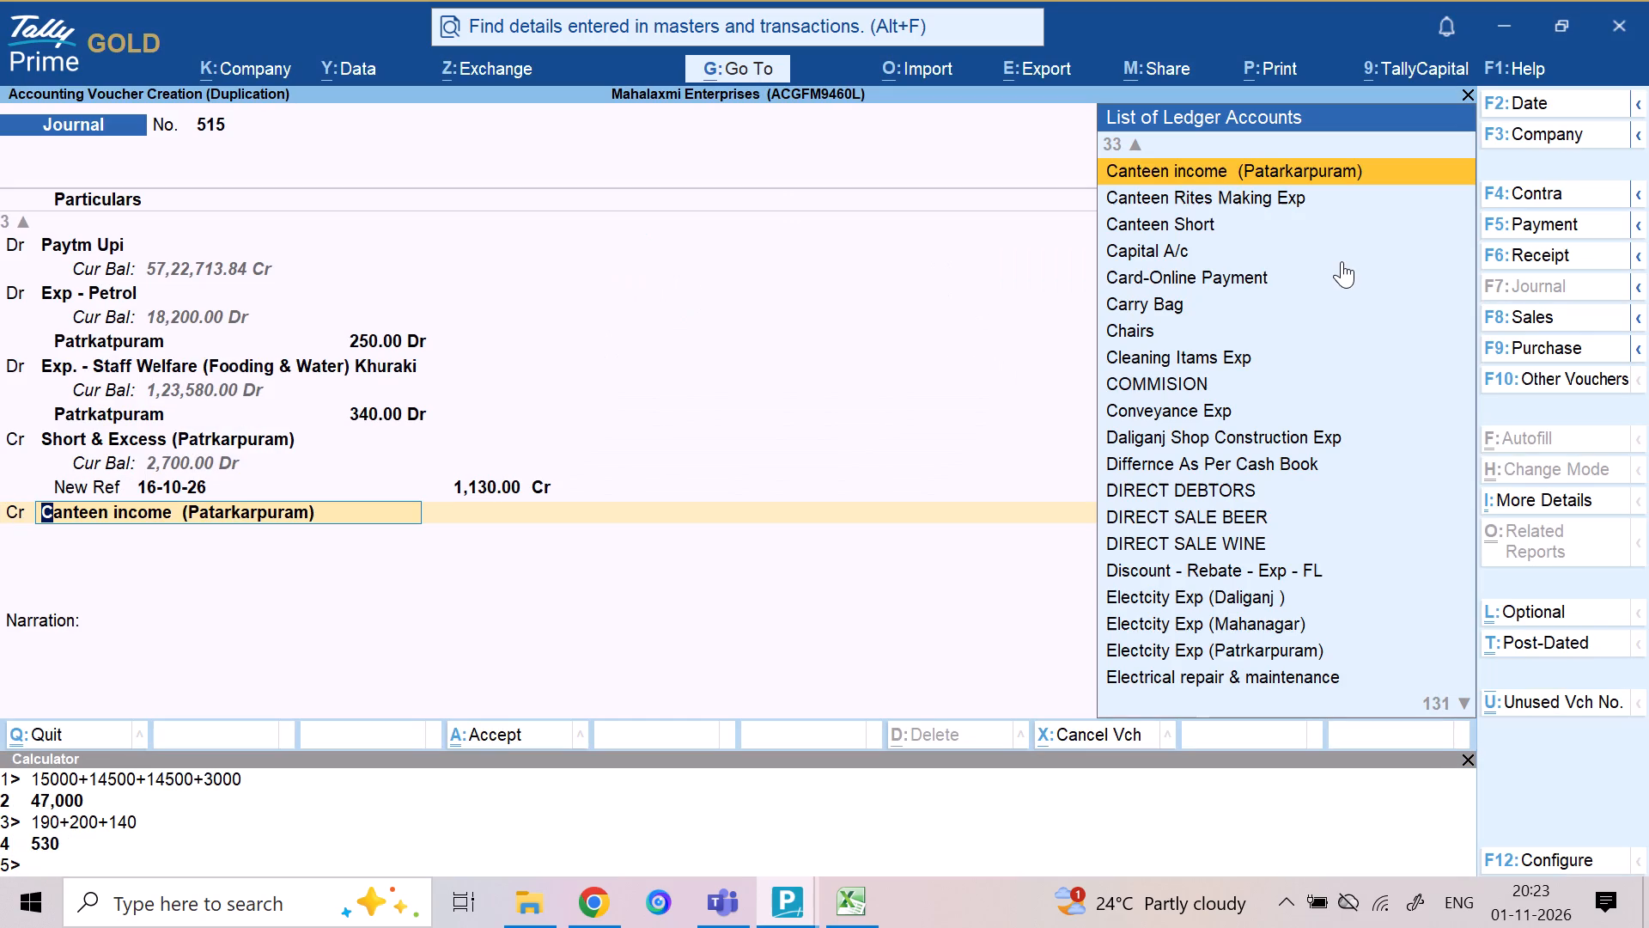
{"action": "key", "text": "Return"}
{"action": "key", "text": "Return"}
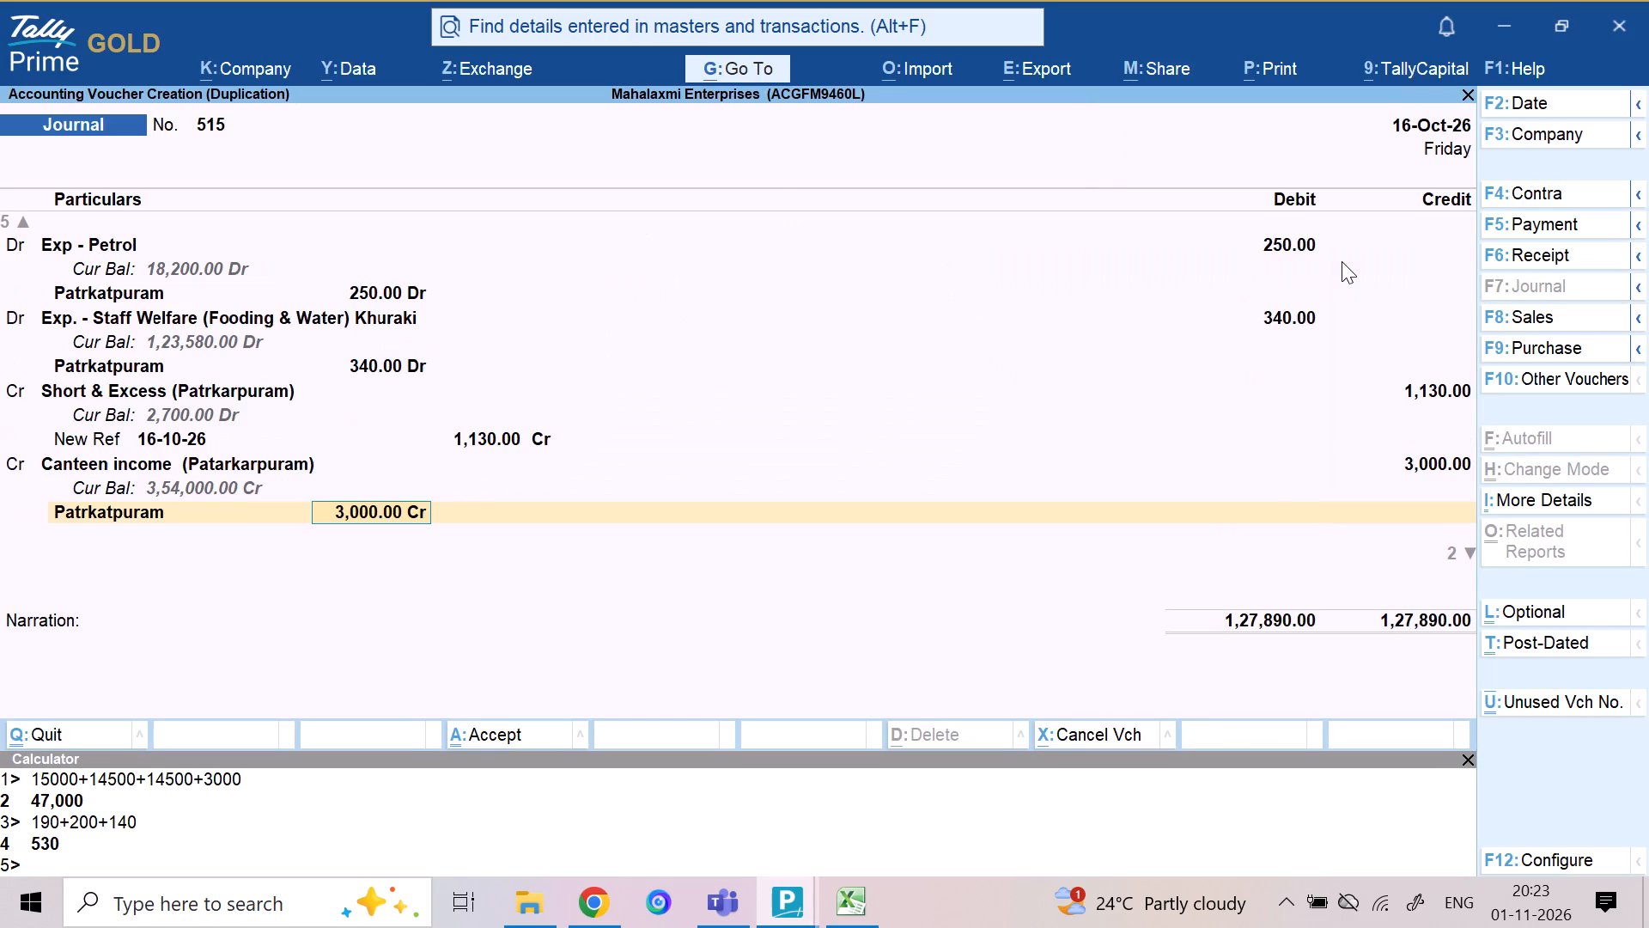
{"action": "key", "text": "Return"}
{"action": "key", "text": "Return"}
{"action": "key", "text": "Return"}
{"action": "key", "text": "Return"}
{"action": "key", "text": "Return"}
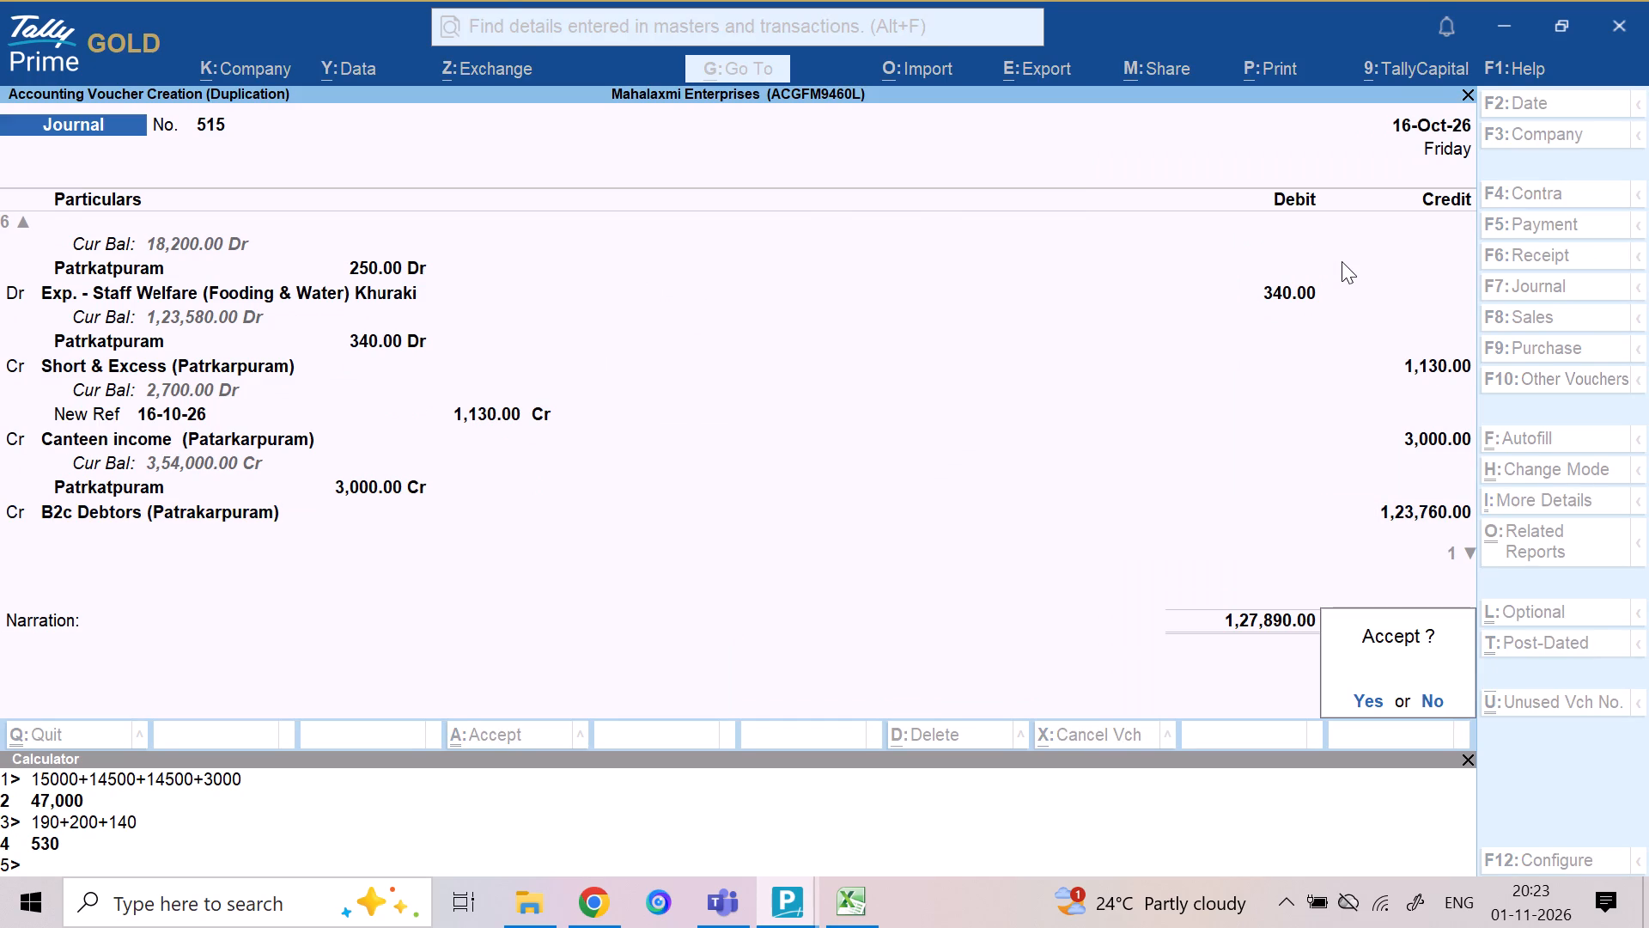
{"action": "key", "text": "Return"}
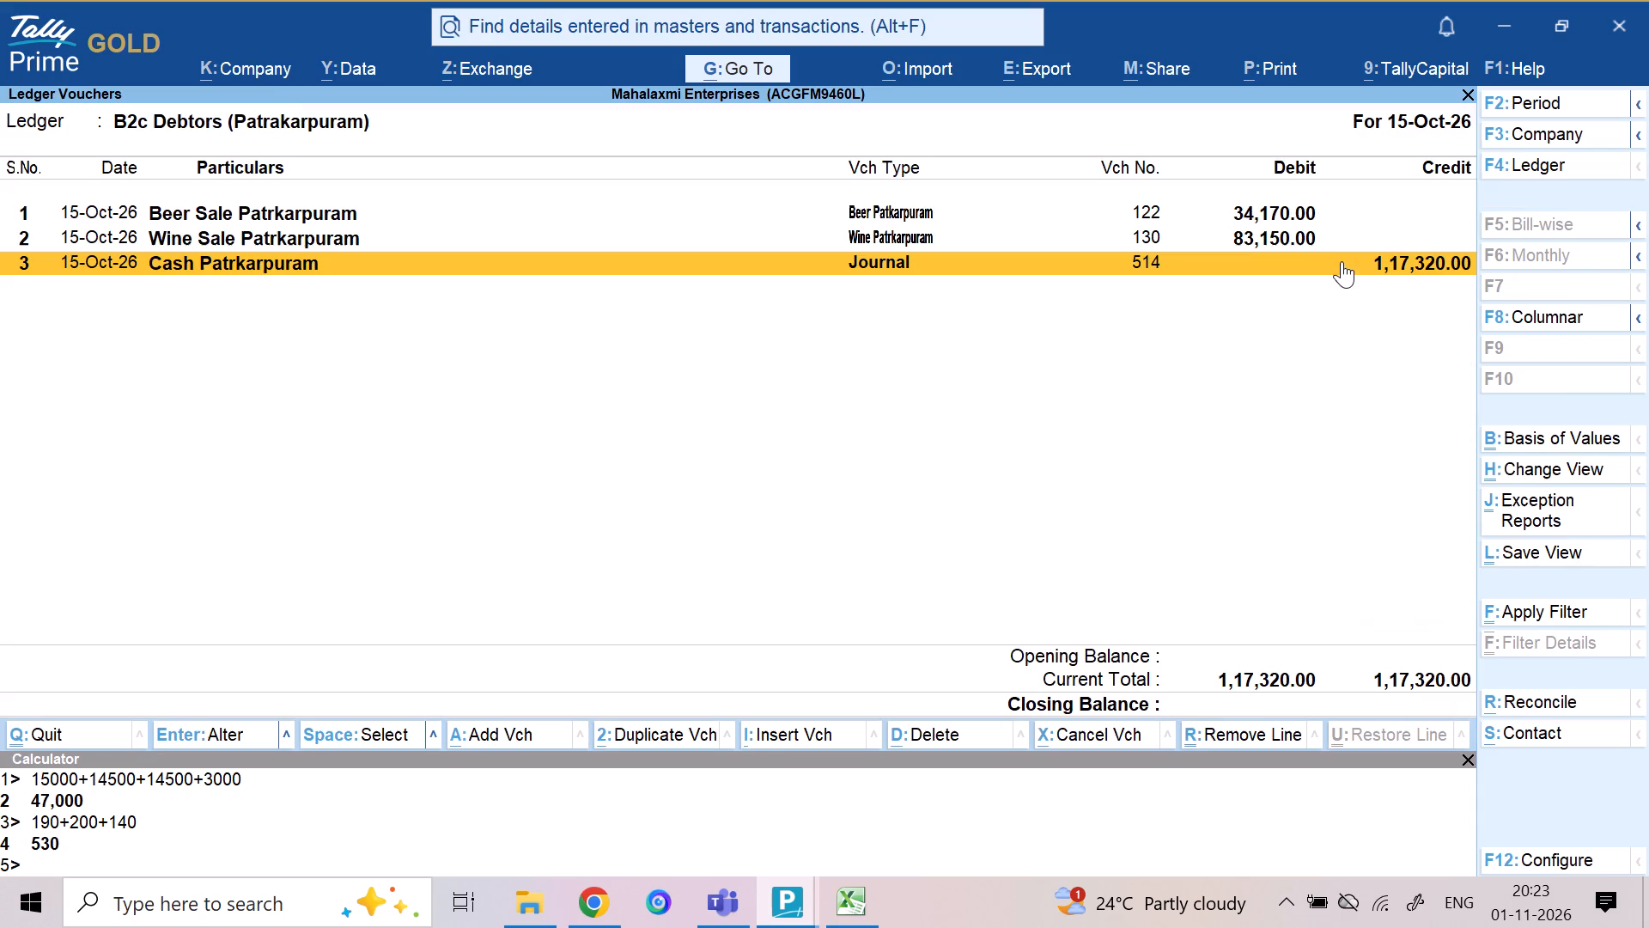
From the ledger's daily breakup, open 16 October's vouchers and reopen the Cash Patrkarpuram journal for alteration.
{"action": "key", "text": "Escape"}
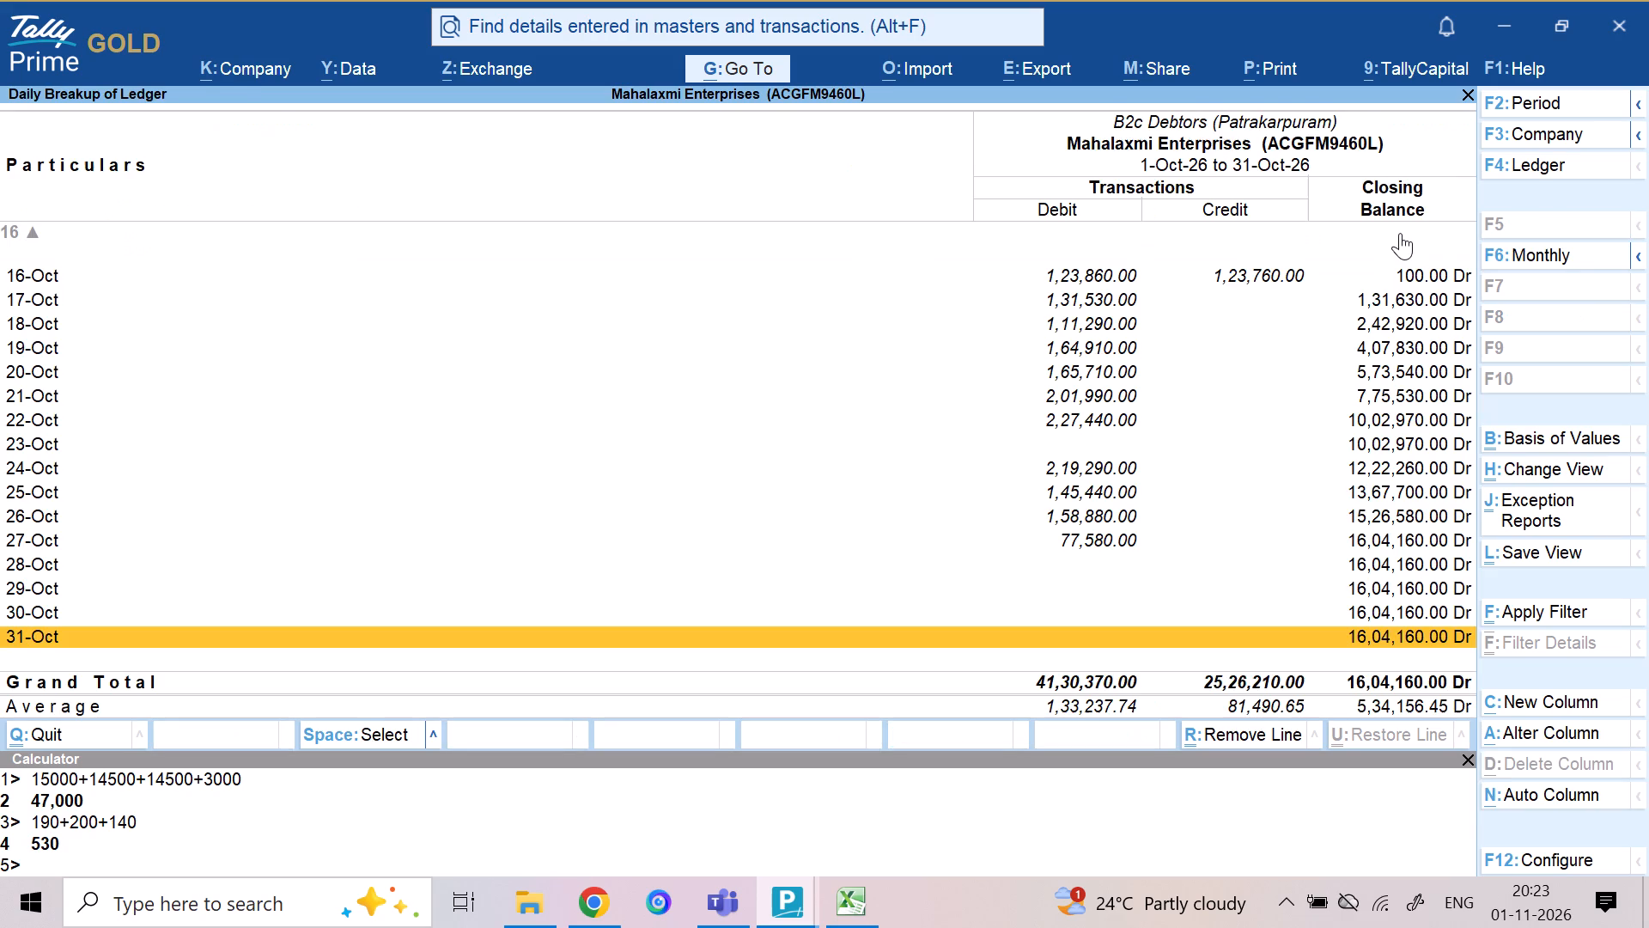
{"action": "key", "text": "Up"}
{"action": "key", "text": "Up"}
{"action": "key", "text": "Up"}
{"action": "key", "text": "Up"}
{"action": "key", "text": "Up"}
{"action": "key", "text": "Up"}
{"action": "key", "text": "Up"}
{"action": "key", "text": "Up"}
{"action": "key", "text": "Up"}
{"action": "key", "text": "Up"}
{"action": "key", "text": "Up"}
{"action": "key", "text": "Up"}
{"action": "key", "text": "Up"}
{"action": "key", "text": "Up"}
{"action": "key", "text": "Up"}
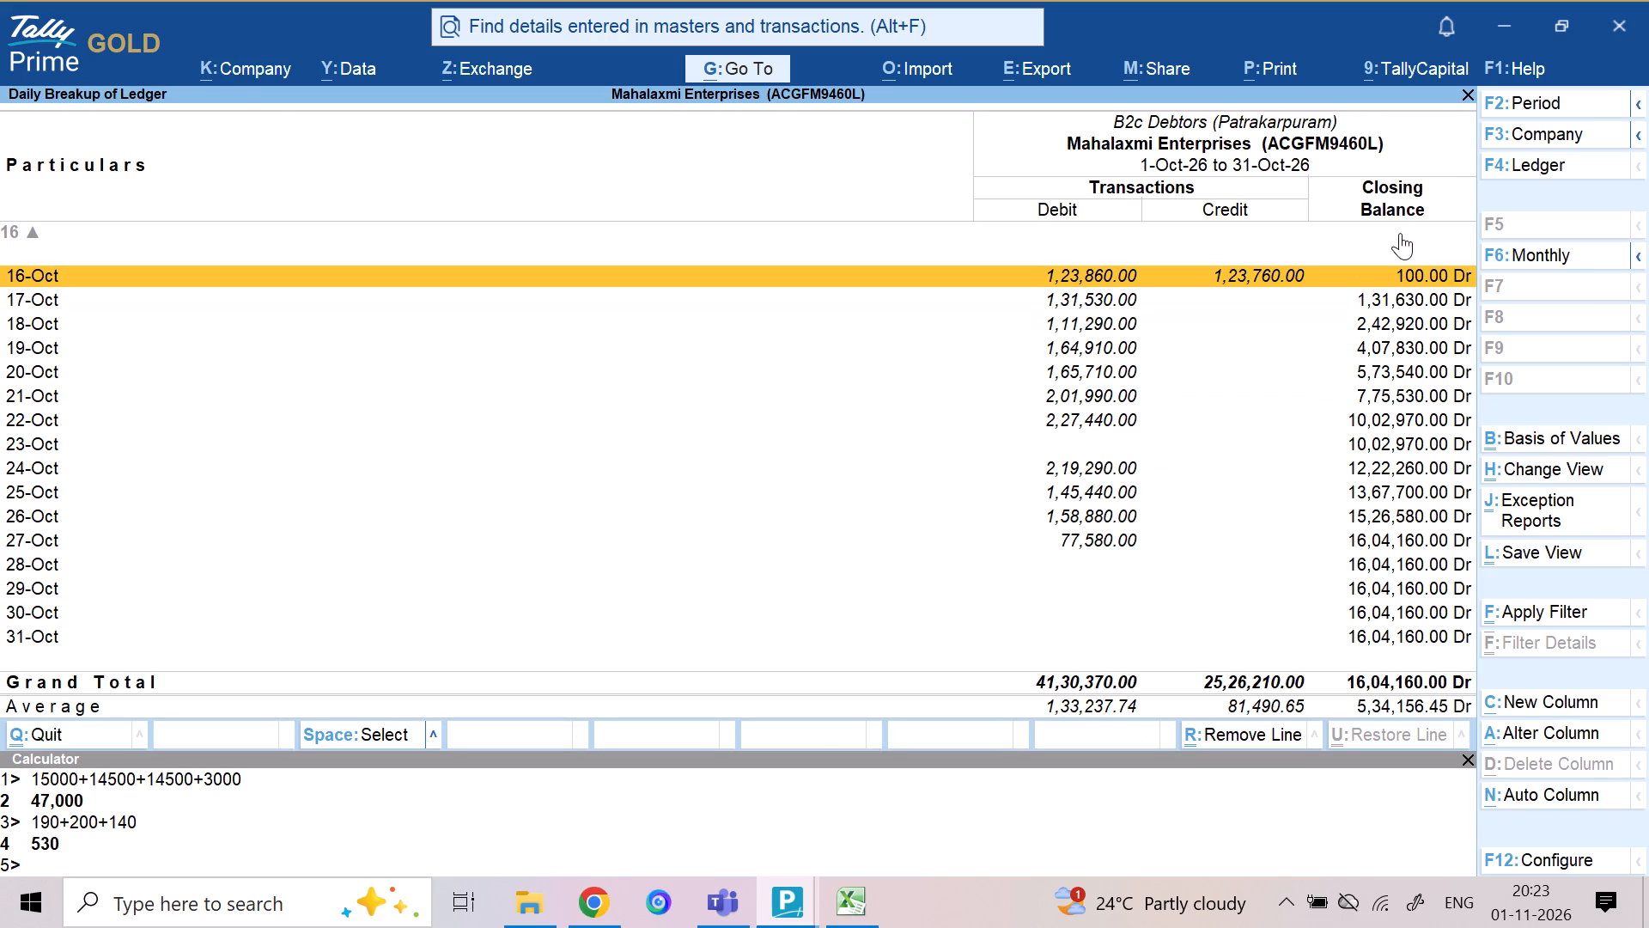
{"action": "key", "text": "Return"}
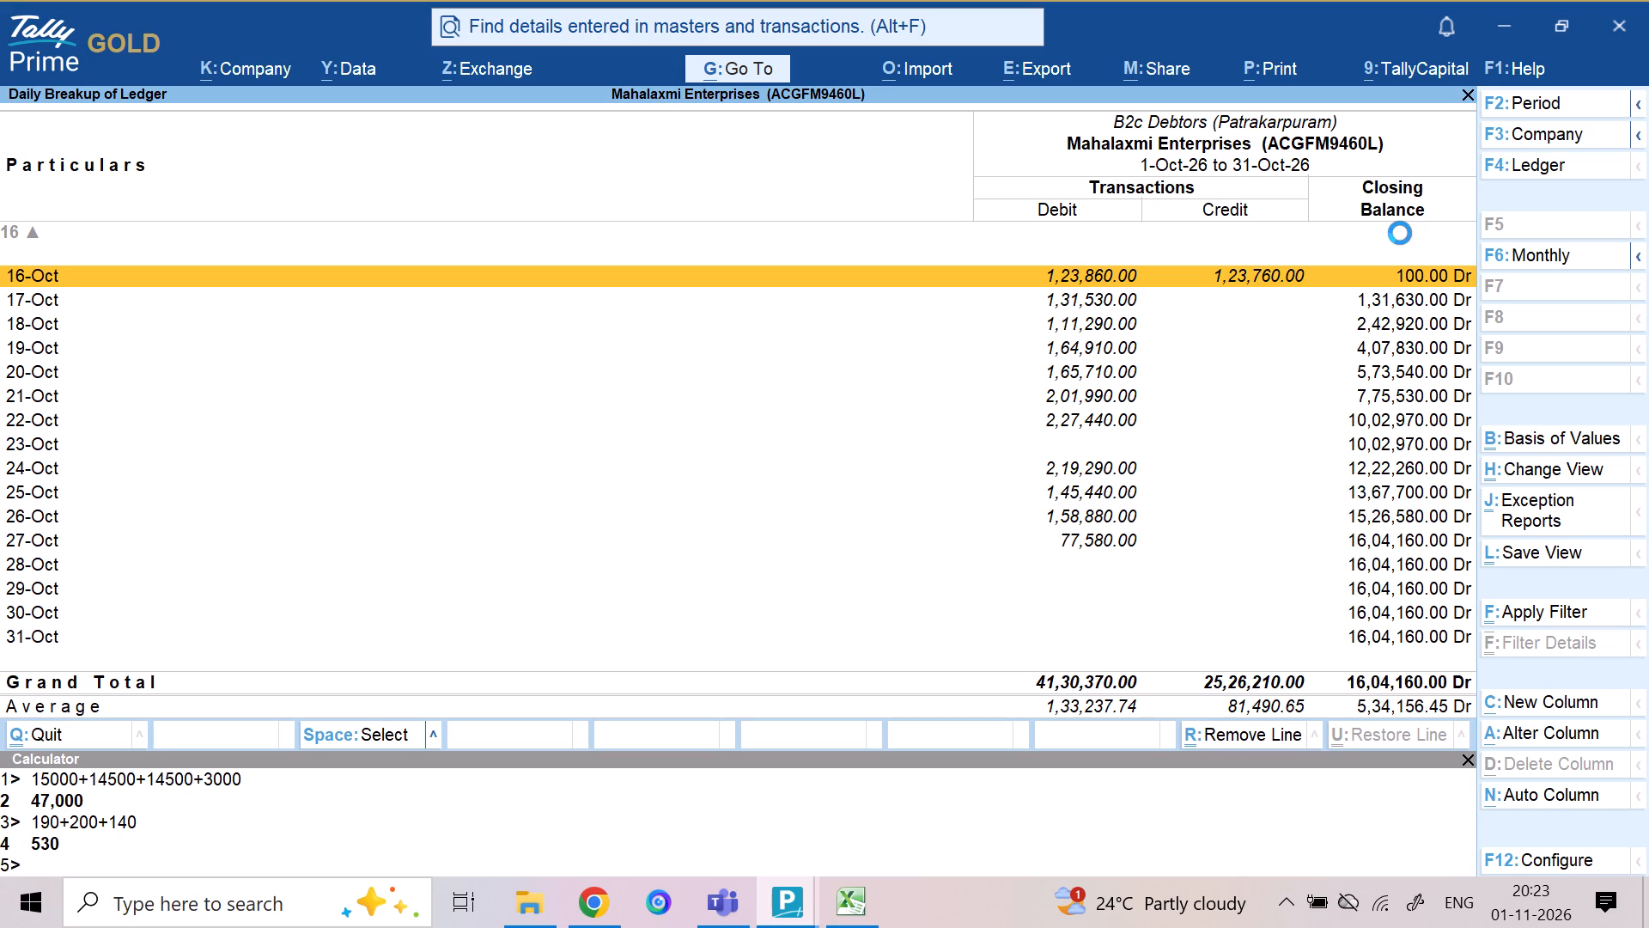
{"action": "key", "text": "Down"}
{"action": "key", "text": "Down"}
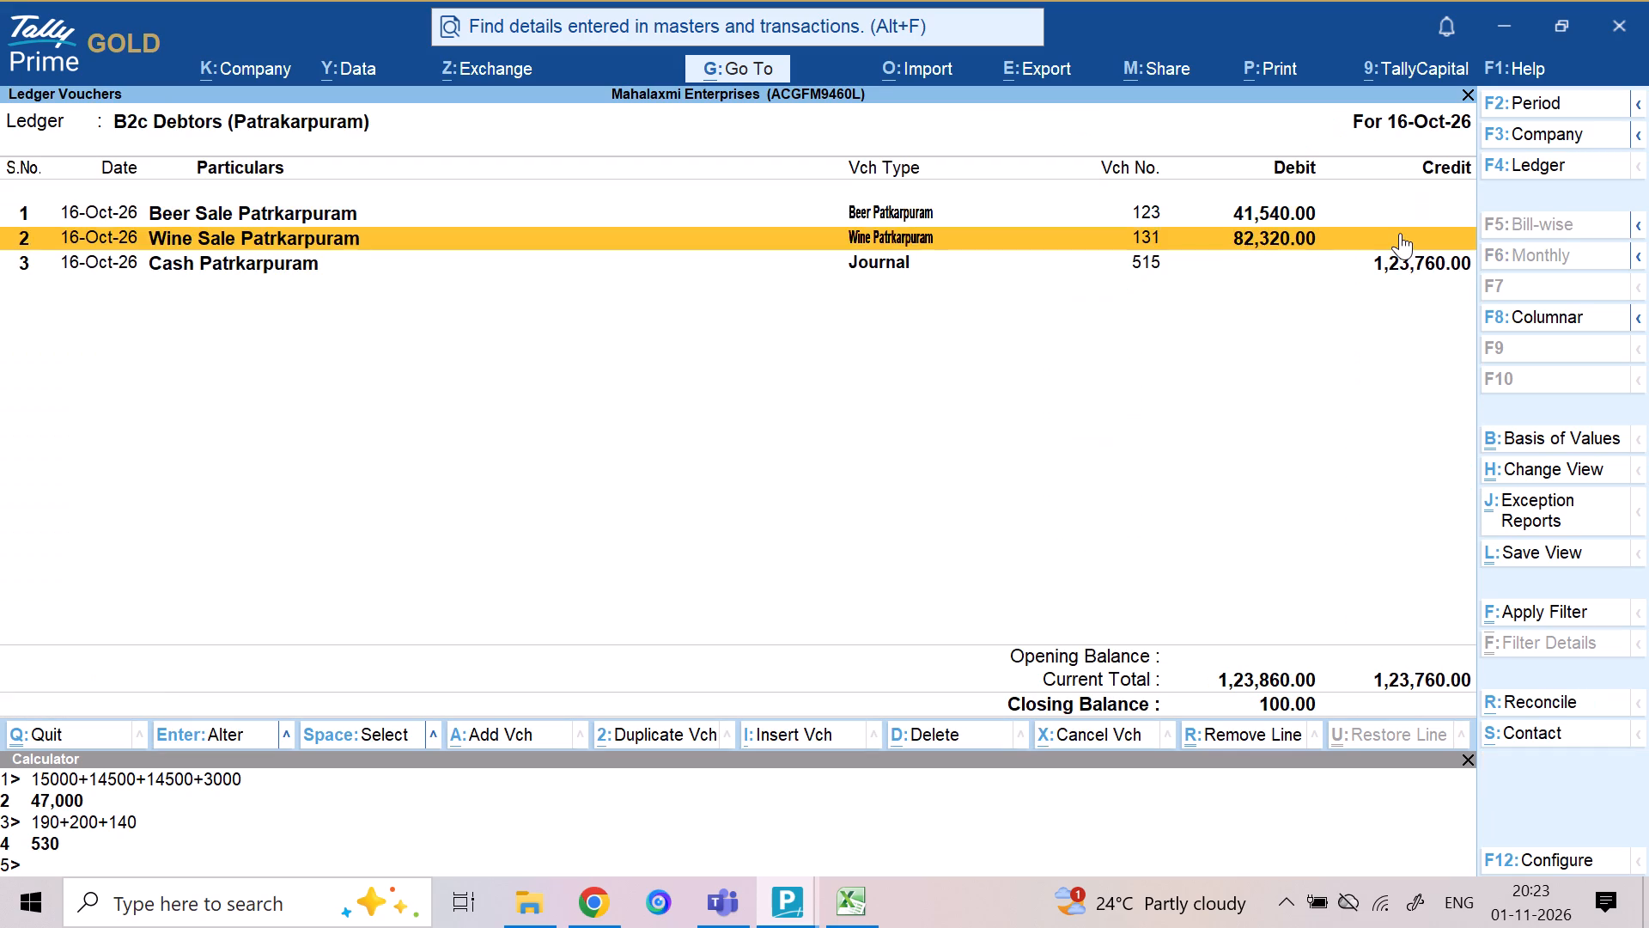
{"action": "key", "text": "Return"}
Go through the reopened journal's Cash Patrkarpuram, Paytm Upi and Exp - Petrol lines to check their entries.
{"action": "key", "text": "Return"}
{"action": "key", "text": "Return"}
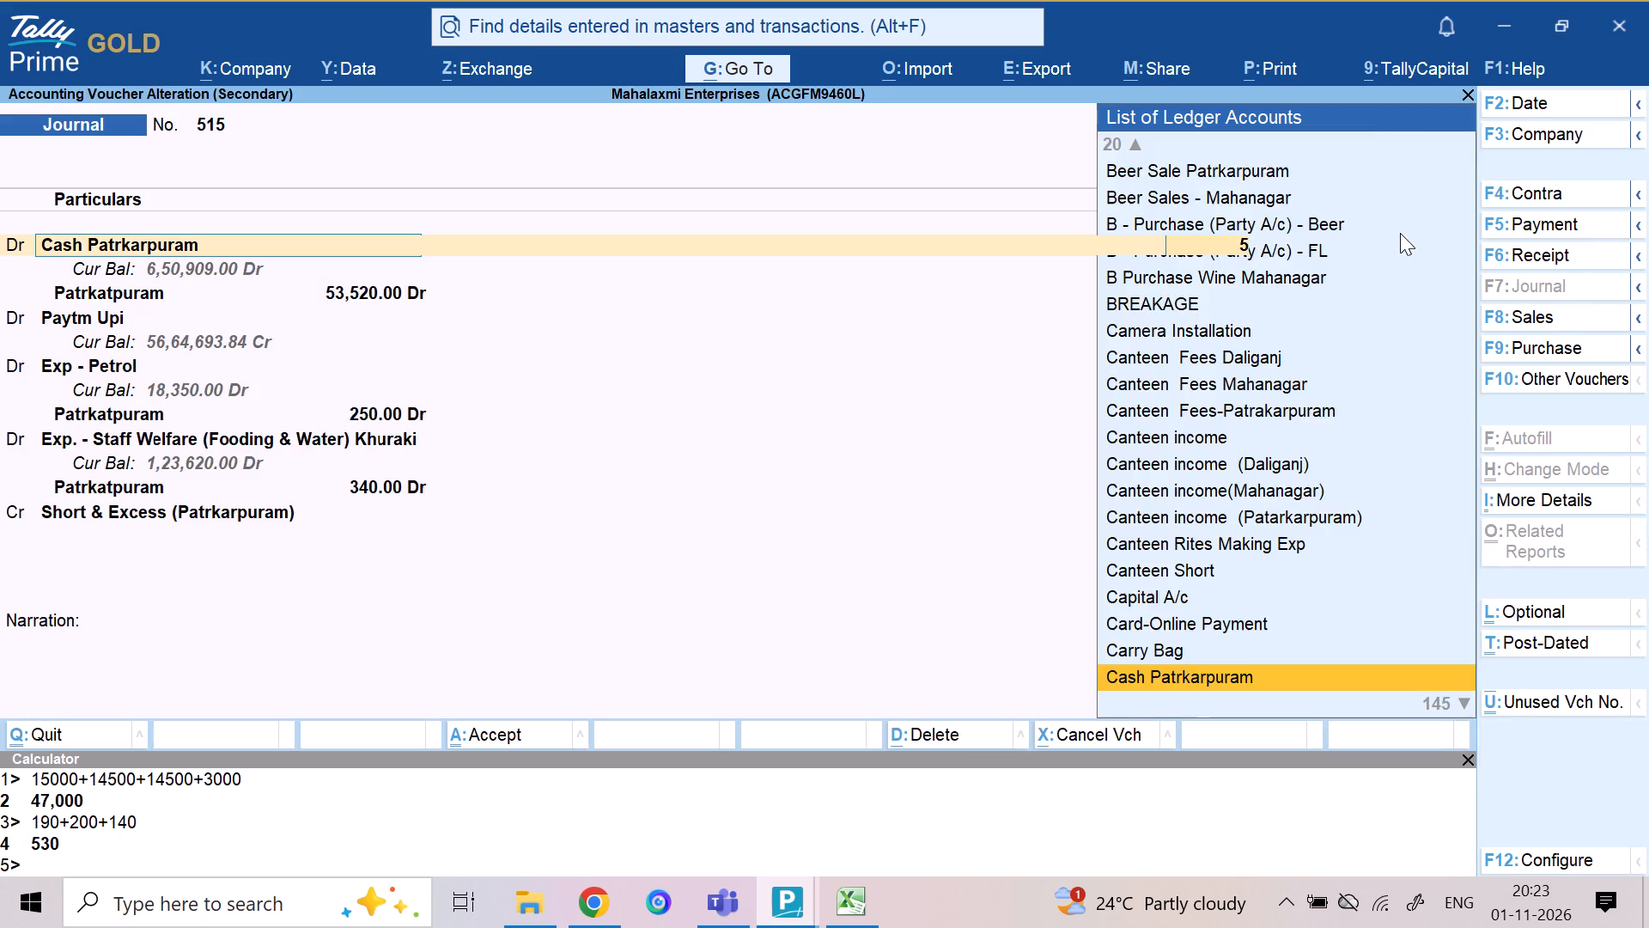
{"action": "key", "text": "Return"}
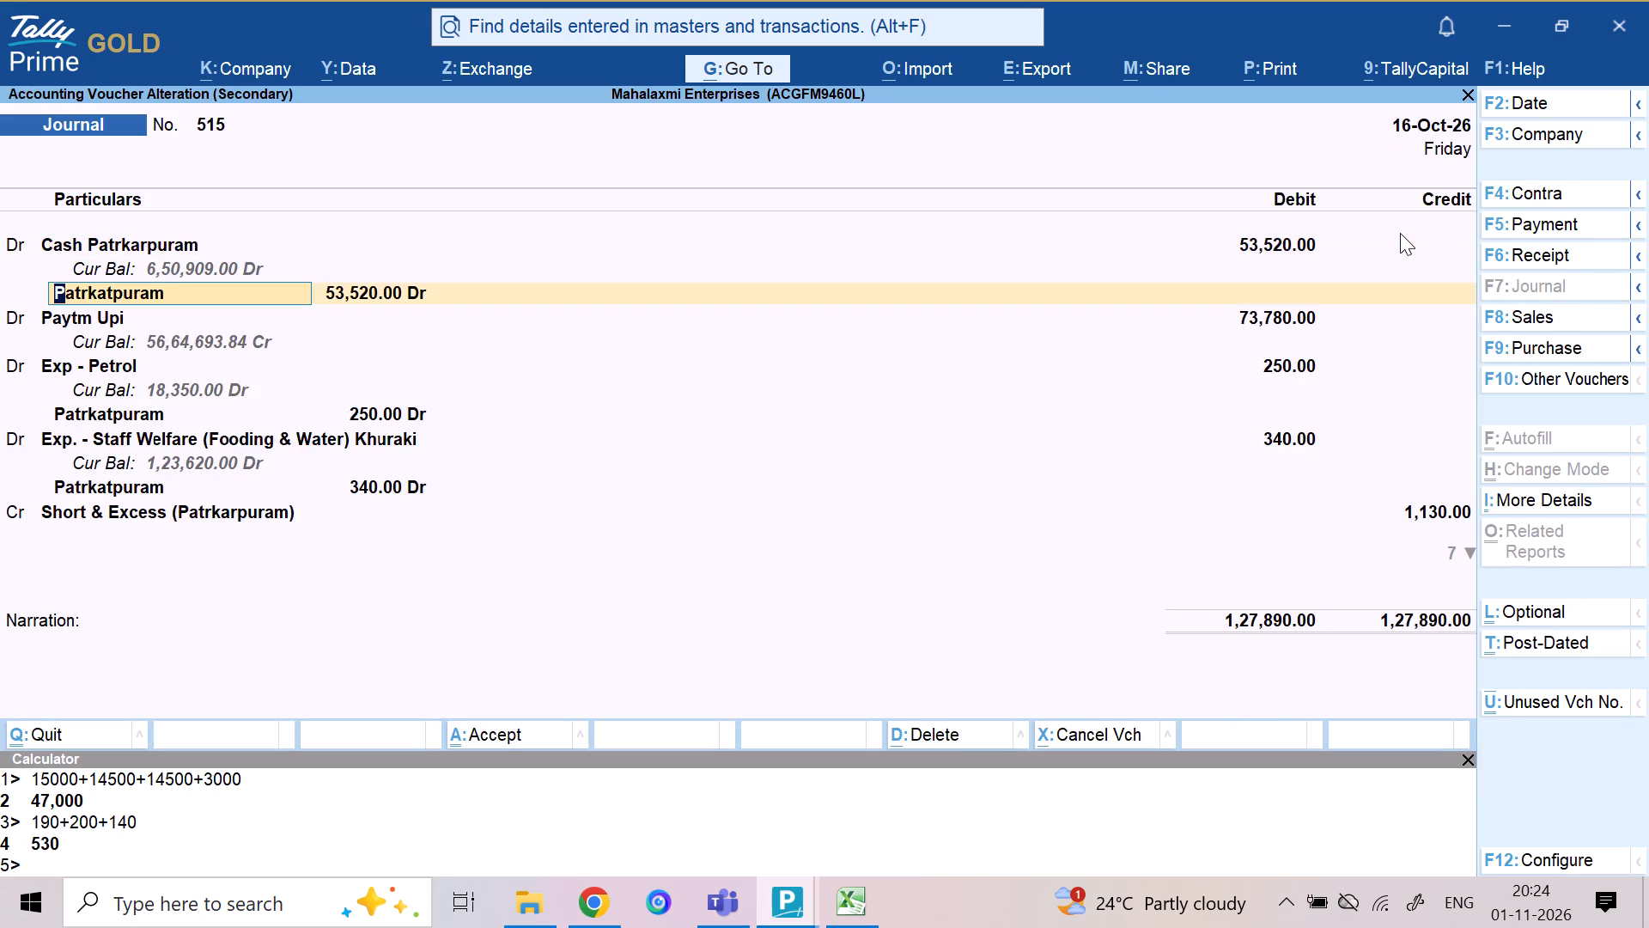
{"action": "key", "text": "Return"}
{"action": "key", "text": "Return"}
{"action": "key", "text": "Return"}
{"action": "key", "text": "Return"}
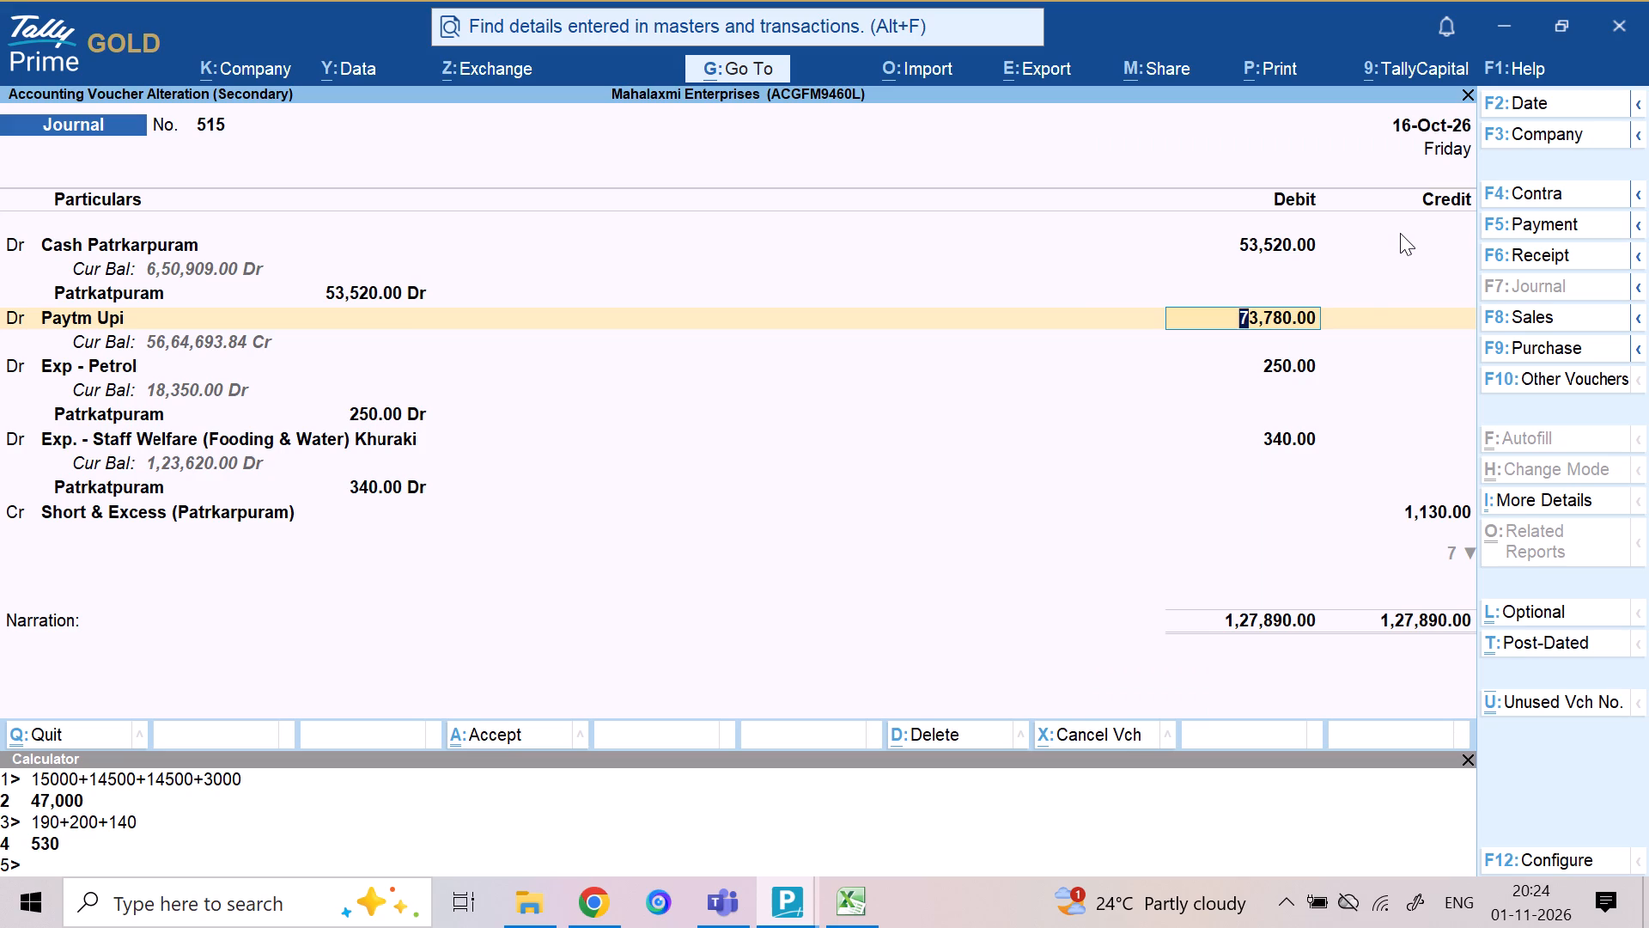
{"action": "key", "text": "Return"}
{"action": "key", "text": "Return"}
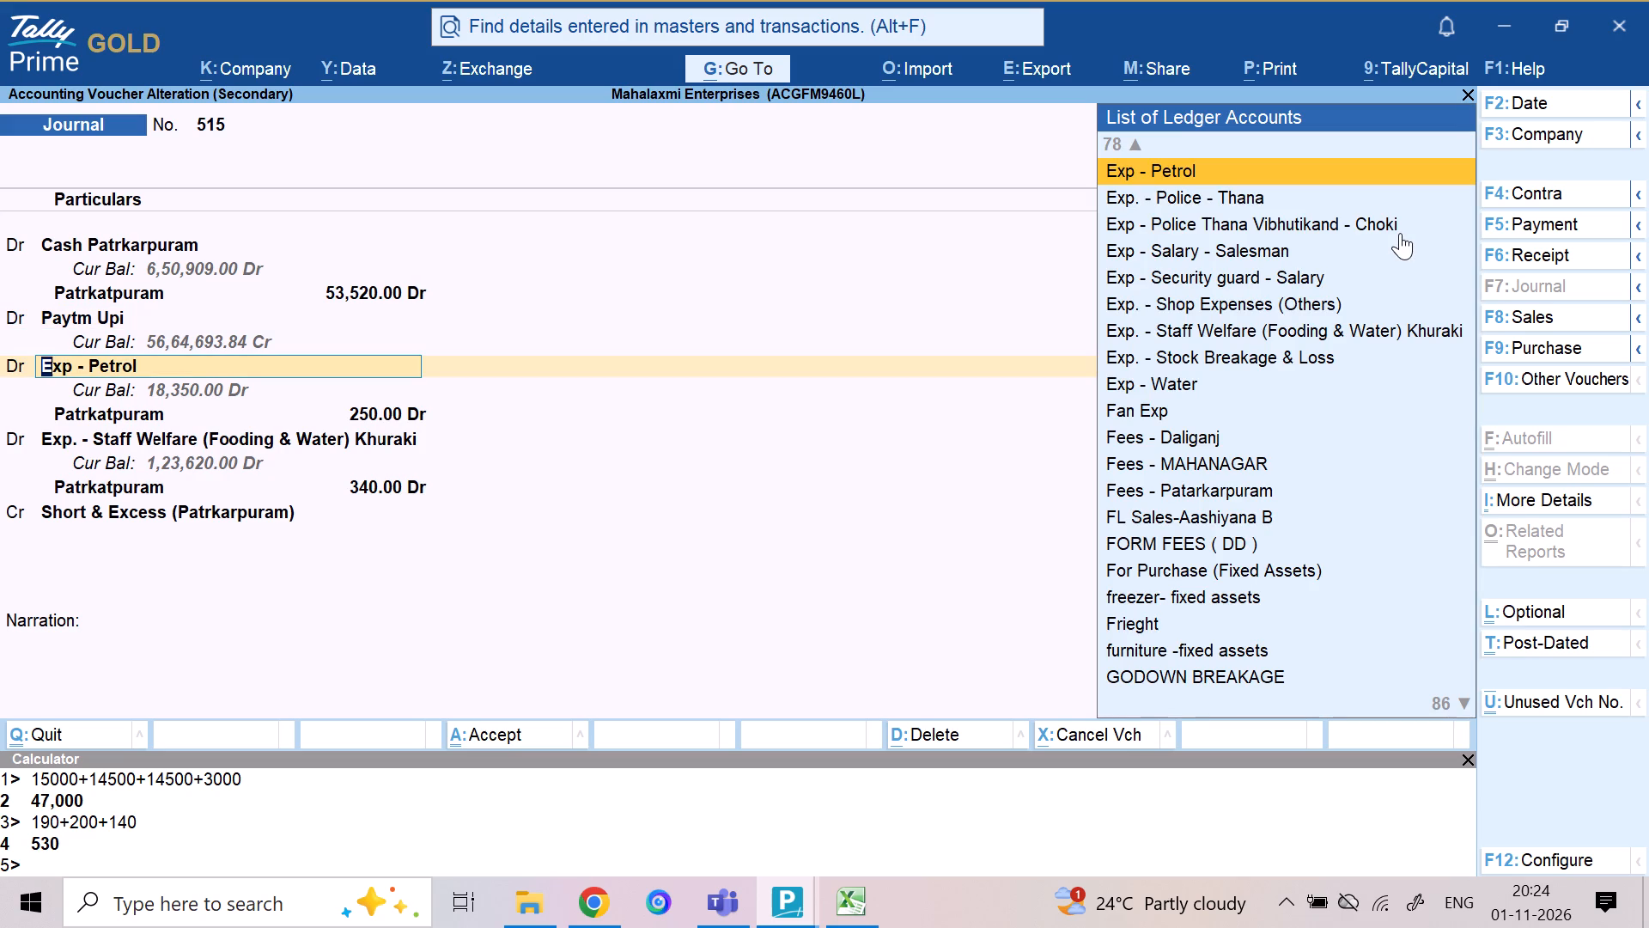
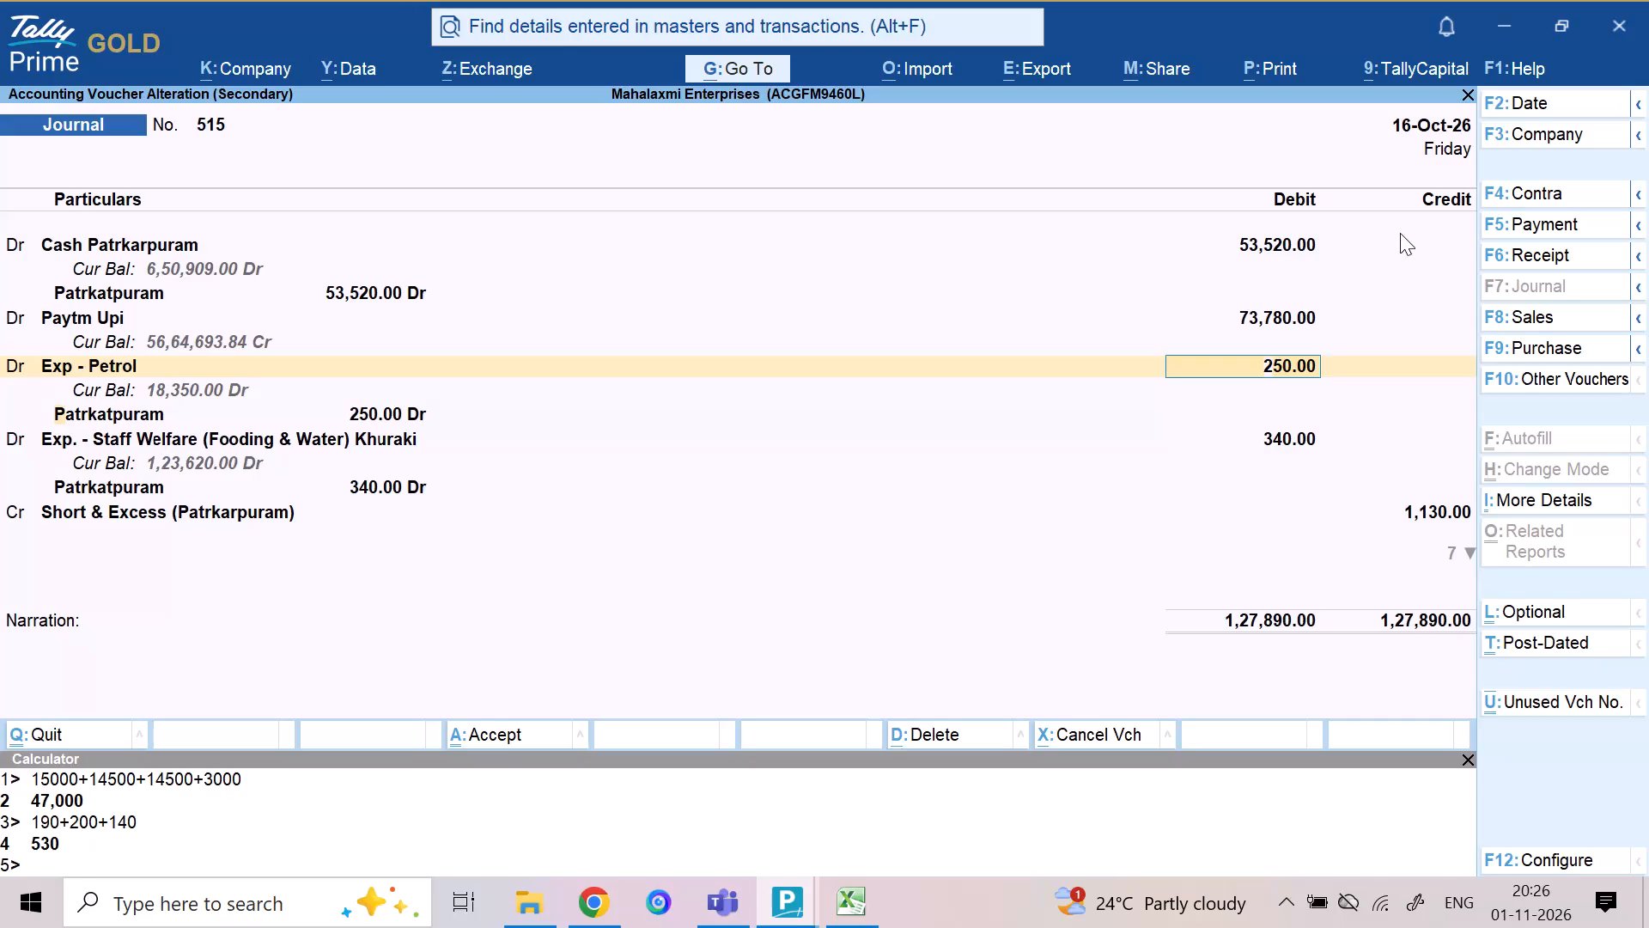
Go through the journal's Exp - Petrol allocation and the Exp. - Staff Welfare (Fooding & Water) Khuraki line to check their entries.
{"action": "key", "text": "Return"}
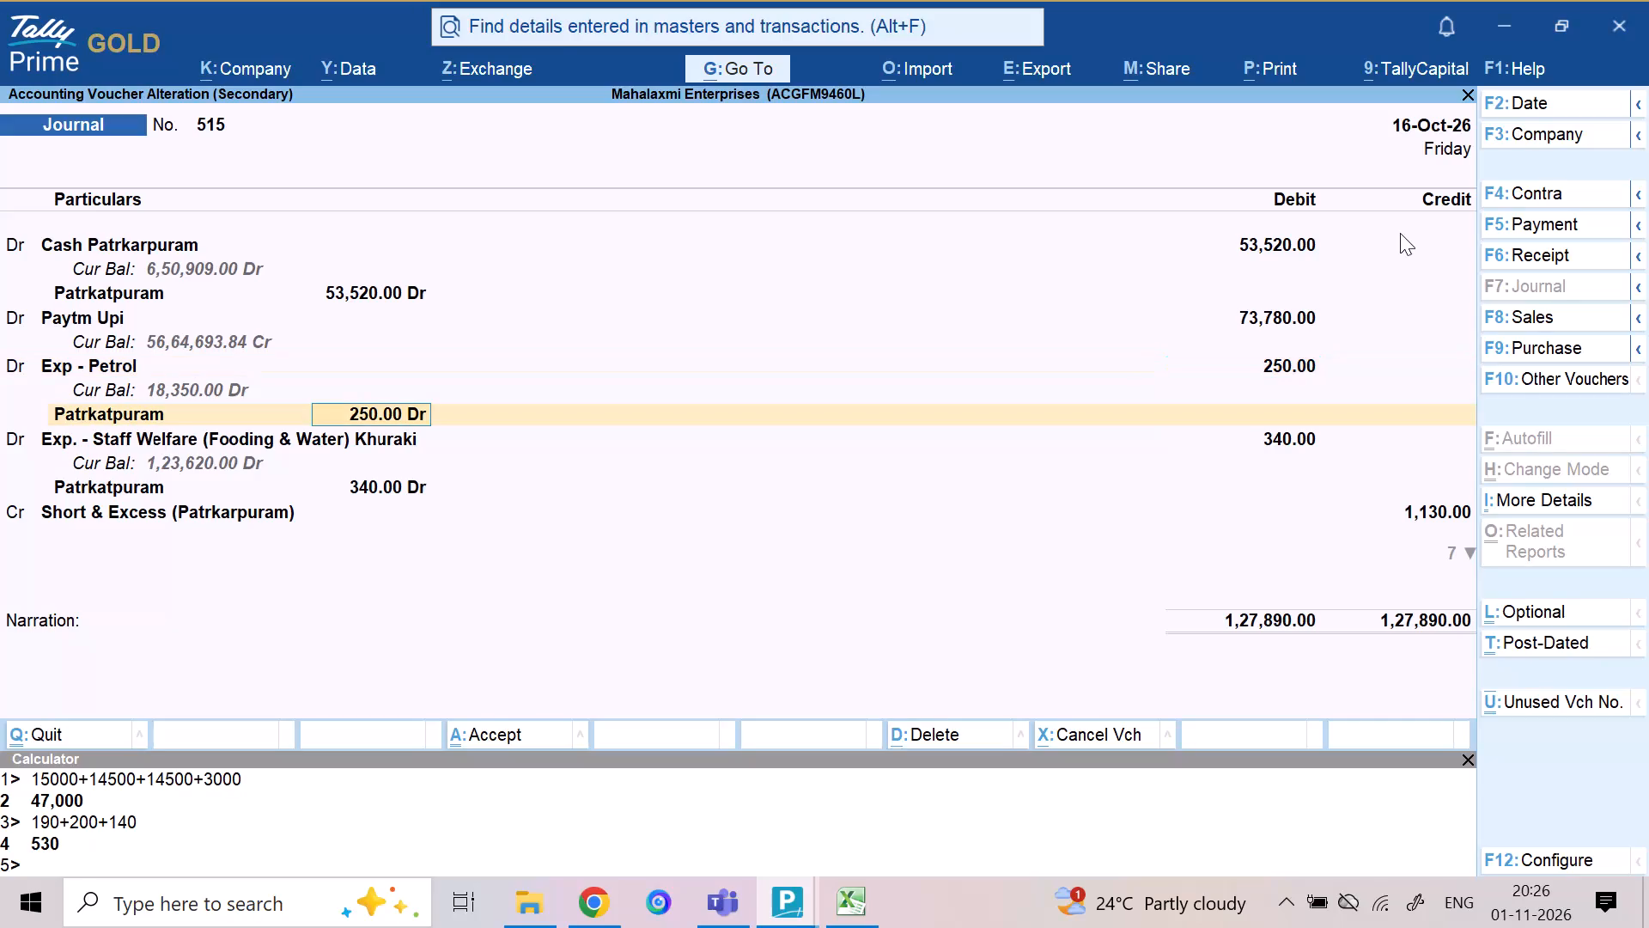
{"action": "key", "text": "Return"}
{"action": "key", "text": "Return"}
{"action": "key", "text": "Return"}
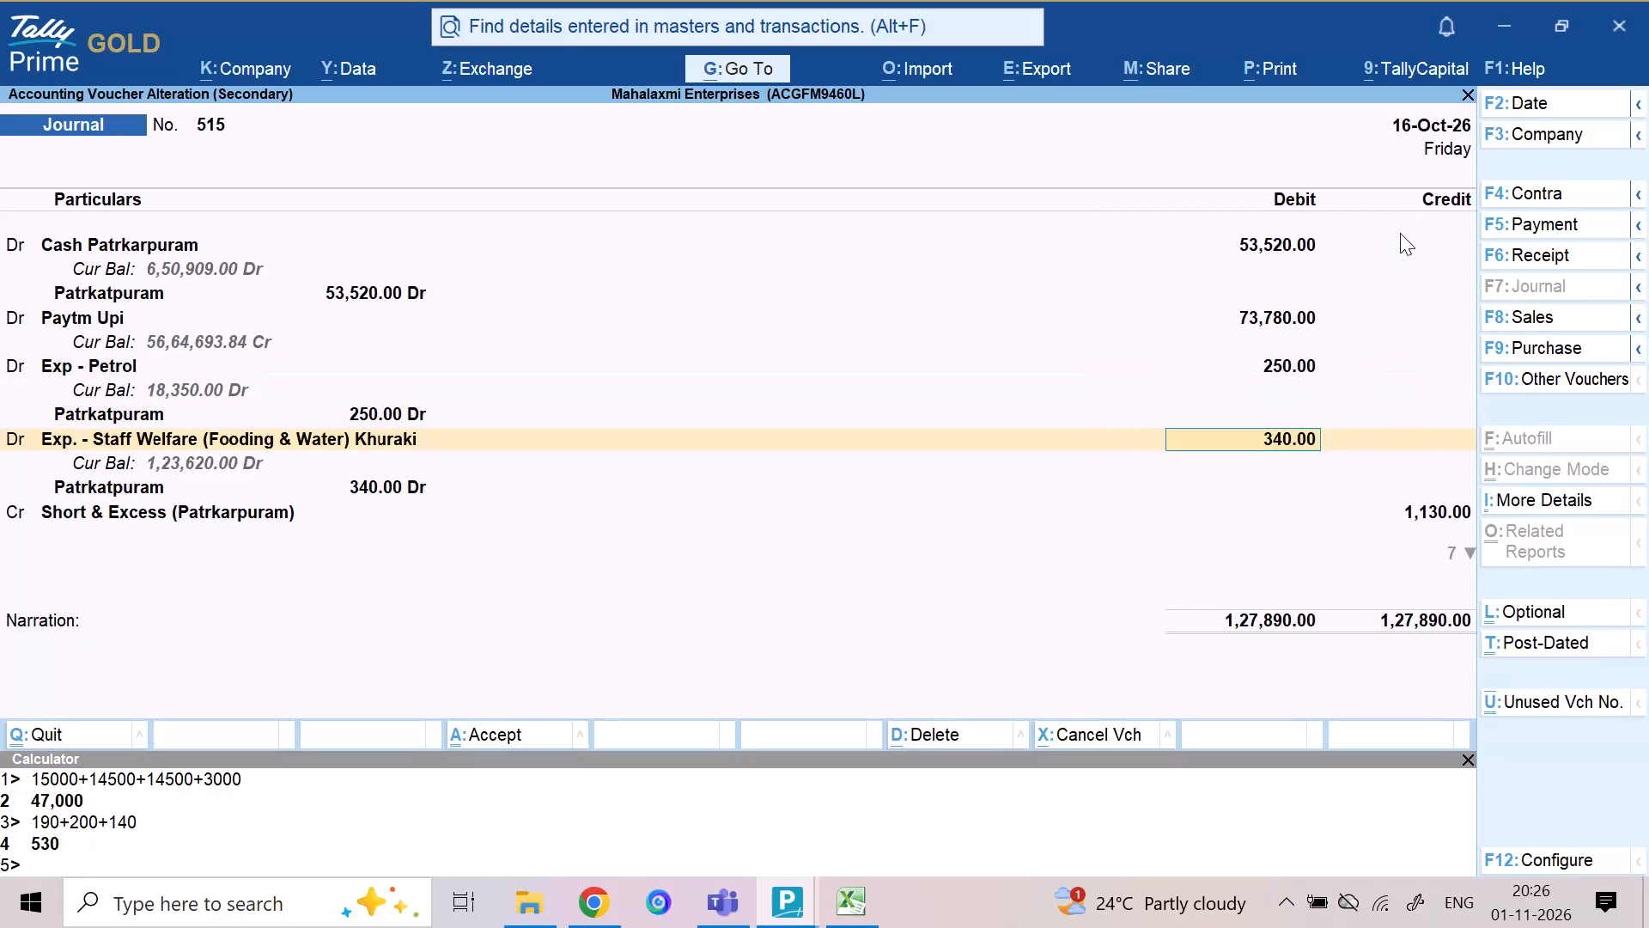
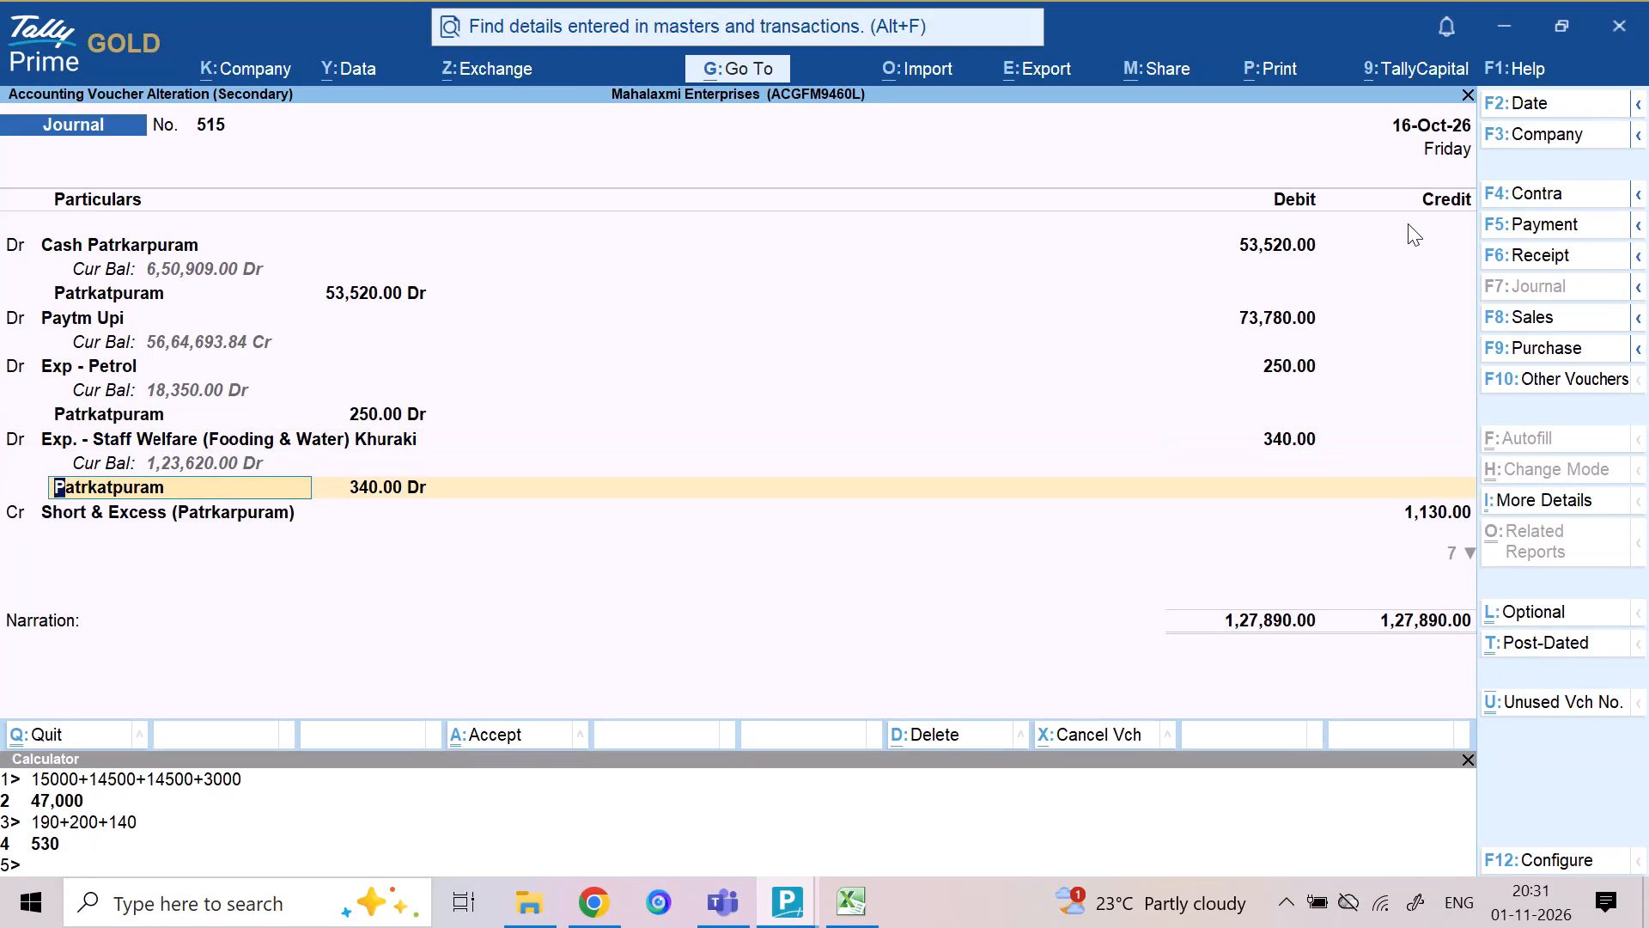
Go through the Khuraki cost allocation and the Short & Excess (Patrkarpuram) credit with its bill reference, up to the Canteen income line.
{"action": "key", "text": "Return"}
{"action": "key", "text": "Return"}
{"action": "key", "text": "Return"}
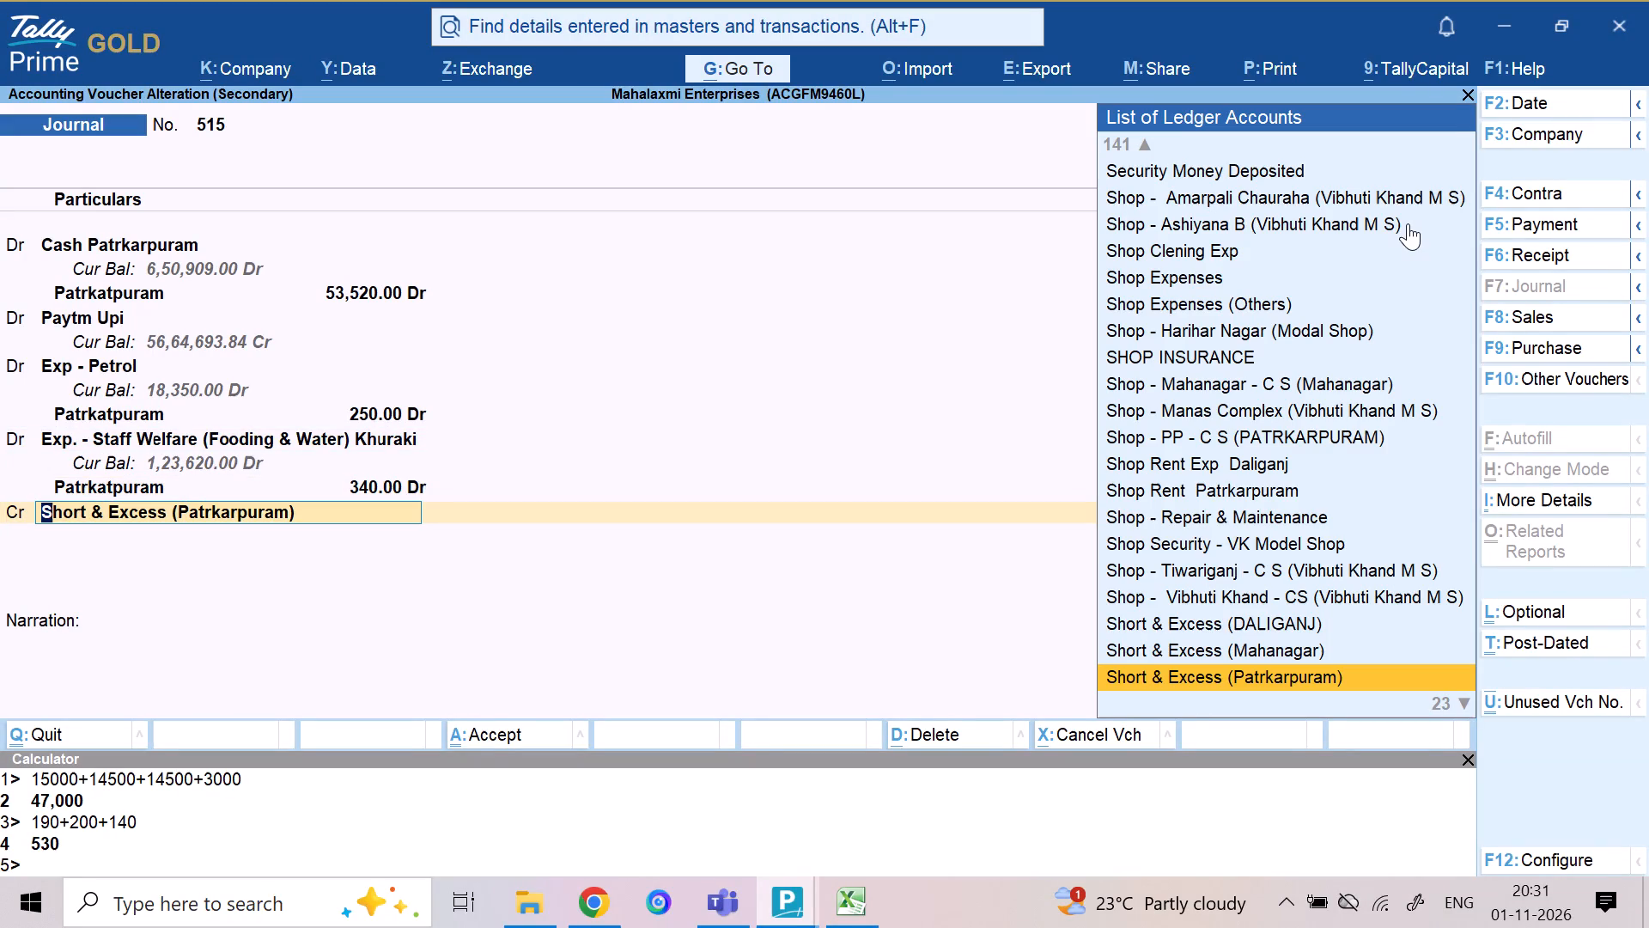
{"action": "key", "text": "Return"}
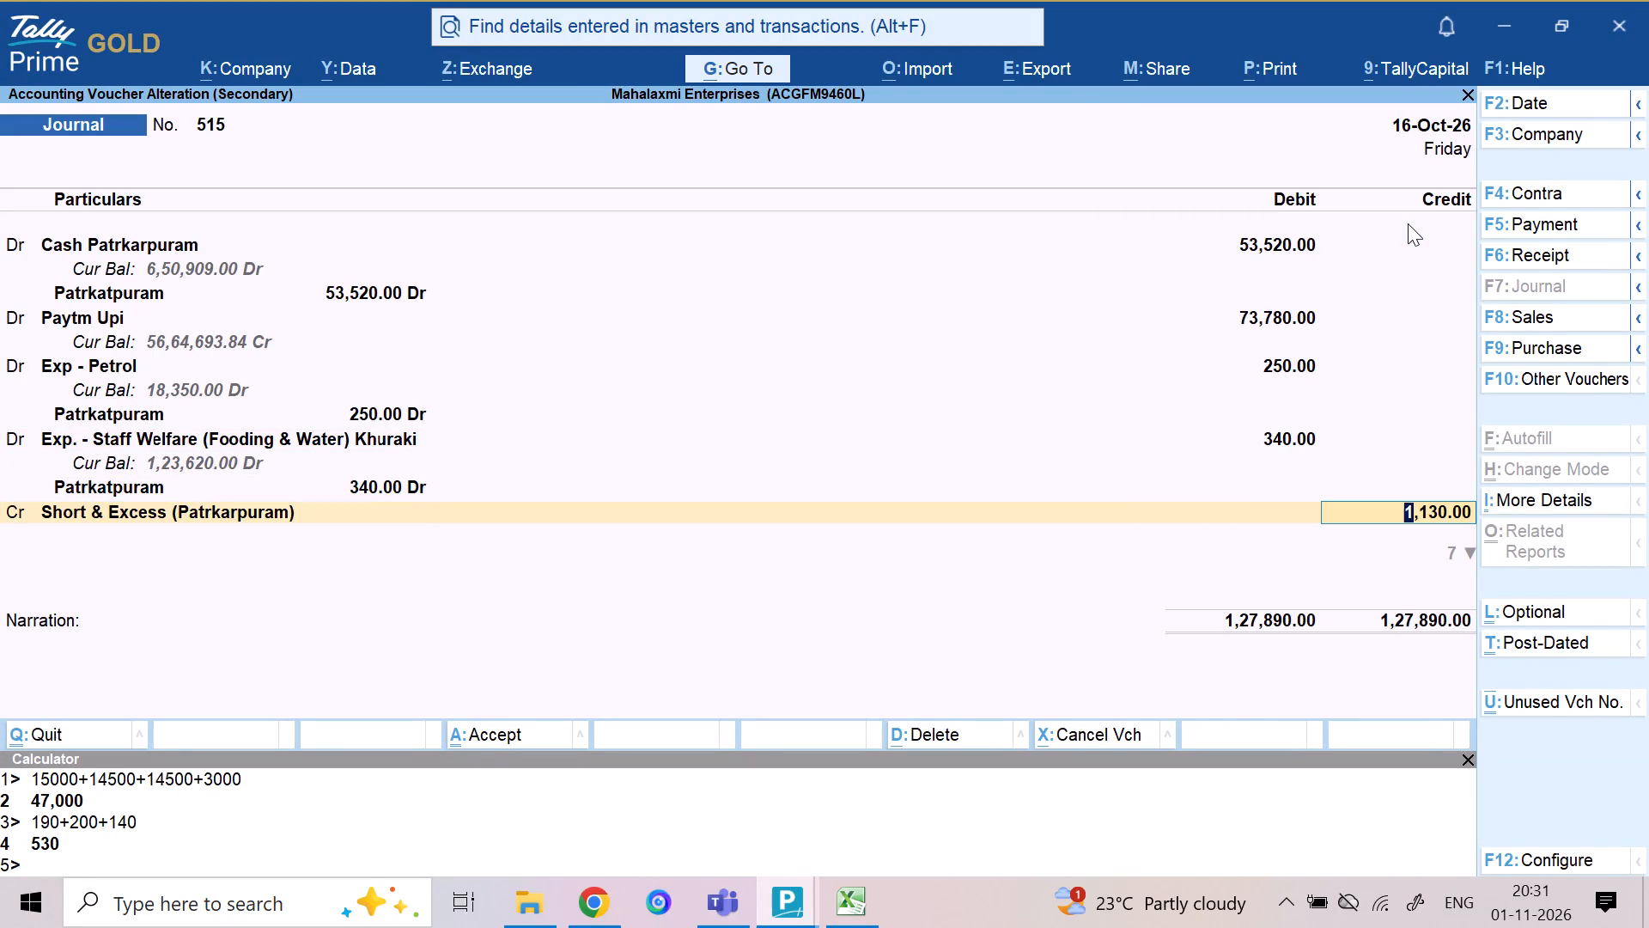
{"action": "key", "text": "Return"}
{"action": "key", "text": "Return"}
{"action": "key", "text": "Return"}
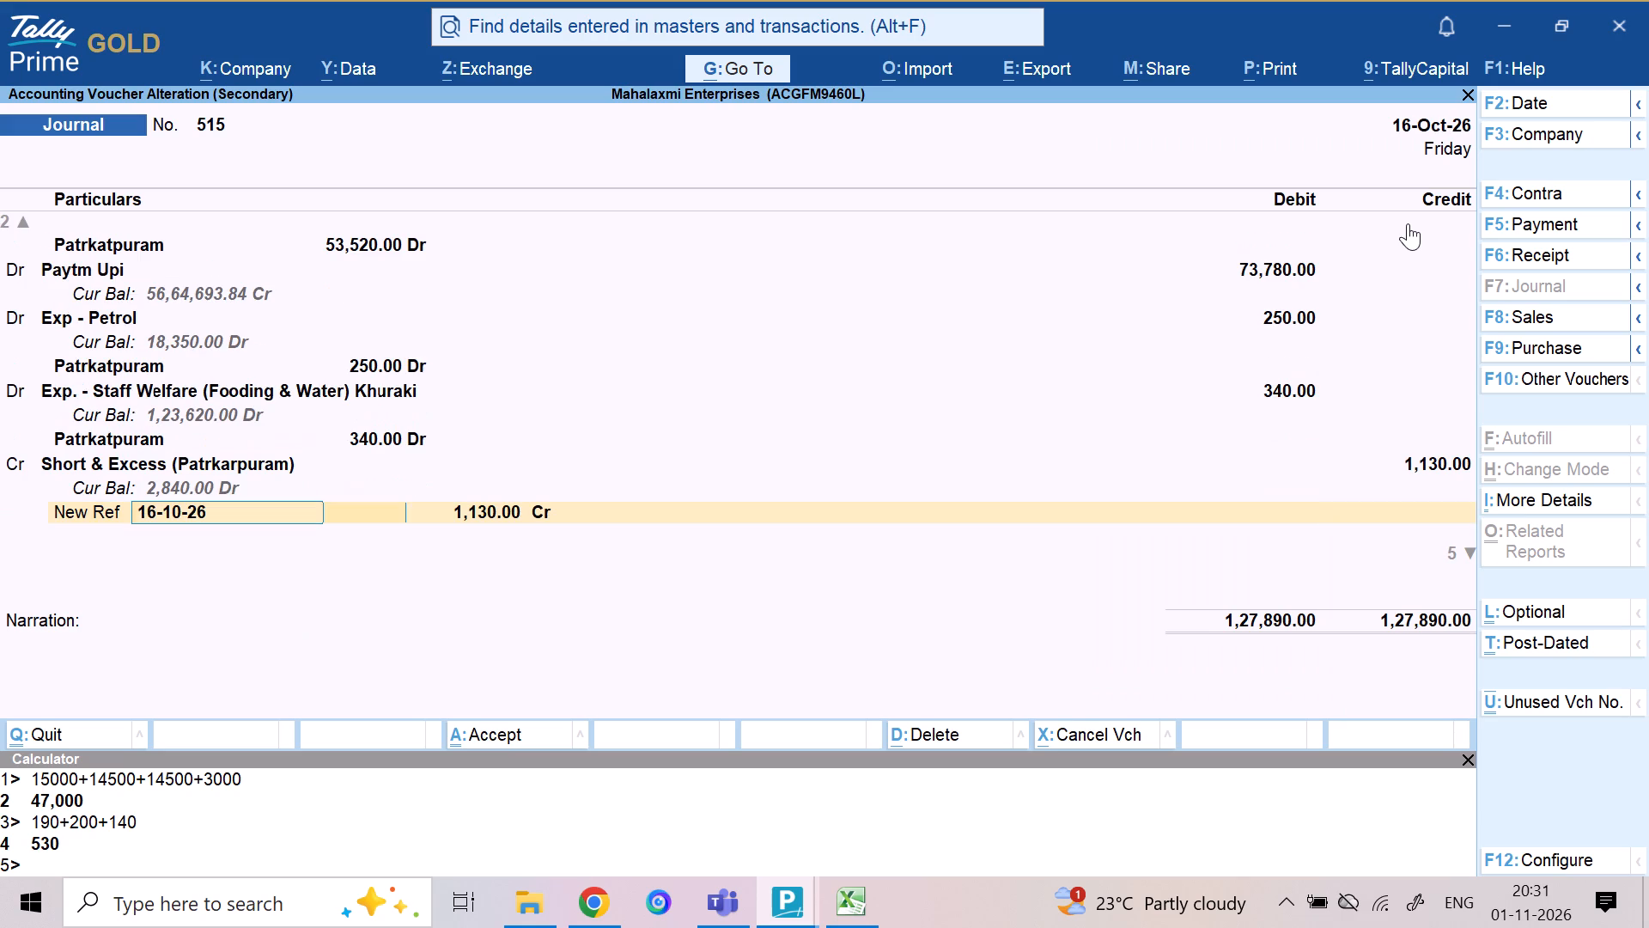
{"action": "key", "text": "Return"}
{"action": "key", "text": "Return"}
{"action": "key", "text": "Return"}
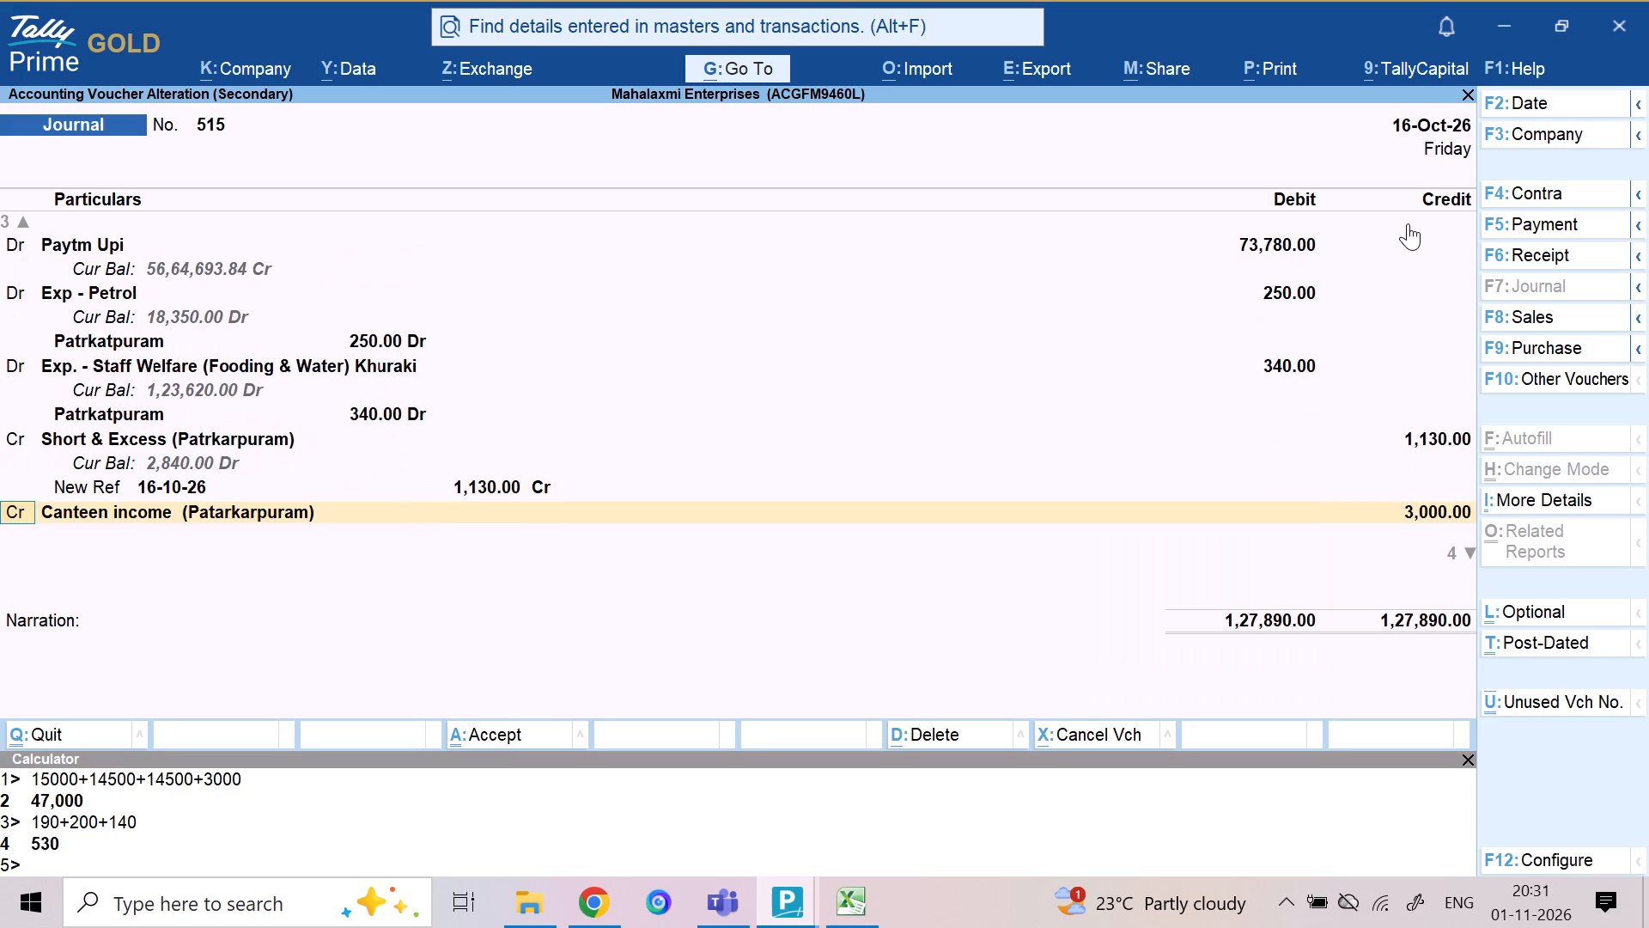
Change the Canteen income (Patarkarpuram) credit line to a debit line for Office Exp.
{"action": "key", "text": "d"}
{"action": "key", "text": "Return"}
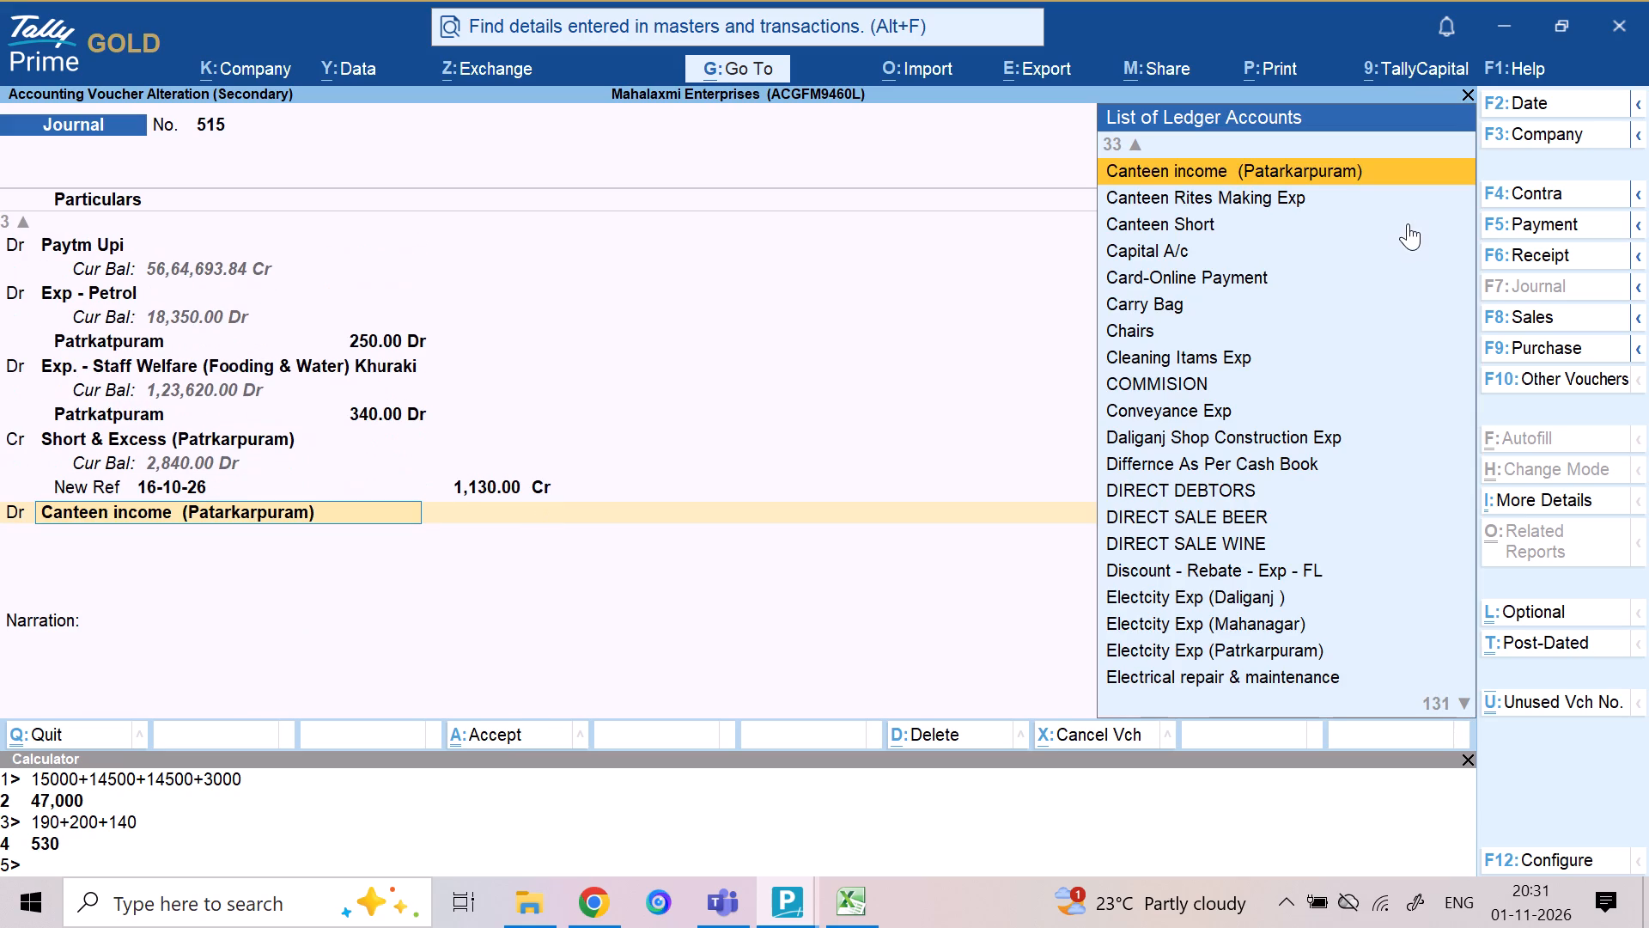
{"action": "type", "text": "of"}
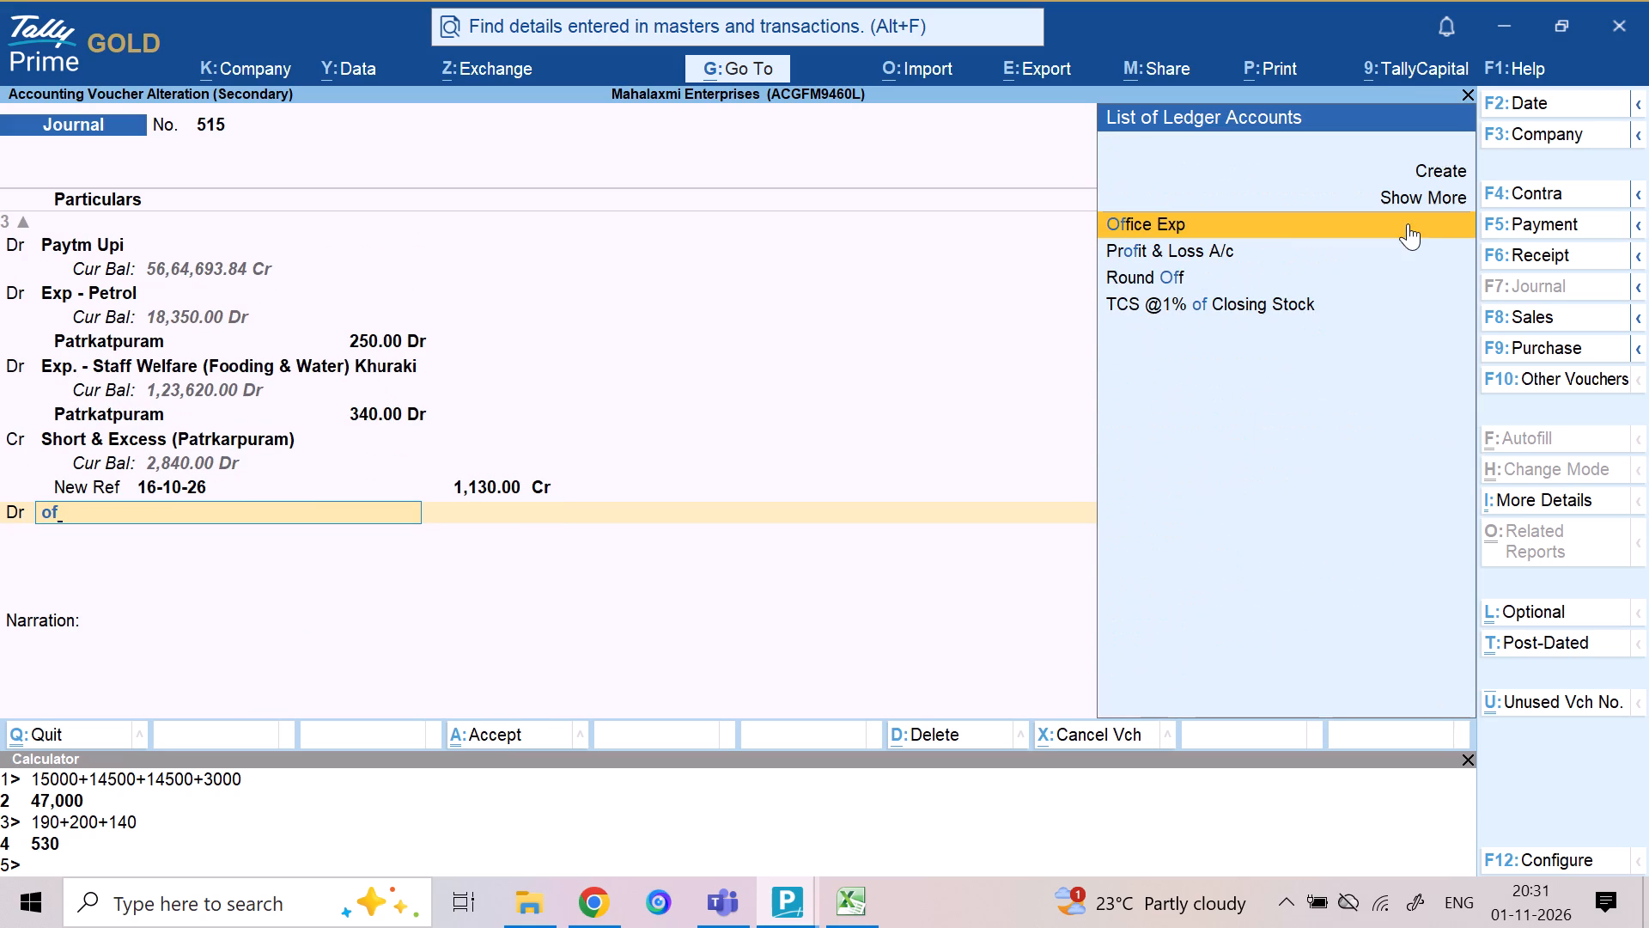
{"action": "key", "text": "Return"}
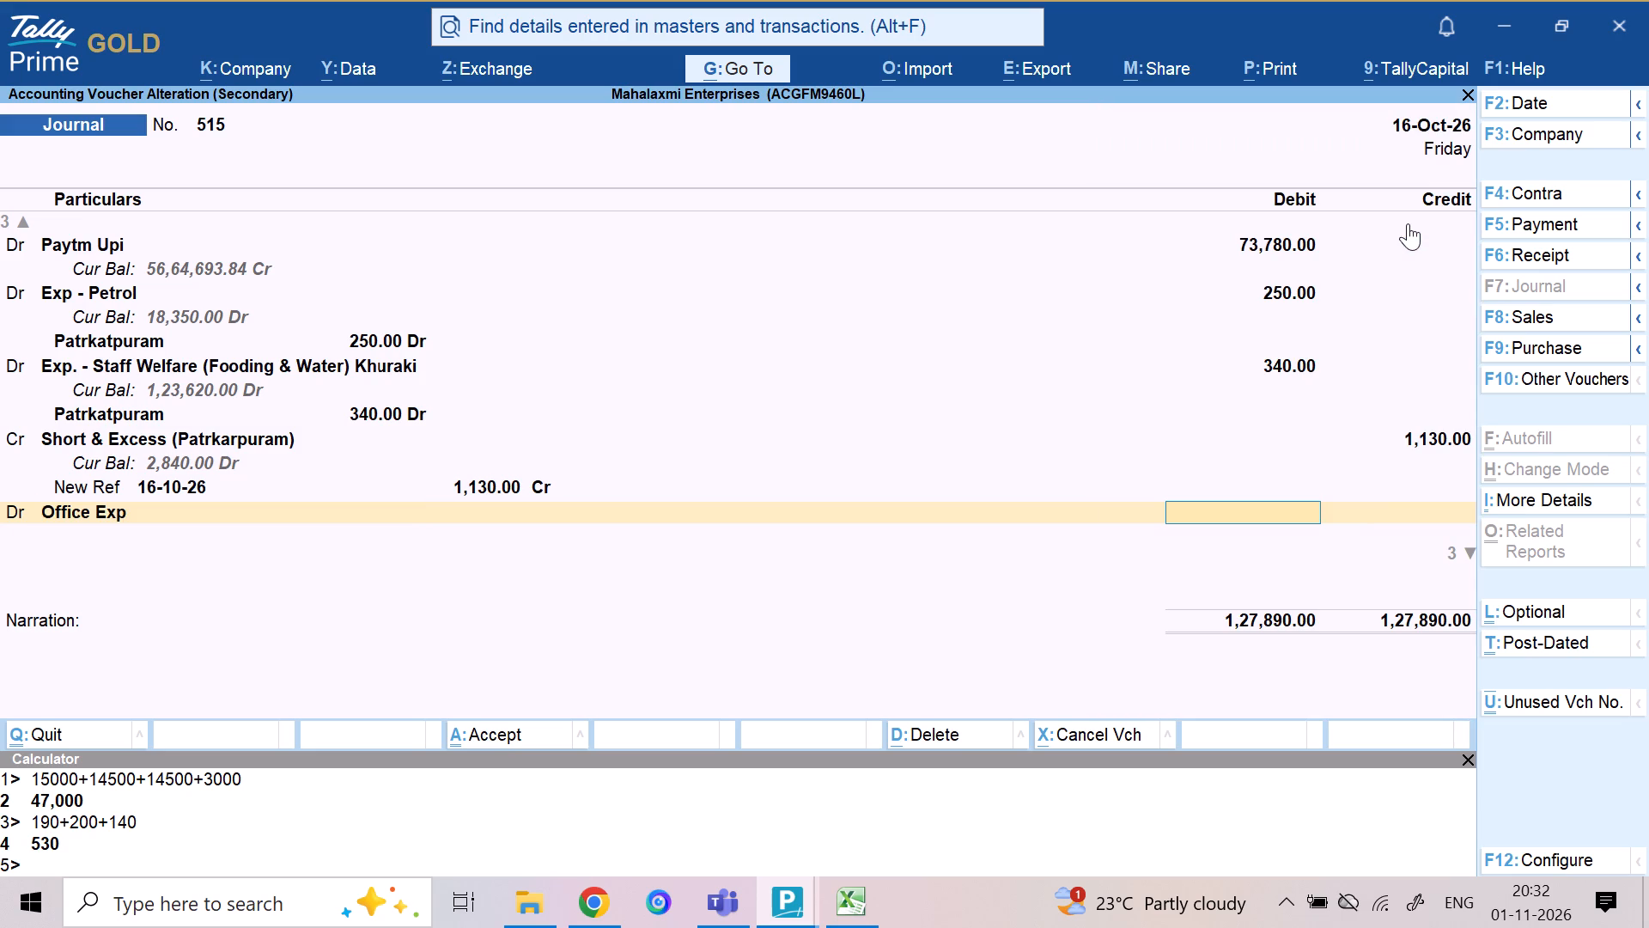
Go back and replace the Short & Excess (Patrkarpuram) line with an Office Exp debit of 100, allocated to the Patrkatpuram cost centre.
{"action": "key", "text": "BackSpace"}
{"action": "key", "text": "BackSpace"}
{"action": "key", "text": "BackSpace"}
{"action": "key", "text": "BackSpace"}
{"action": "key", "text": "BackSpace"}
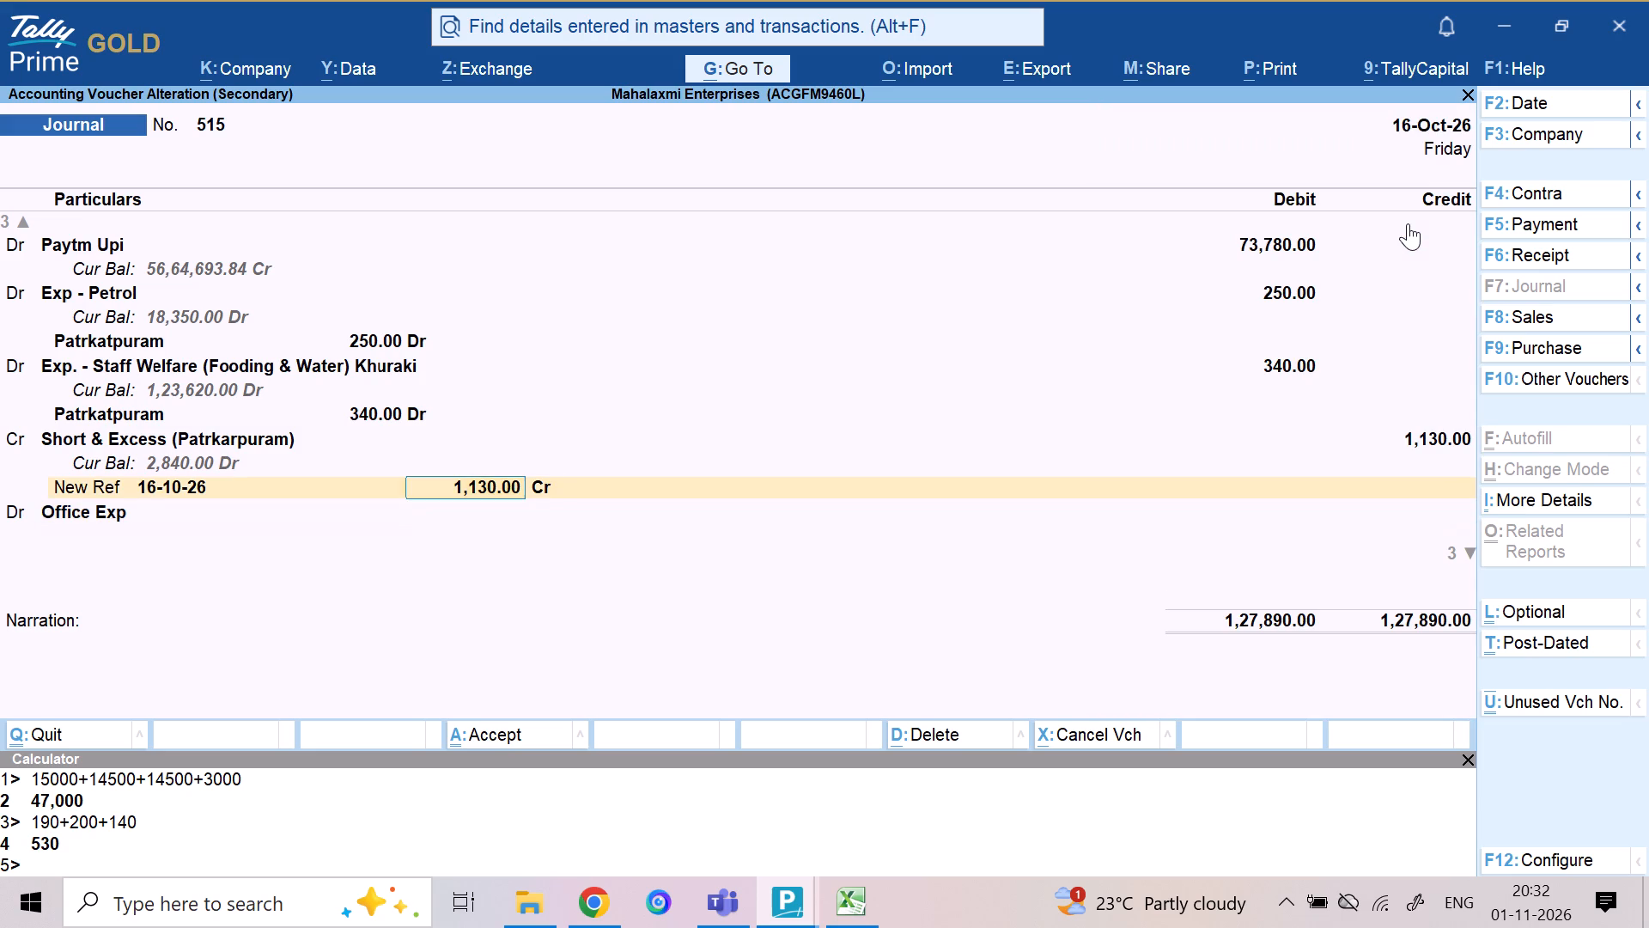
{"action": "key", "text": "BackSpace"}
{"action": "key", "text": "BackSpace"}
{"action": "key", "text": "BackSpace"}
{"action": "key", "text": "BackSpace"}
{"action": "key", "text": "BackSpace"}
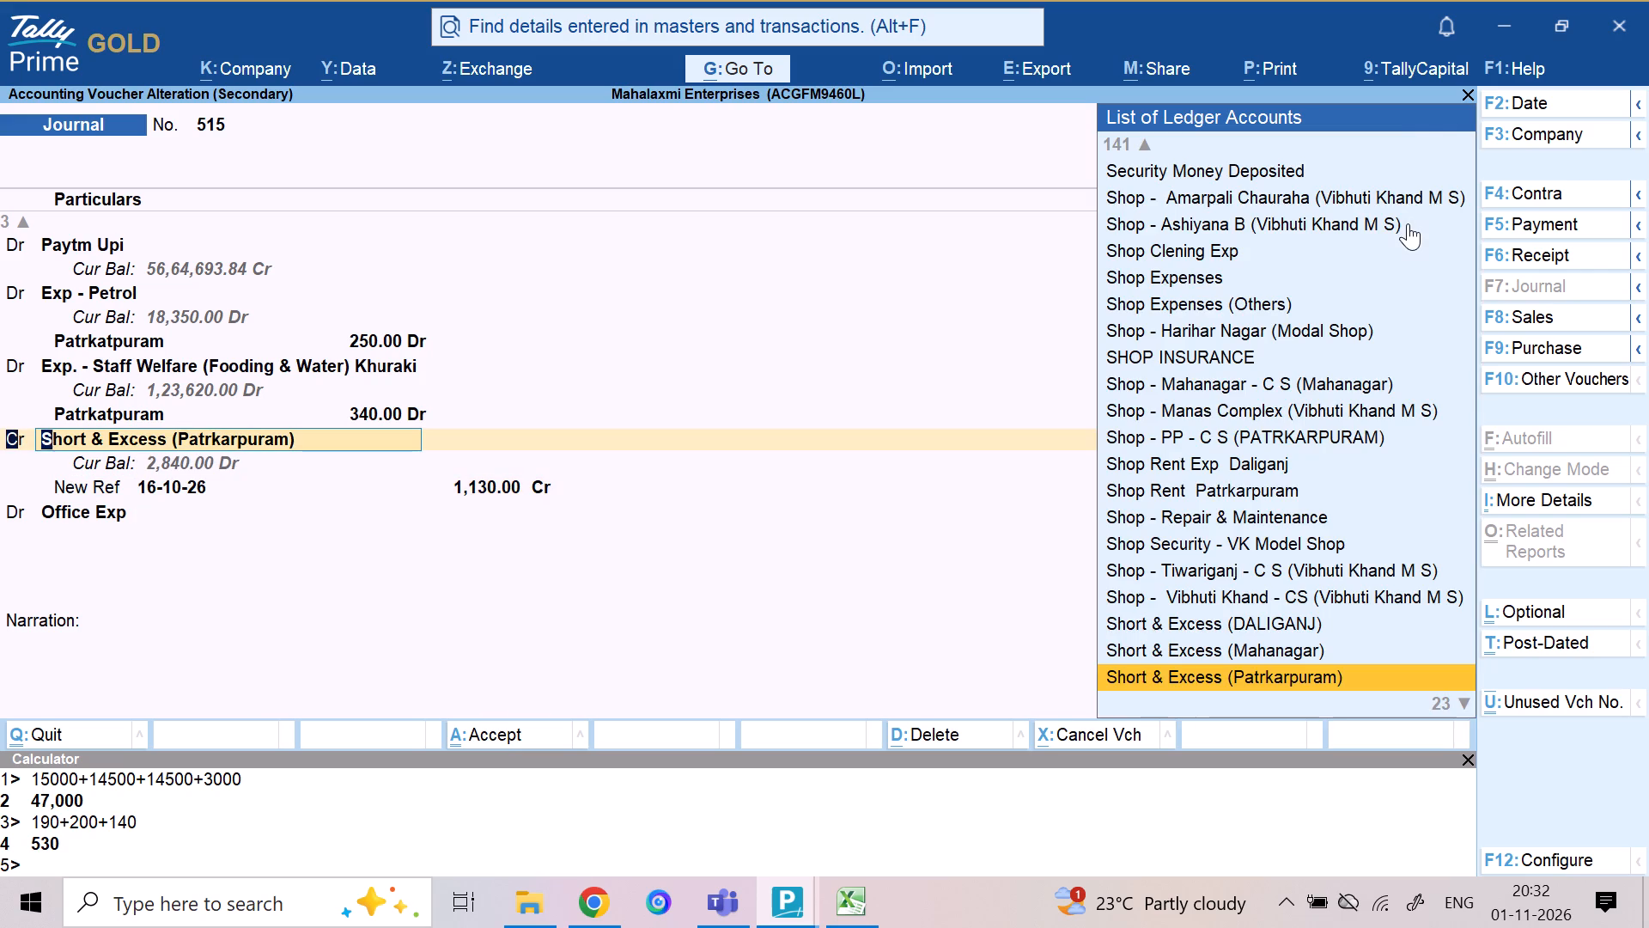
{"action": "type", "text": "dr"}
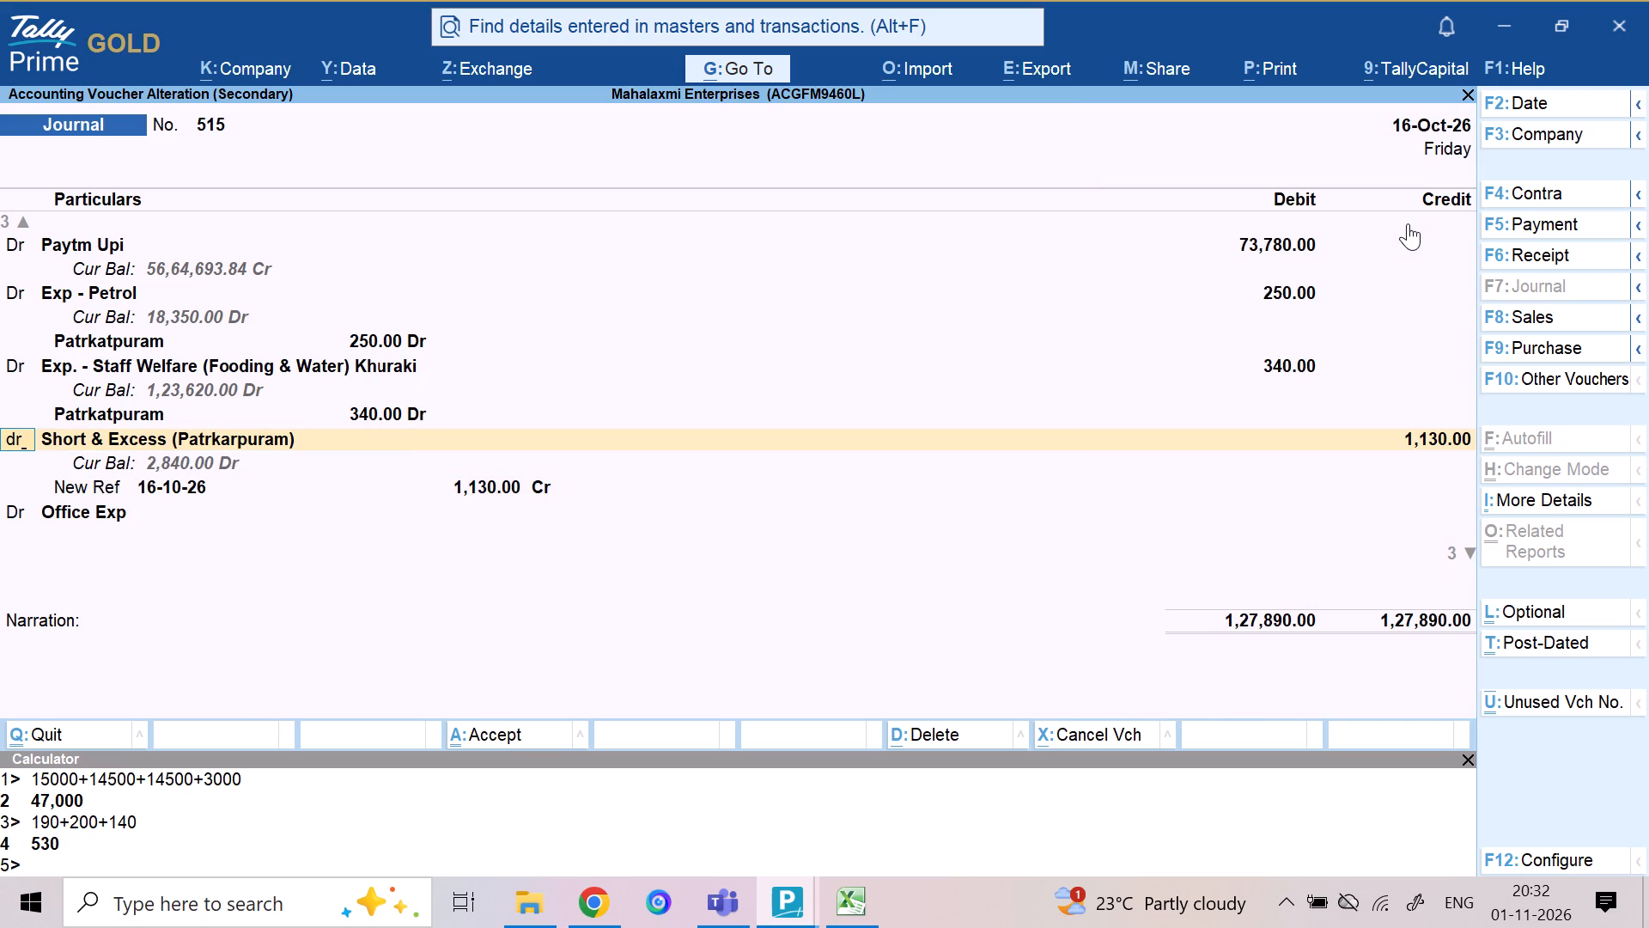
{"action": "key", "text": "Return"}
{"action": "type", "text": "offi"}
{"action": "key", "text": "Return"}
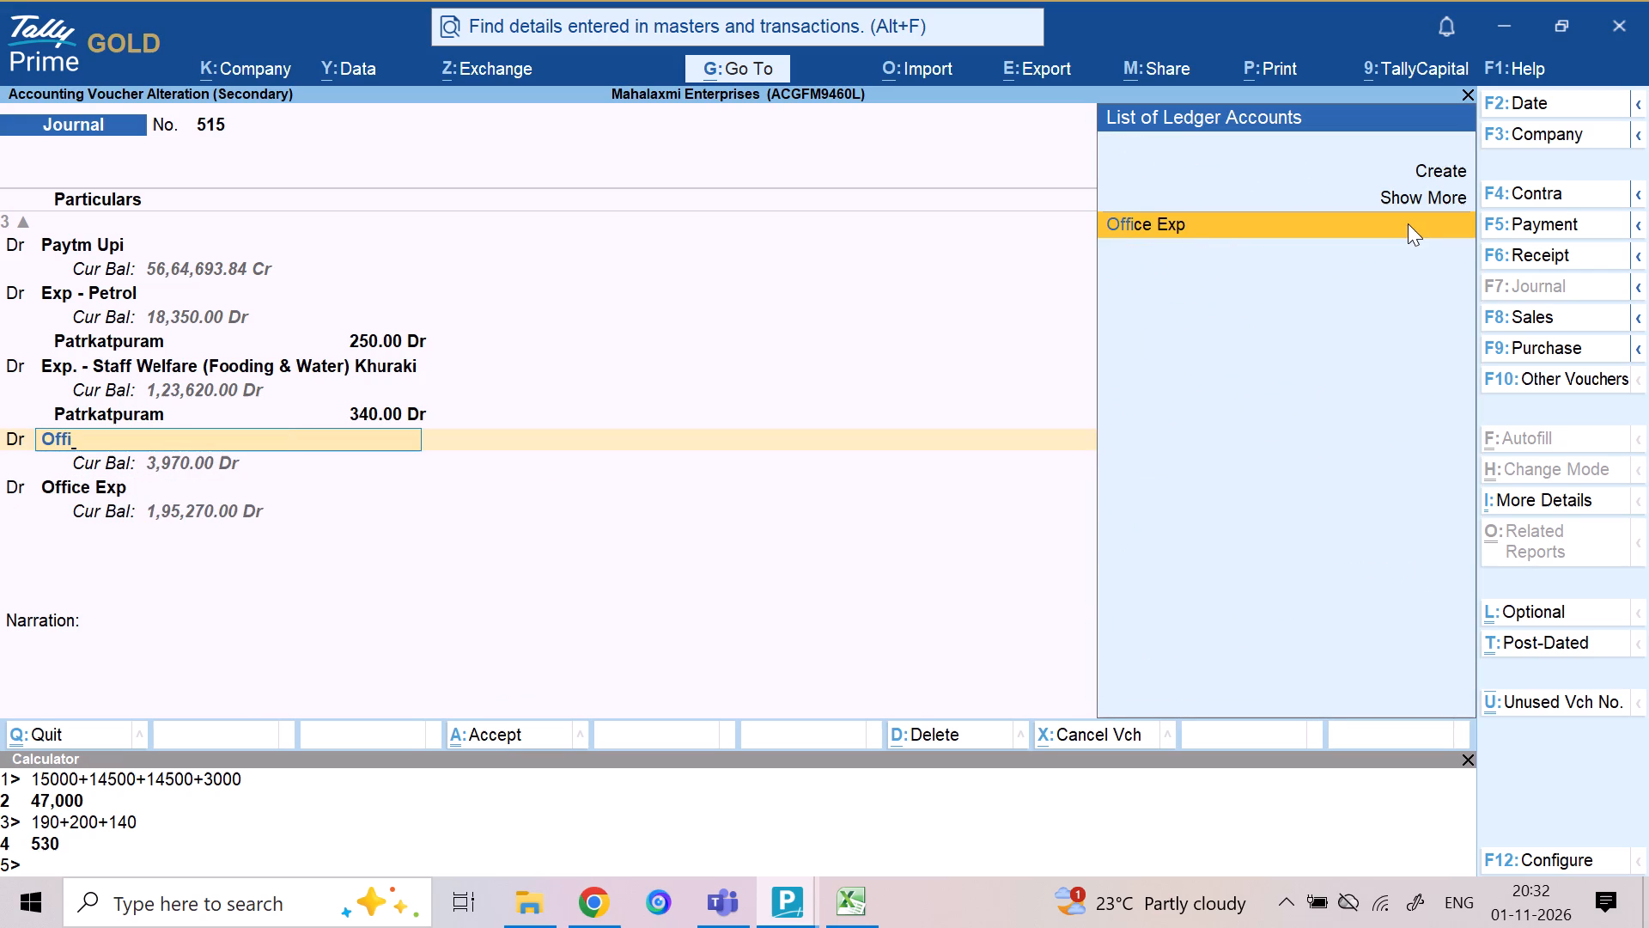
{"action": "type", "text": "100"}
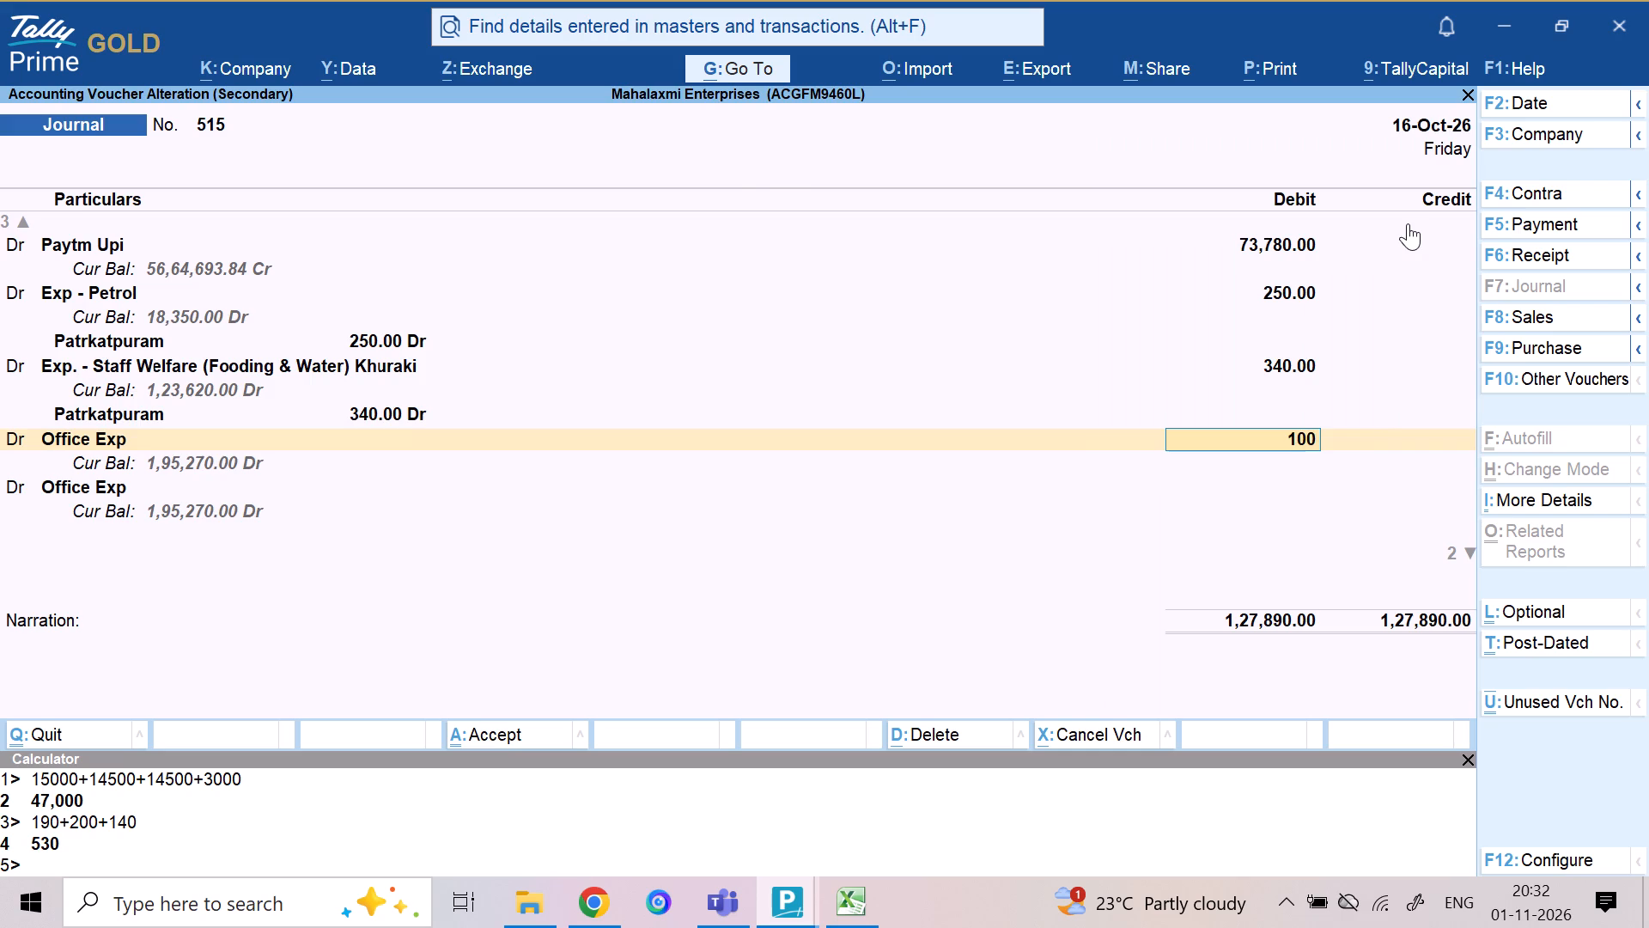
{"action": "key", "text": "Return"}
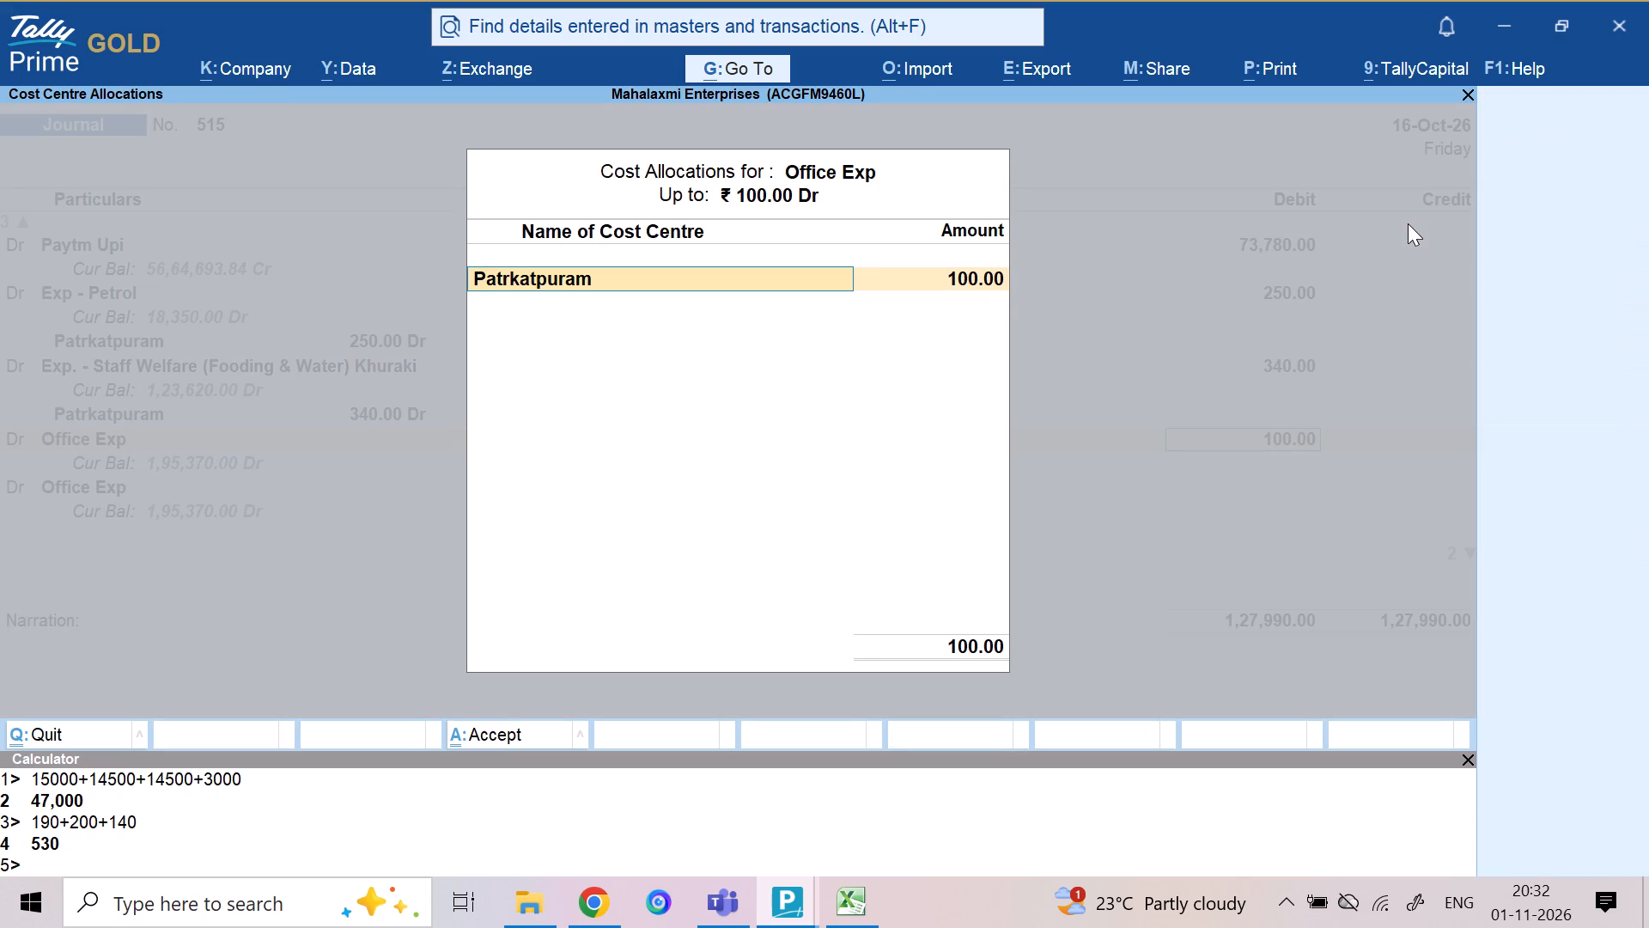
{"action": "key", "text": "Return"}
{"action": "key", "text": "Return"}
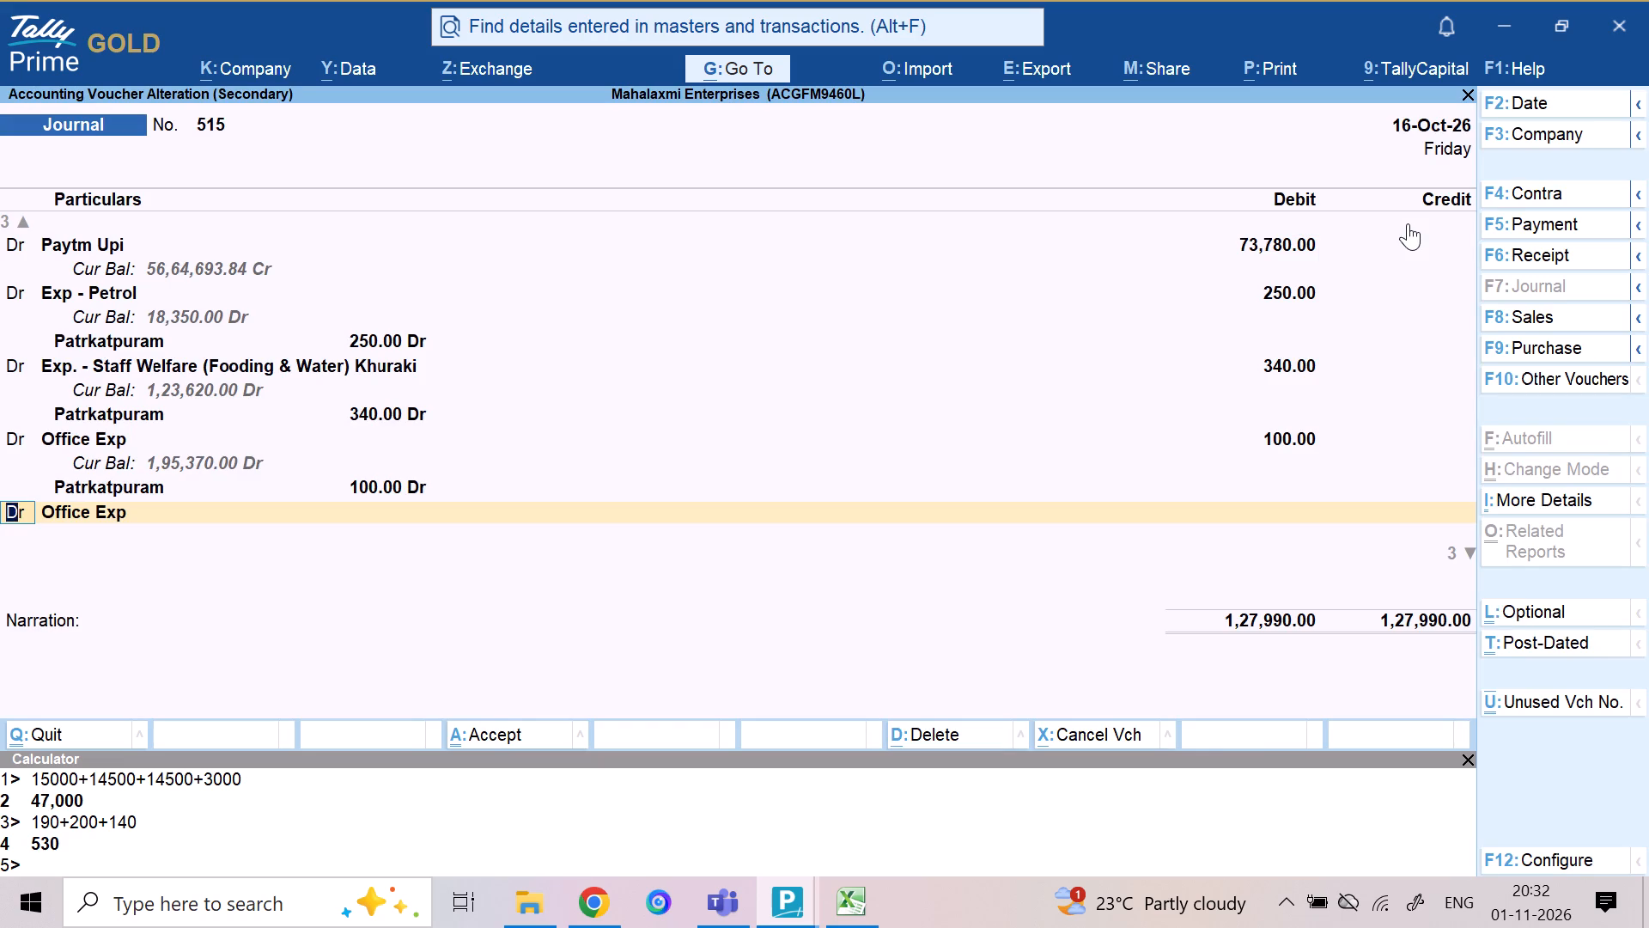
Change the second Office Exp line to a credit of 1,130 for Short & Excess (Patrkarpuram).
{"action": "key", "text": "Return"}
{"action": "key", "text": "BackSpace"}
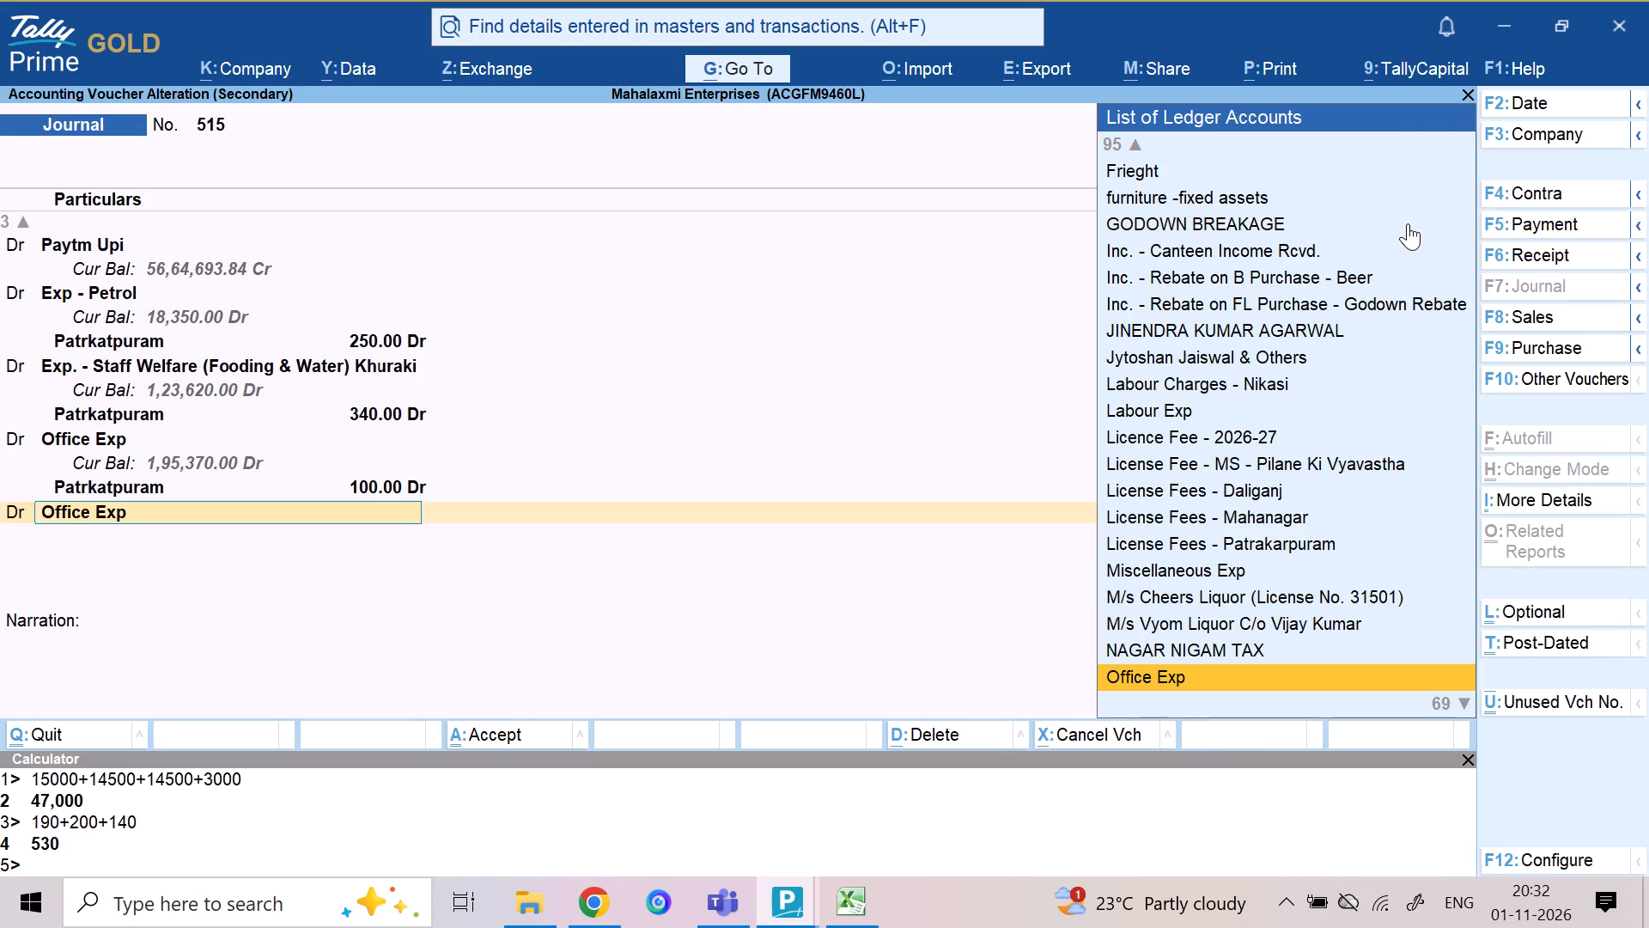
{"action": "type", "text": "cr"}
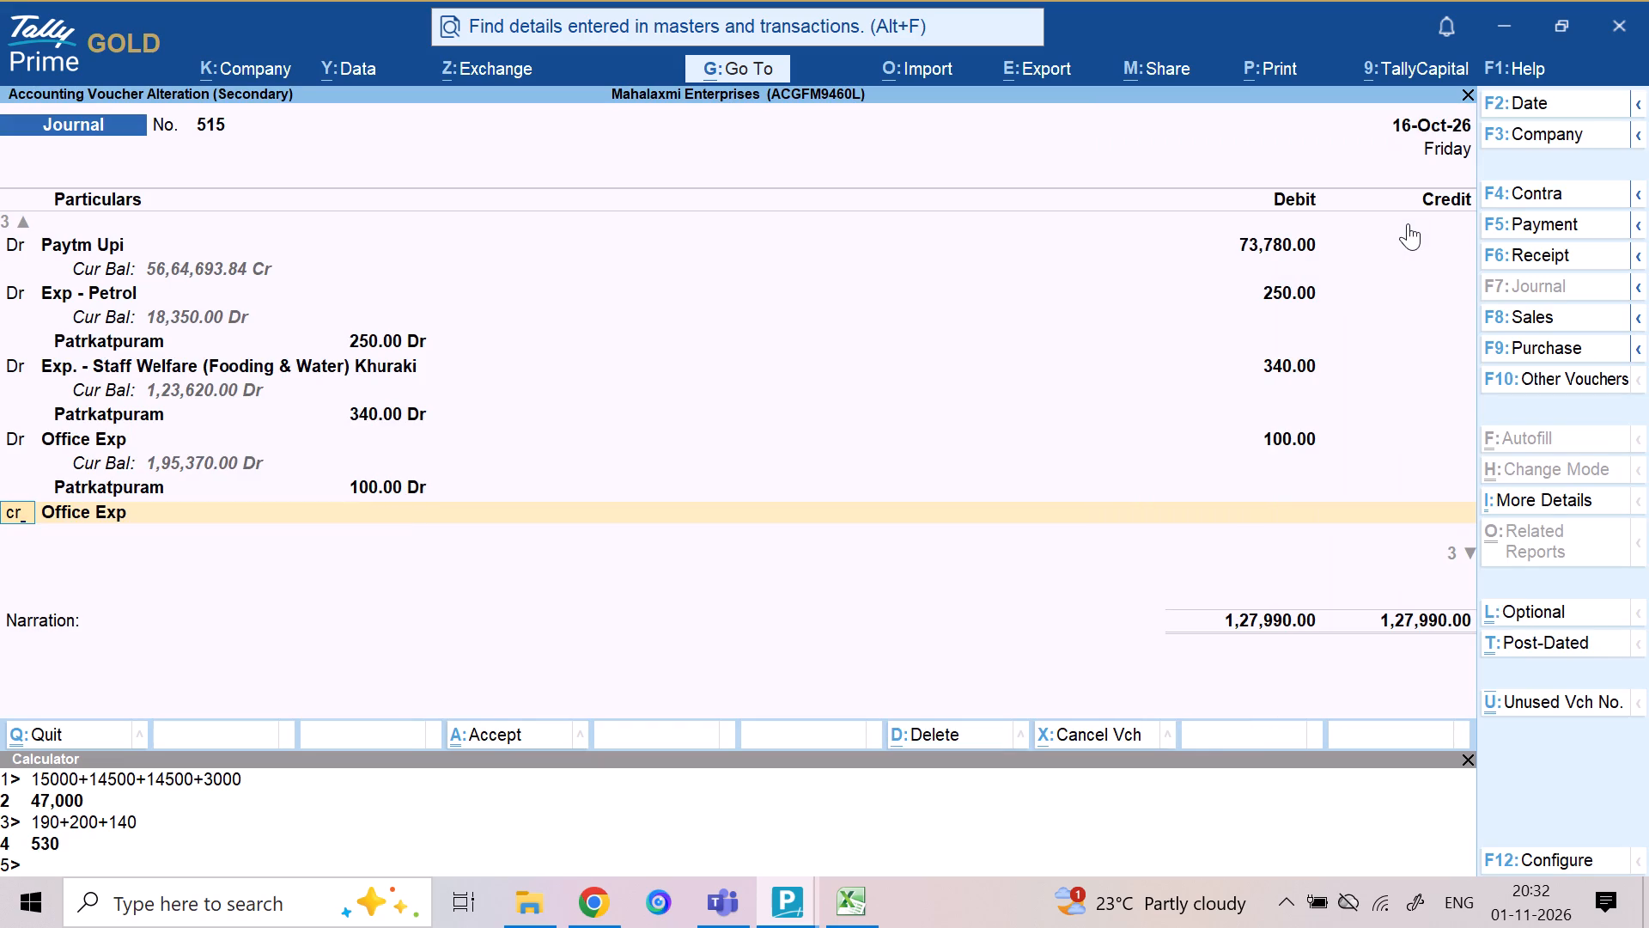
{"action": "key", "text": "Return"}
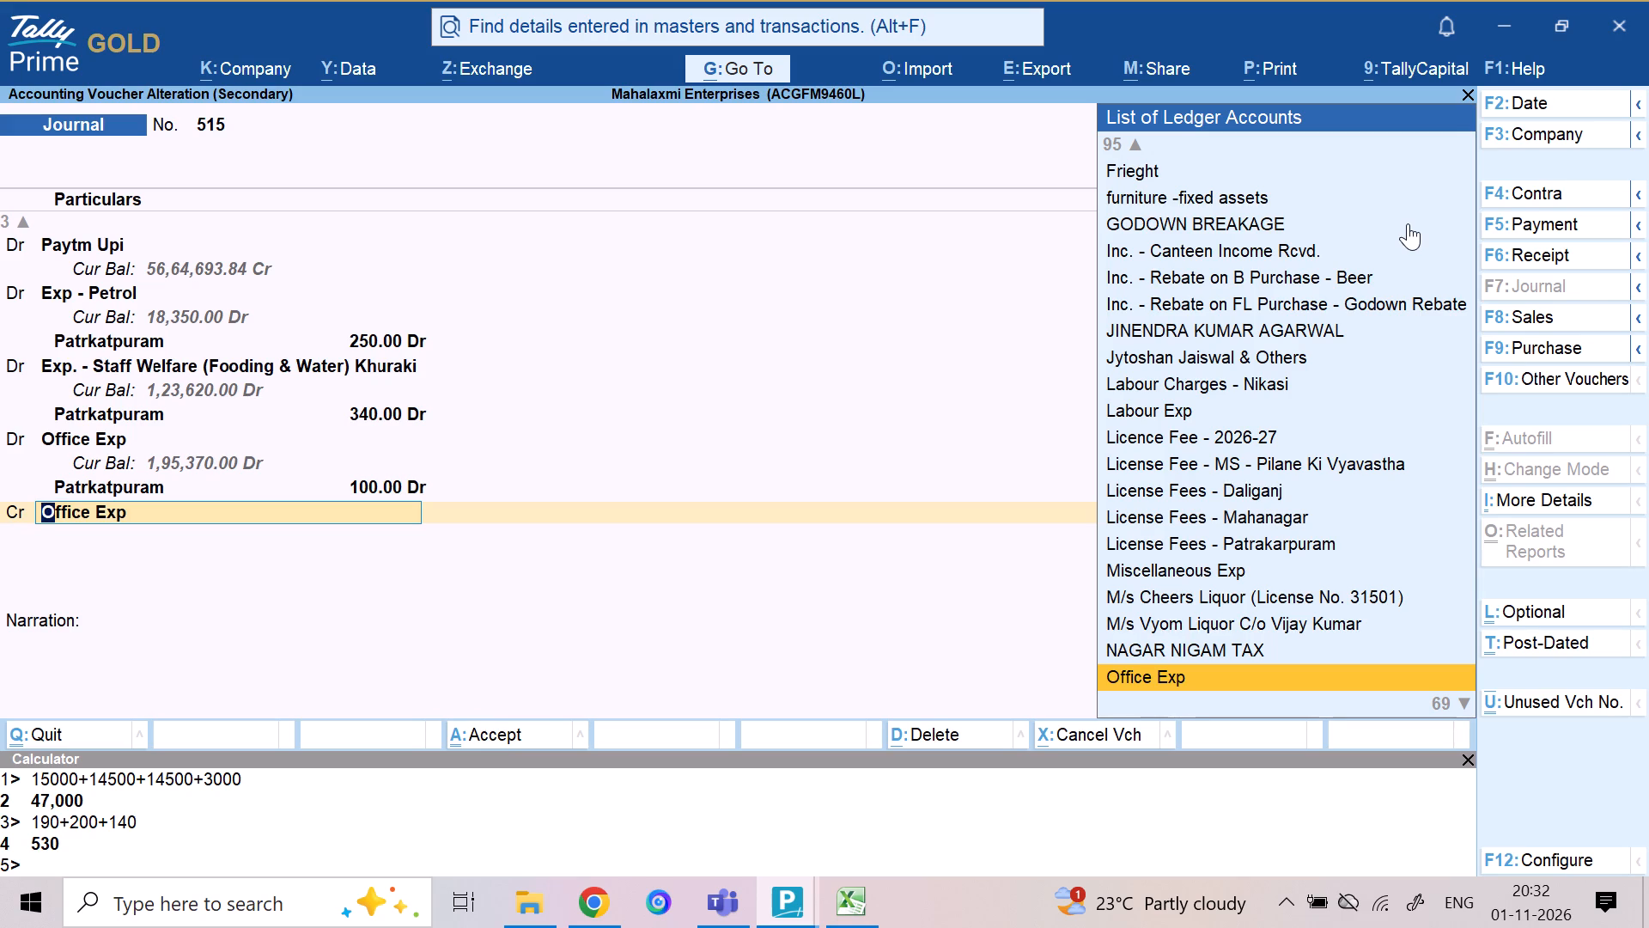
{"action": "type", "text": "shor"}
{"action": "key", "text": "Down"}
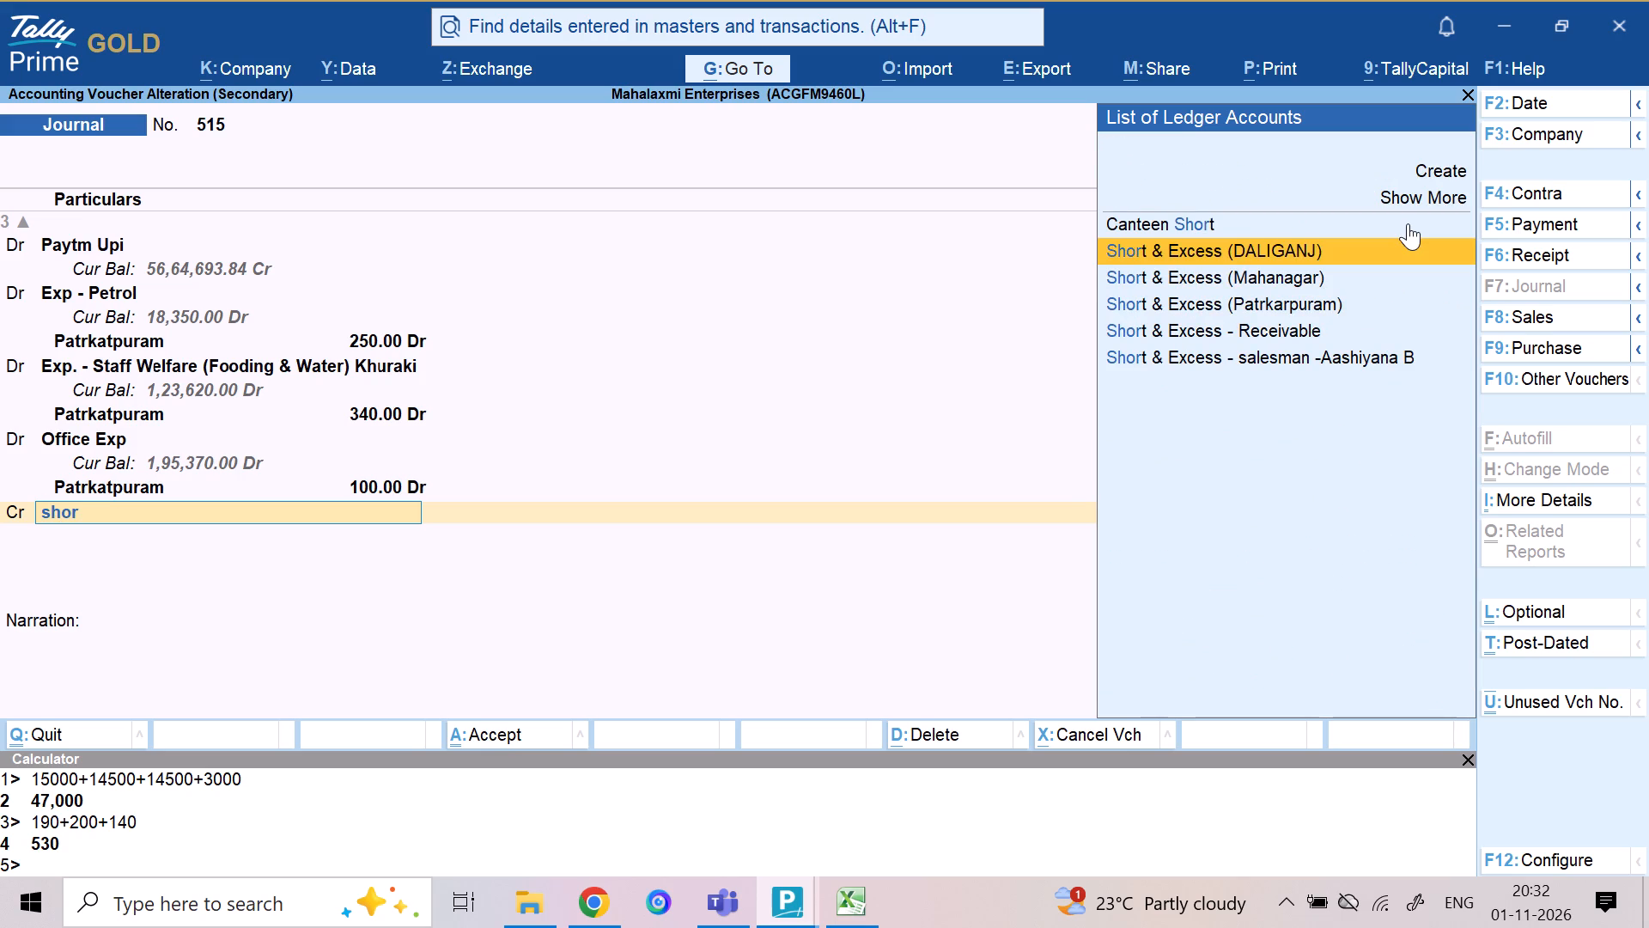
{"action": "key", "text": "Down"}
{"action": "key", "text": "Down"}
{"action": "key", "text": "Return"}
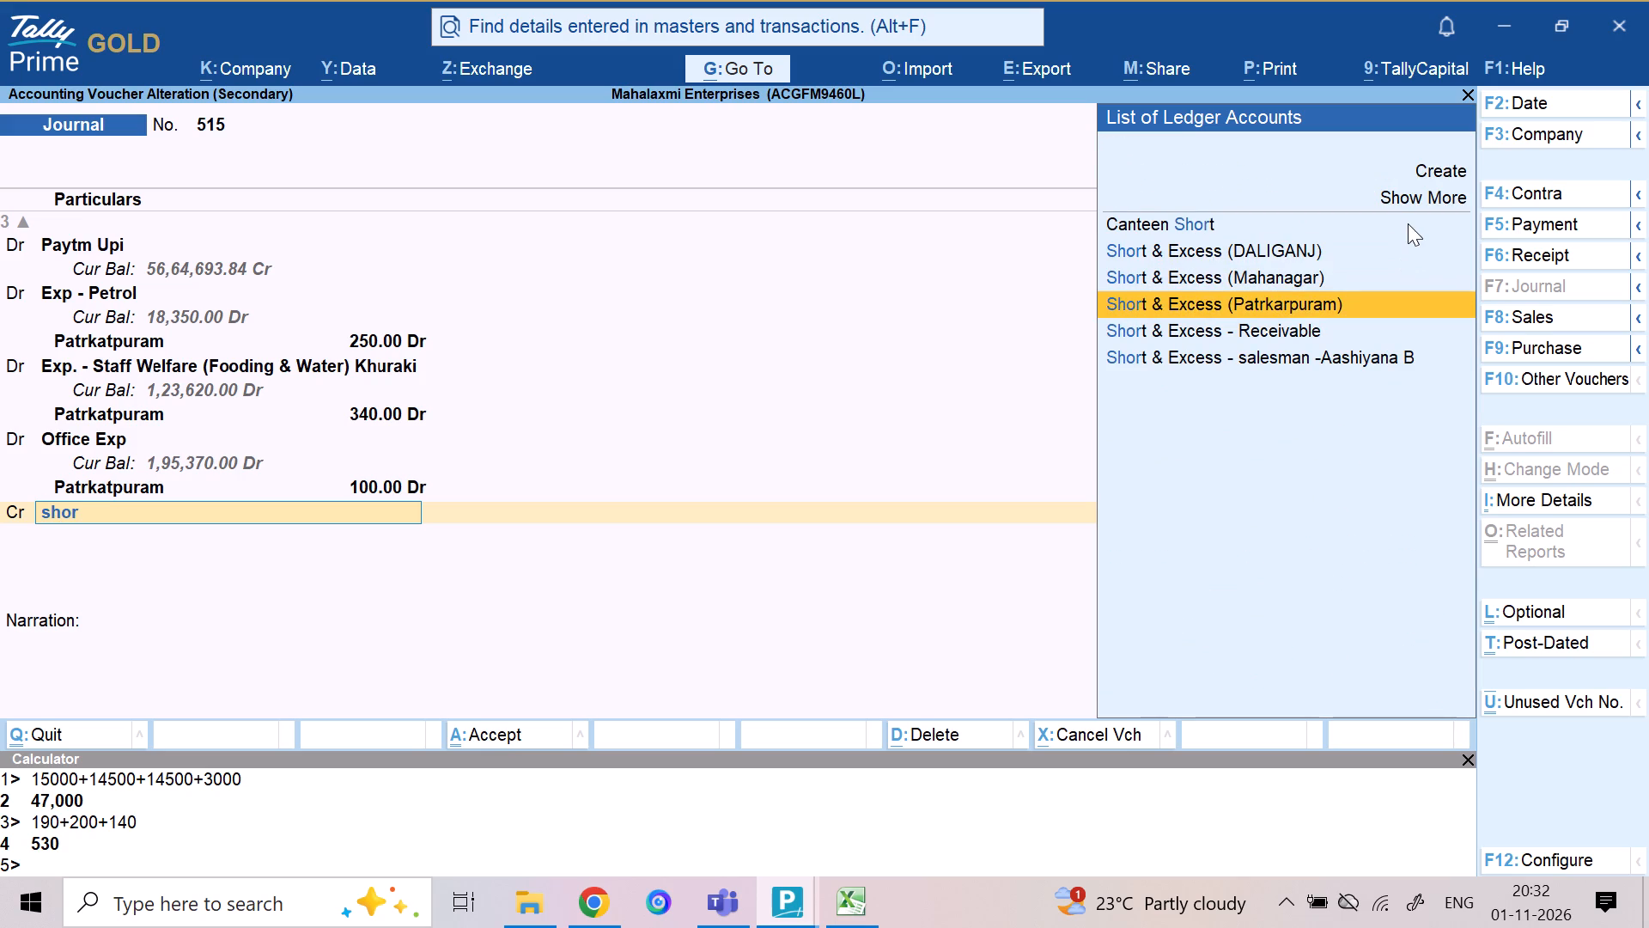
{"action": "type", "text": "1130"}
{"action": "key", "text": "Return"}
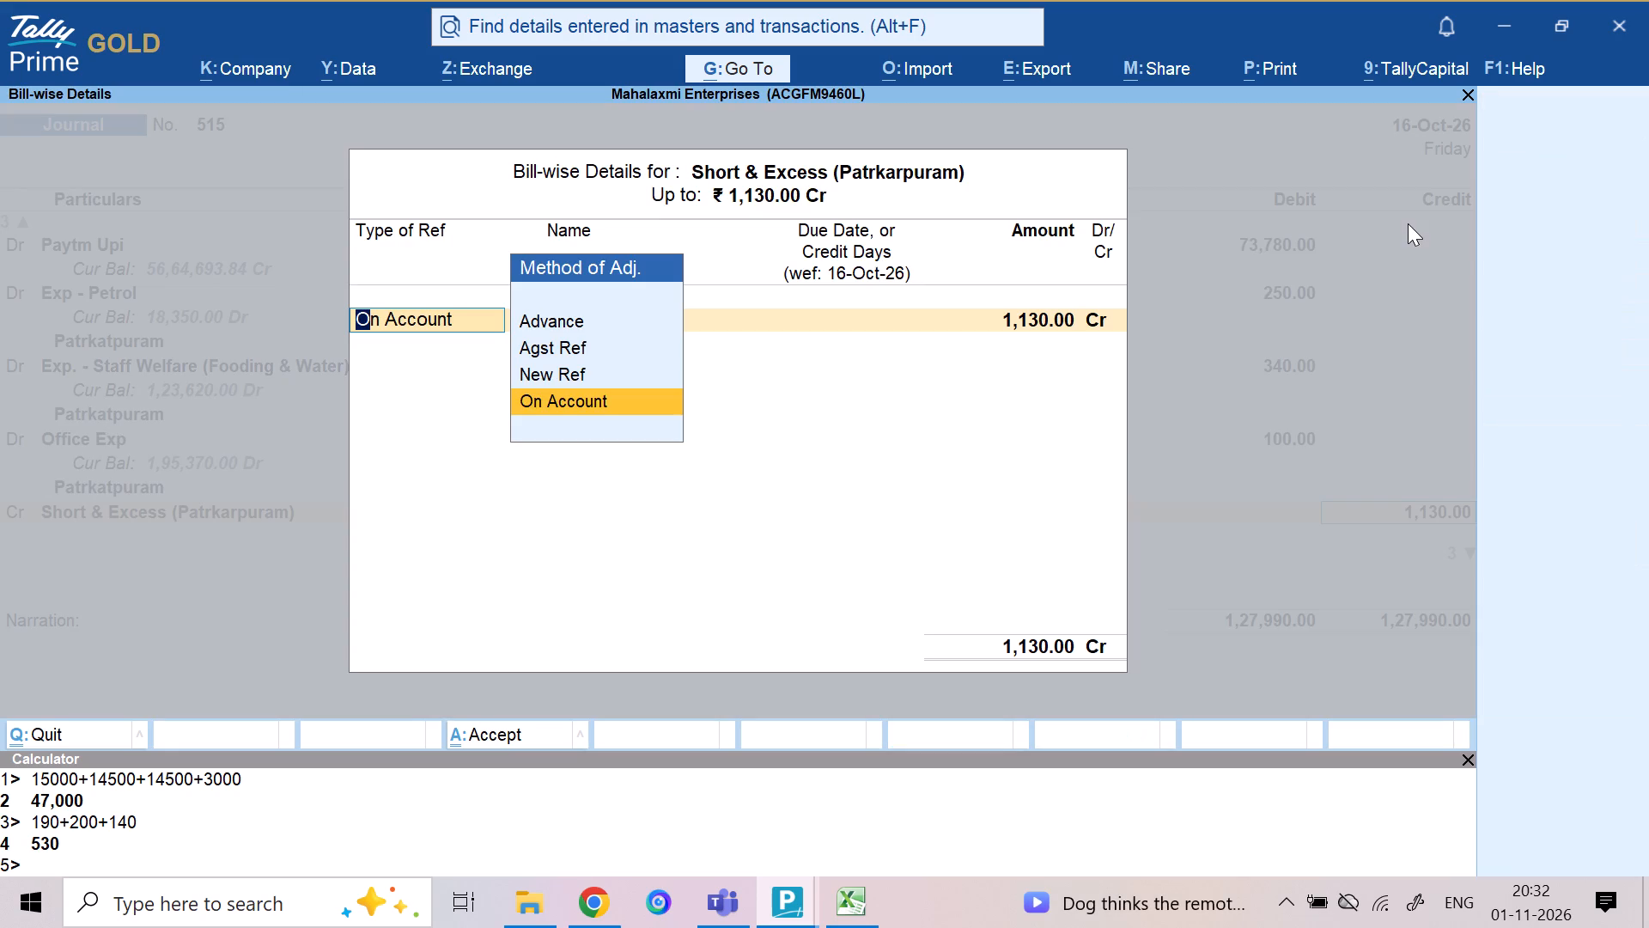
Allocate the Short & Excess (Patrkarpuram) credit to a New Ref, trying the name 16-10-26 and replacing it with 16-10.
{"action": "key", "text": "Up"}
{"action": "key", "text": "Return"}
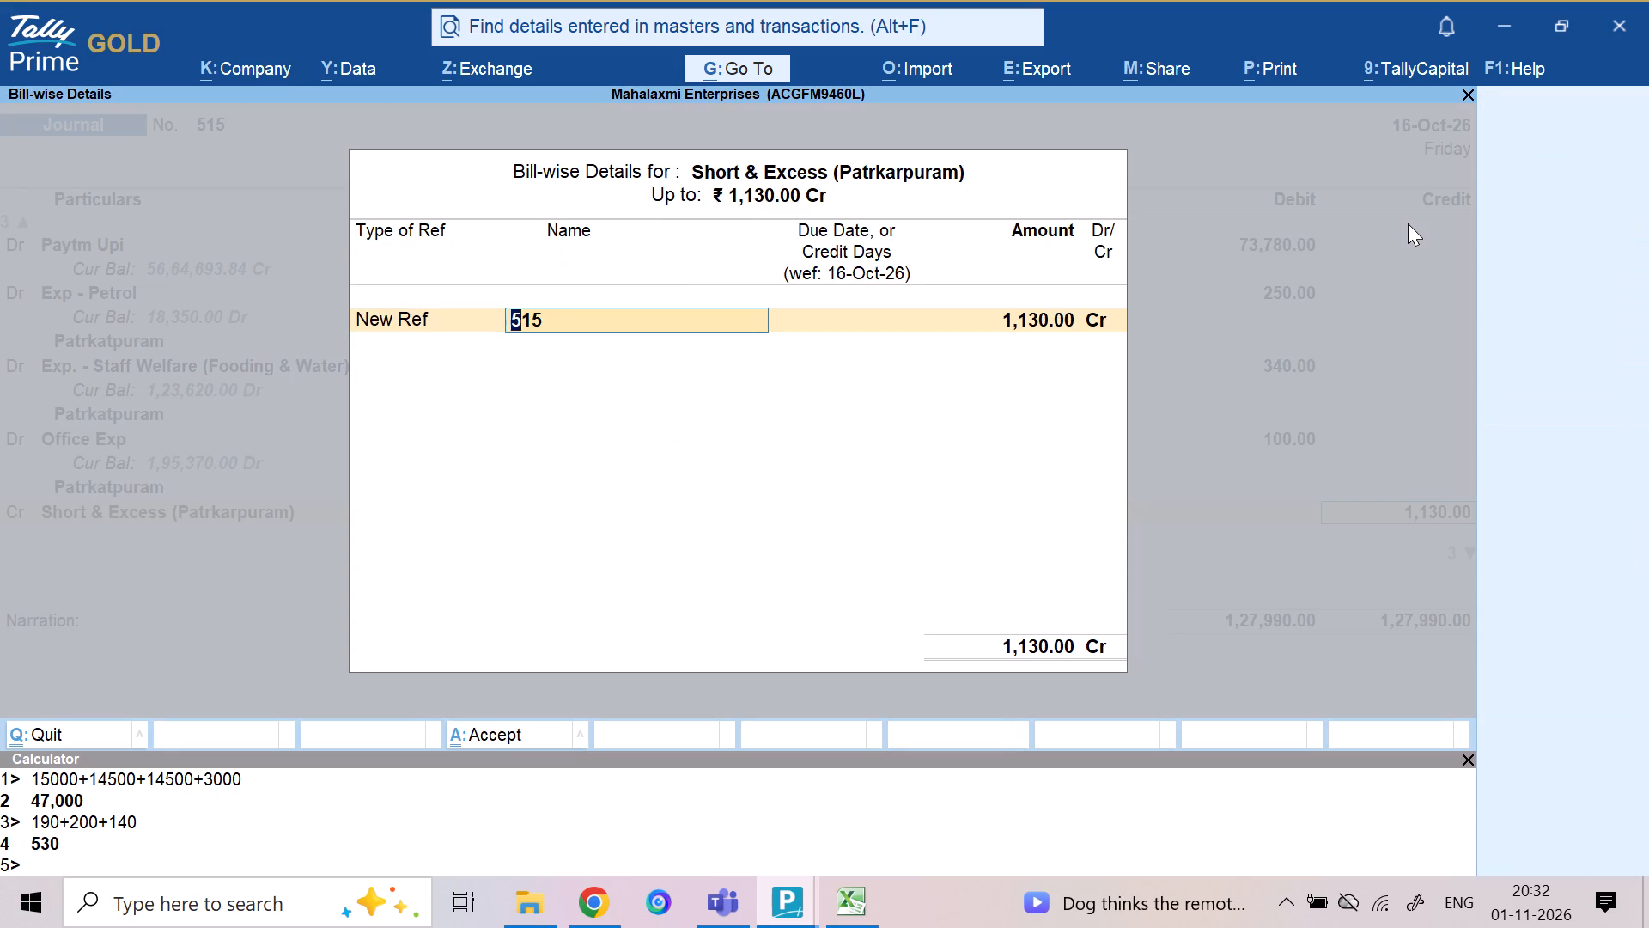
{"action": "type", "text": "16-10-26"}
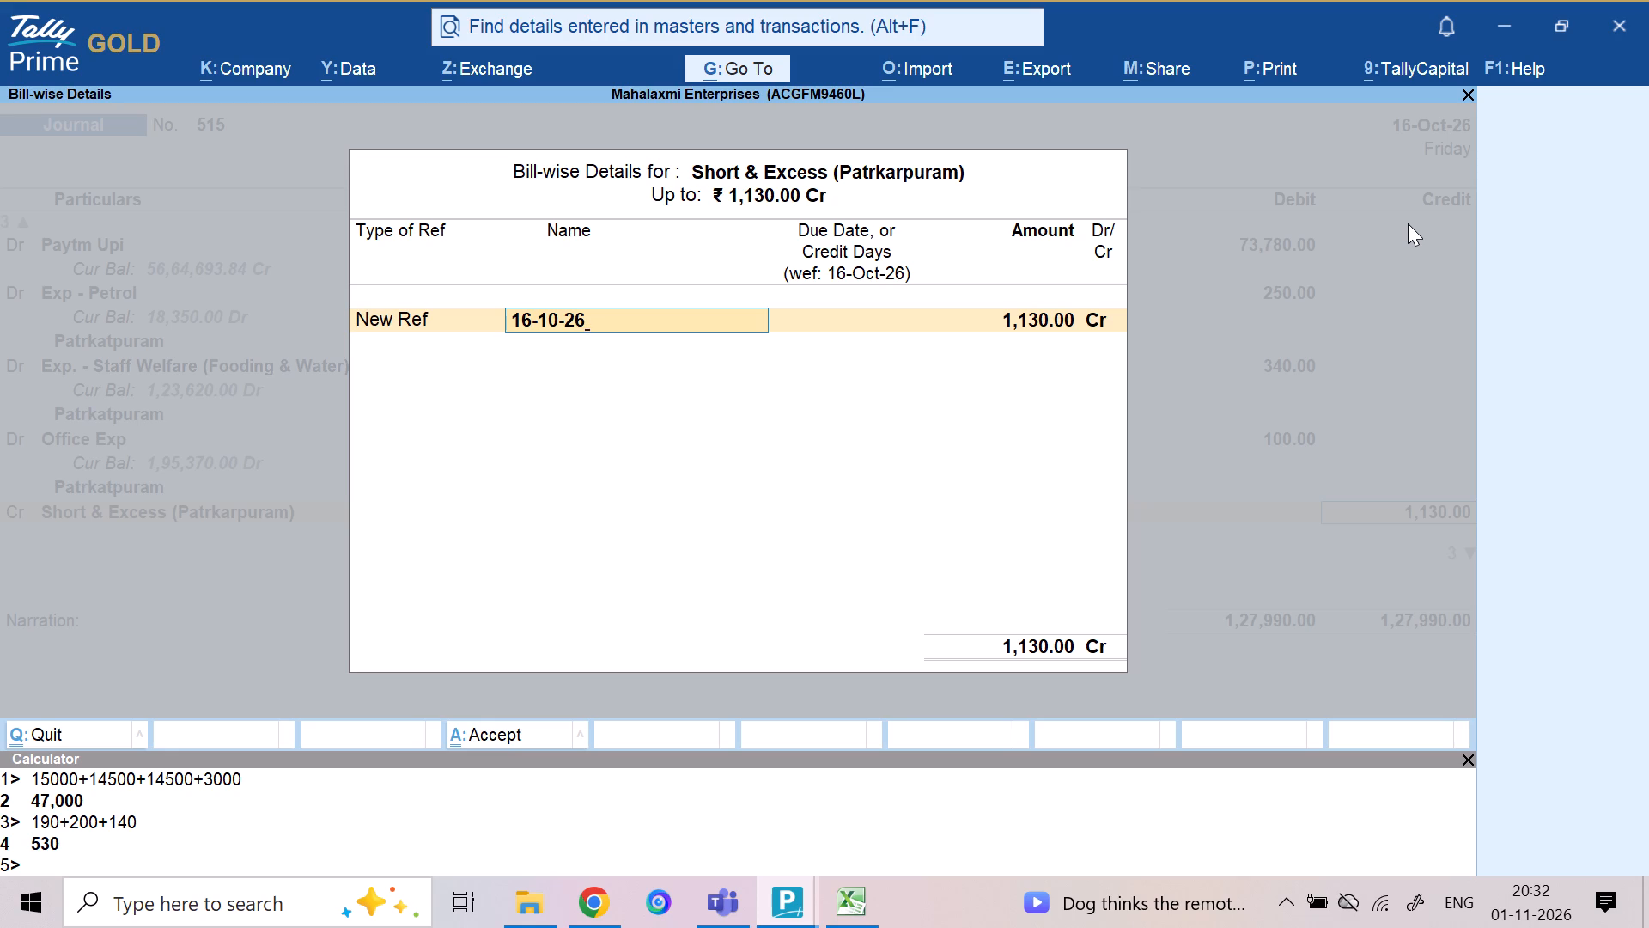
{"action": "key", "text": "Return"}
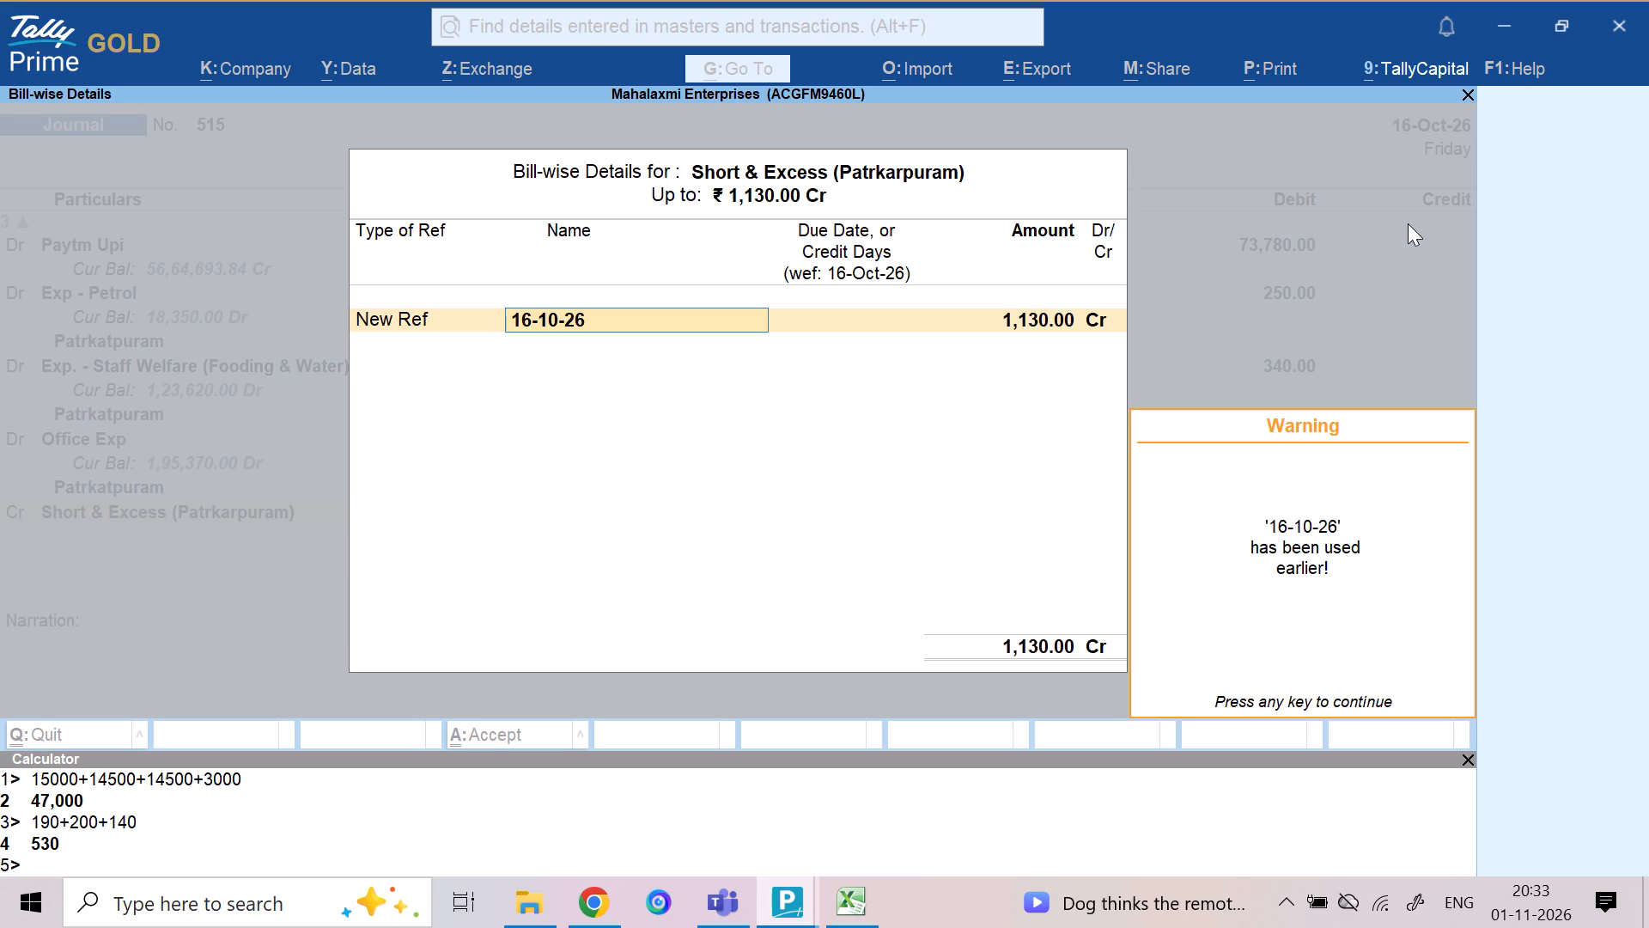
{"action": "key", "text": "Escape"}
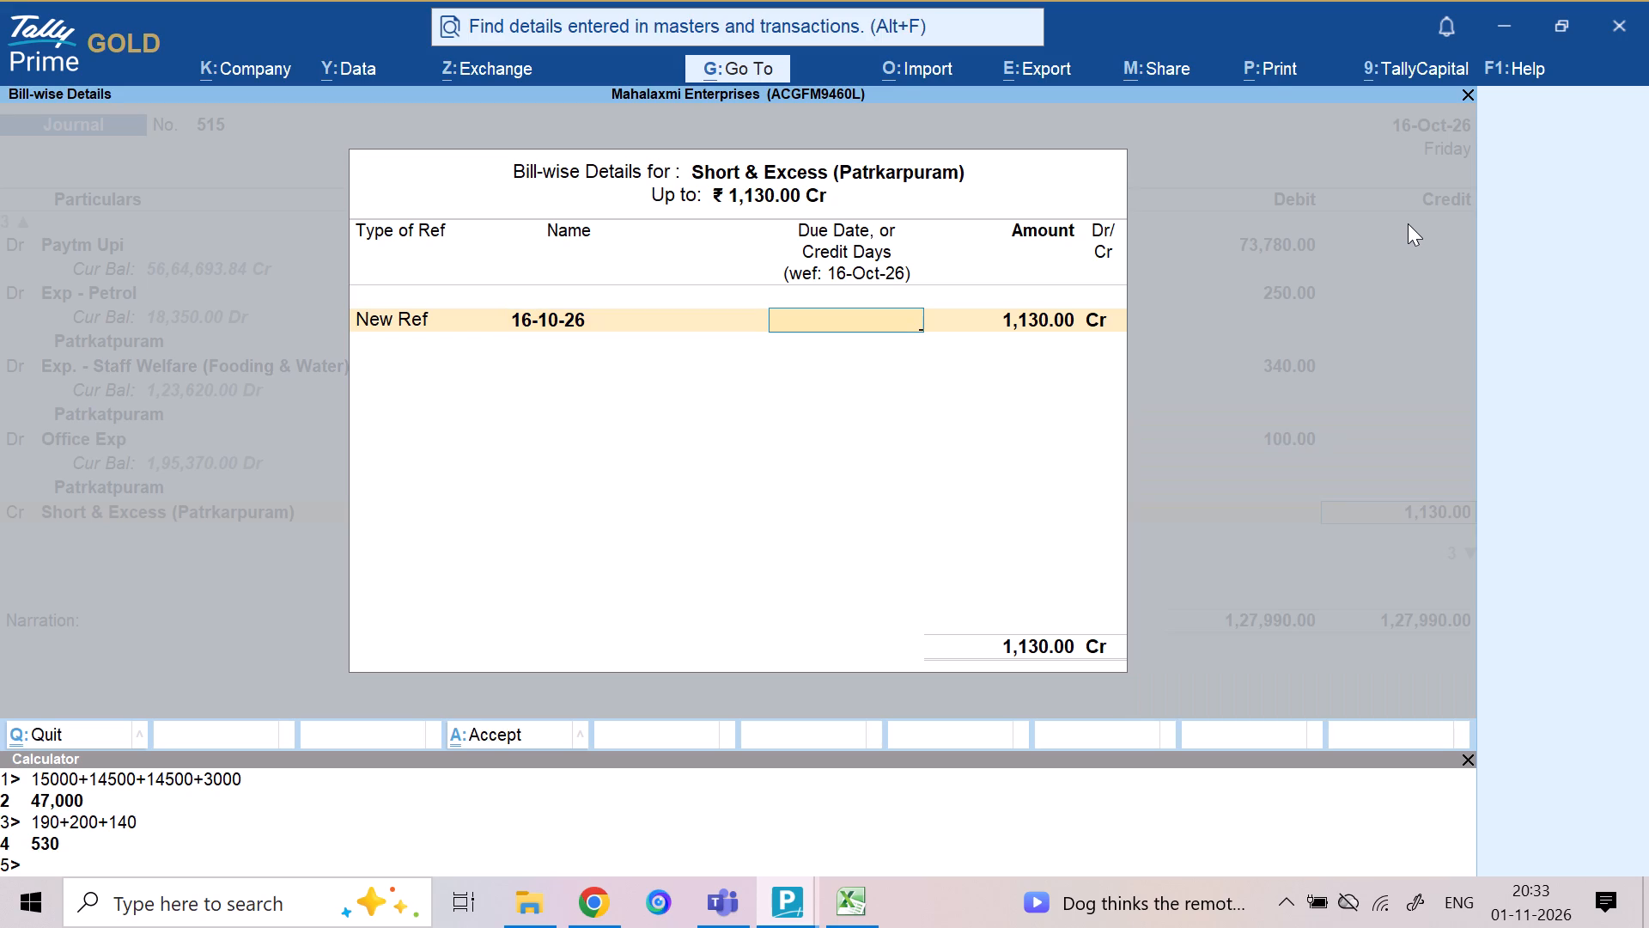
{"action": "key", "text": "BackSpace"}
{"action": "type", "text": "16-10"}
{"action": "key", "text": "Return"}
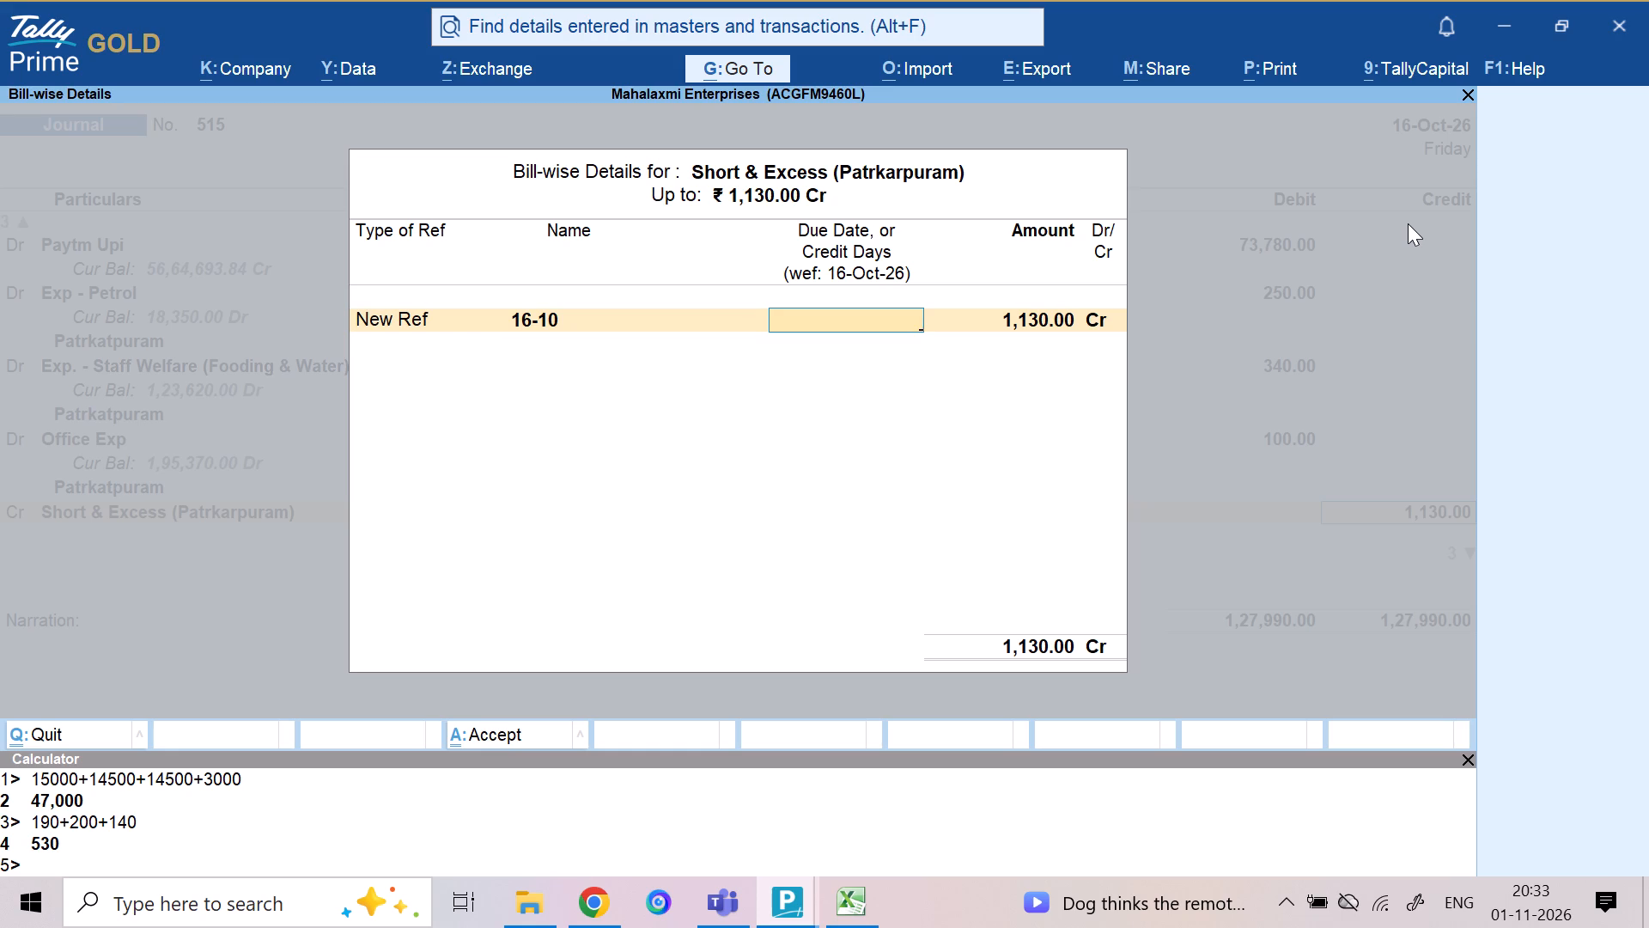
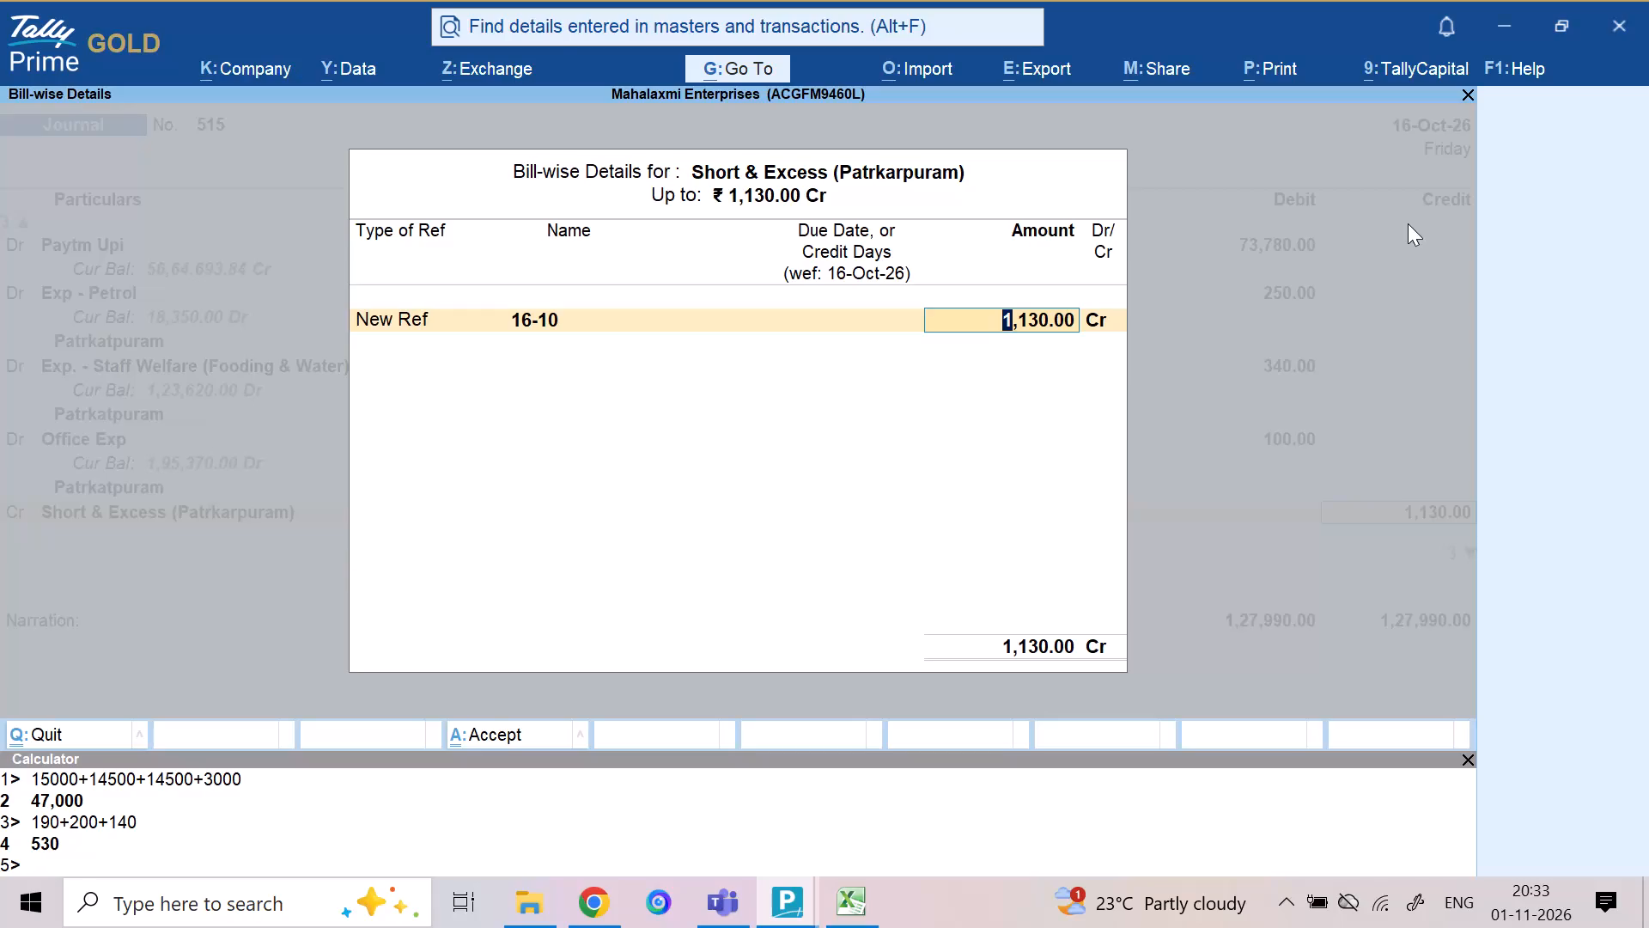
Complete the Short & Excess (Patrkarpuram) bill allocation with 1,130 Cr against New Ref 16-10.
{"action": "key", "text": "Return"}
{"action": "key", "text": "Return"}
{"action": "key", "text": "Return"}
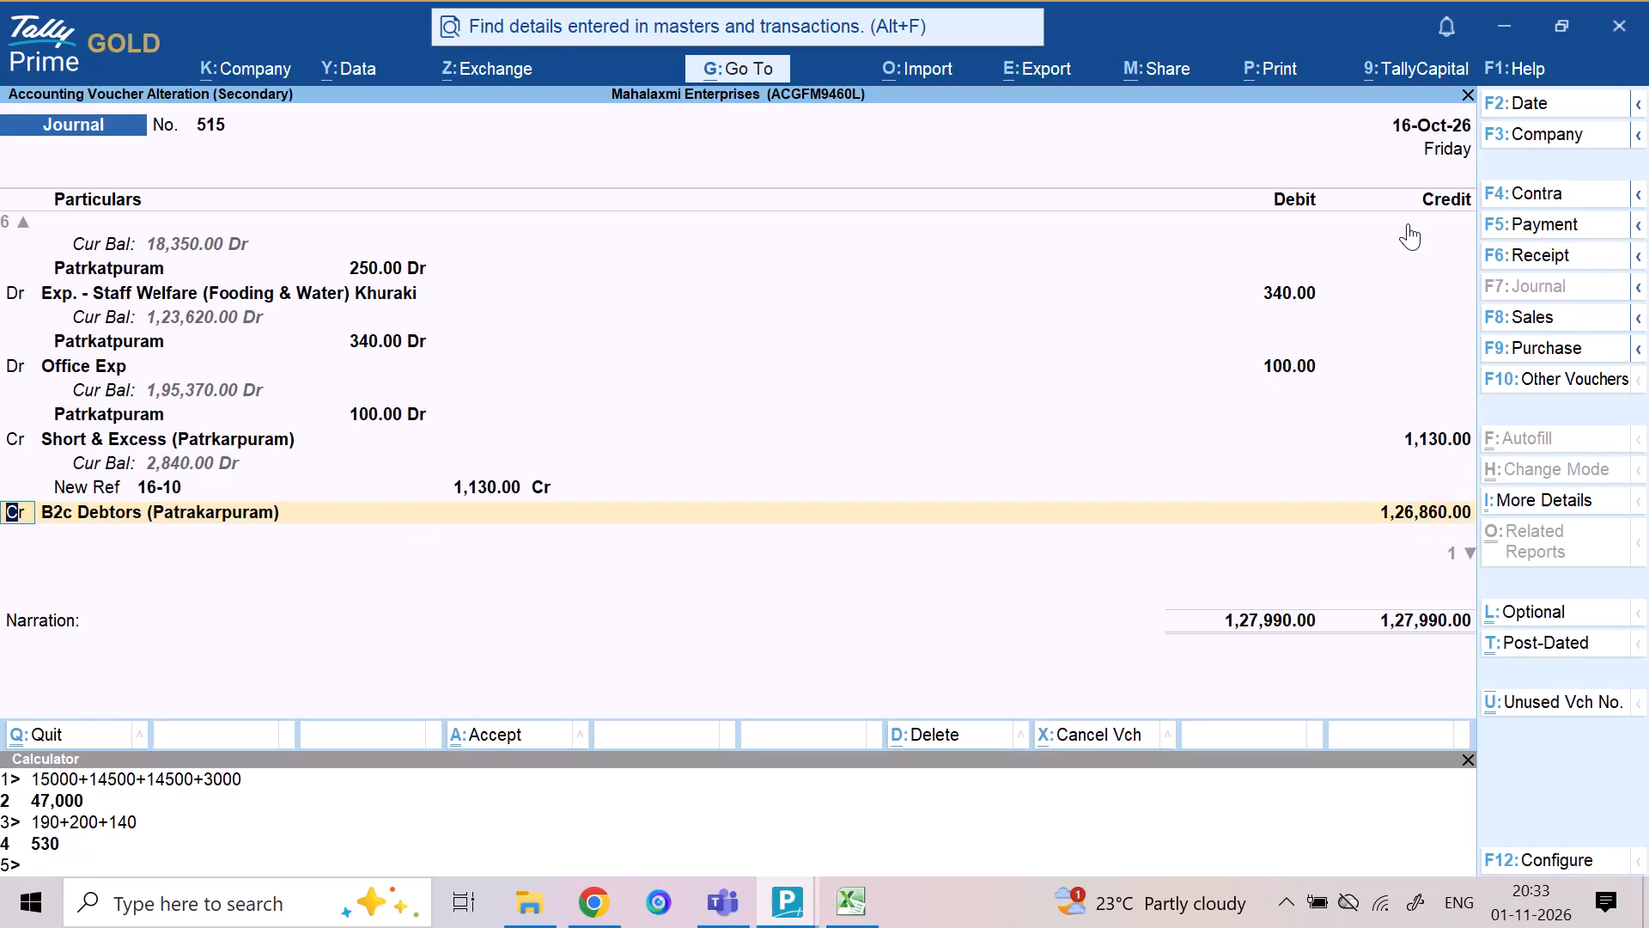
Change the next credit line to Canteen income (Patarkarpuram) for 3,000, allocated to the Patrkatpuram cost centre.
{"action": "type", "text": "can"}
{"action": "key", "text": "Down"}
{"action": "key", "text": "Down"}
{"action": "key", "text": "Down"}
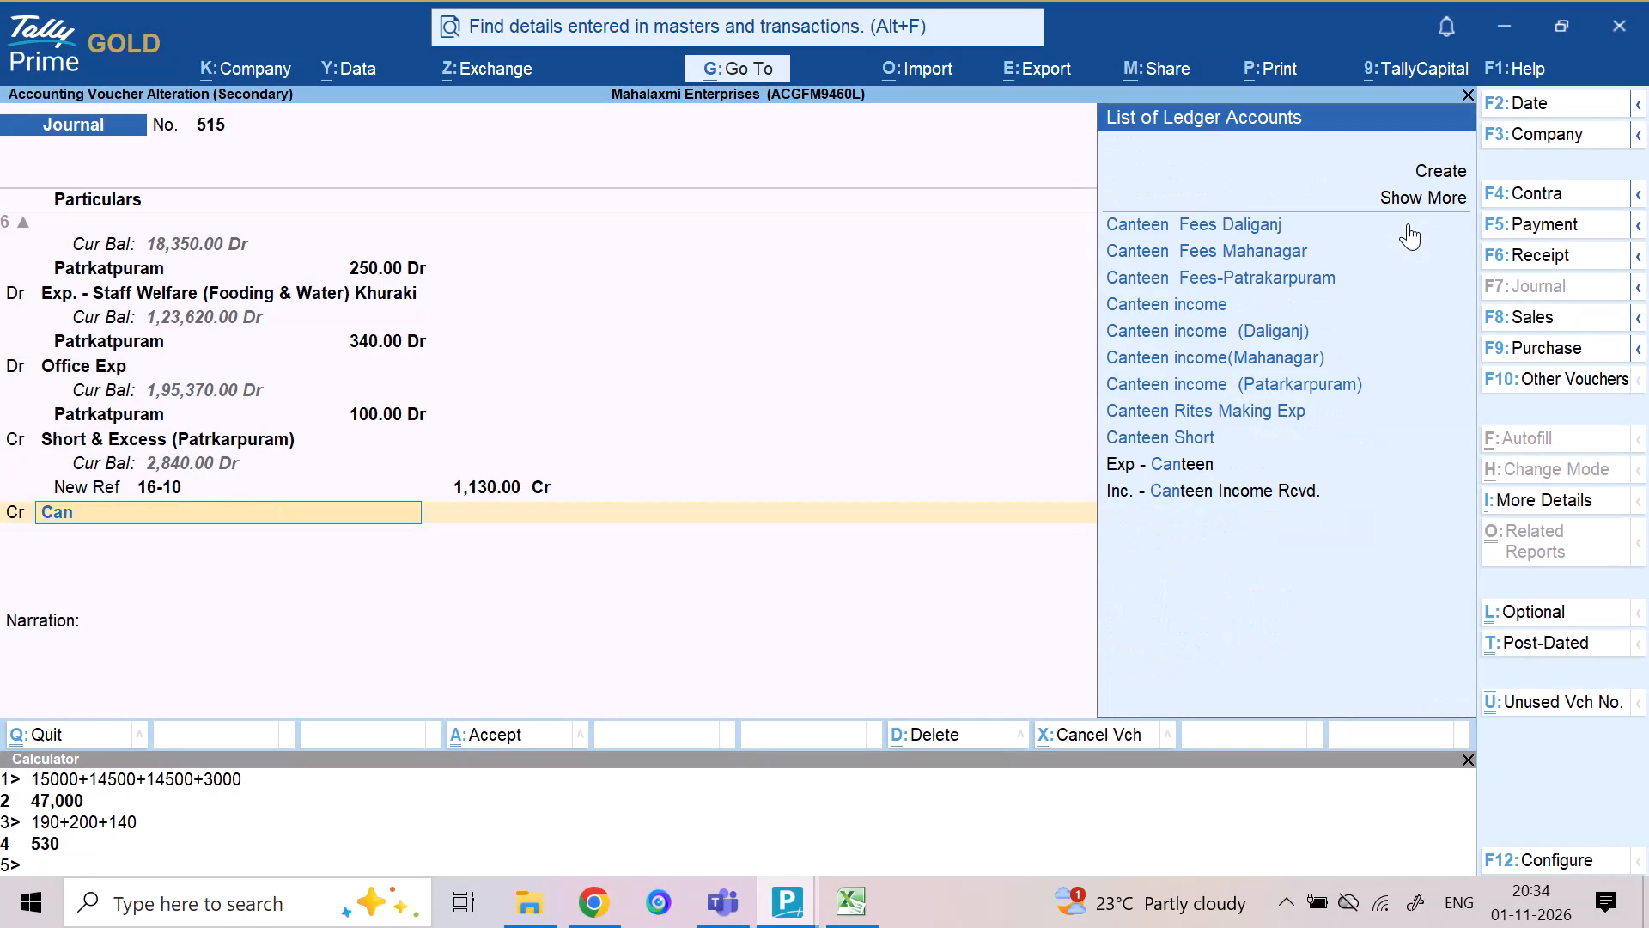
{"action": "key", "text": "Down"}
{"action": "key", "text": "Down"}
{"action": "key", "text": "Down"}
{"action": "key", "text": "Down"}
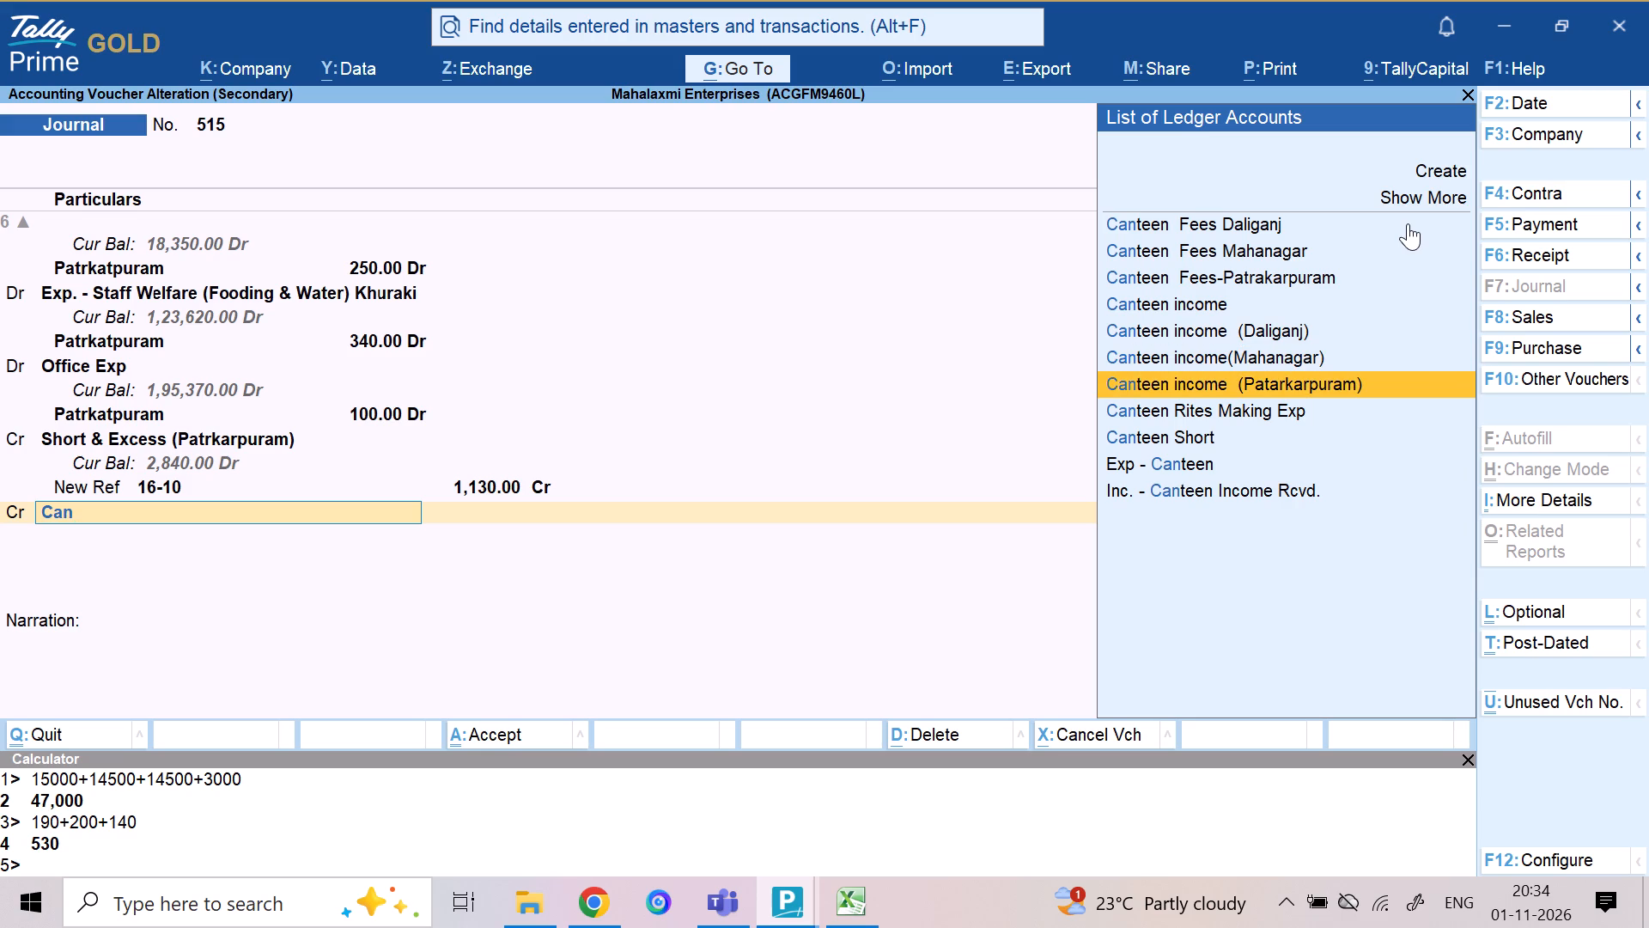
{"action": "key", "text": "Return"}
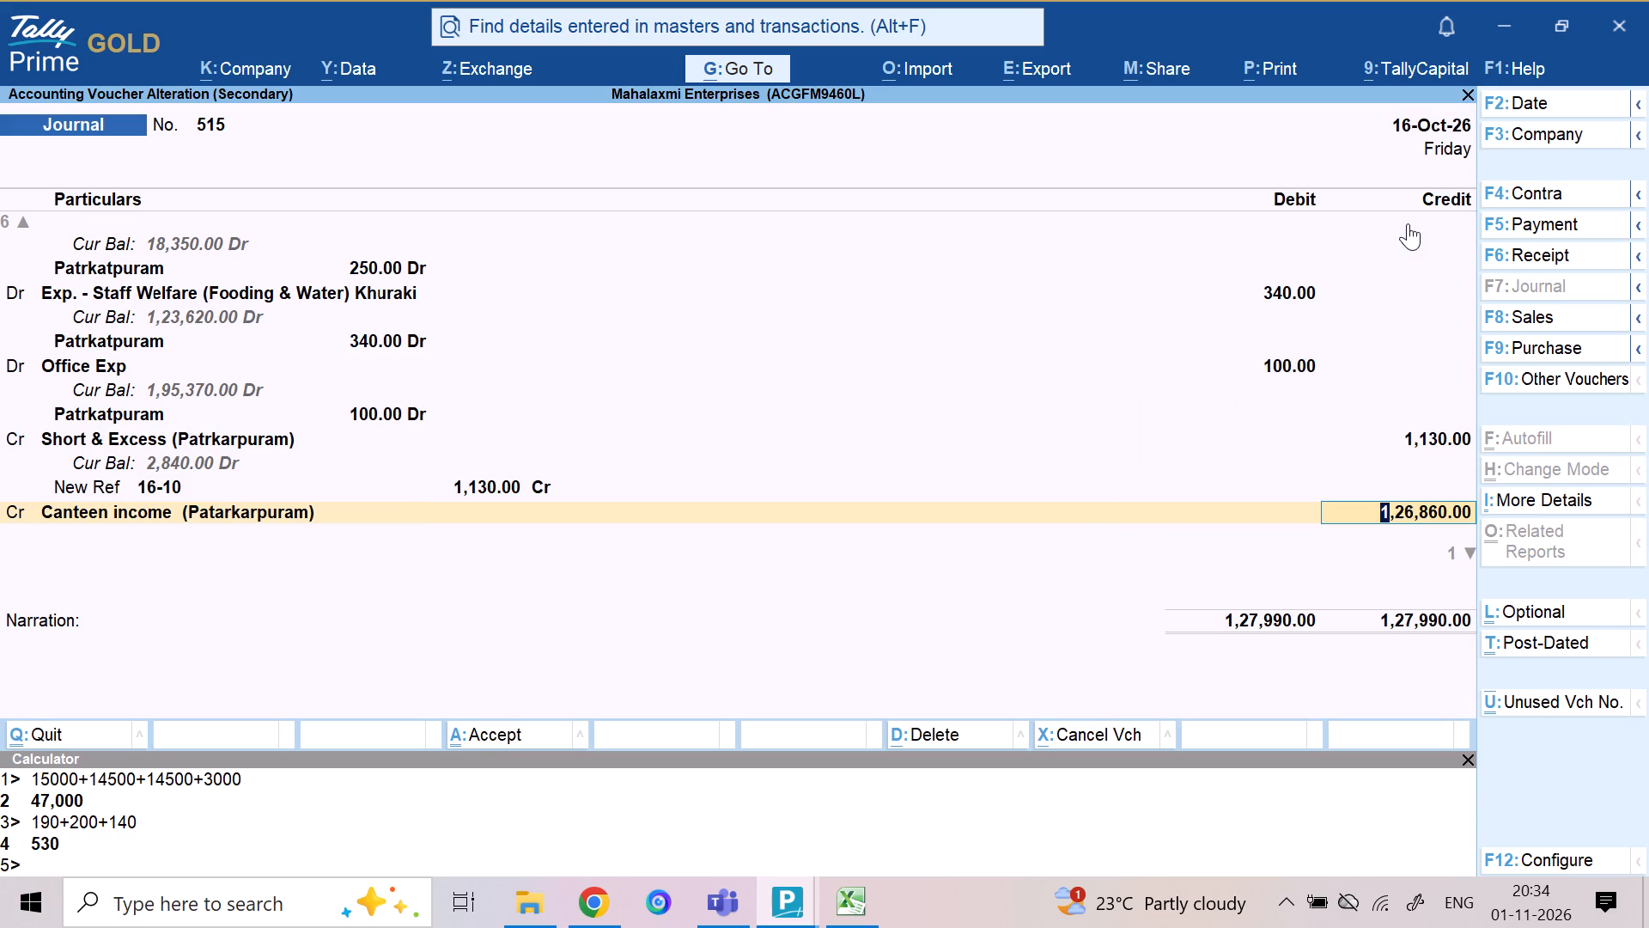
{"action": "type", "text": "3000"}
{"action": "key", "text": "Return"}
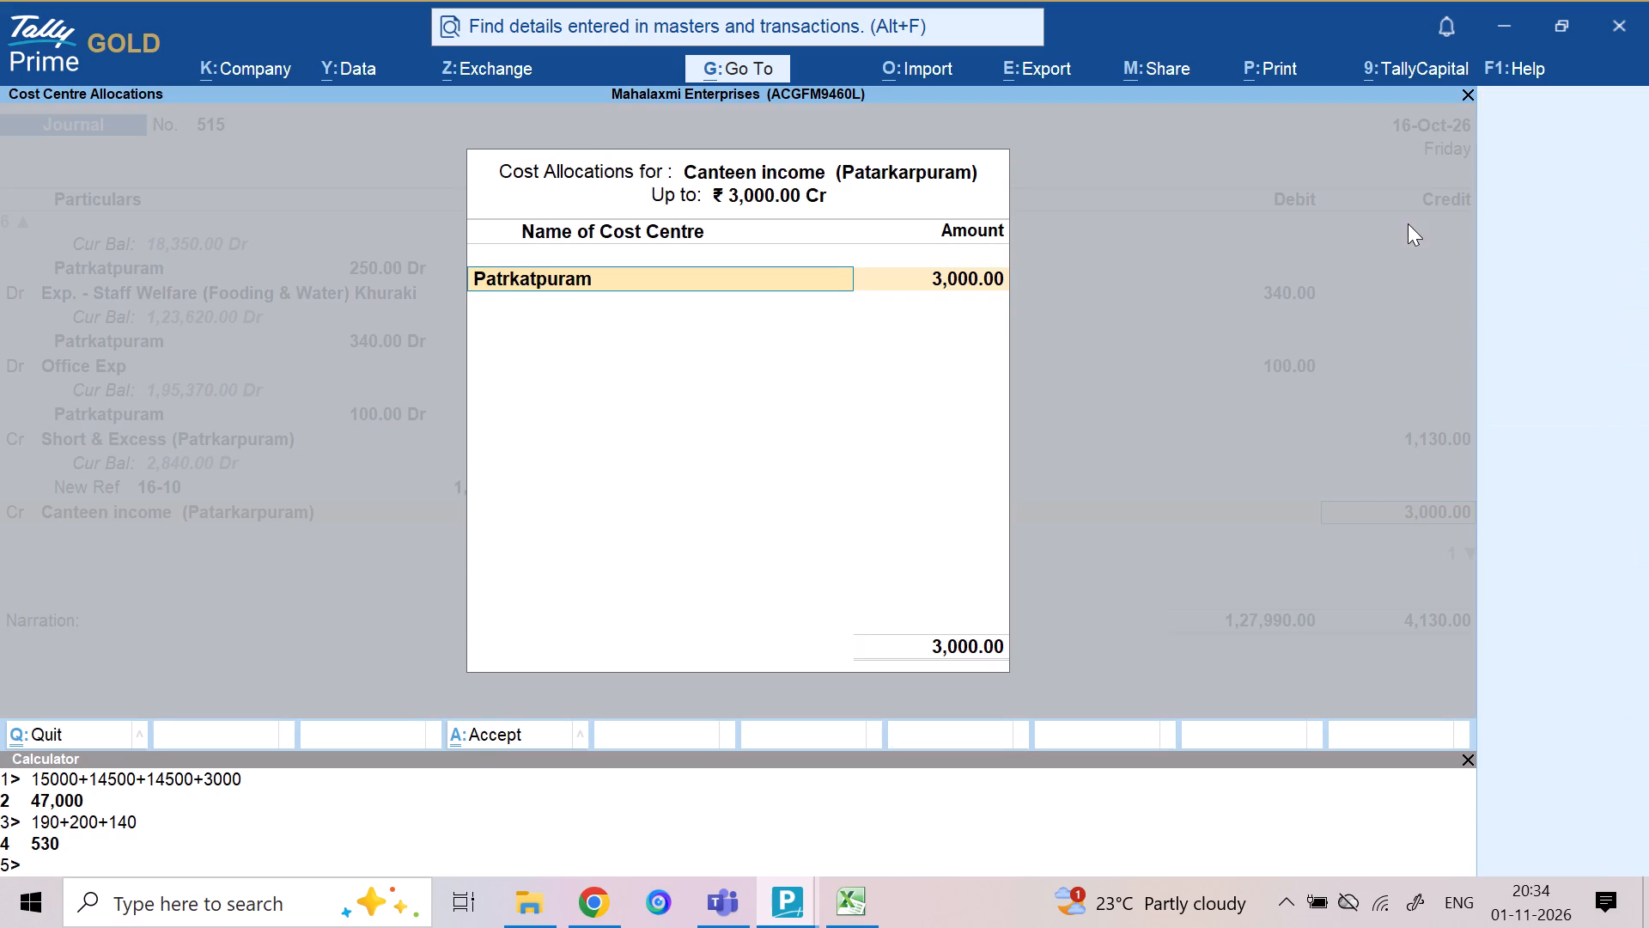
{"action": "key", "text": "Return"}
{"action": "key", "text": "Return"}
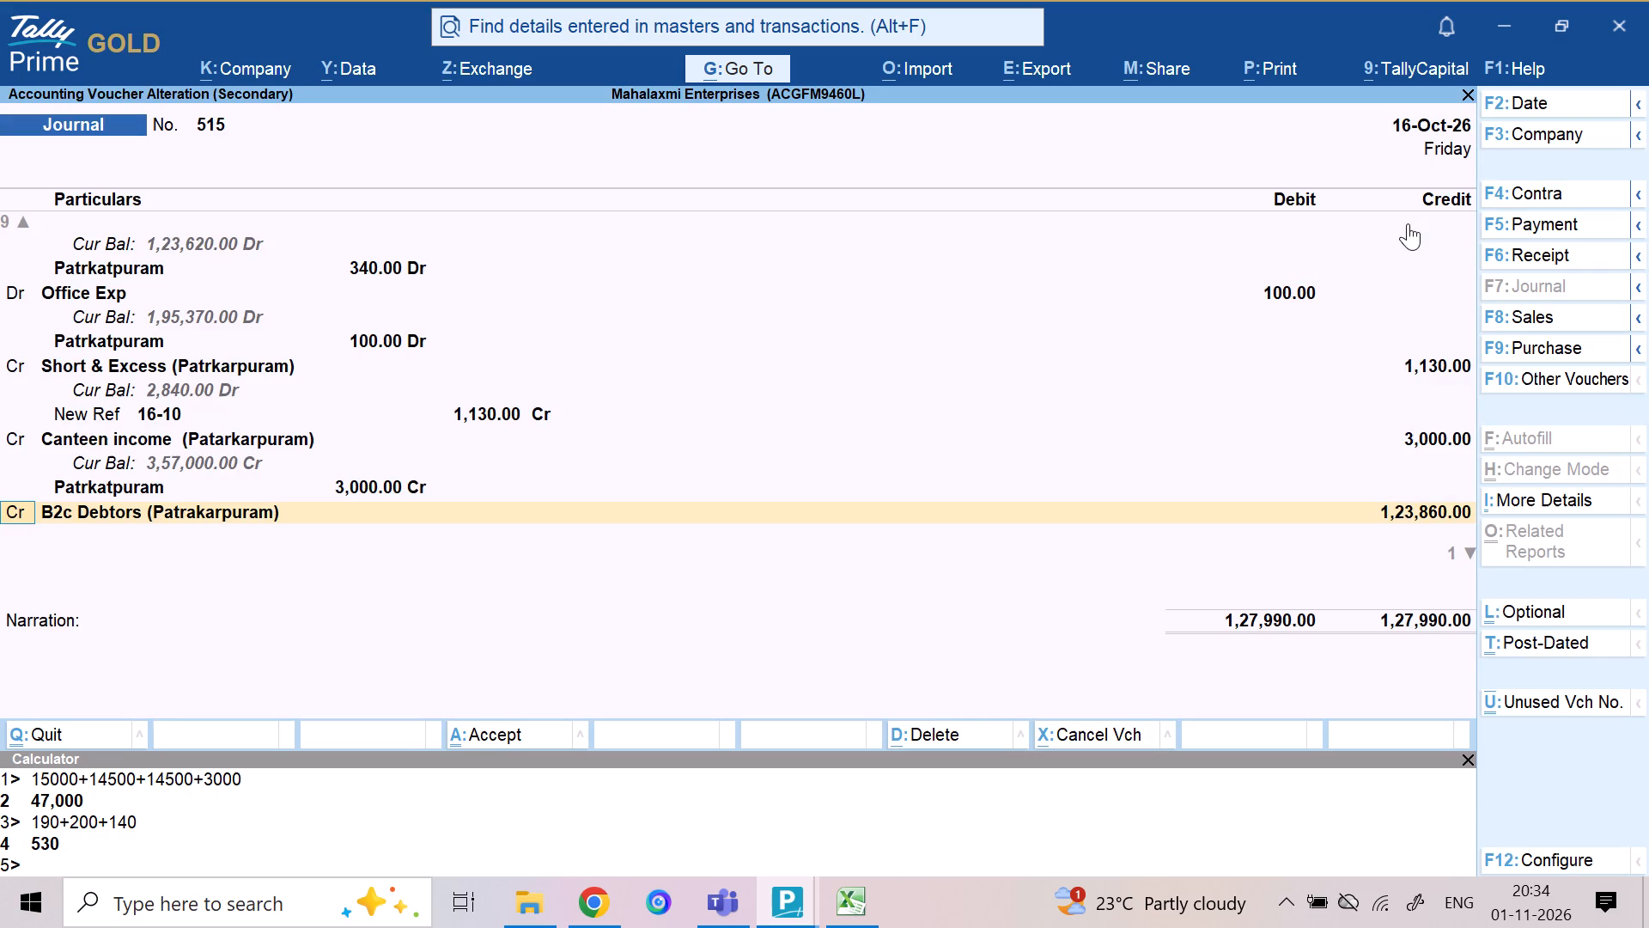
Keep B2c Debtors (Patrakarpuram) as the final credit line for 1,23,860 and save the corrected 16 October journal.
{"action": "key", "text": "Return"}
{"action": "key", "text": "Return"}
{"action": "key", "text": "Return"}
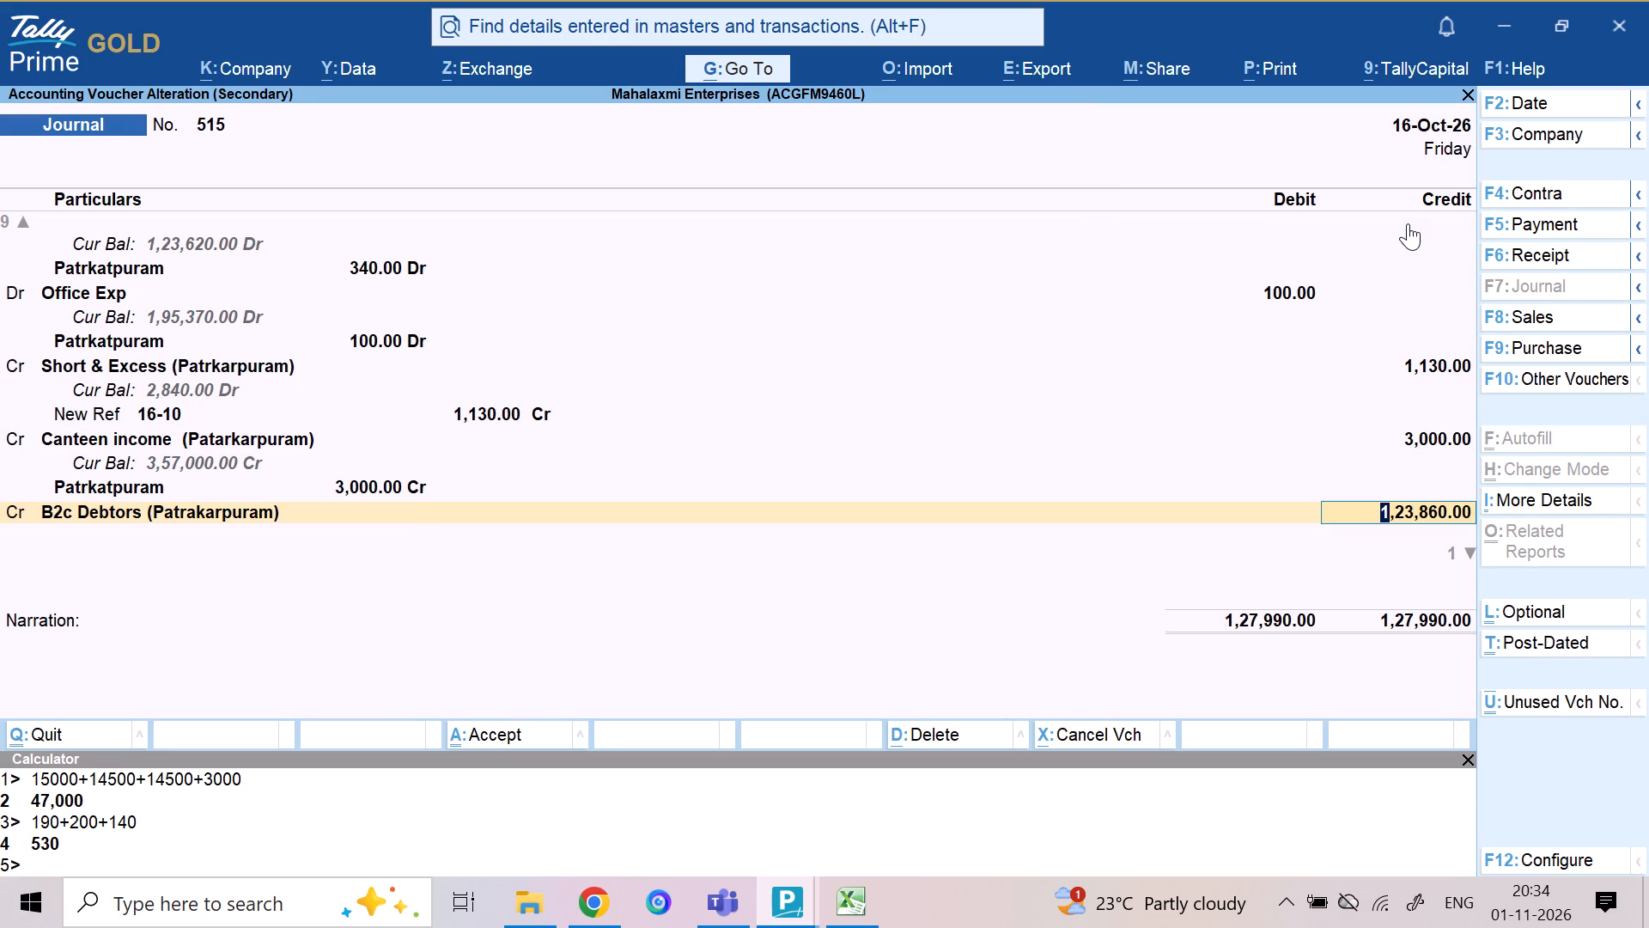
{"action": "key", "text": "Return"}
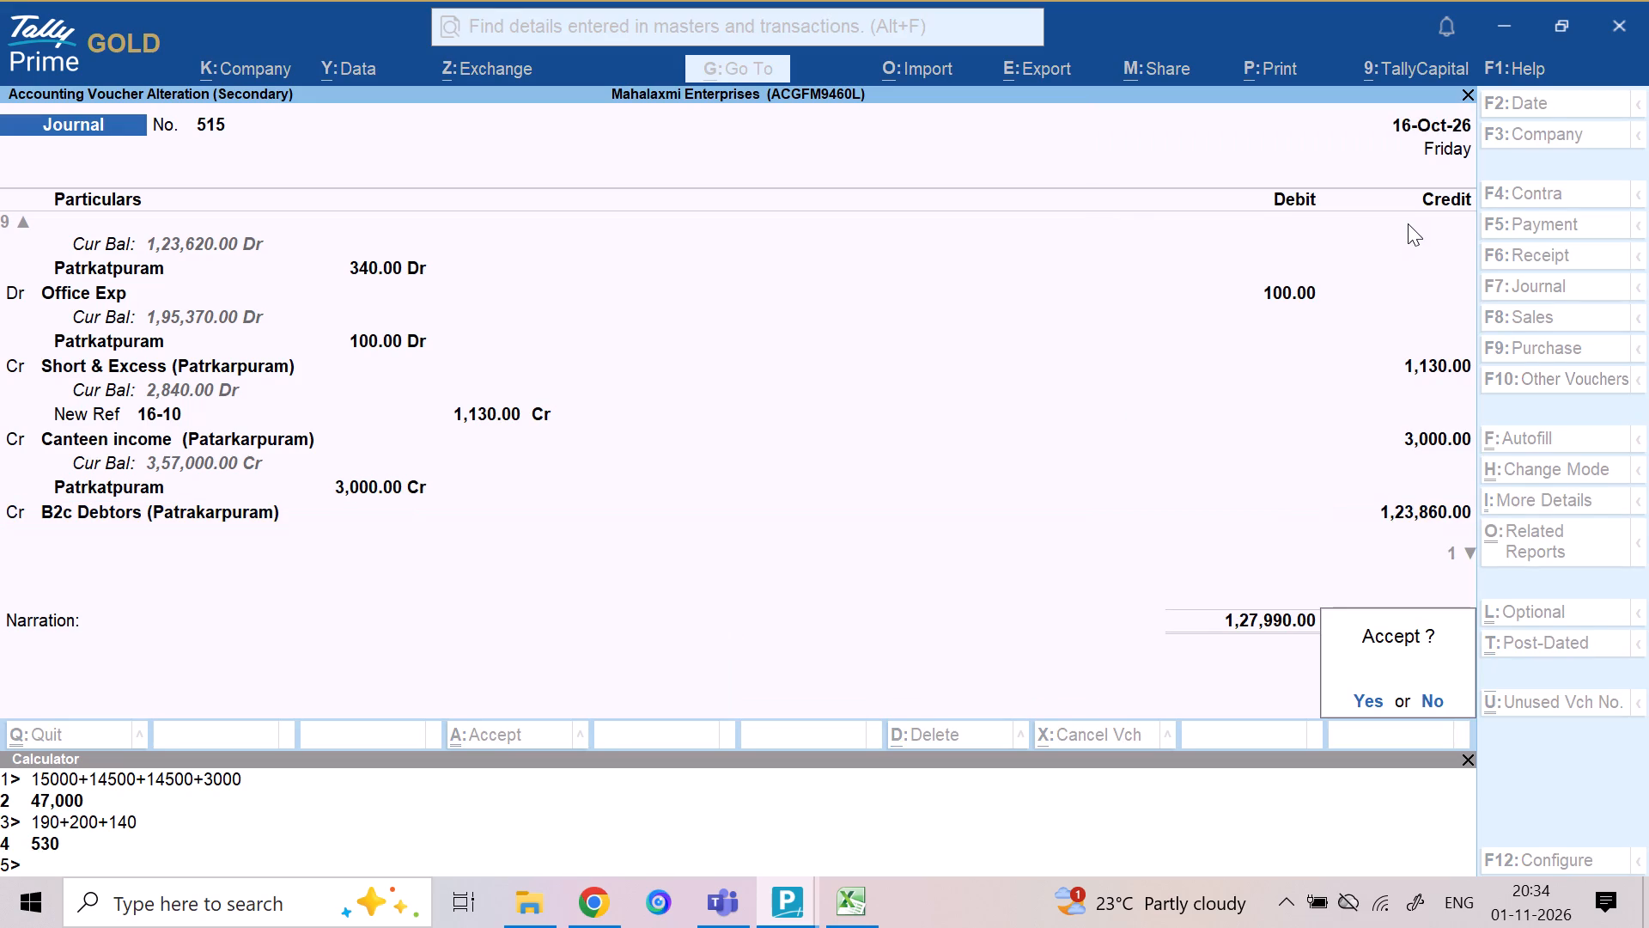
{"action": "key", "text": "Return"}
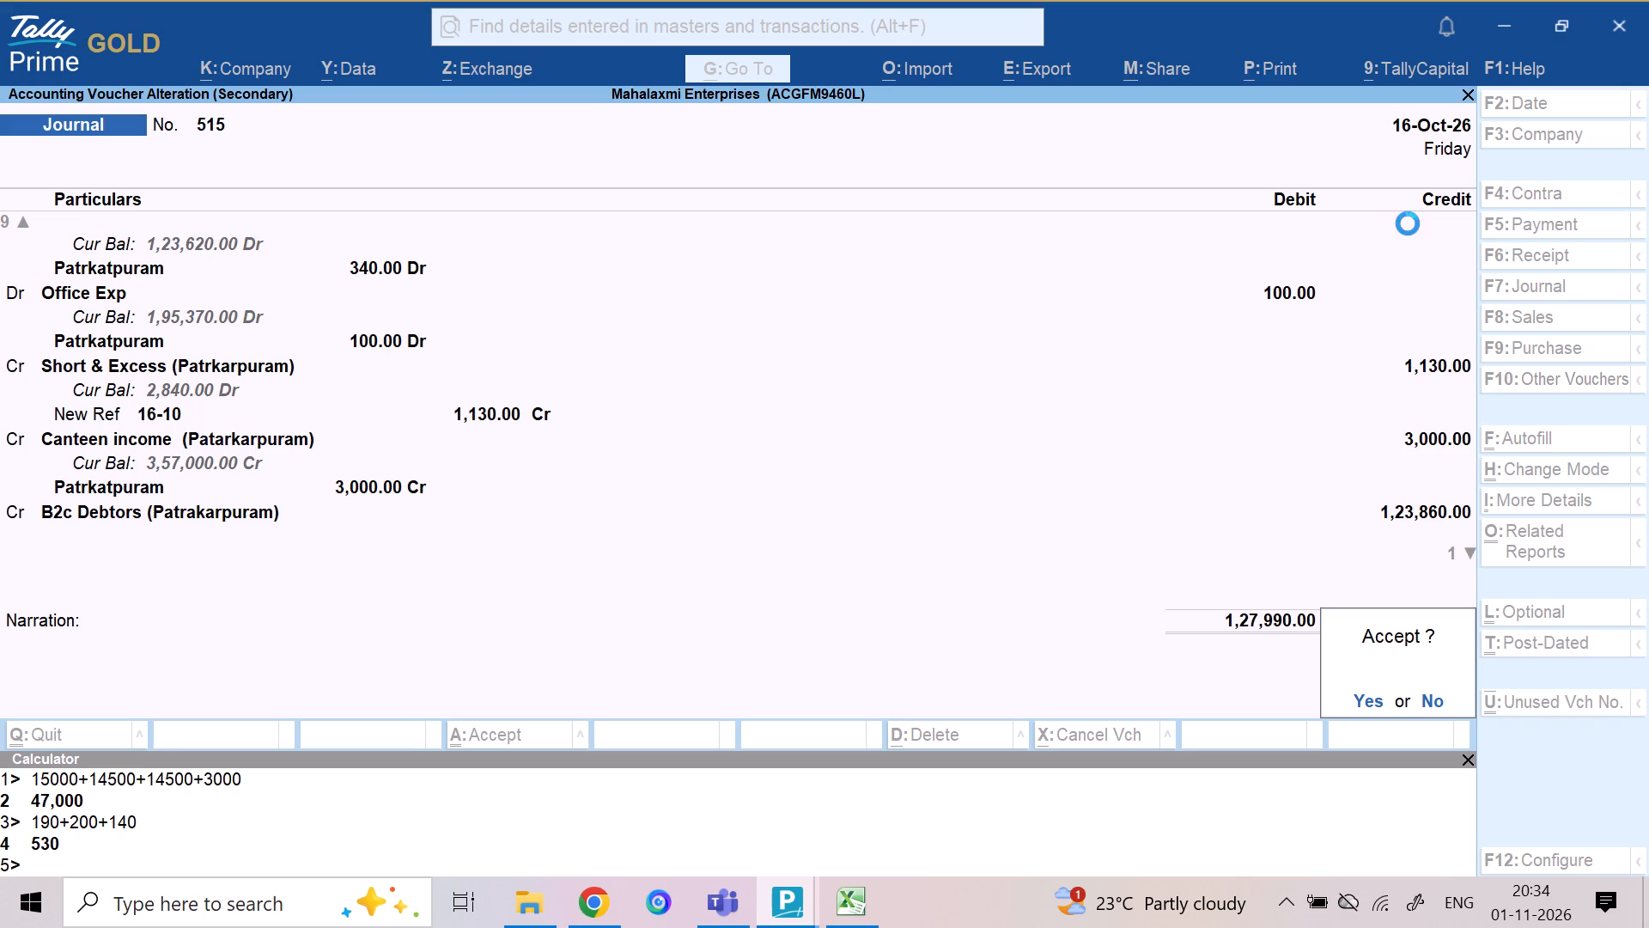
{"action": "key", "text": "ctrl+a"}
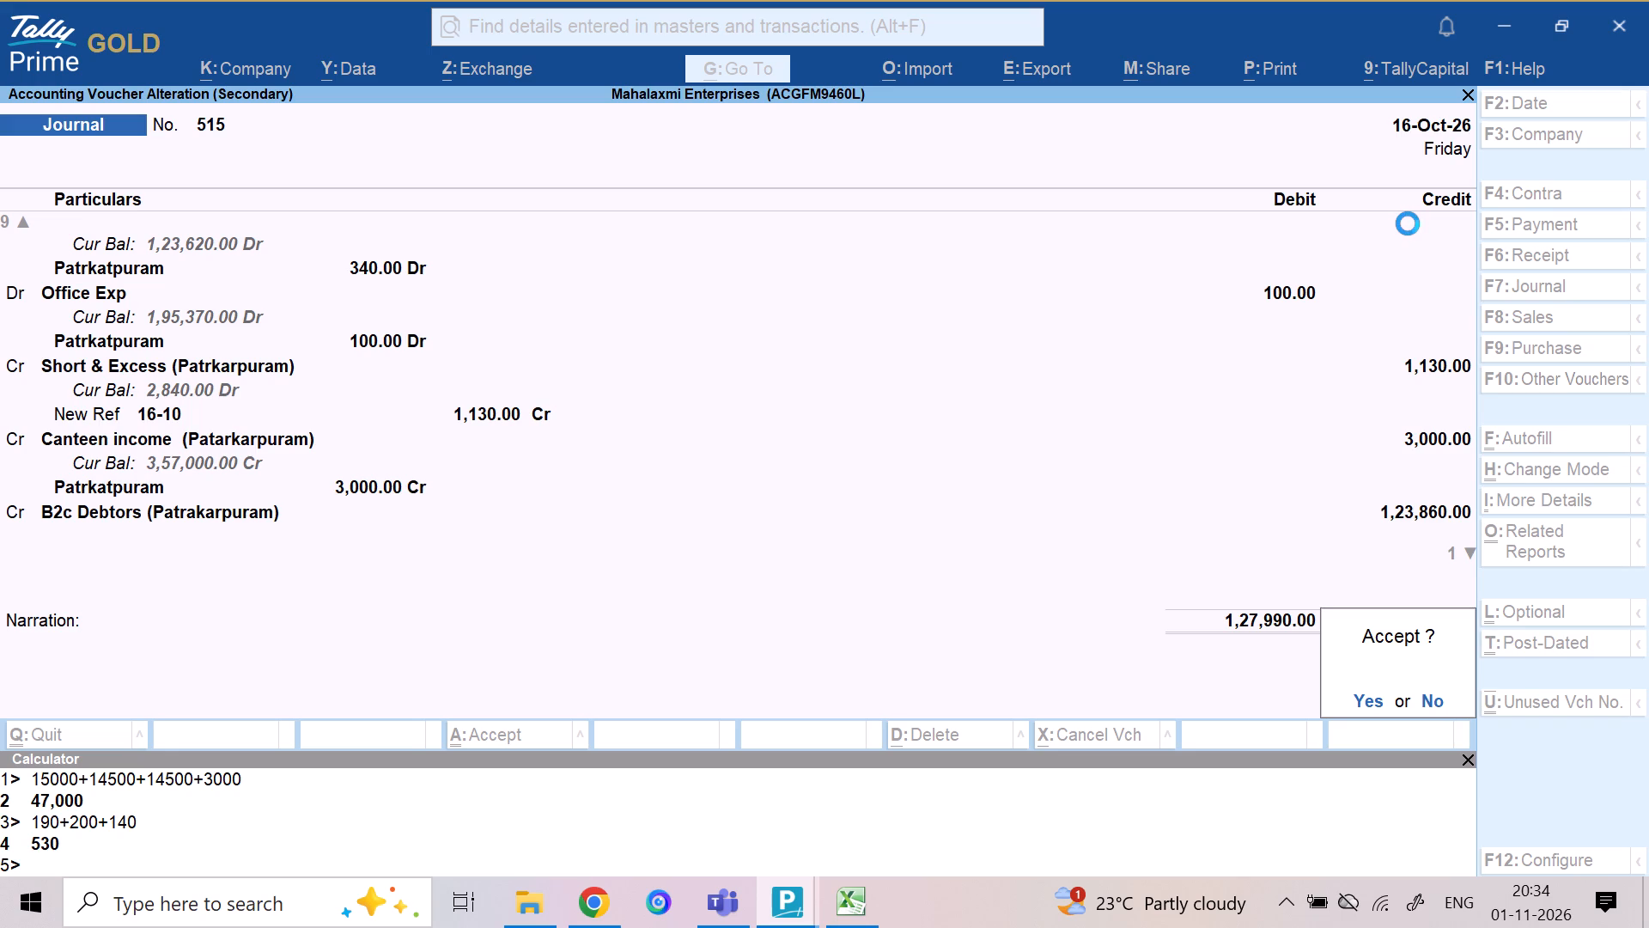
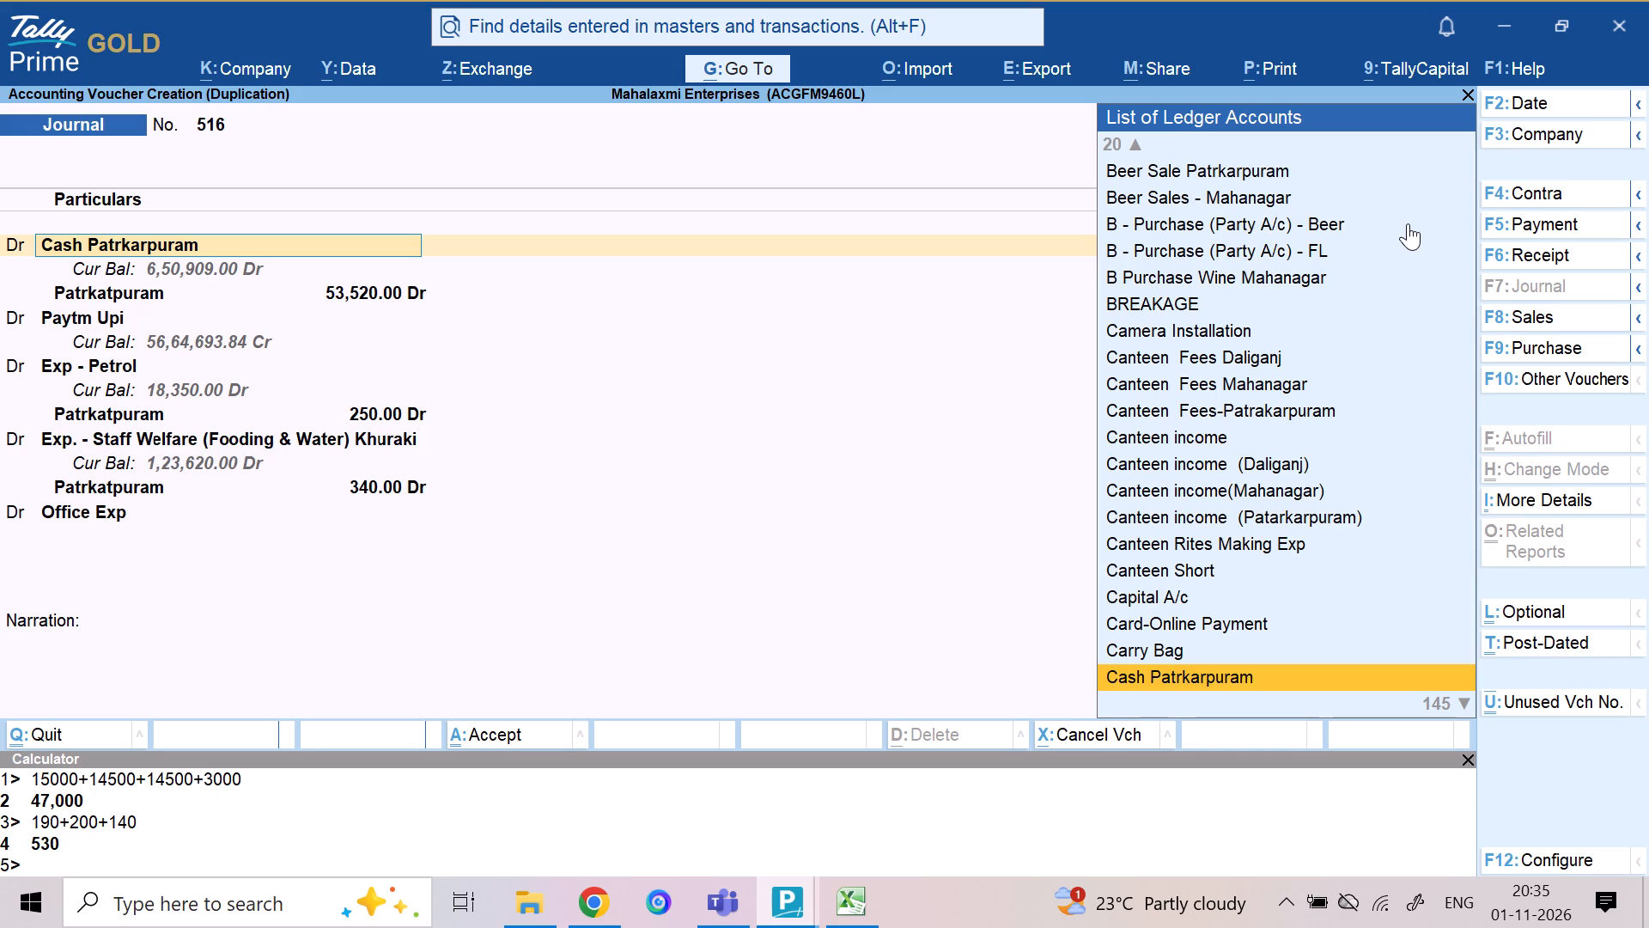
Date the duplicated journal 17-10-2026.
{"action": "key", "text": "Return"}
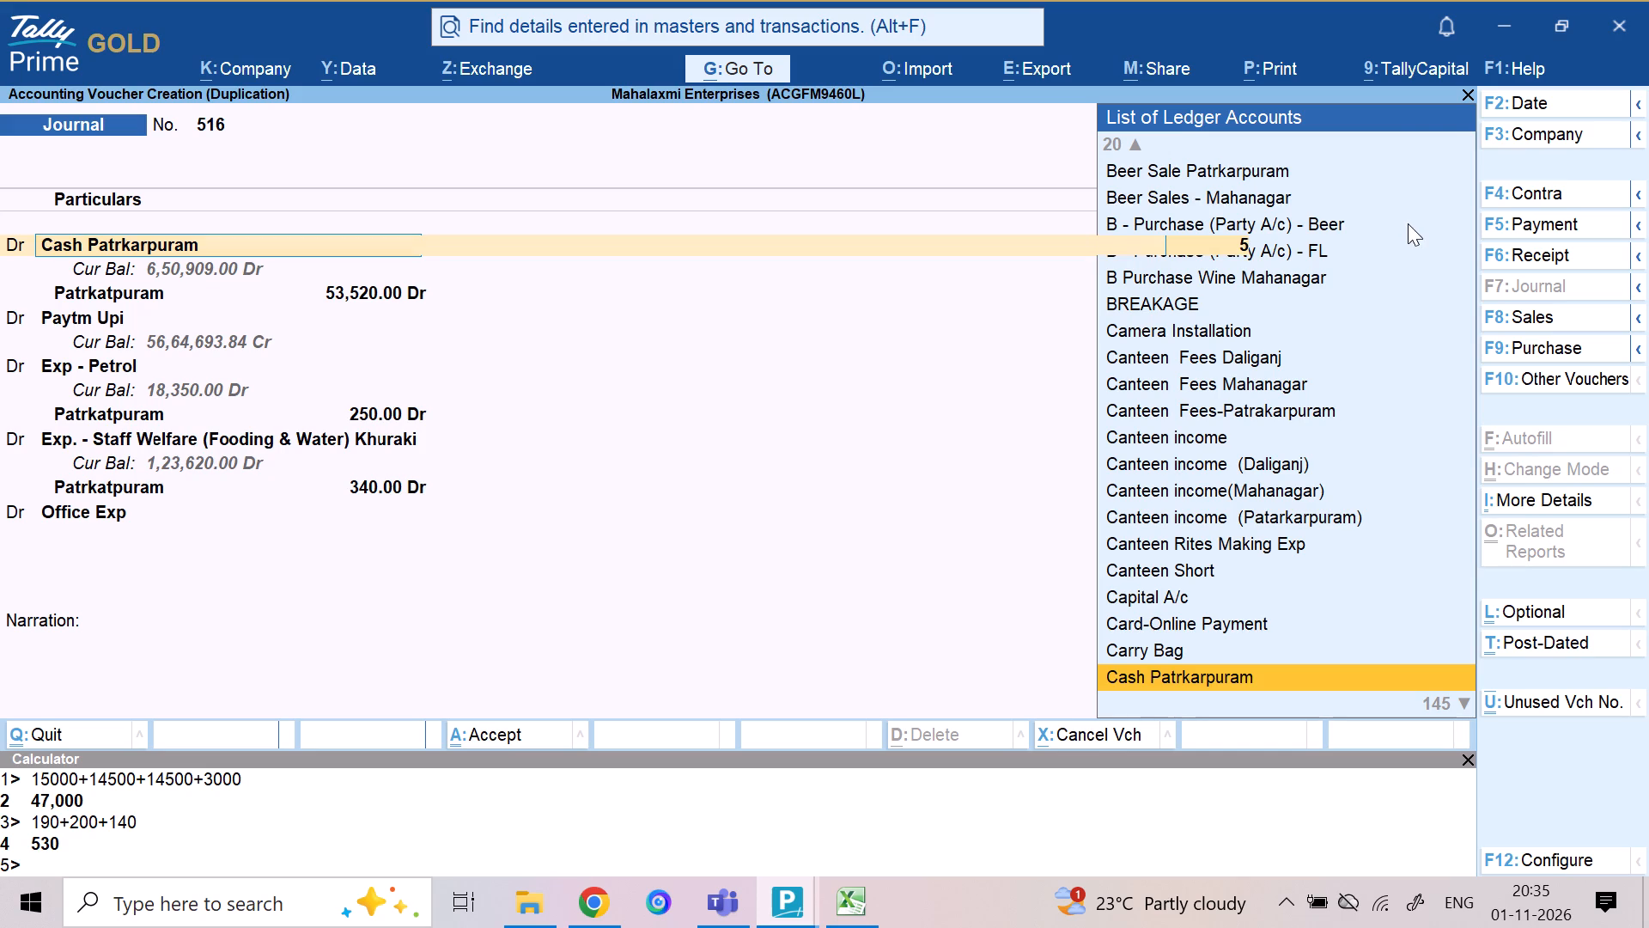
{"action": "key", "text": "F2"}
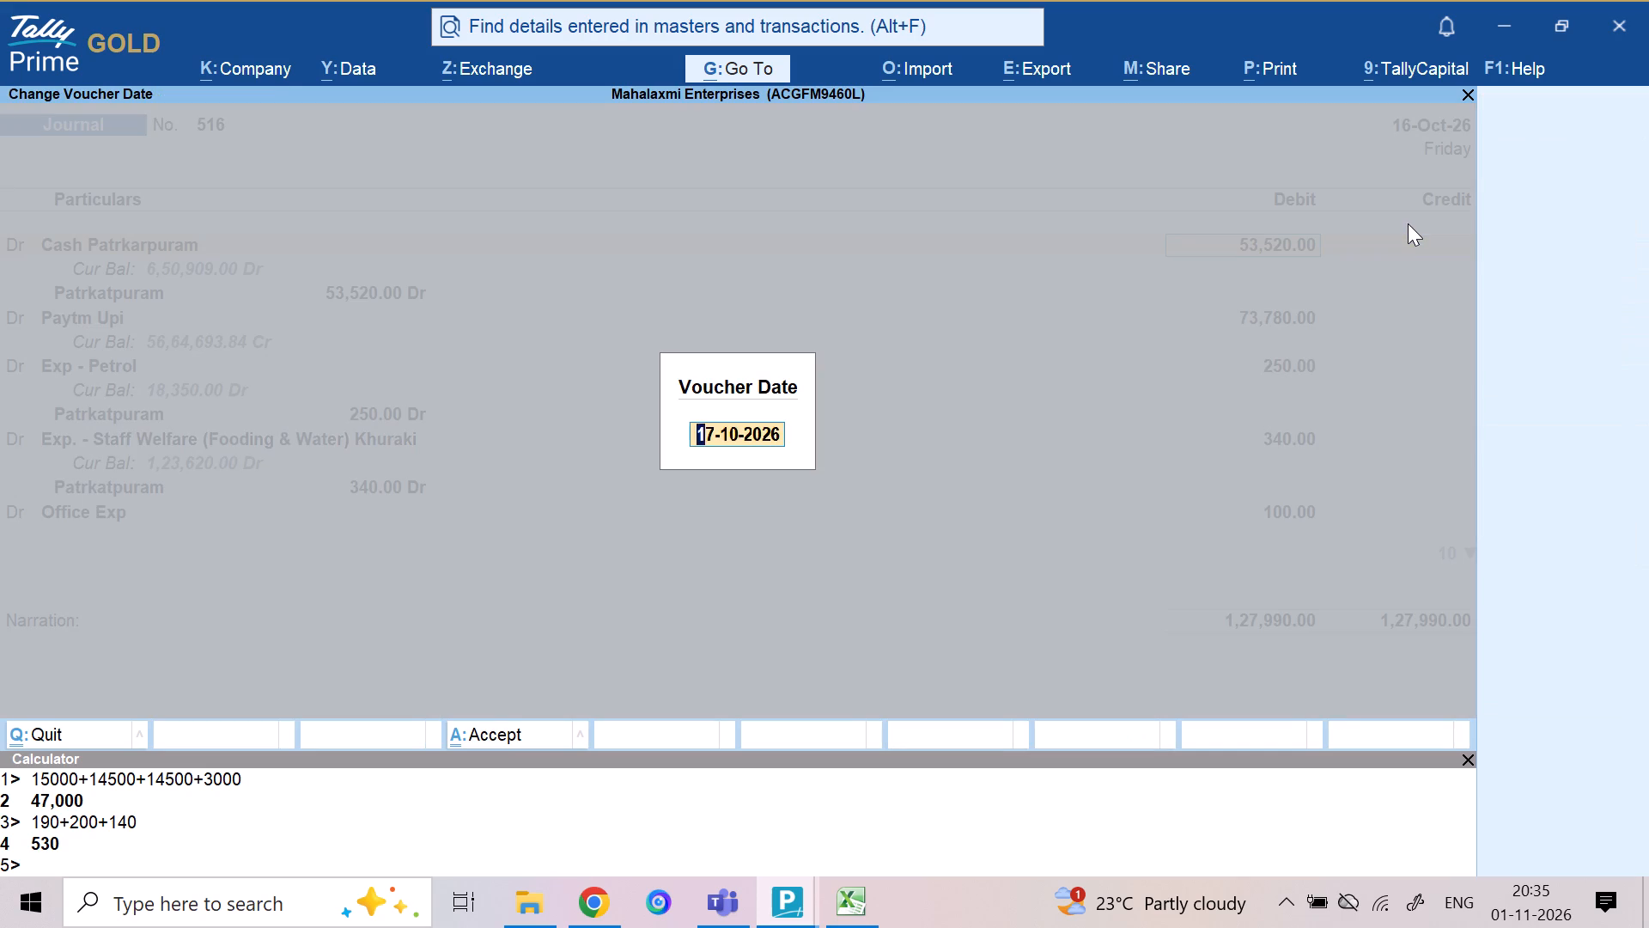
{"action": "key", "text": "Return"}
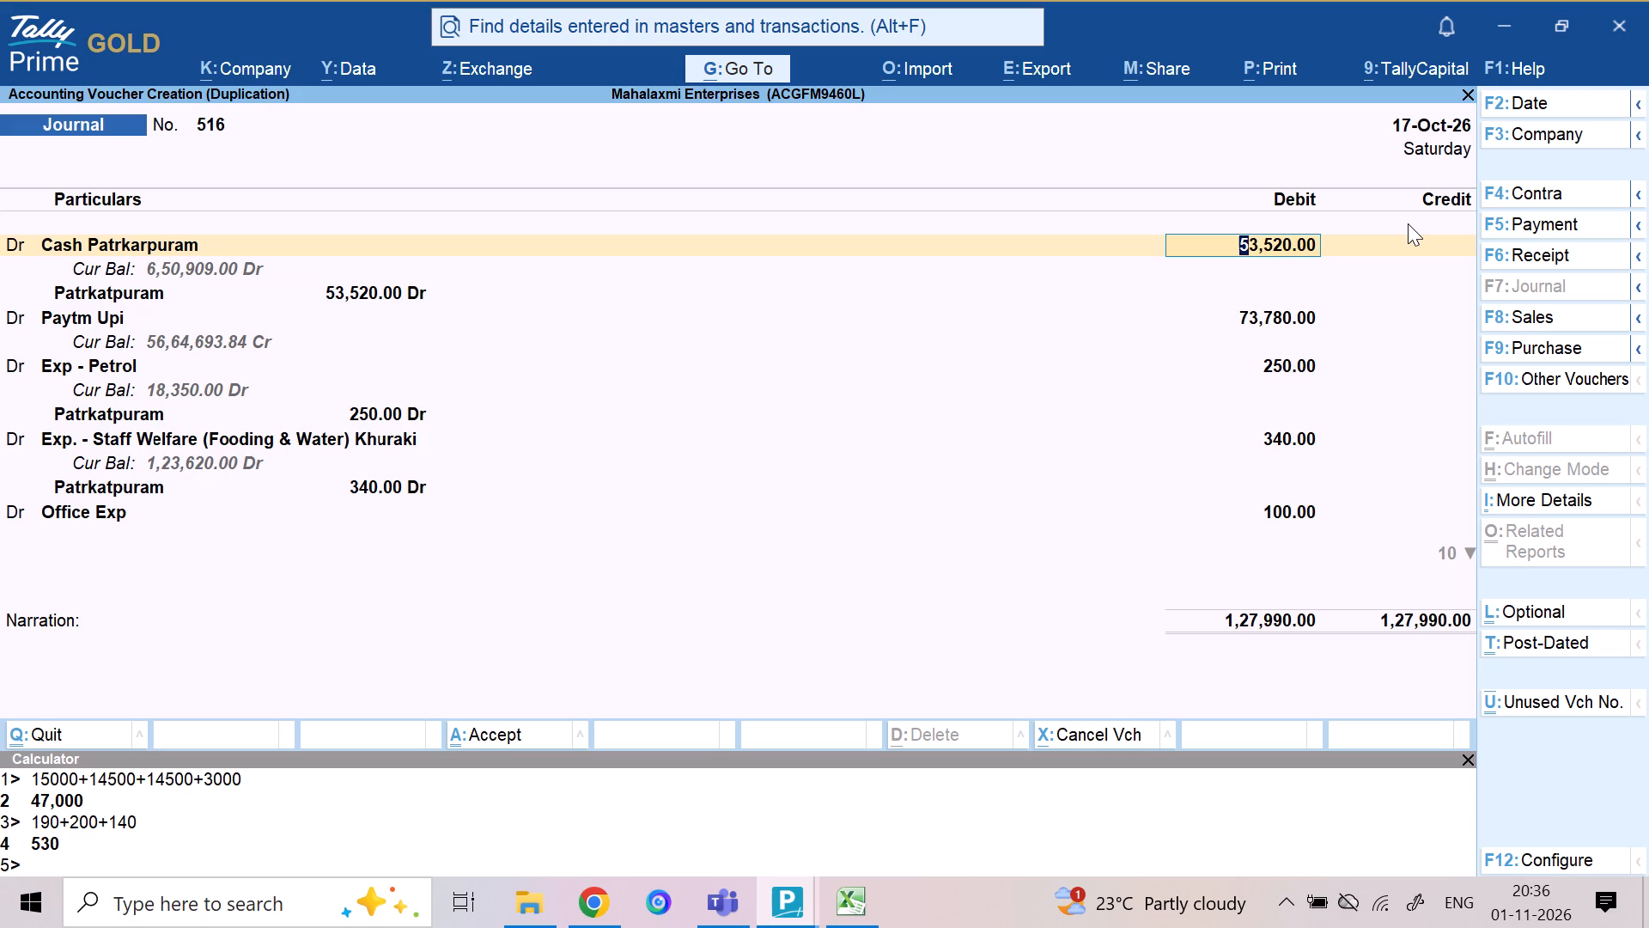
Set the Cash Patrkarpuram debit to 51,450, allocated in full to the Patrkatpuram cost centre.
{"action": "type", "text": "51450"}
{"action": "key", "text": "Return"}
{"action": "key", "text": "Return"}
{"action": "key", "text": "Return"}
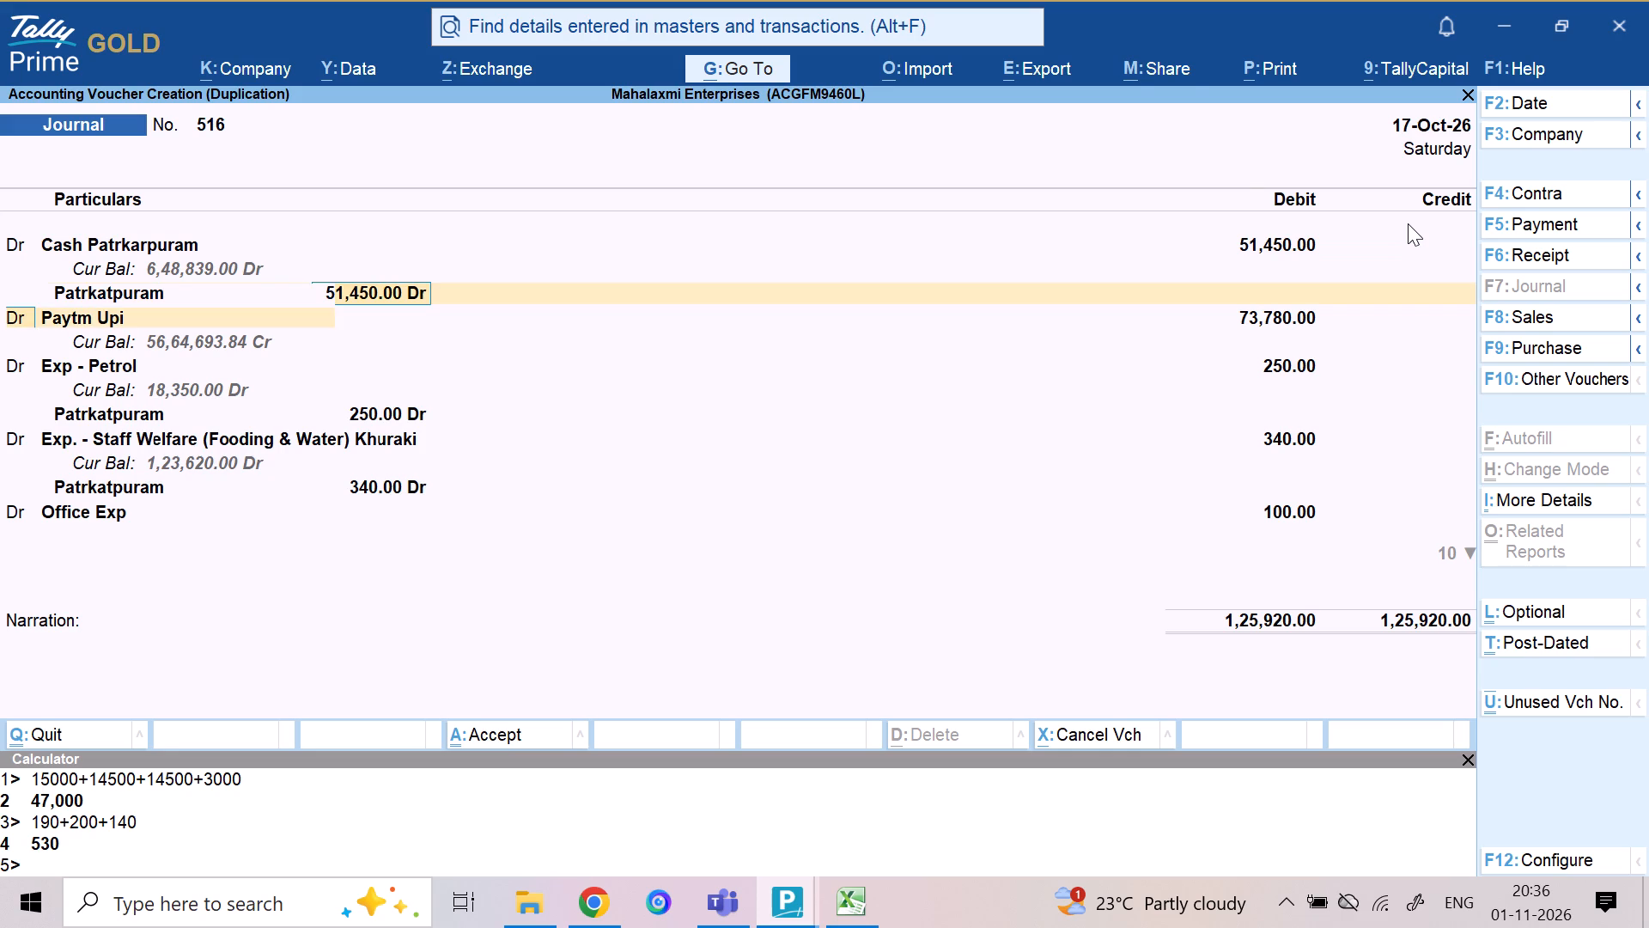
Bring up the calculator for working out the Paytm Upi debit amount.
{"action": "key", "text": "Return"}
{"action": "key", "text": "Return"}
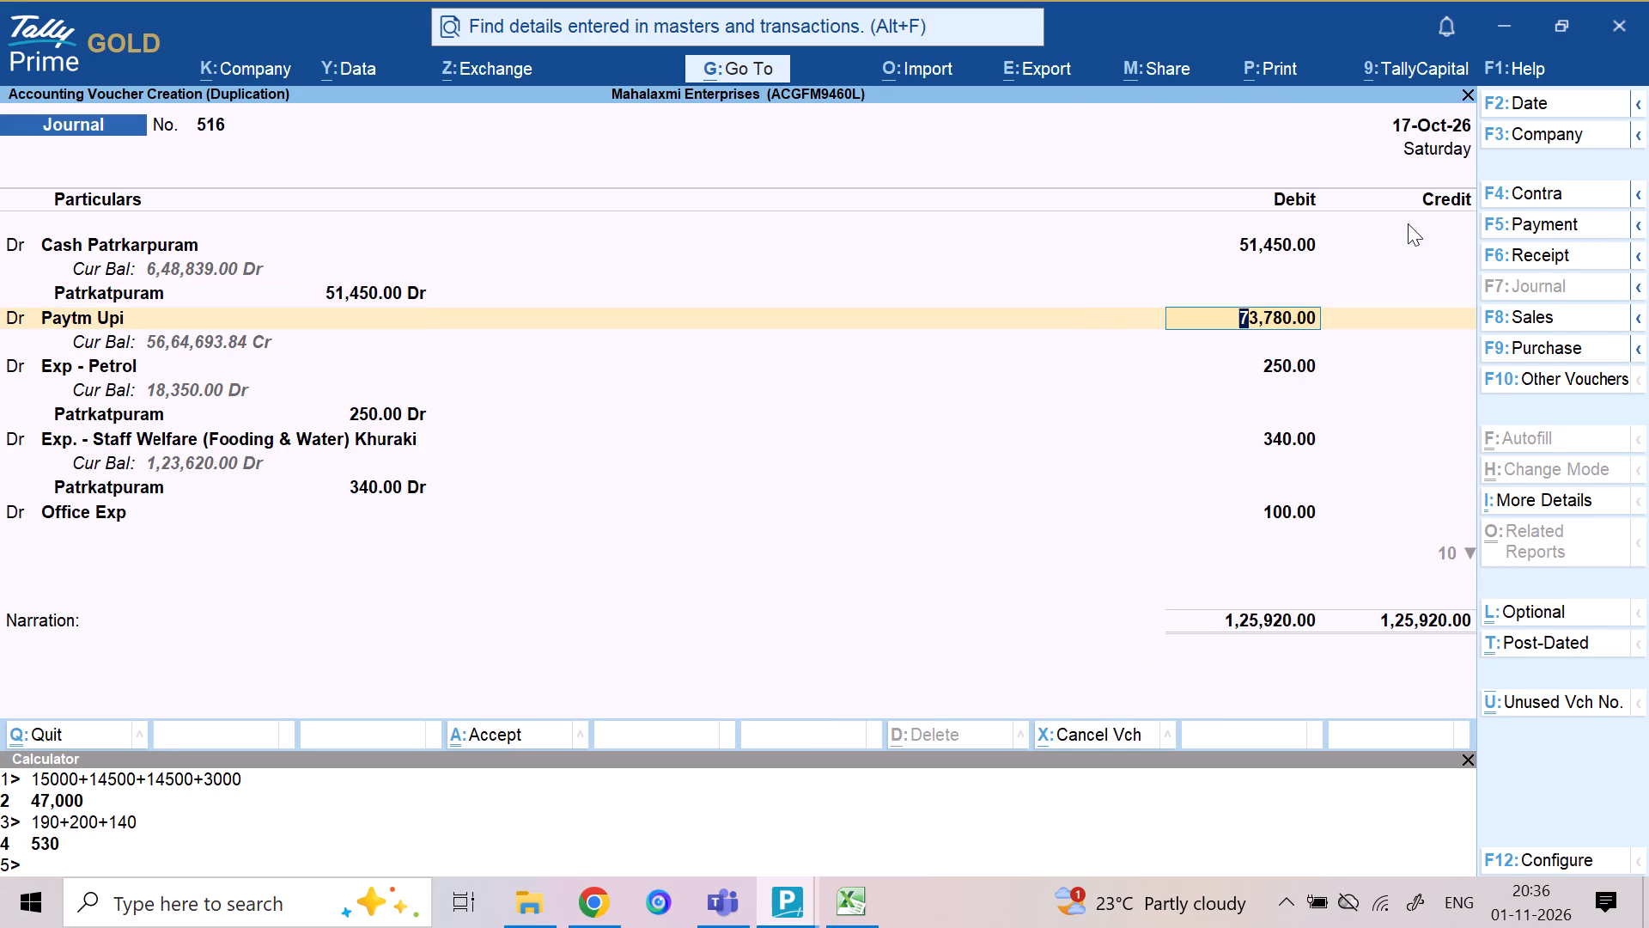
{"action": "key", "text": "alt+c"}
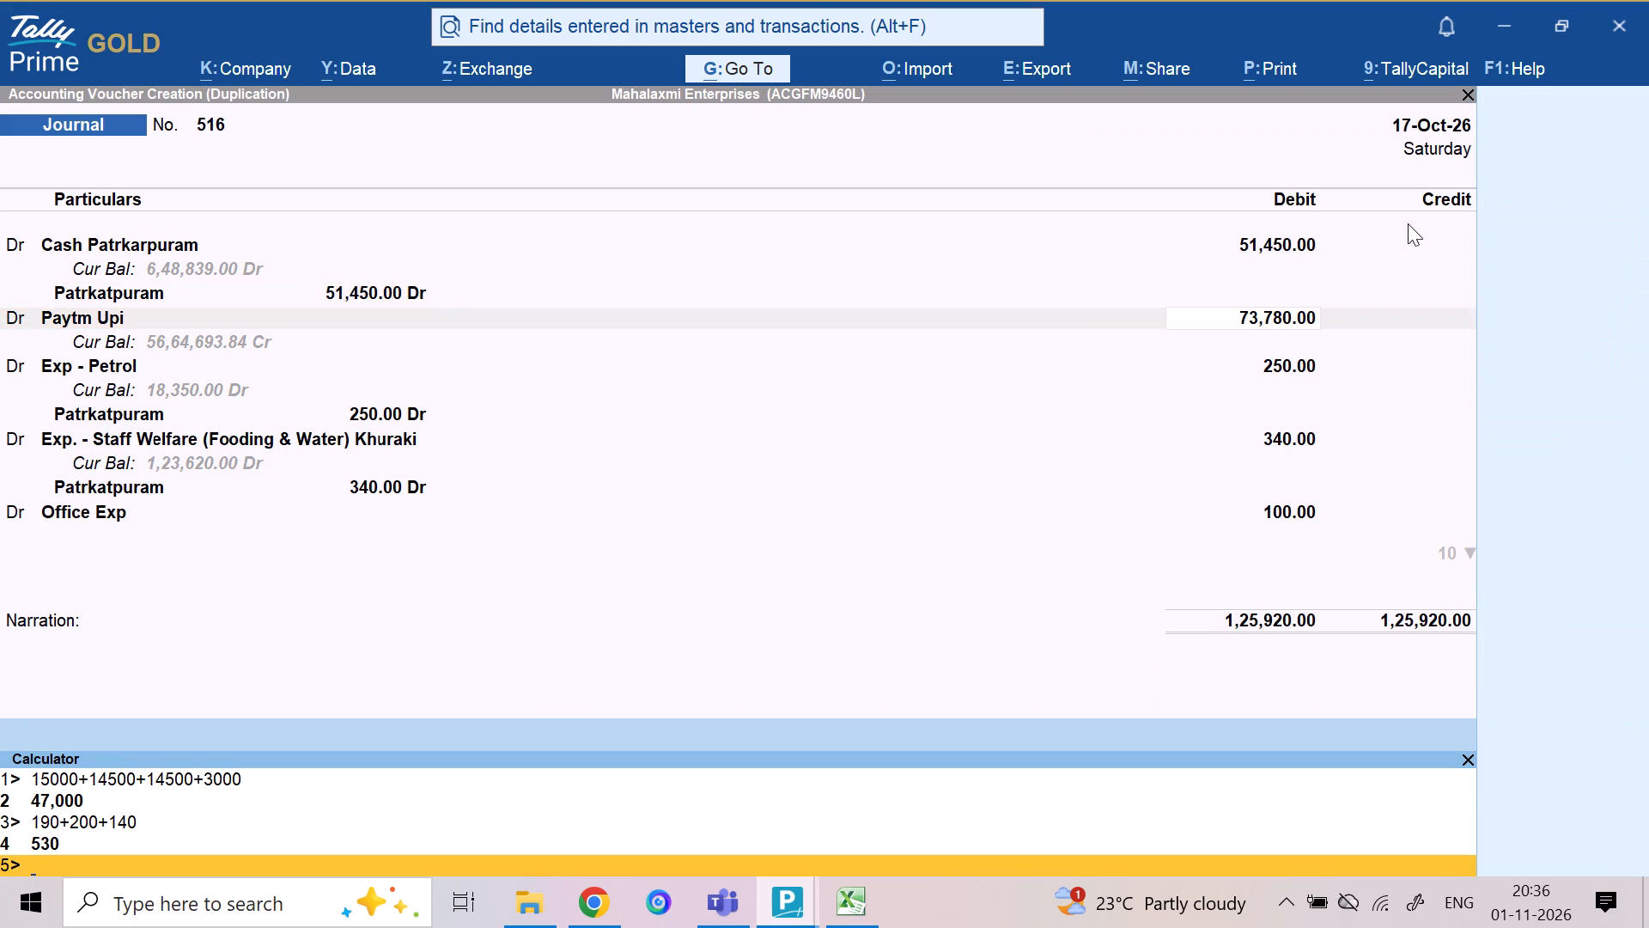
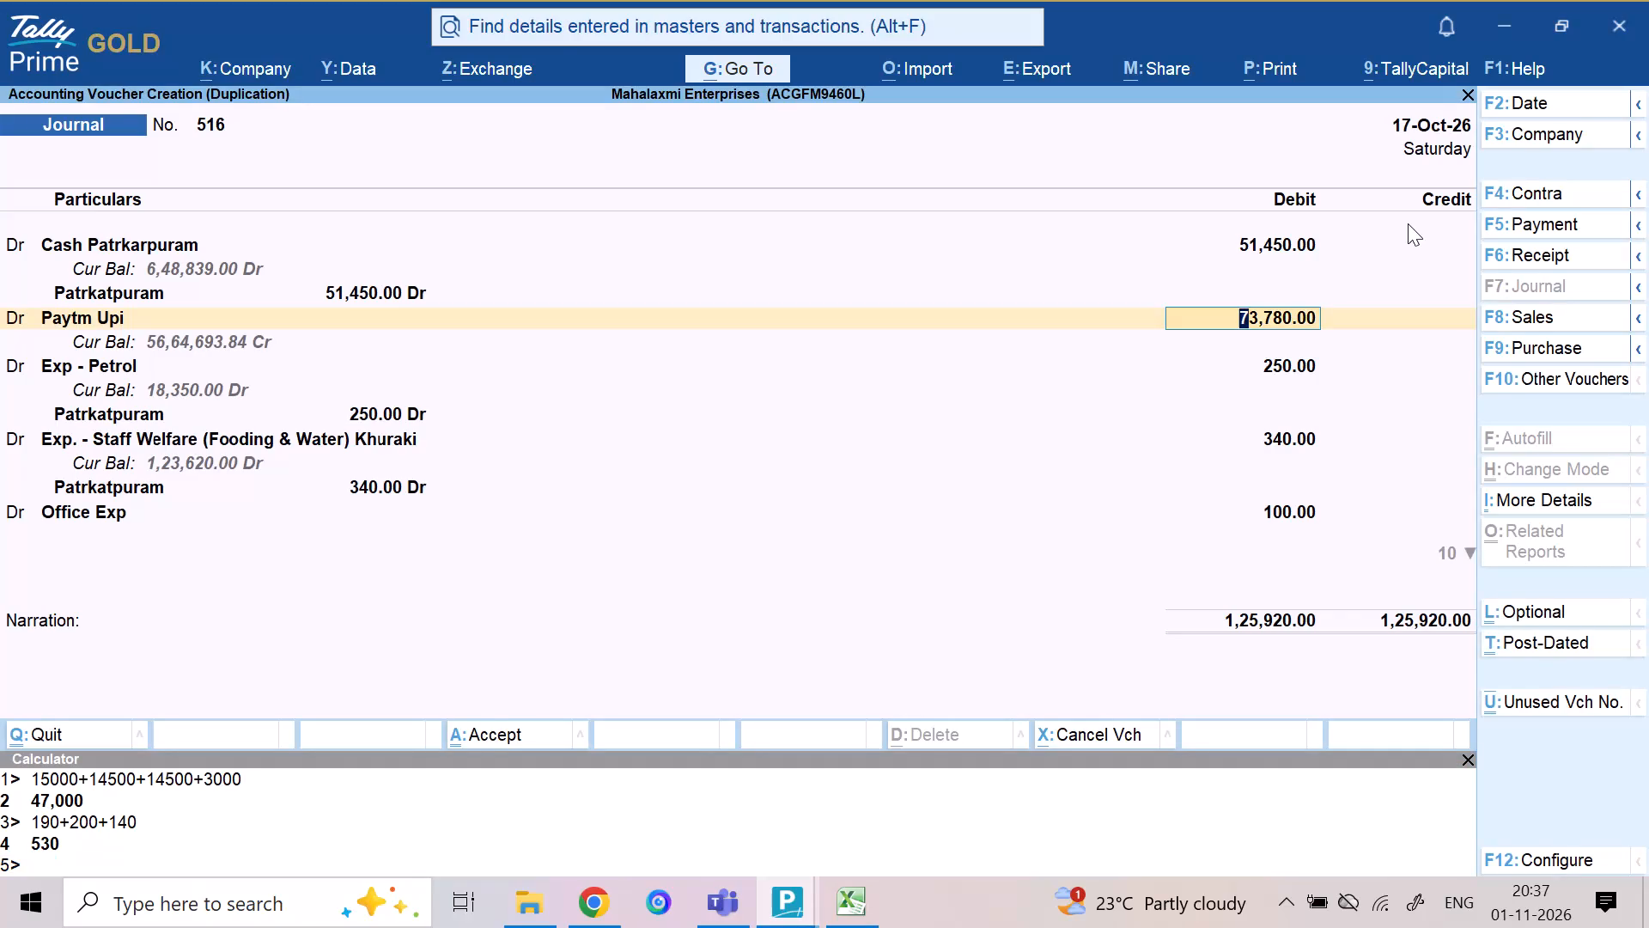
Set the Paytm Upi debit of the 17 October journal to 82,780.
{"action": "type", "text": "82780"}
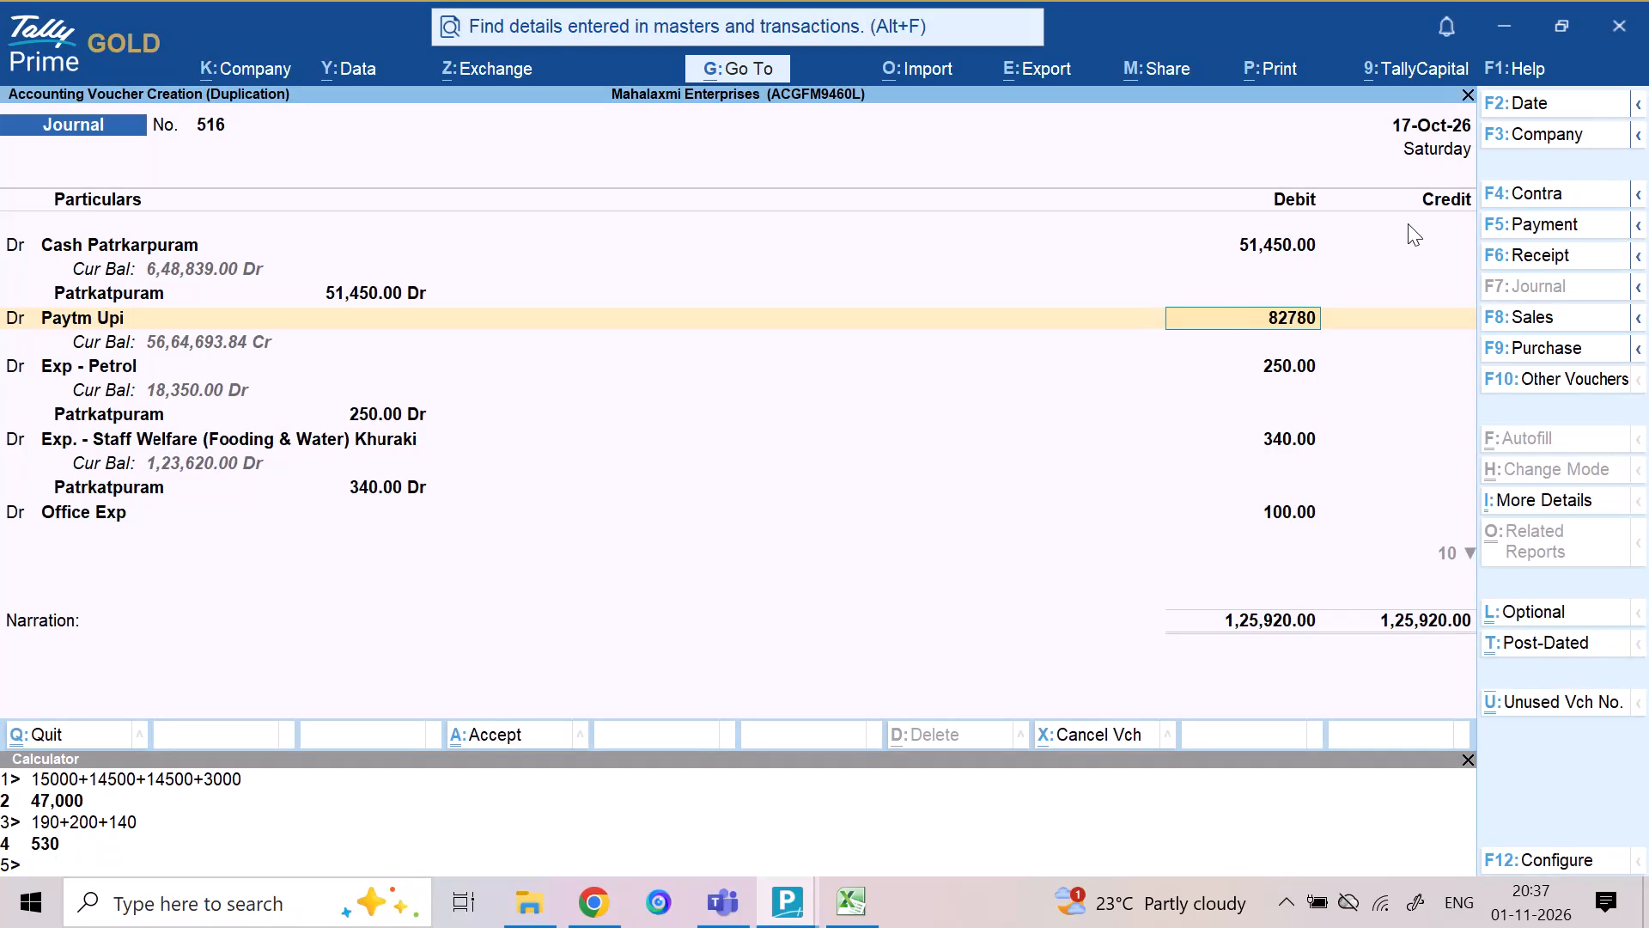
{"action": "key", "text": "Return"}
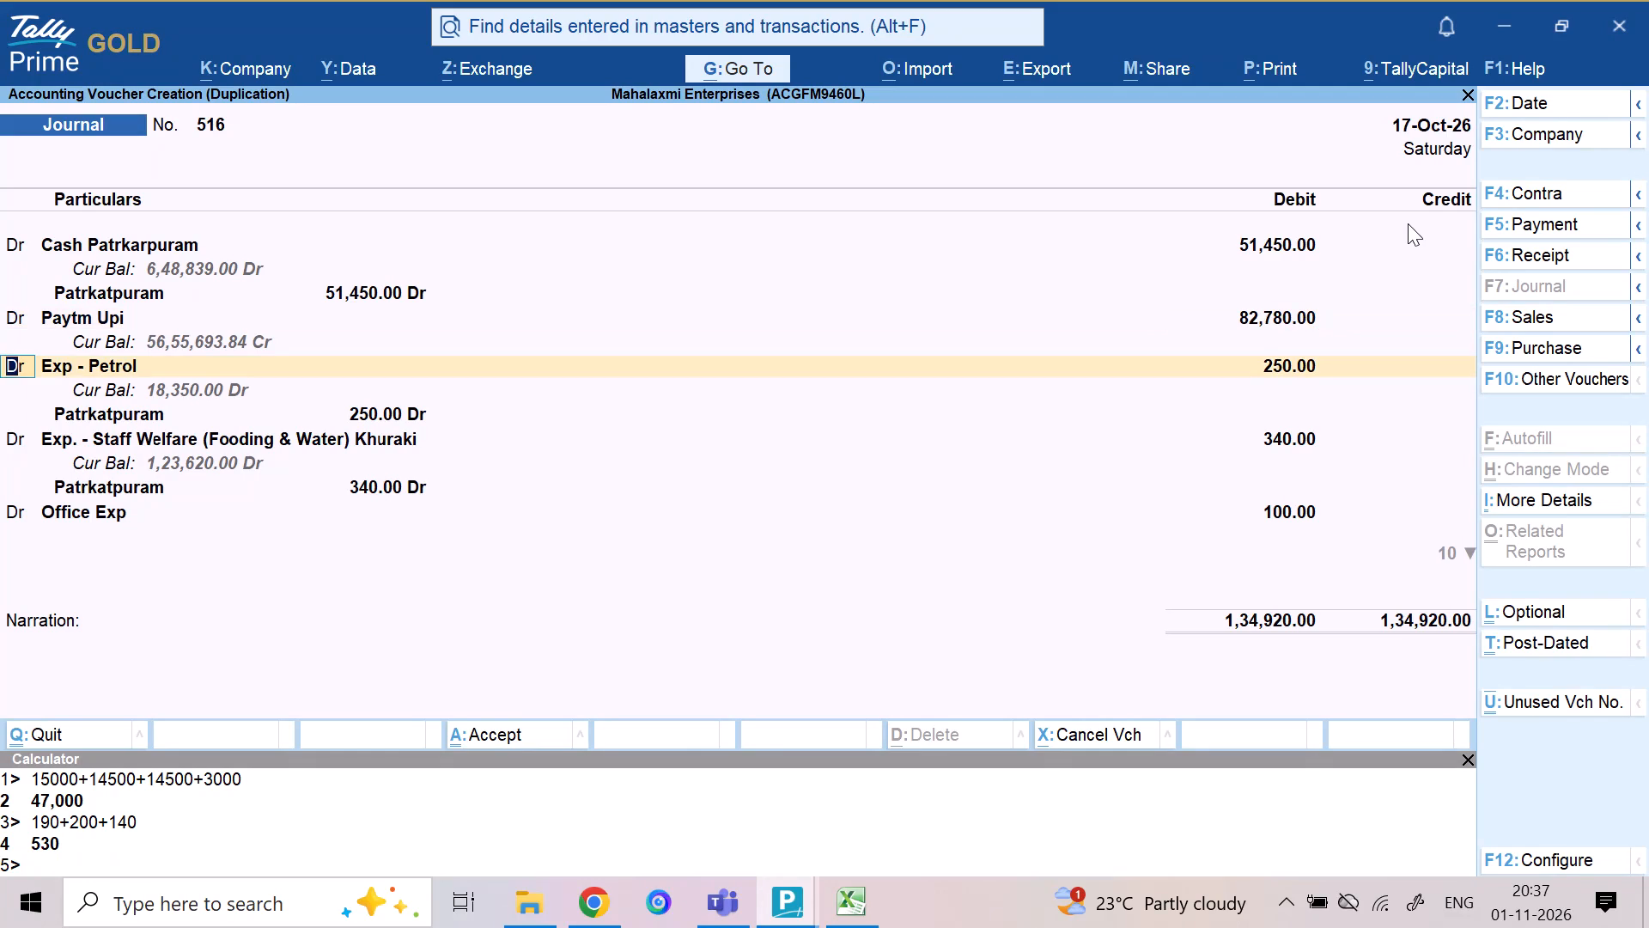
Set the Exp - Petrol debit to 100, allocated in full to the Patrkatpuram cost centre.
{"action": "key", "text": "Return"}
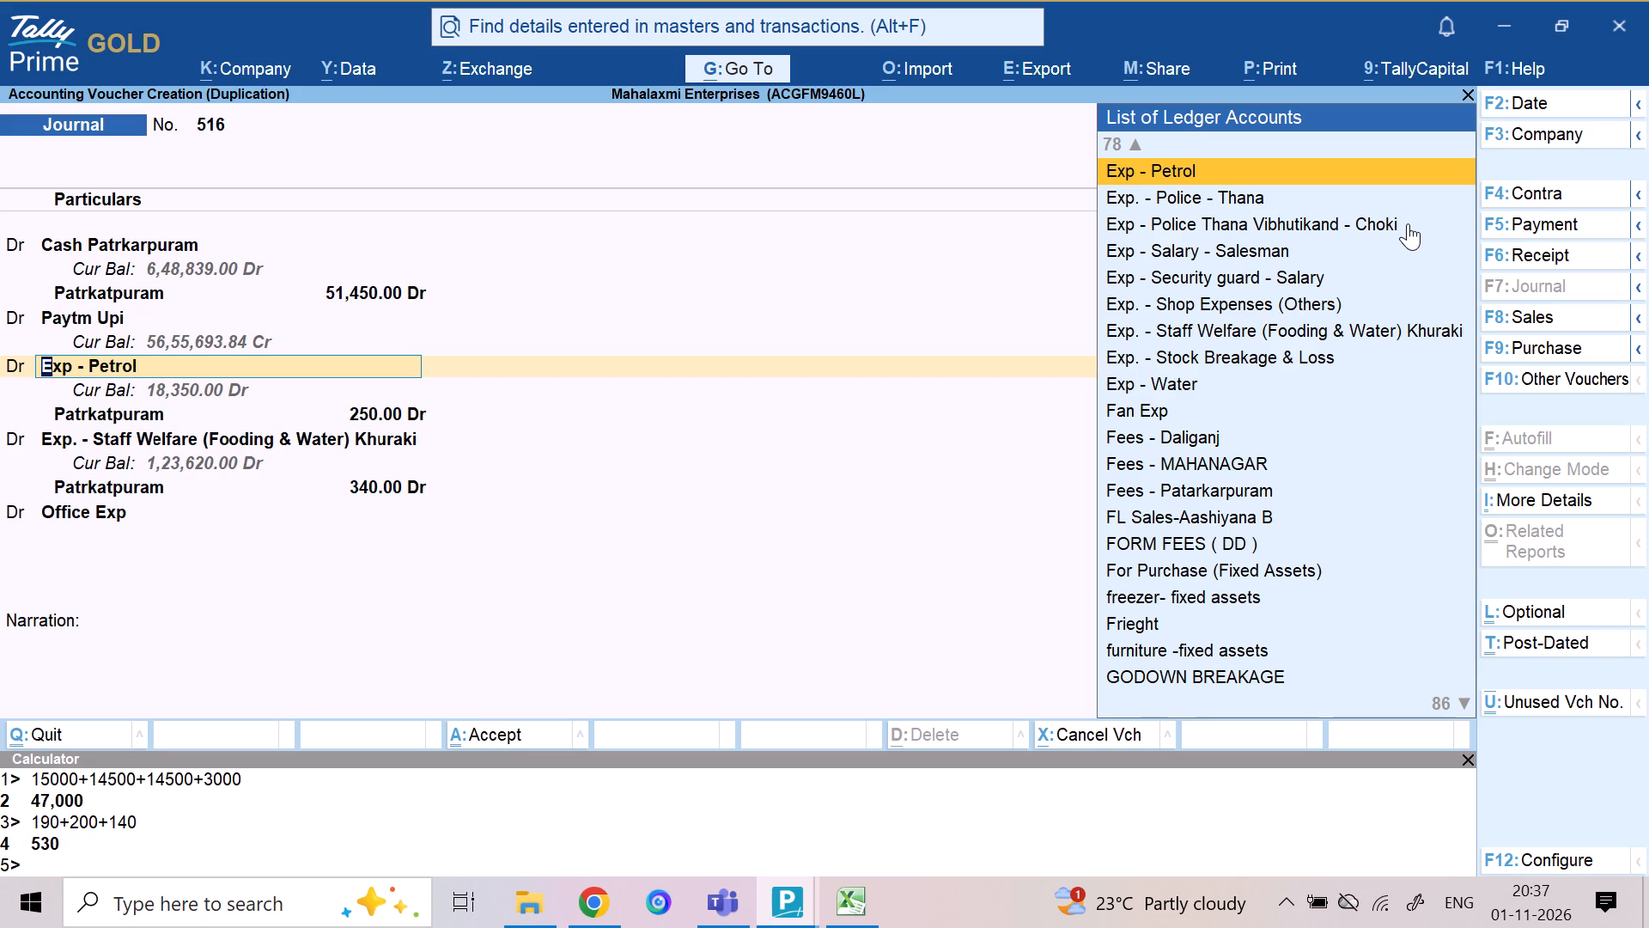
{"action": "key", "text": "Return"}
{"action": "key", "text": "Return"}
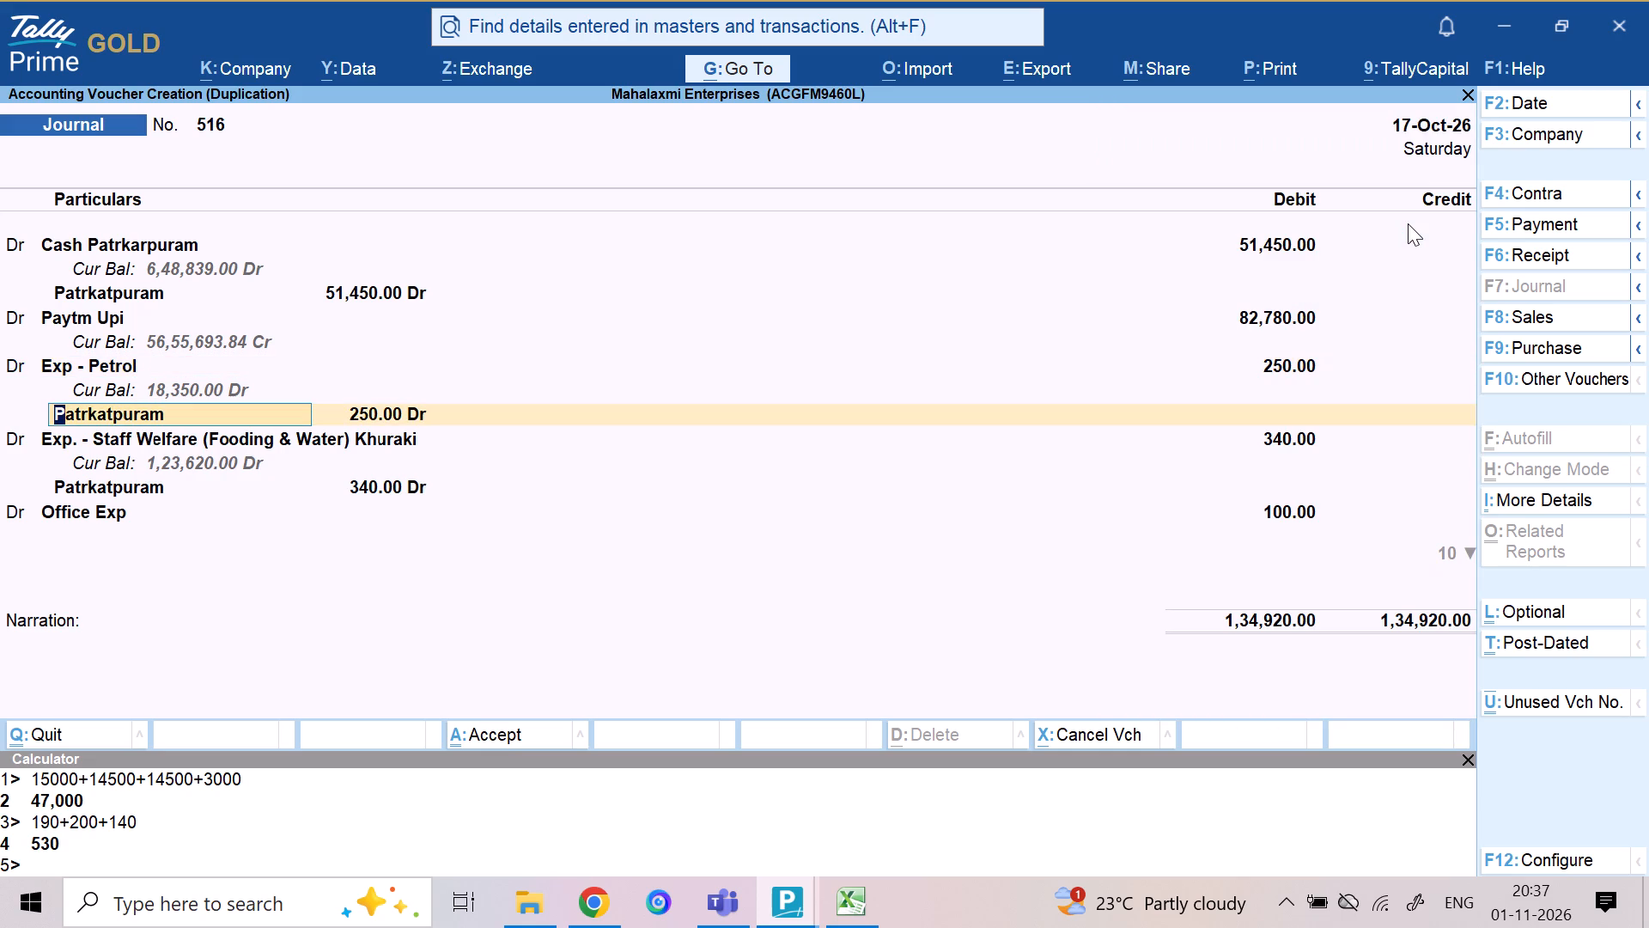
{"action": "key", "text": "BackSpace"}
{"action": "type", "text": "100"}
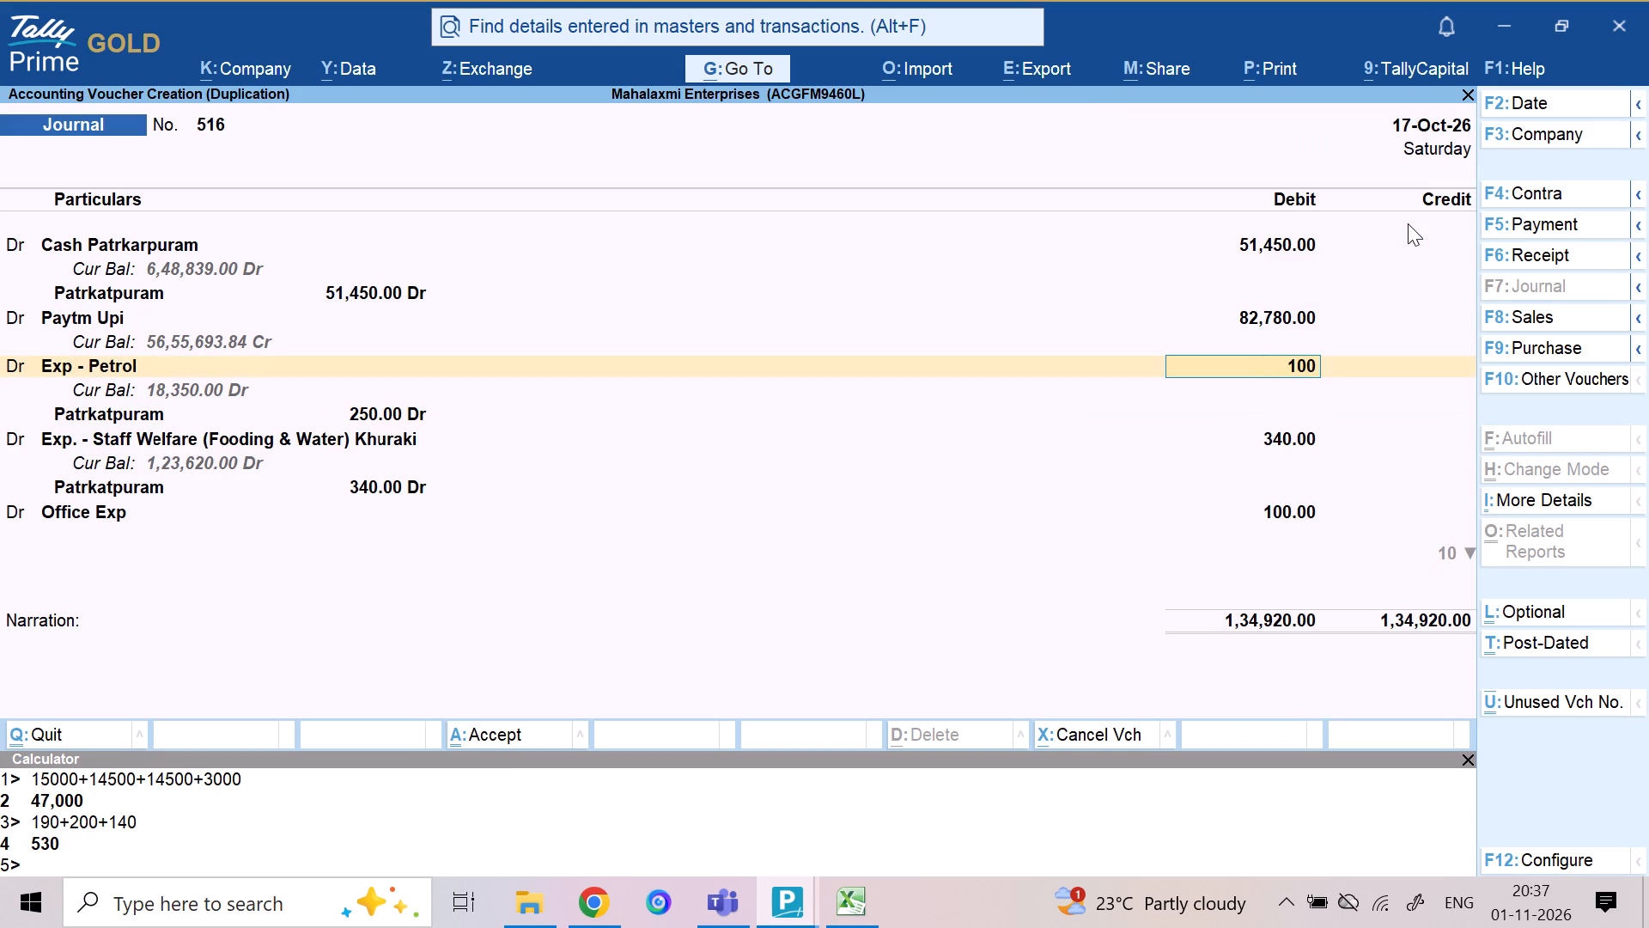
{"action": "key", "text": "Return"}
{"action": "key", "text": "Return"}
{"action": "key", "text": "Return"}
{"action": "key", "text": "Return"}
Keep the Staff Welfare (Fooding & Water) Khuraki debit at 340 and remove the Office Exp debit line from the journal.
{"action": "key", "text": "Return"}
{"action": "key", "text": "Return"}
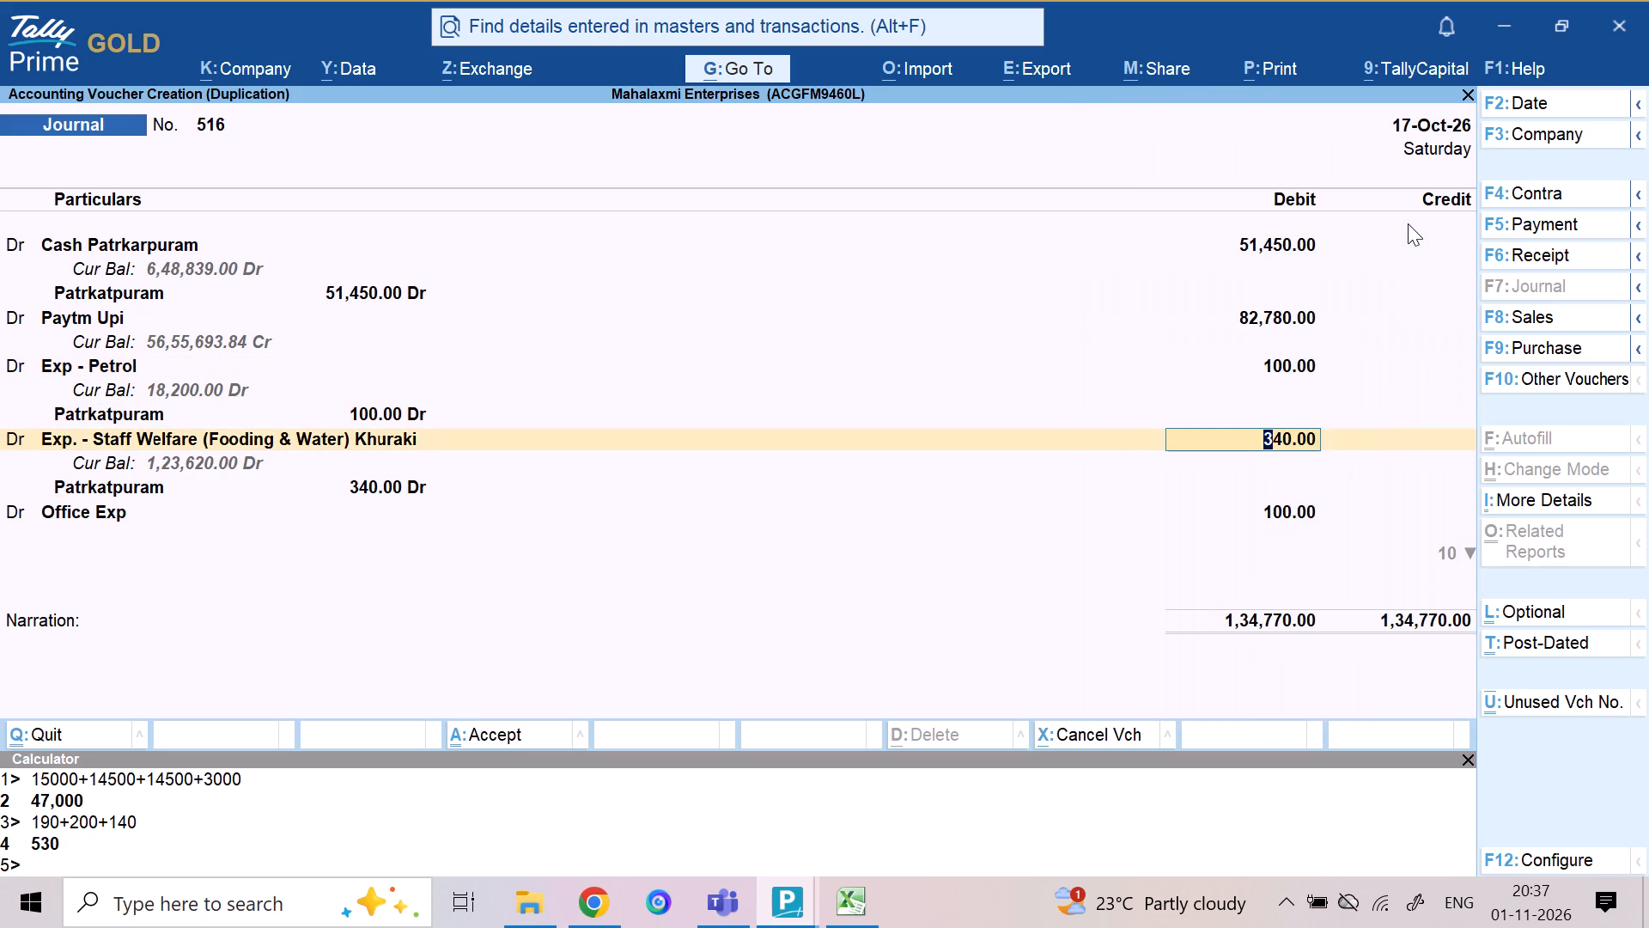
{"action": "key", "text": "Return"}
{"action": "key", "text": "Return"}
{"action": "key", "text": "ctrl+d"}
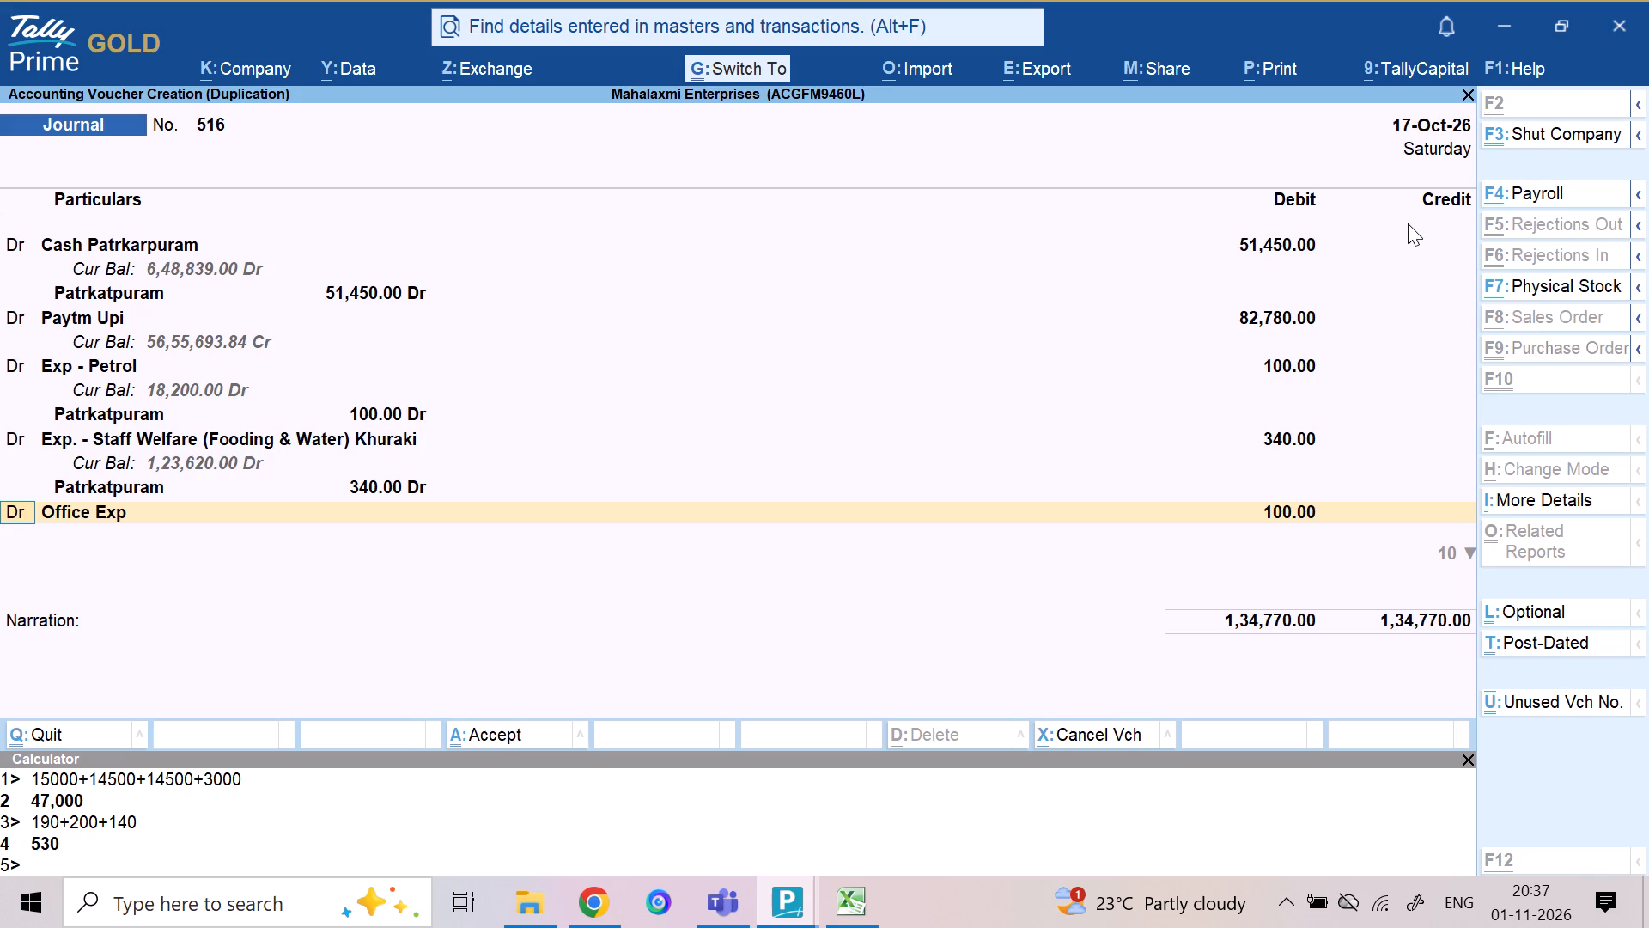
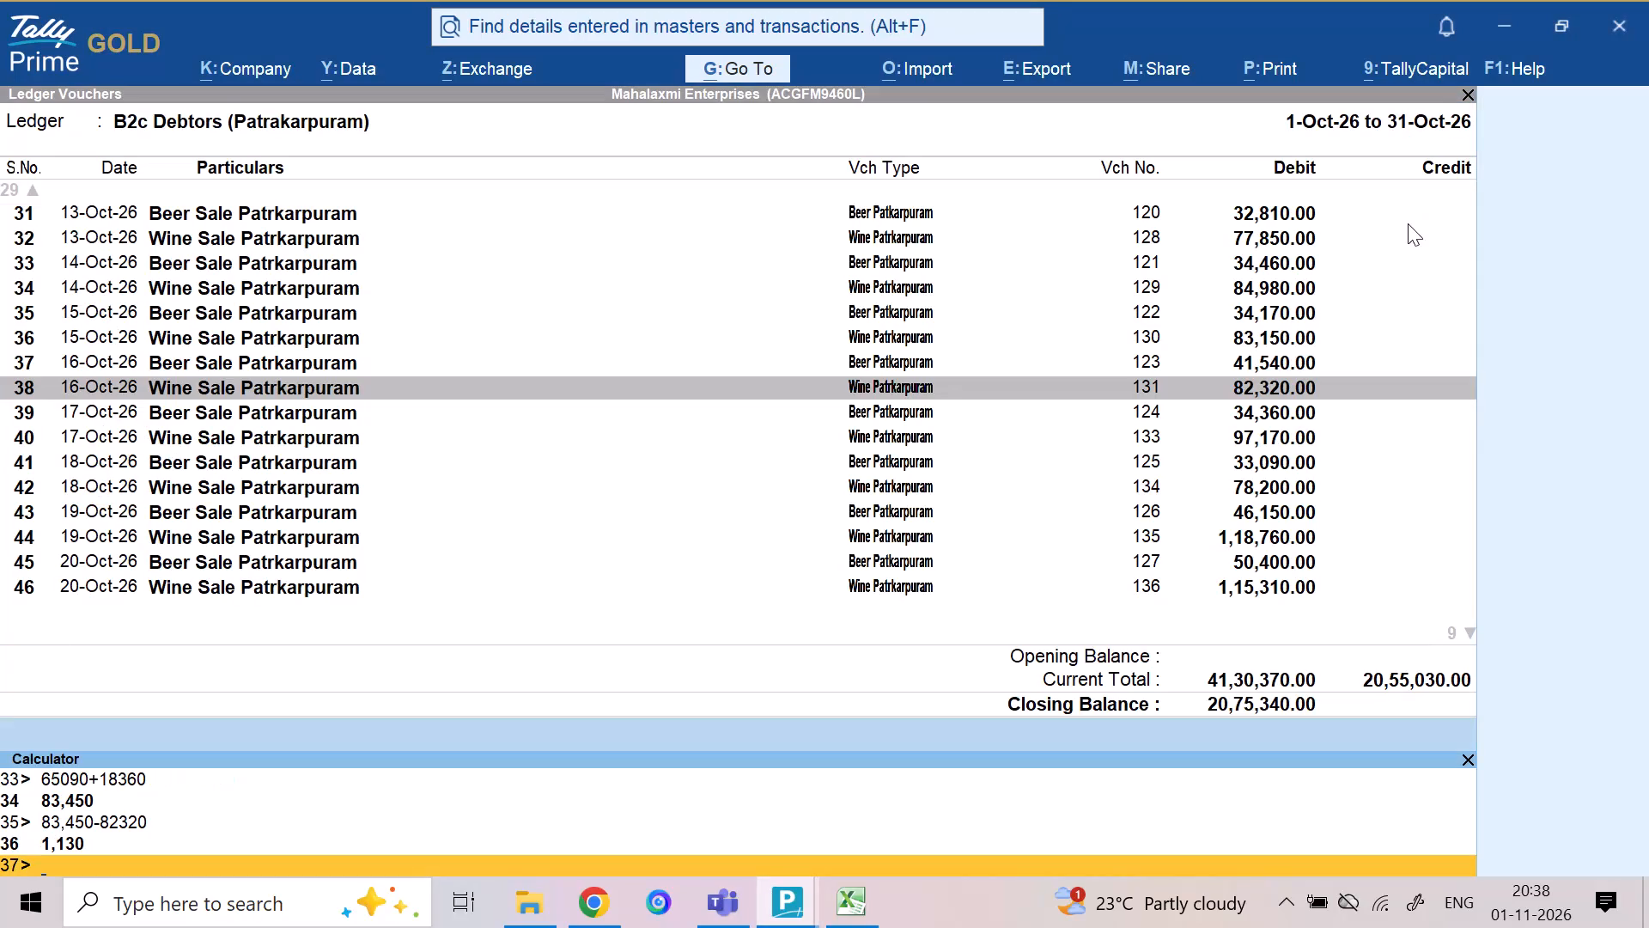
Calculate 74890+22480 in the calculator and subtract the 17 October wine sale of 97170 from the result.
{"action": "key", "text": "Escape"}
{"action": "key", "text": "Down"}
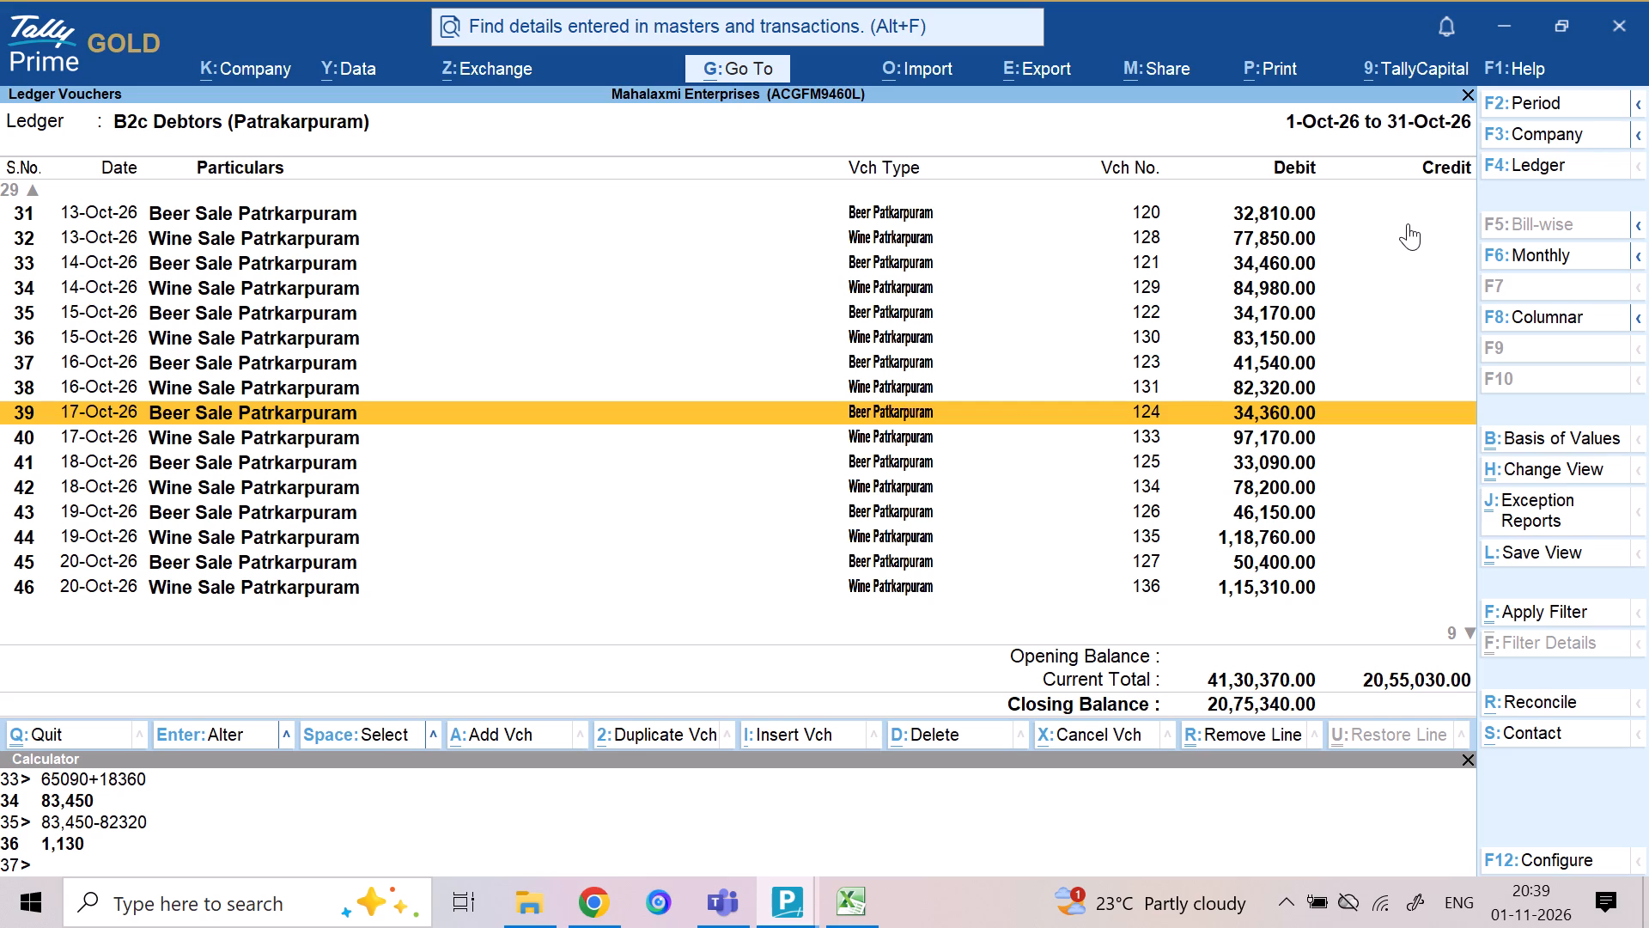
{"action": "key", "text": "ctrl+n"}
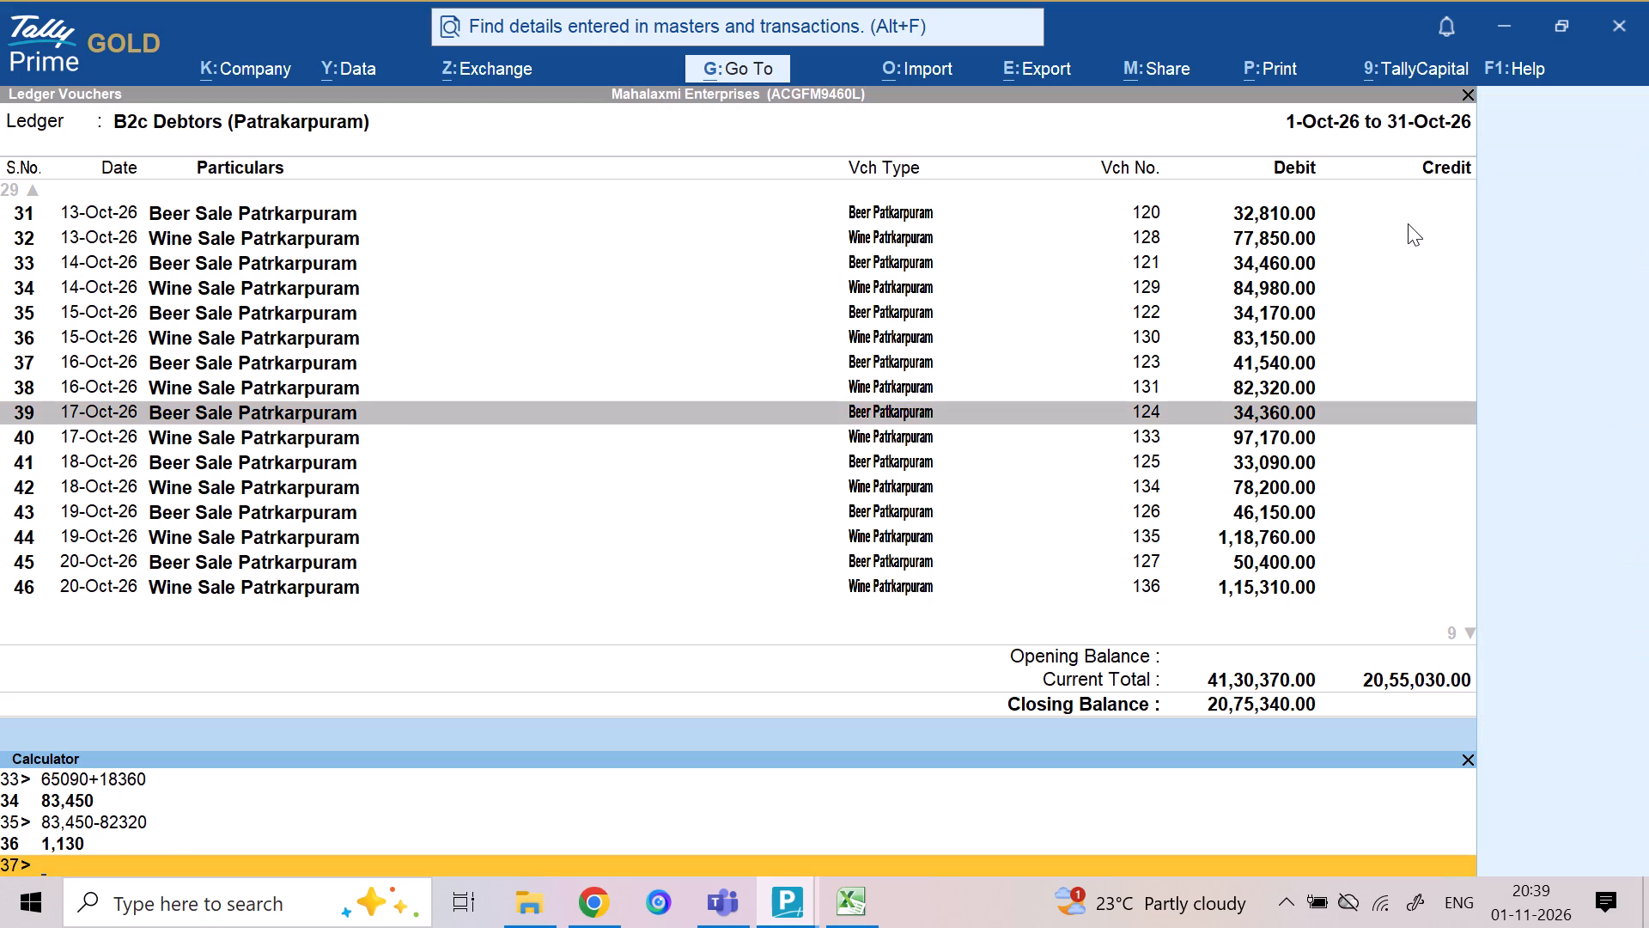
{"action": "type", "text": "74890+"}
{"action": "type", "text": "22480"}
{"action": "key", "text": "Return"}
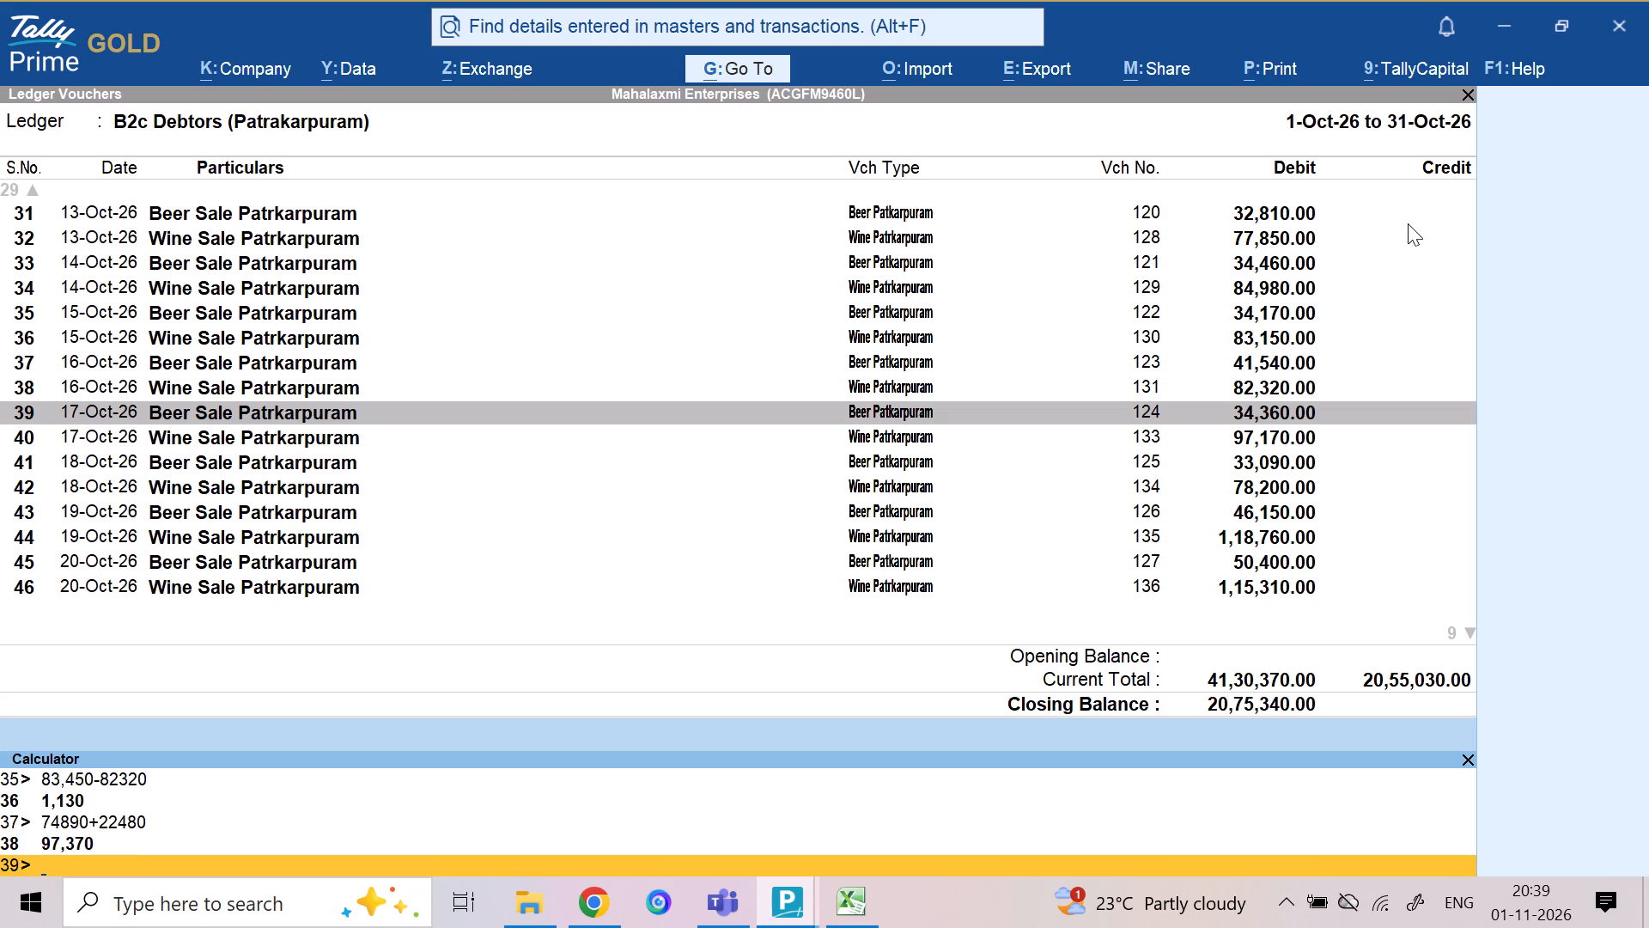
{"action": "key", "text": "Up"}
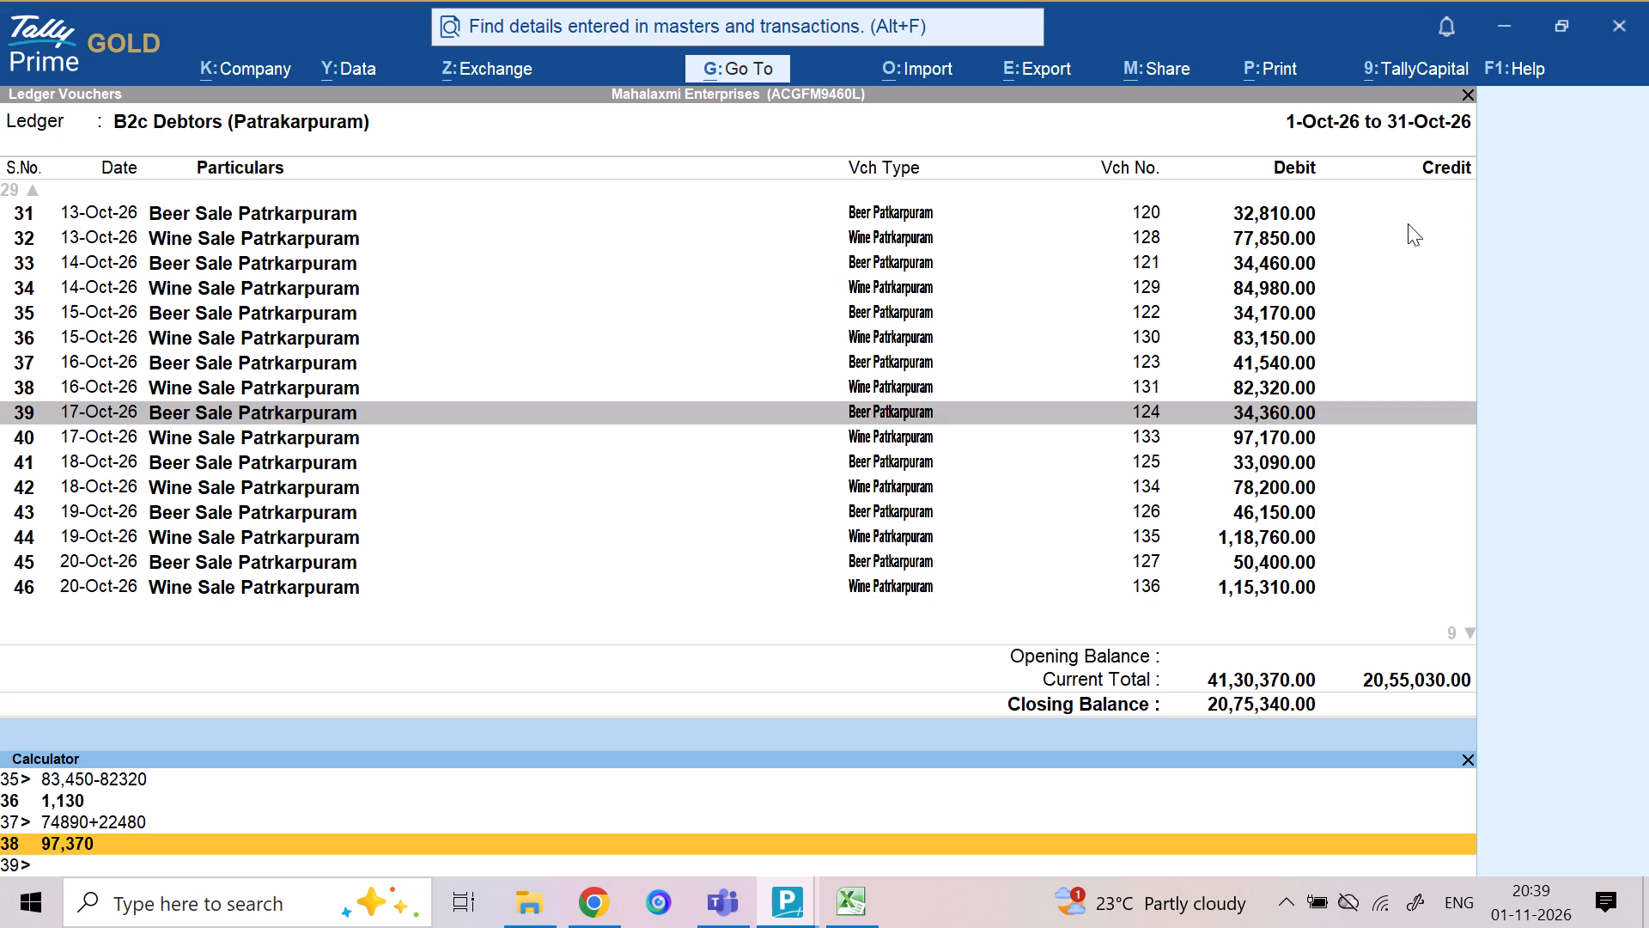
{"action": "key", "text": "End"}
{"action": "type", "text": "-97170"}
{"action": "key", "text": "Return"}
{"action": "key", "text": "Escape"}
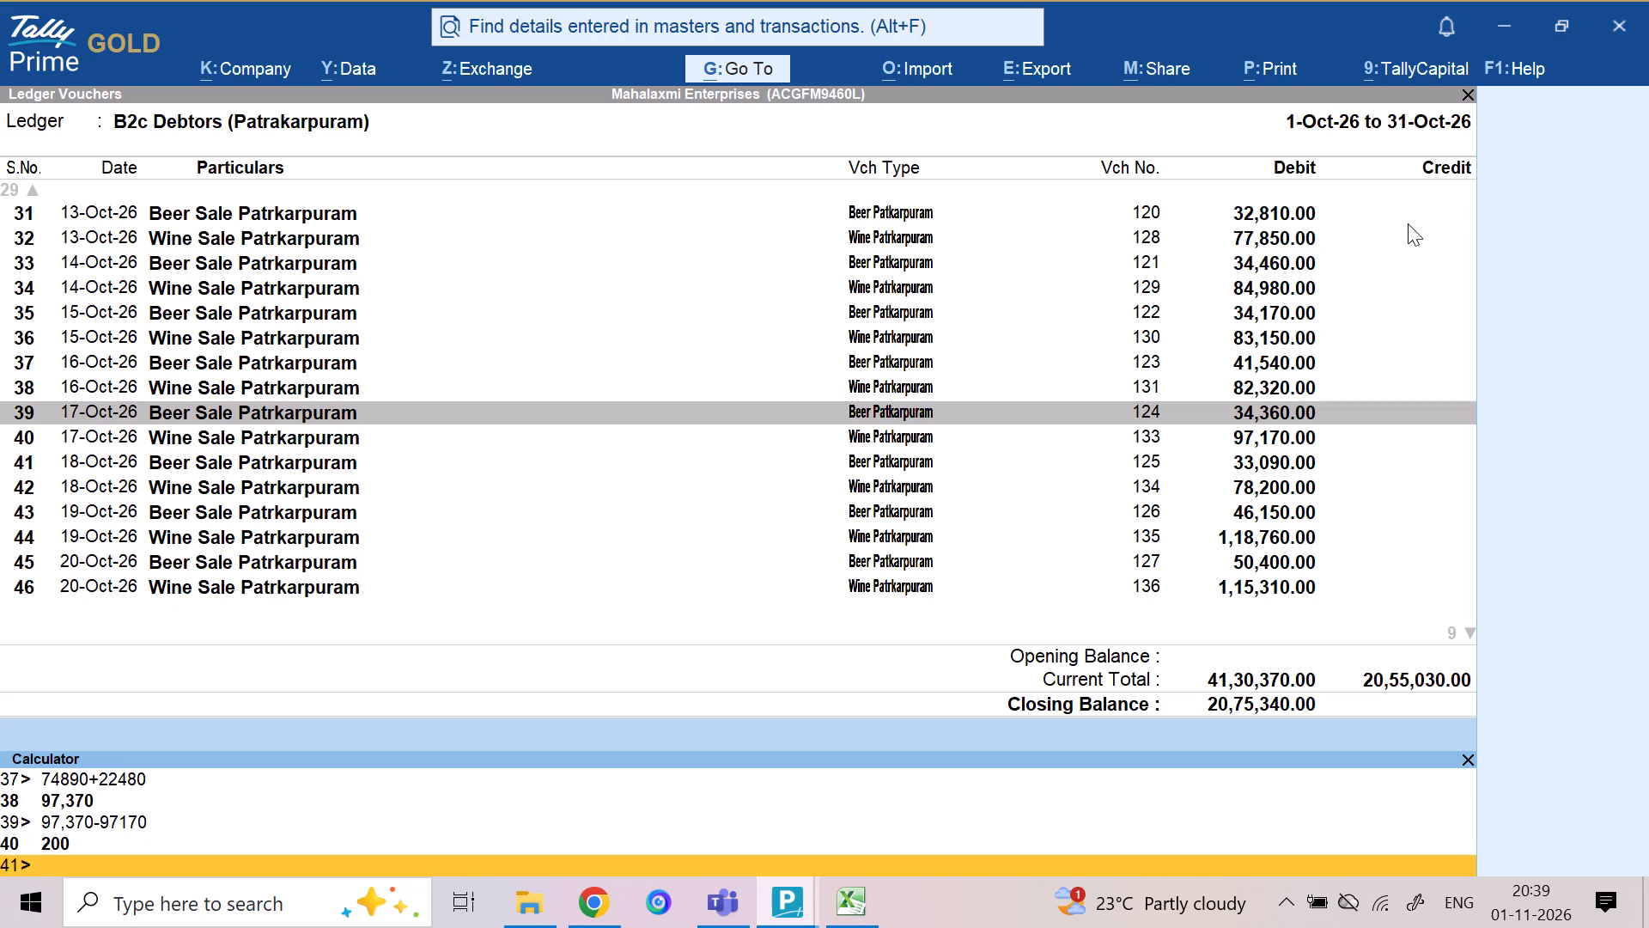
Set the Short & Excess (Patrkarpuram) credit of the 17 October journal to 200 with new reference 17-10-26.
{"action": "key", "text": "alt+Tab"}
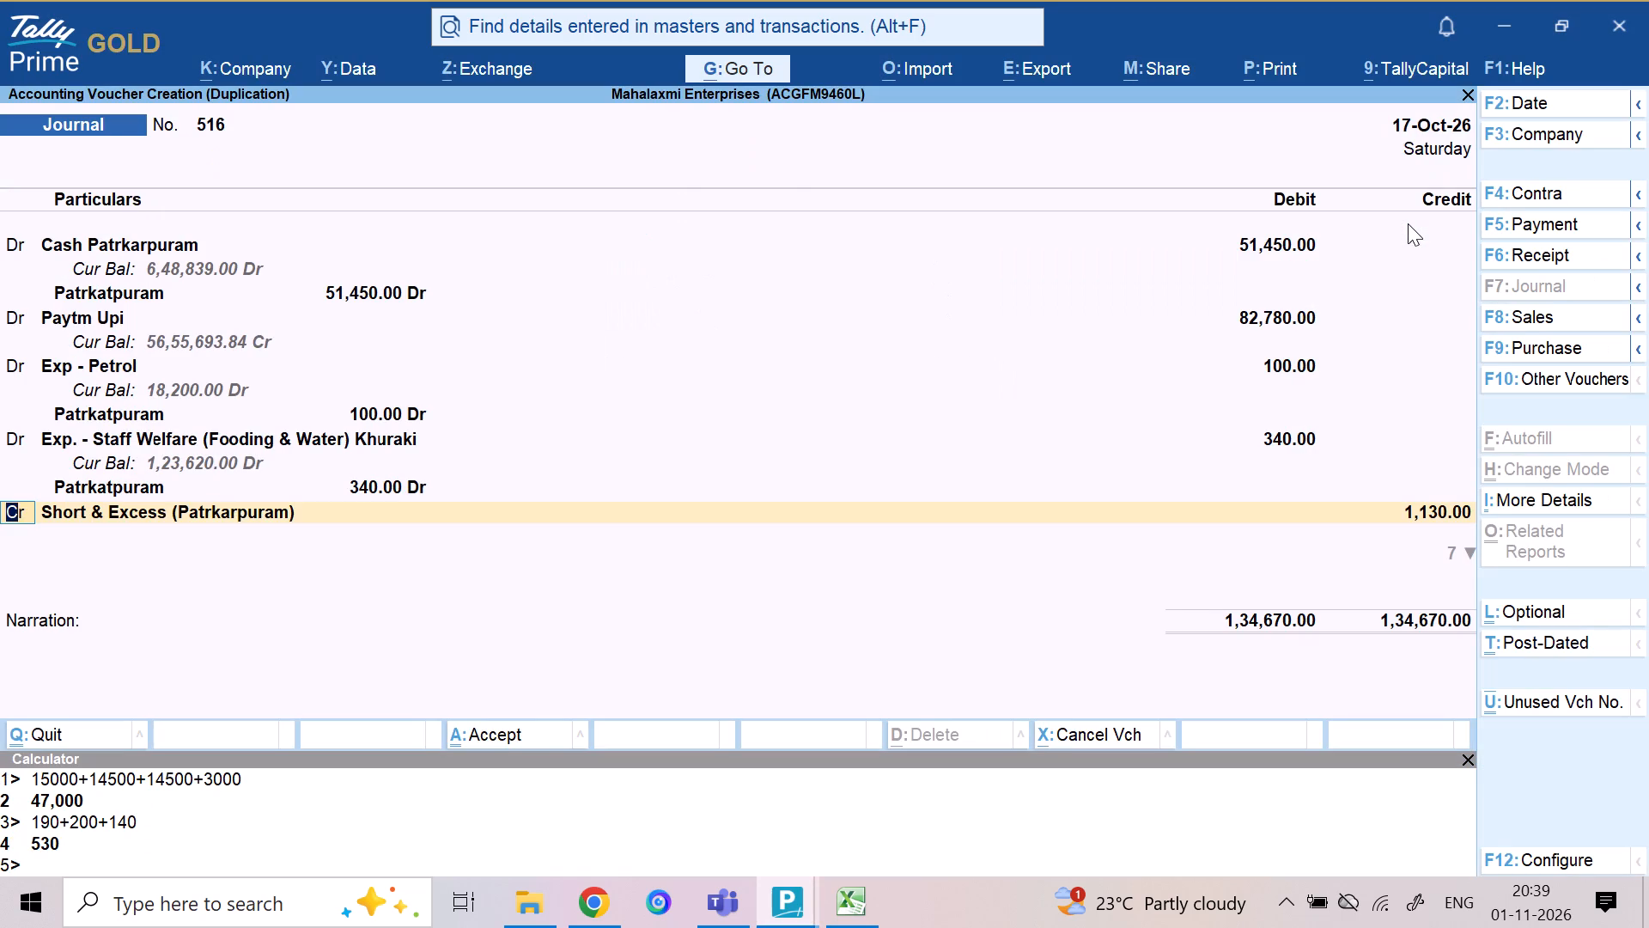
{"action": "key", "text": "Return"}
{"action": "key", "text": "Return"}
{"action": "key", "text": "alt+Tab"}
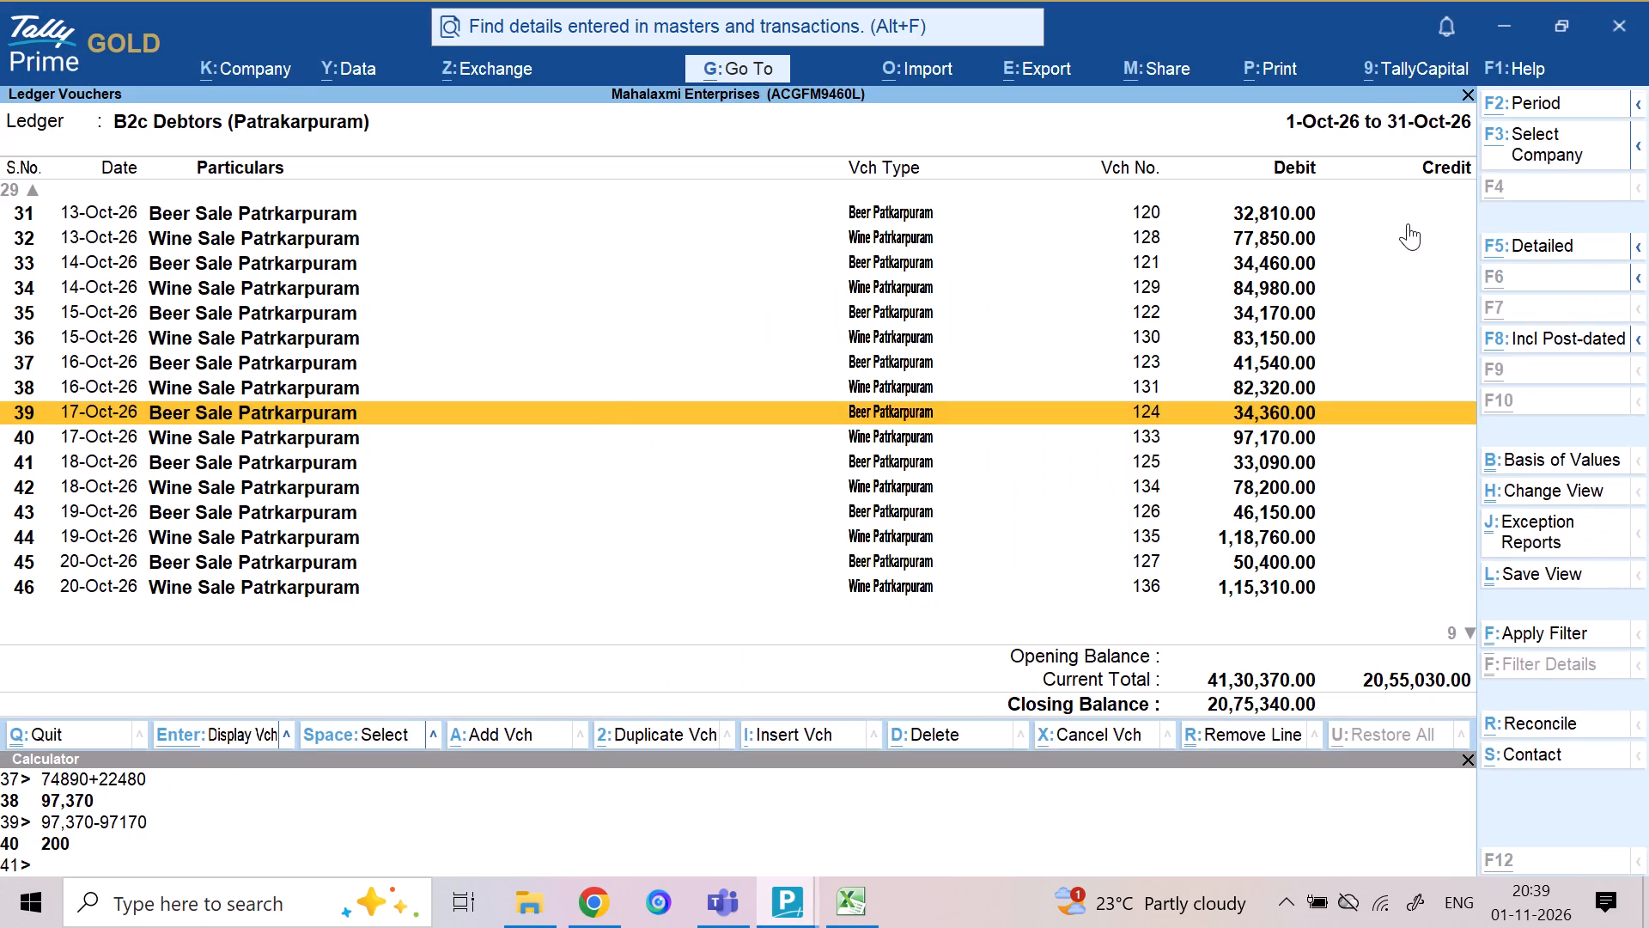
{"action": "key", "text": "alt+Tab"}
{"action": "type", "text": "200"}
{"action": "key", "text": "Return"}
{"action": "key", "text": "Return"}
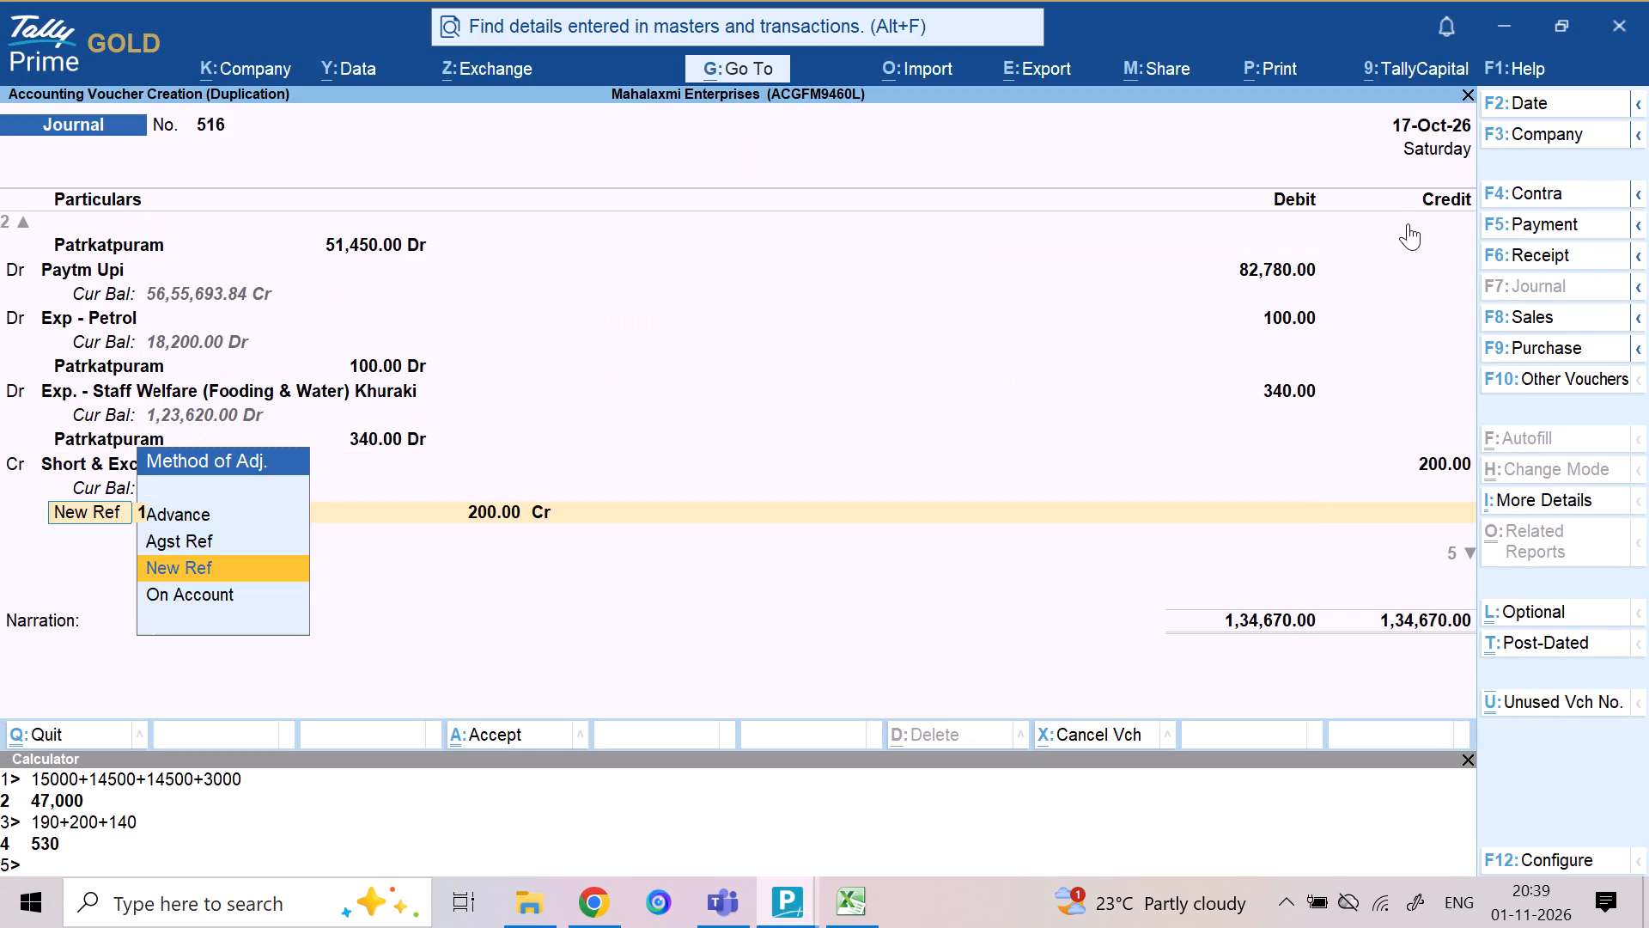
{"action": "key", "text": "Return"}
{"action": "key", "text": "Return"}
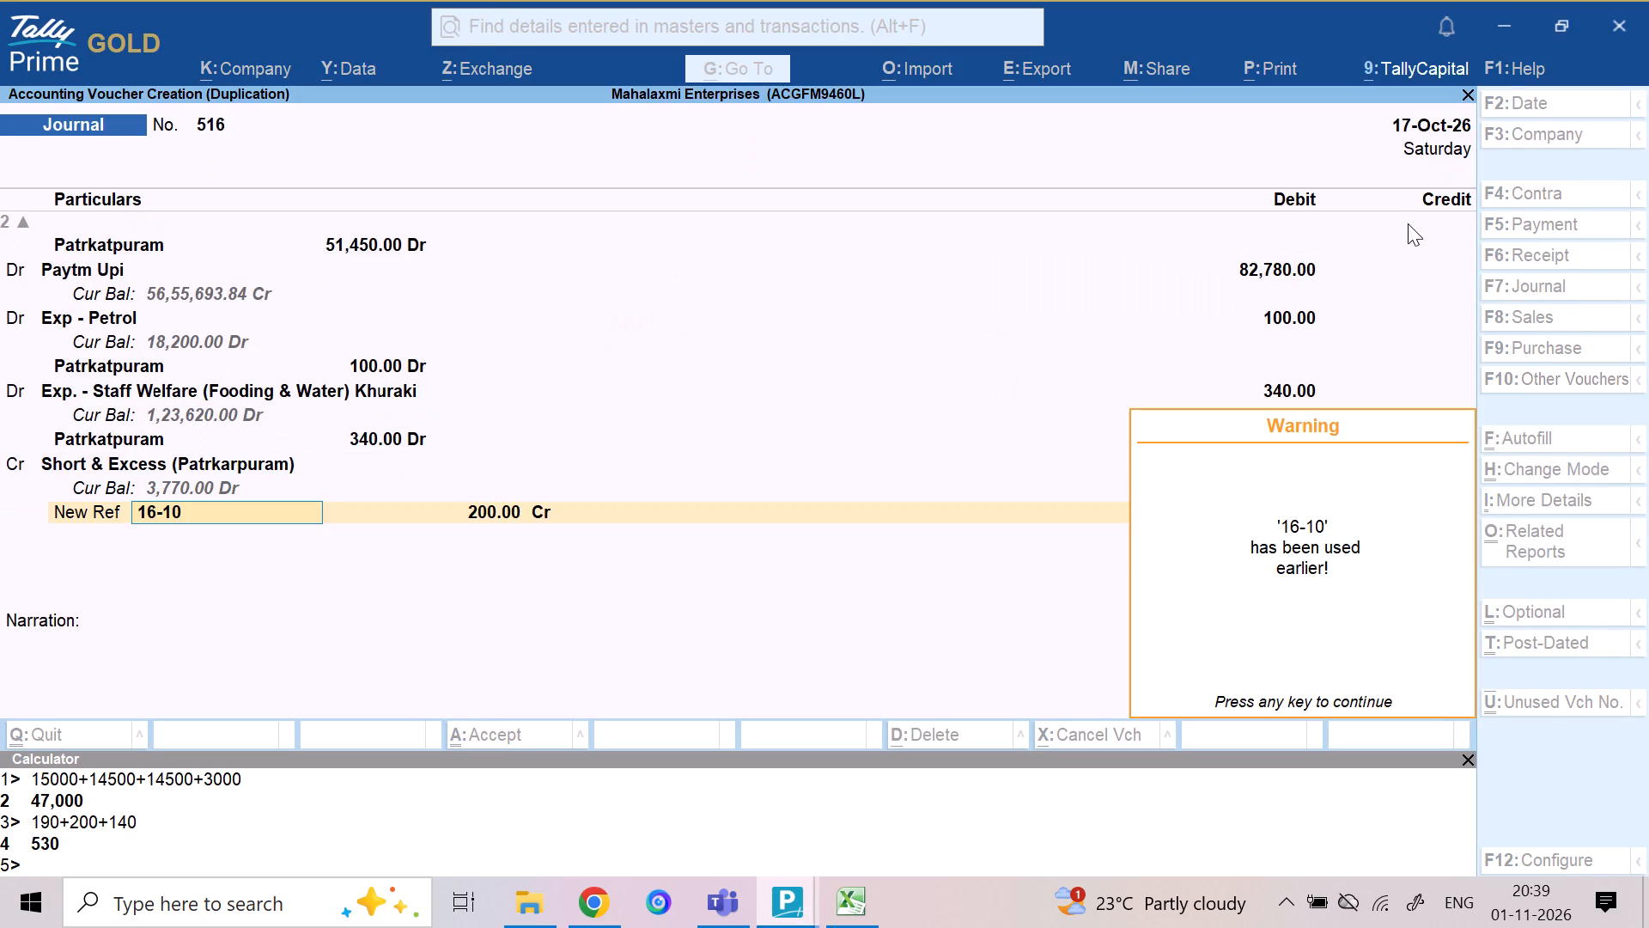
{"action": "key", "text": "BackSpace"}
{"action": "key", "text": "BackSpace"}
{"action": "type", "text": "17-10-26"}
{"action": "key", "text": "Return"}
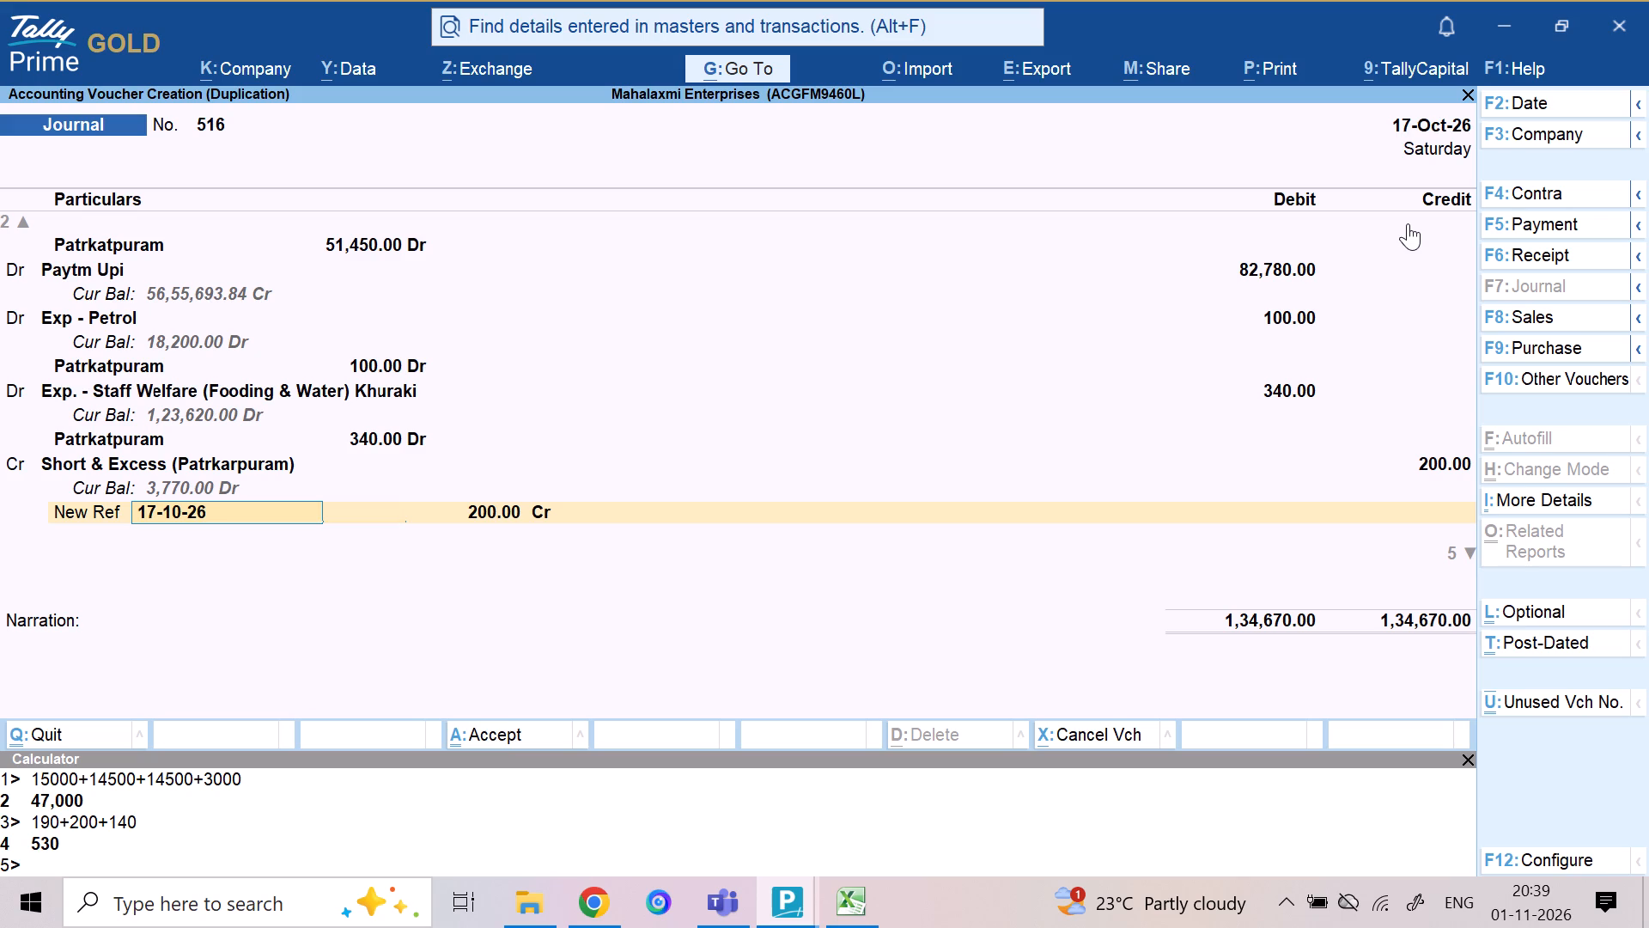
Keep the Canteen income (Patarkarpuram) credit at 3,000 and save the 17 October journal.
{"action": "key", "text": "Return"}
{"action": "key", "text": "Return"}
{"action": "key", "text": "Return"}
{"action": "key", "text": "Return"}
{"action": "key", "text": "Return"}
{"action": "key", "text": "Return"}
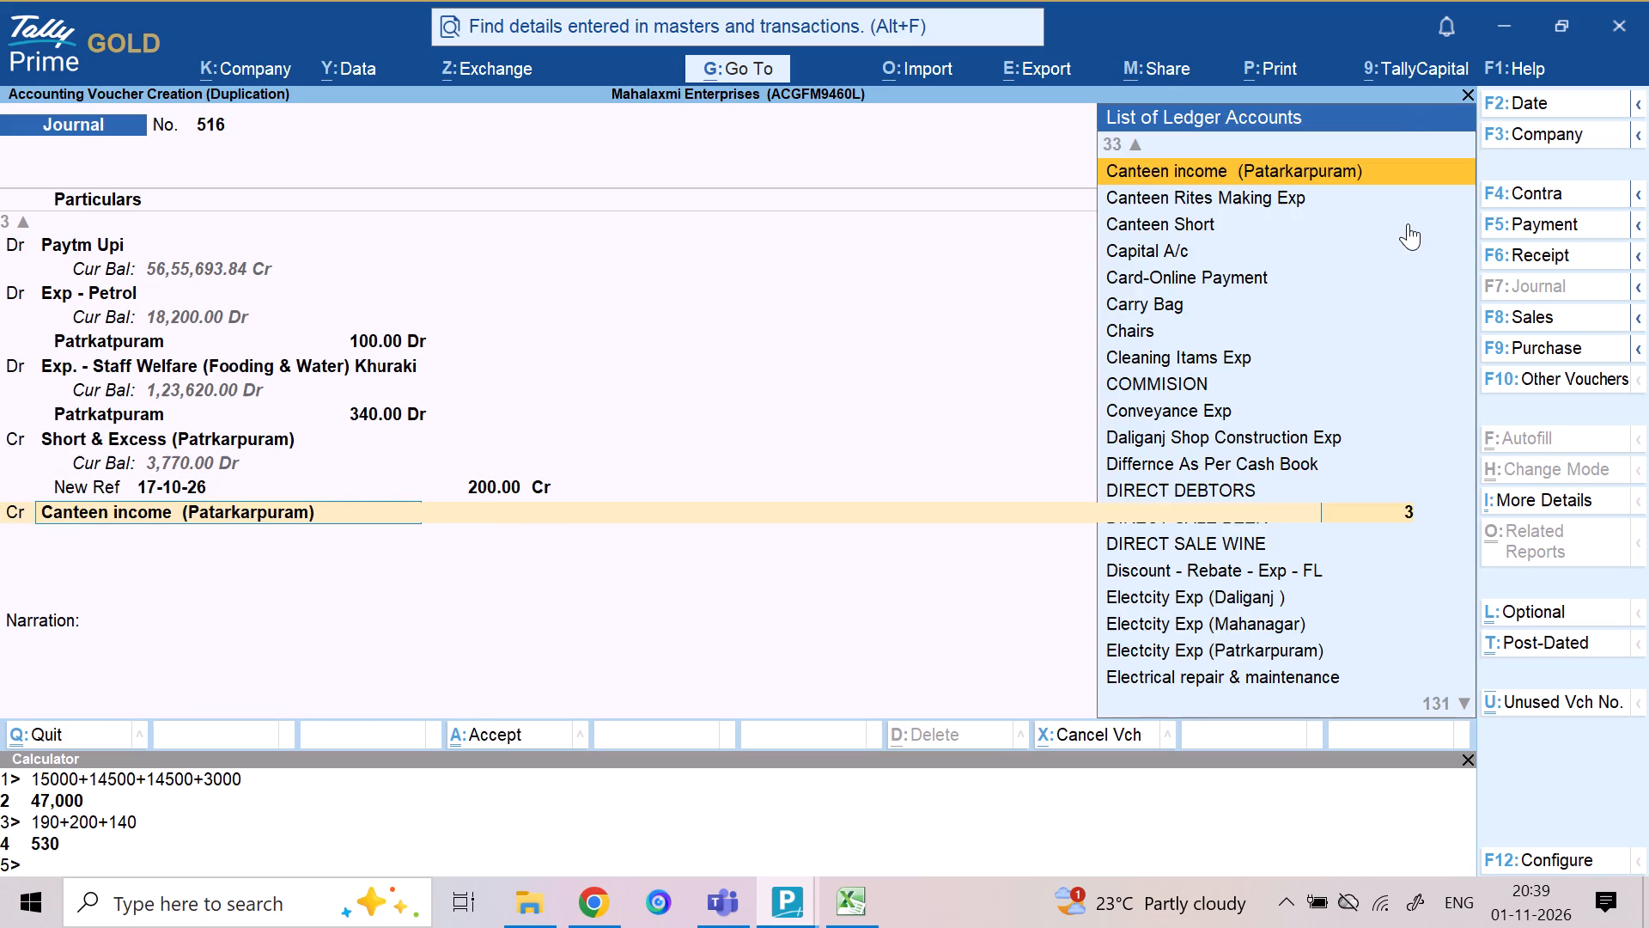
{"action": "key", "text": "Return"}
{"action": "key", "text": "Return"}
{"action": "key", "text": "Return"}
{"action": "key", "text": "Return"}
{"action": "key", "text": "Return"}
{"action": "key", "text": "Return"}
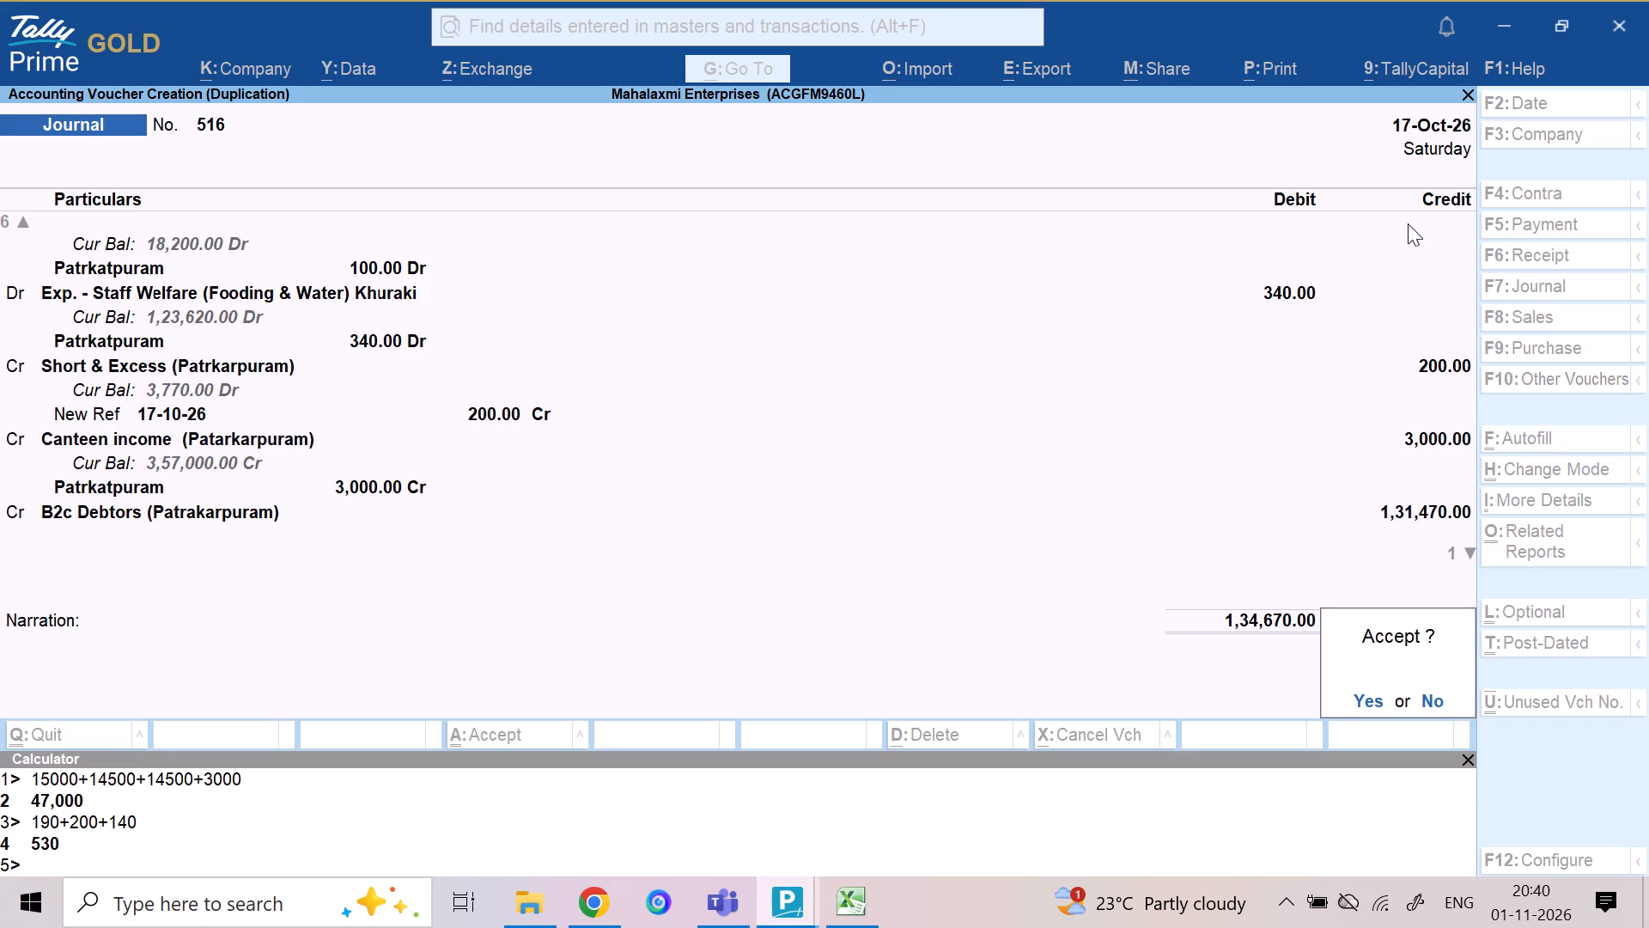
{"action": "key", "text": "ctrl+a"}
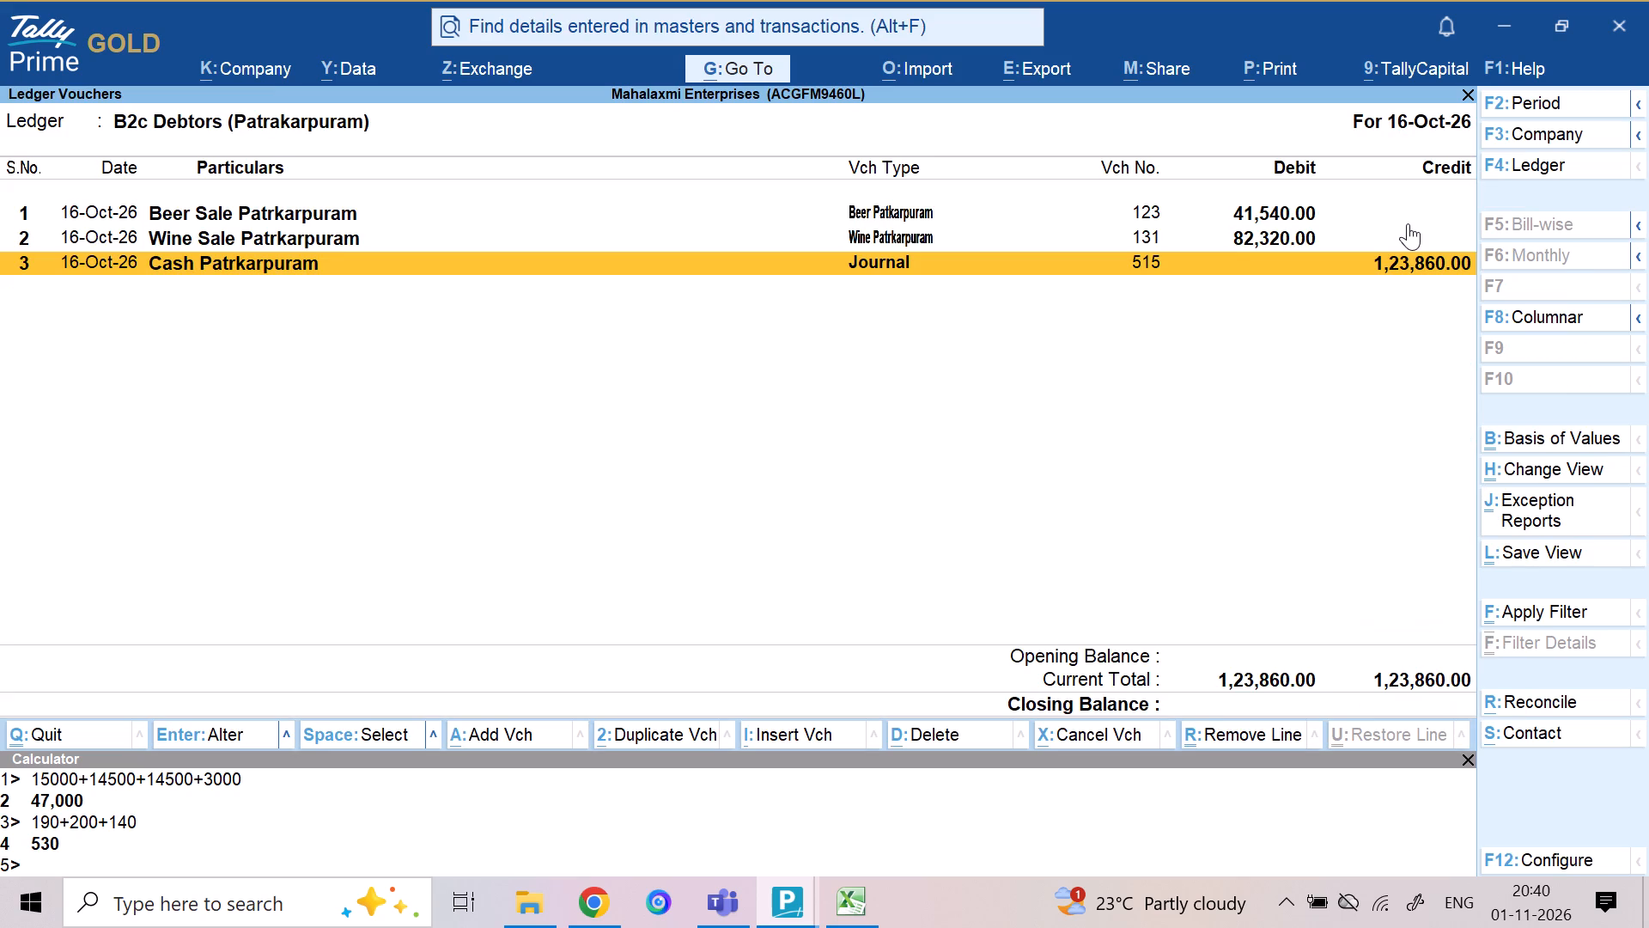
Return to the daily breakup of B2c Debtors (Patrakarpuram) and open the 17 October vouchers.
{"action": "key", "text": "Escape"}
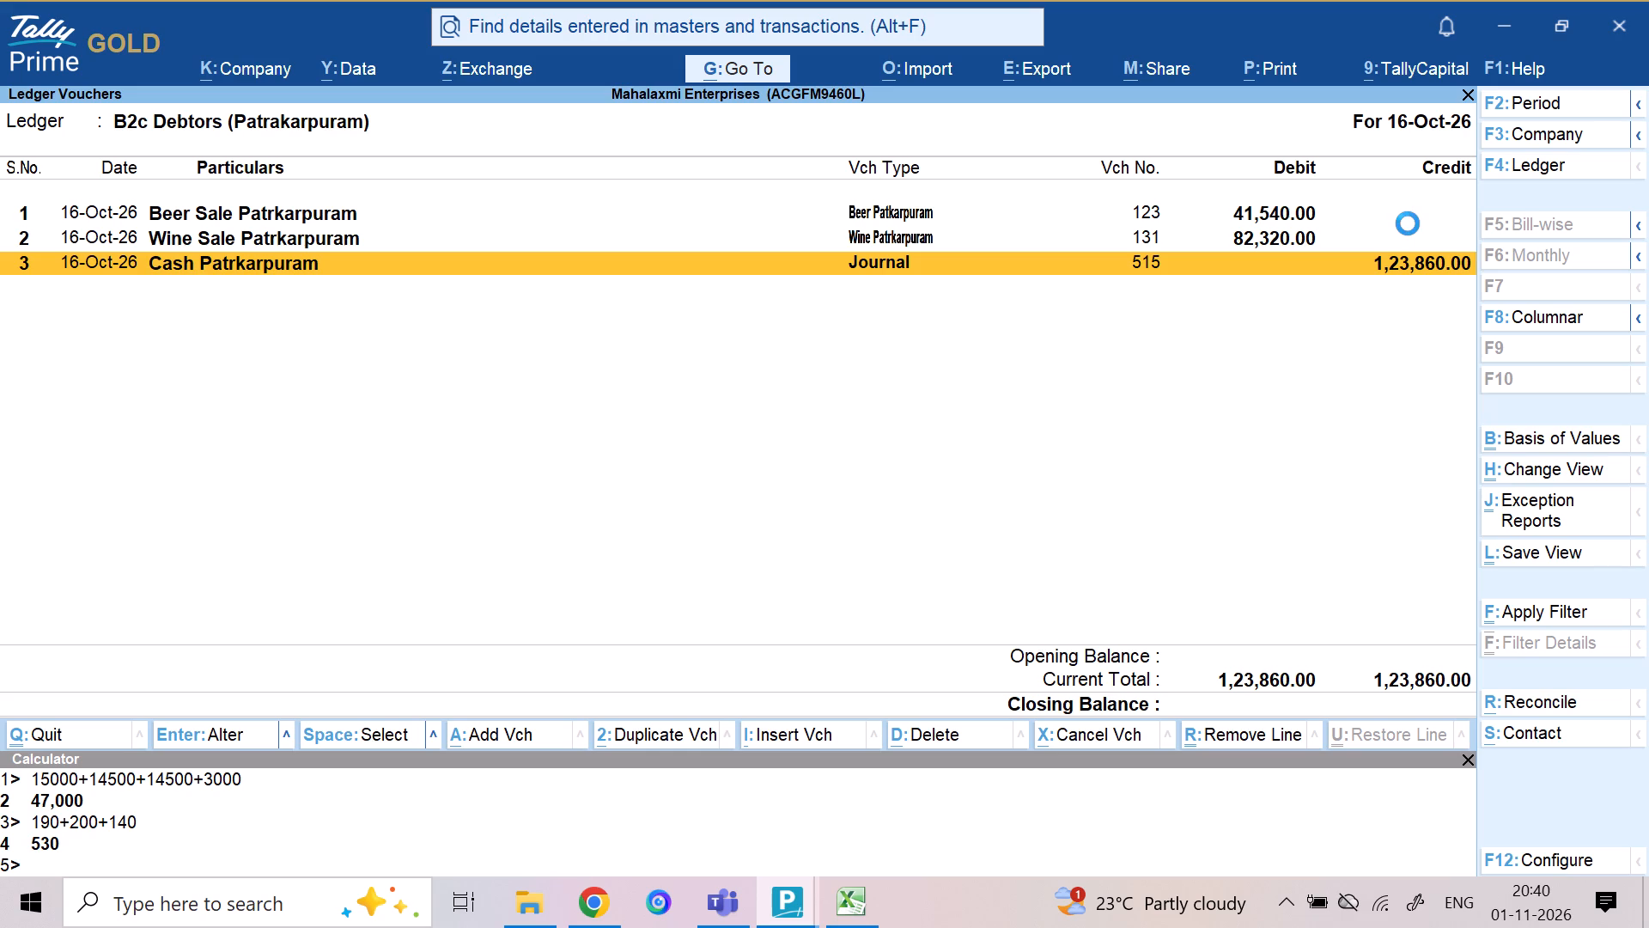
{"action": "key", "text": "Up"}
{"action": "key", "text": "Up"}
{"action": "key", "text": "Up"}
{"action": "key", "text": "Up"}
{"action": "key", "text": "Up"}
{"action": "key", "text": "Up"}
{"action": "key", "text": "Up"}
{"action": "key", "text": "Up"}
{"action": "key", "text": "Up"}
{"action": "key", "text": "Up"}
{"action": "key", "text": "Up"}
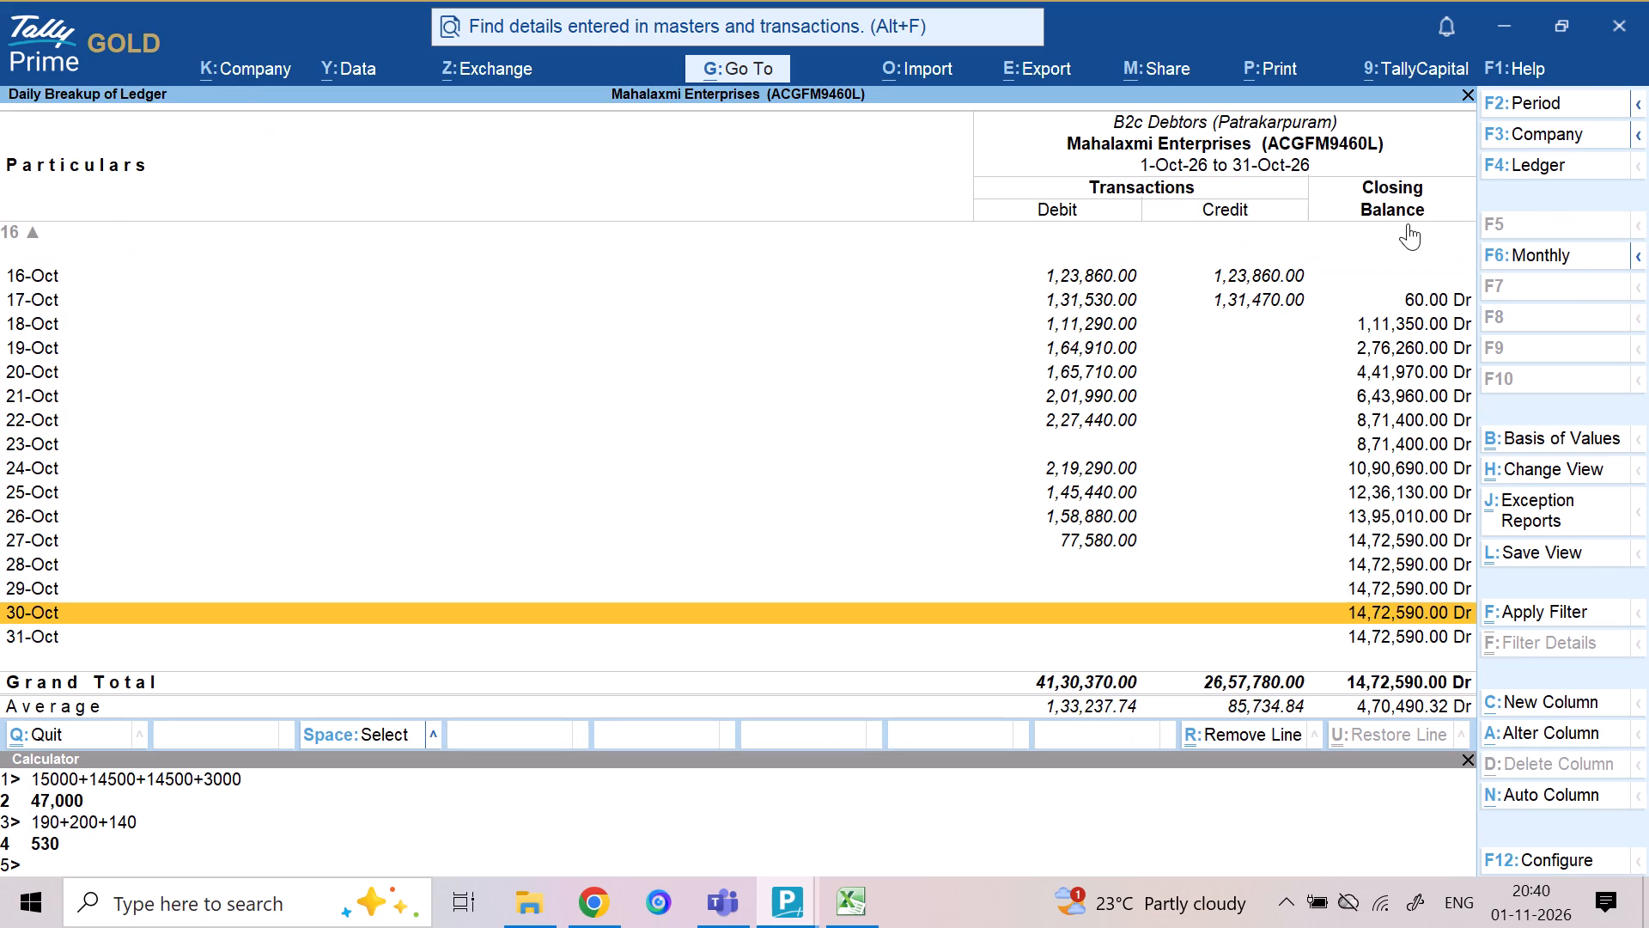
{"action": "key", "text": "Up"}
{"action": "key", "text": "Up"}
{"action": "key", "text": "Up"}
{"action": "key", "text": "Up"}
{"action": "key", "text": "Down"}
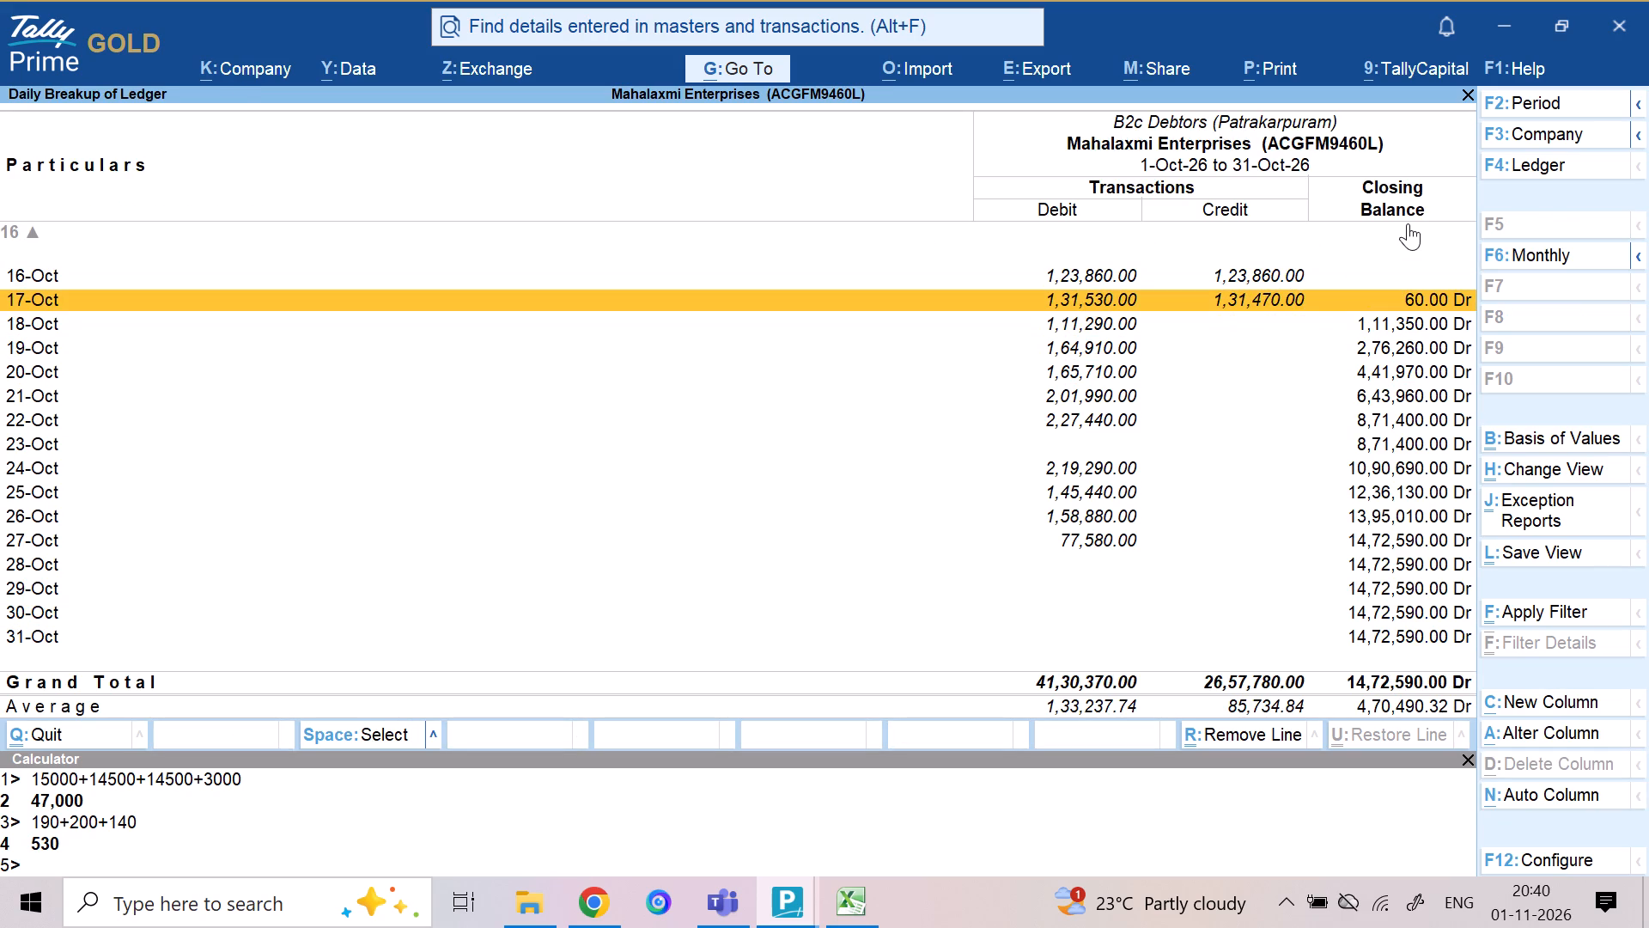
{"action": "key", "text": "Return"}
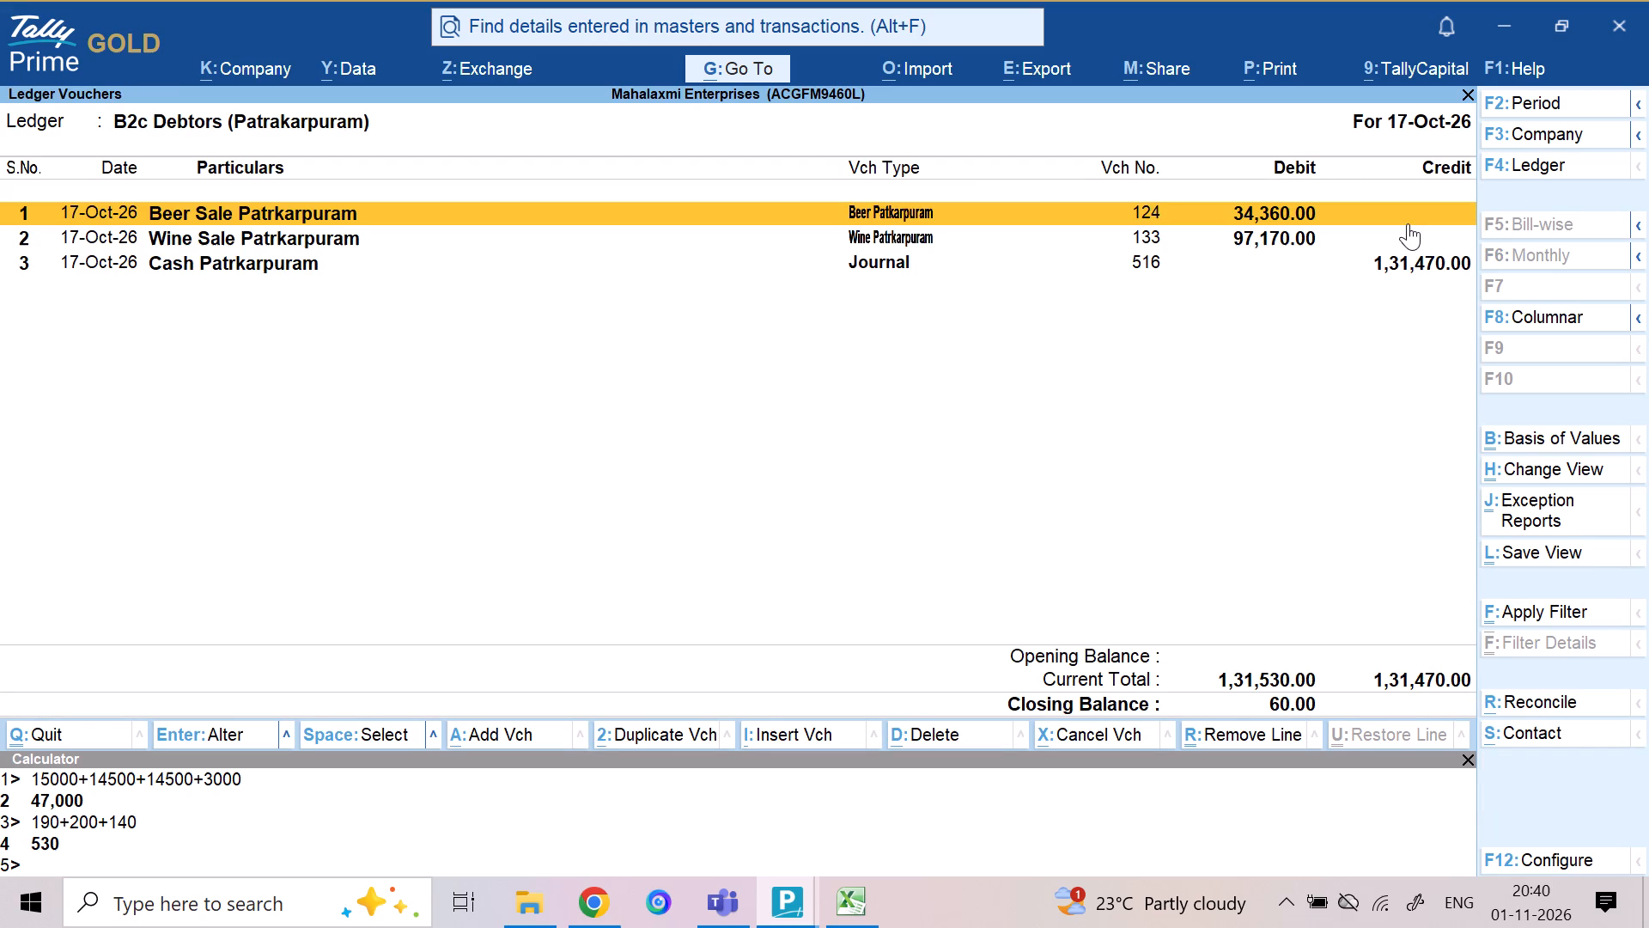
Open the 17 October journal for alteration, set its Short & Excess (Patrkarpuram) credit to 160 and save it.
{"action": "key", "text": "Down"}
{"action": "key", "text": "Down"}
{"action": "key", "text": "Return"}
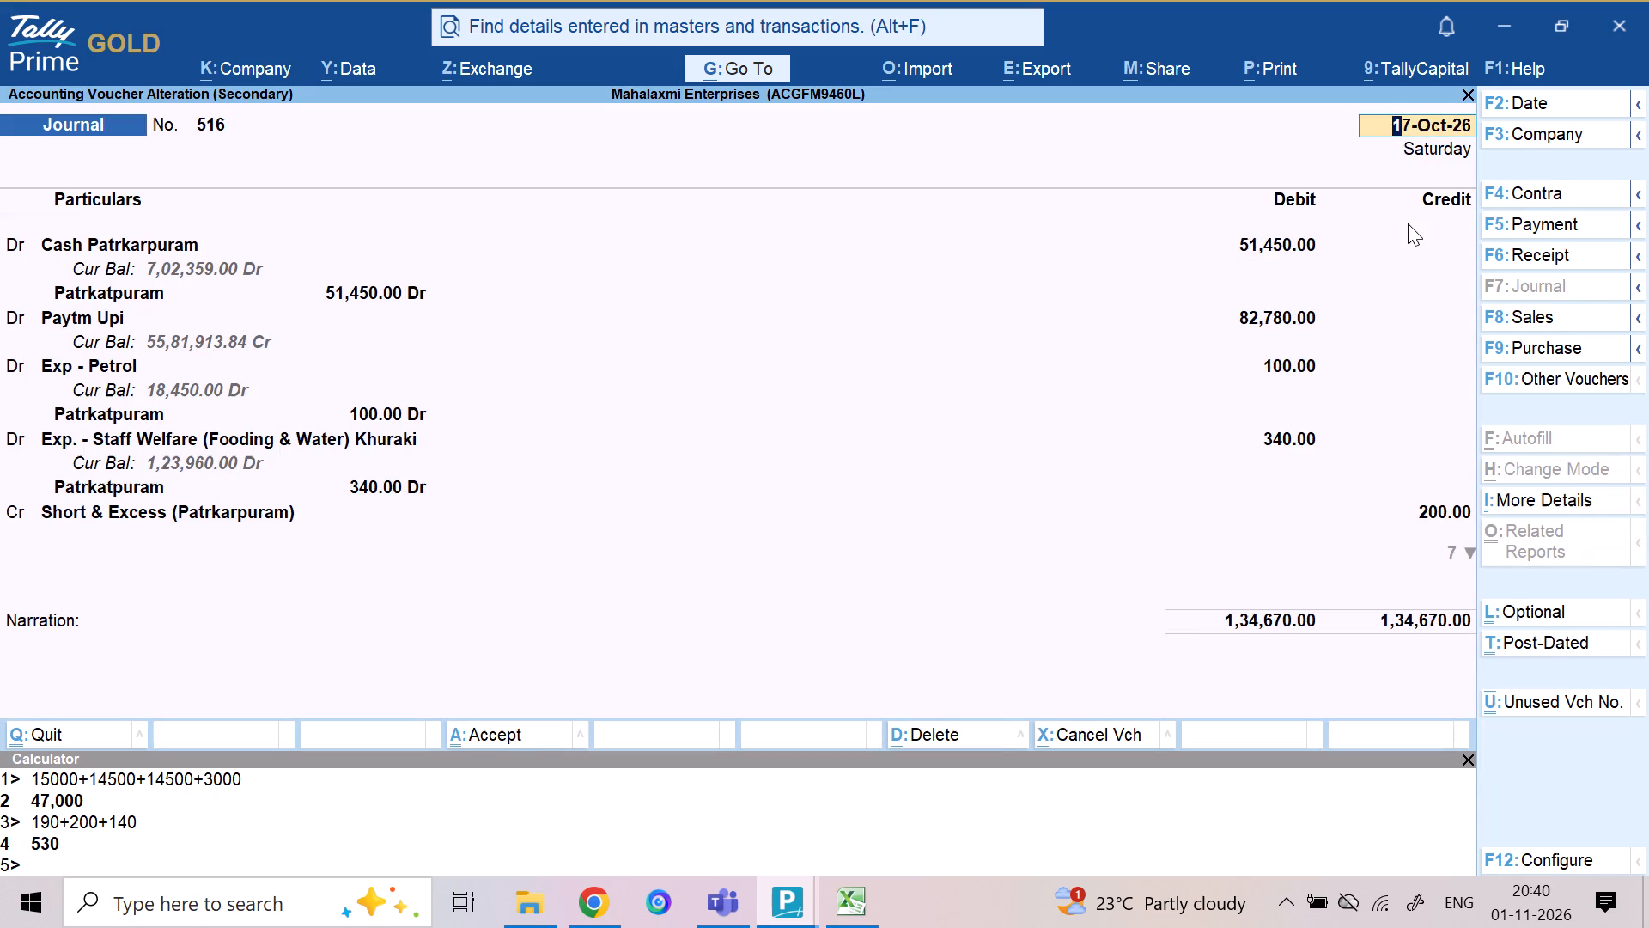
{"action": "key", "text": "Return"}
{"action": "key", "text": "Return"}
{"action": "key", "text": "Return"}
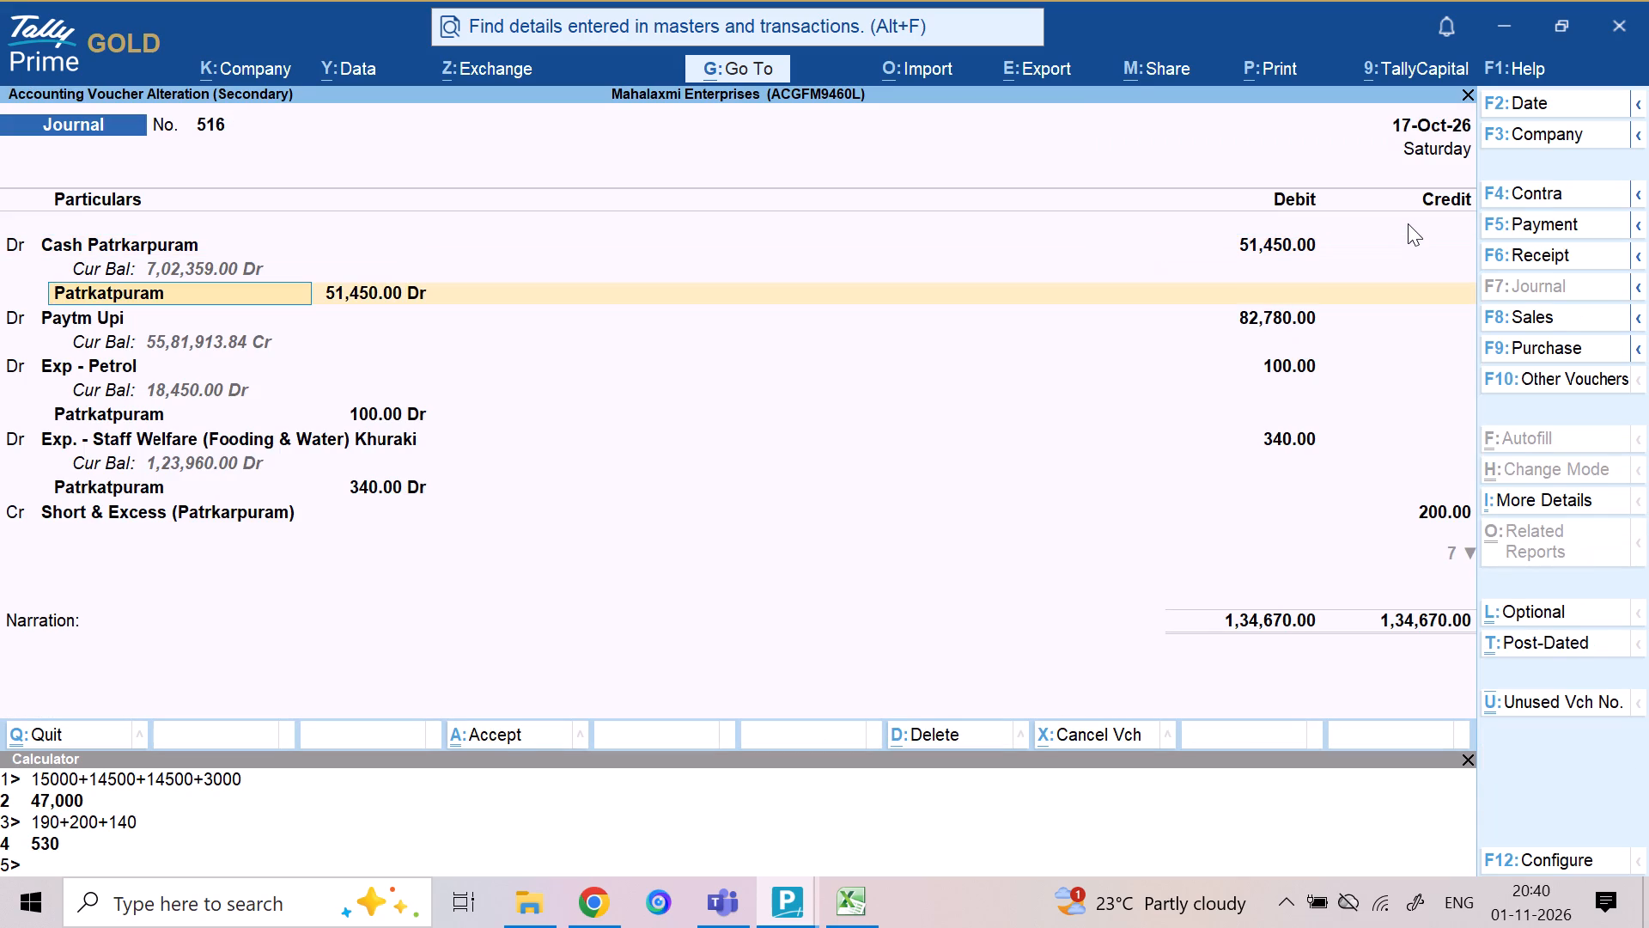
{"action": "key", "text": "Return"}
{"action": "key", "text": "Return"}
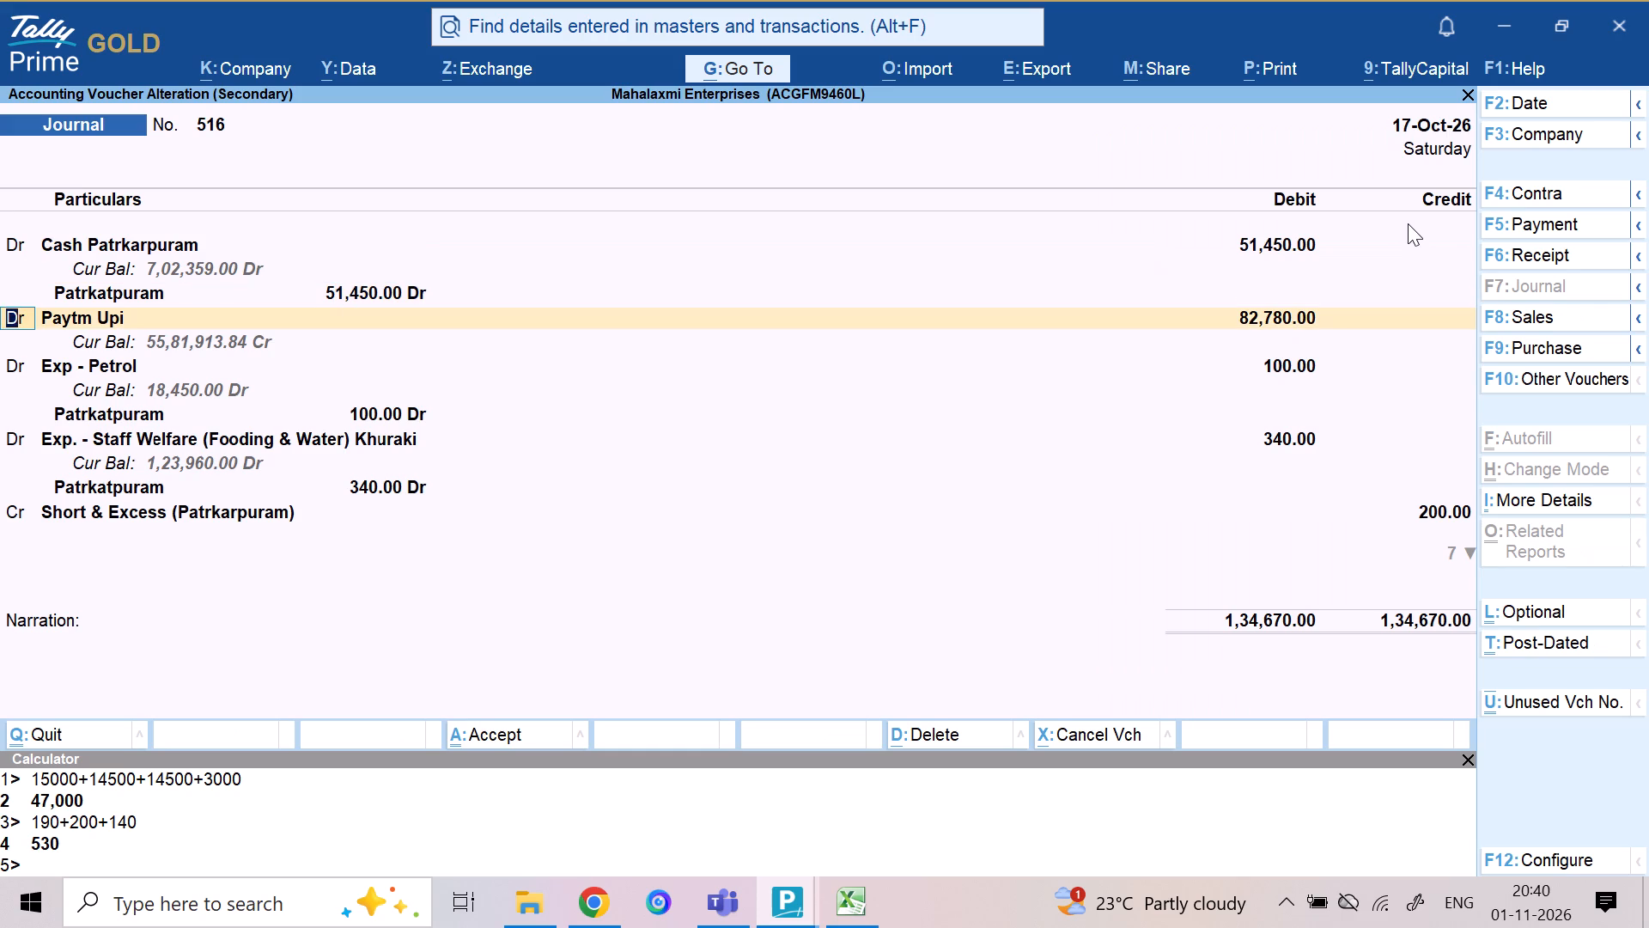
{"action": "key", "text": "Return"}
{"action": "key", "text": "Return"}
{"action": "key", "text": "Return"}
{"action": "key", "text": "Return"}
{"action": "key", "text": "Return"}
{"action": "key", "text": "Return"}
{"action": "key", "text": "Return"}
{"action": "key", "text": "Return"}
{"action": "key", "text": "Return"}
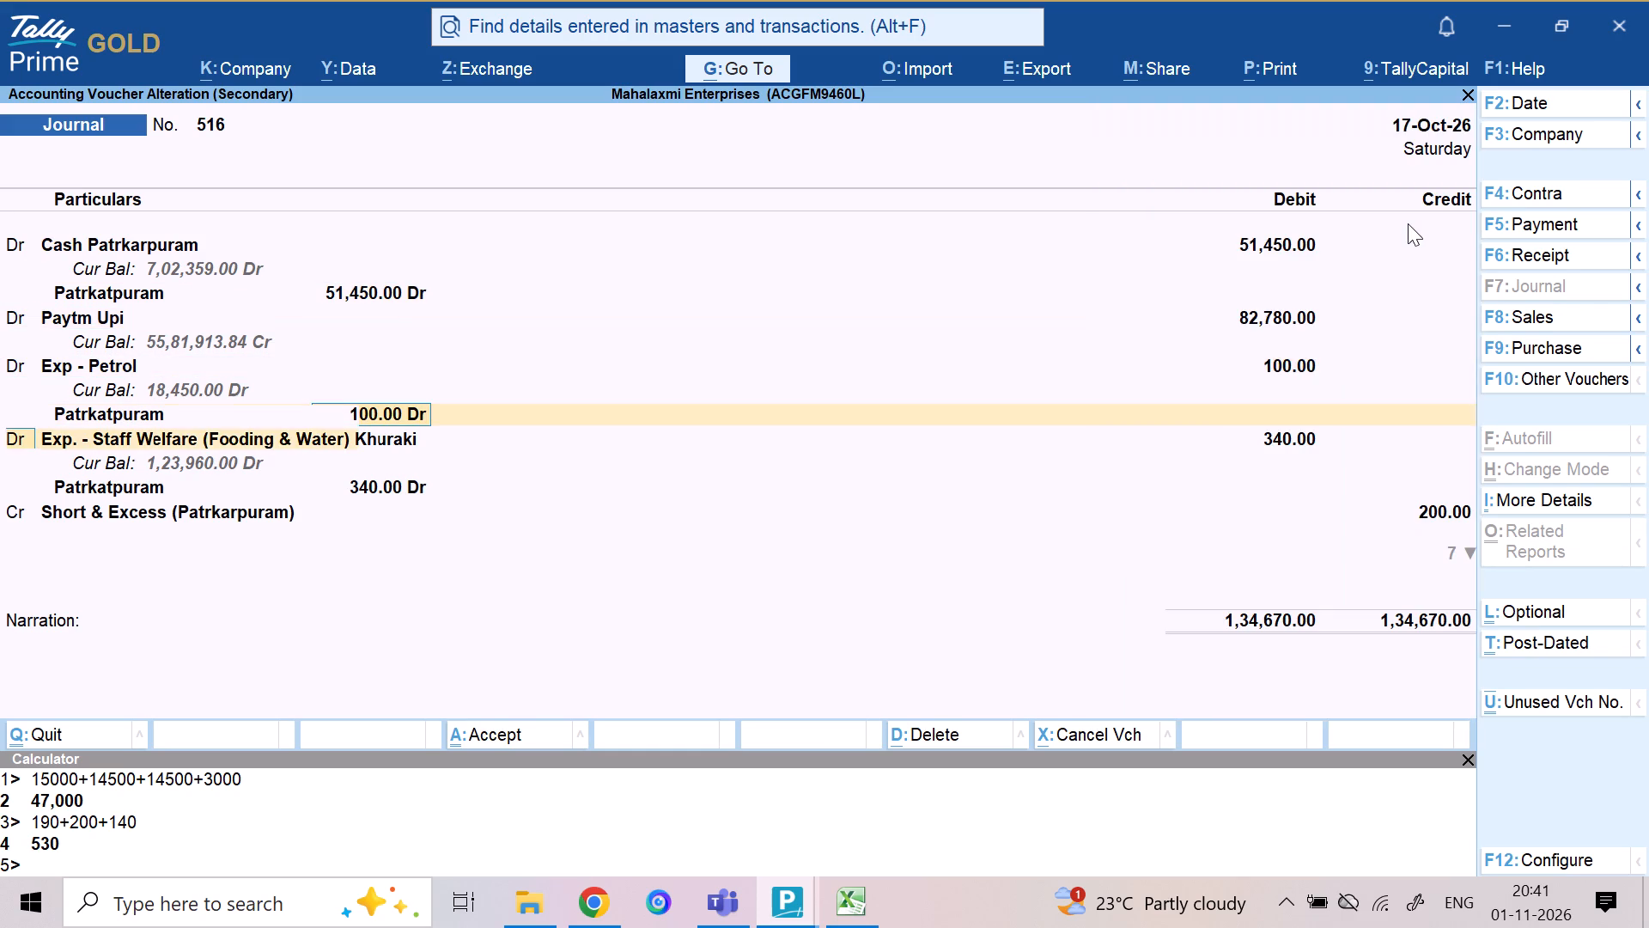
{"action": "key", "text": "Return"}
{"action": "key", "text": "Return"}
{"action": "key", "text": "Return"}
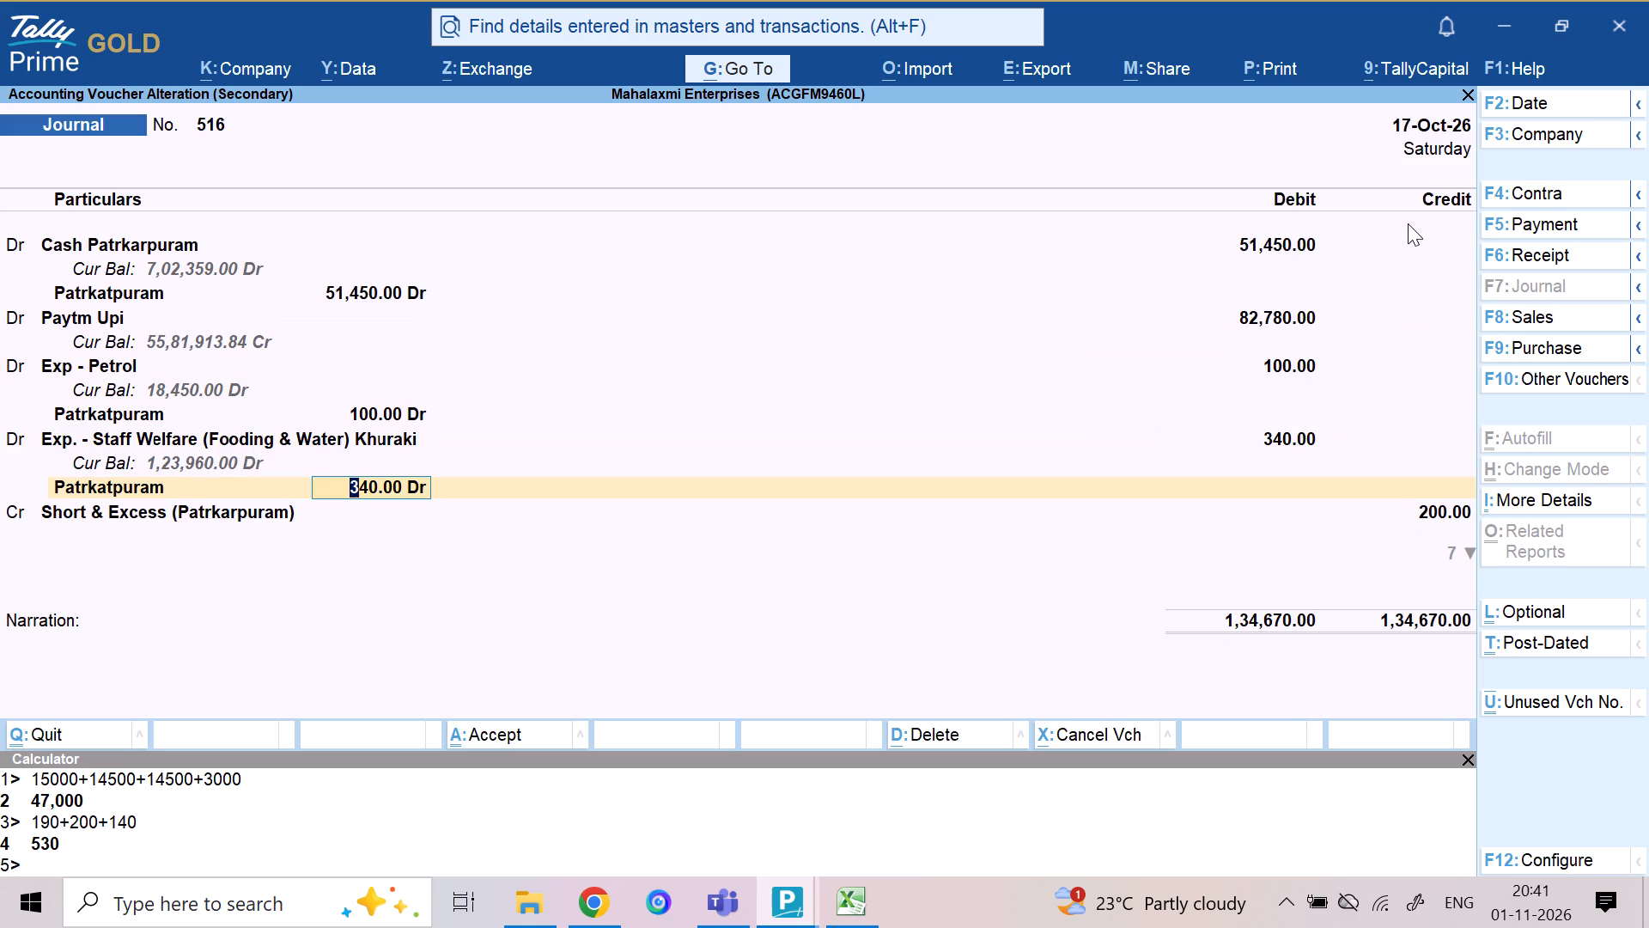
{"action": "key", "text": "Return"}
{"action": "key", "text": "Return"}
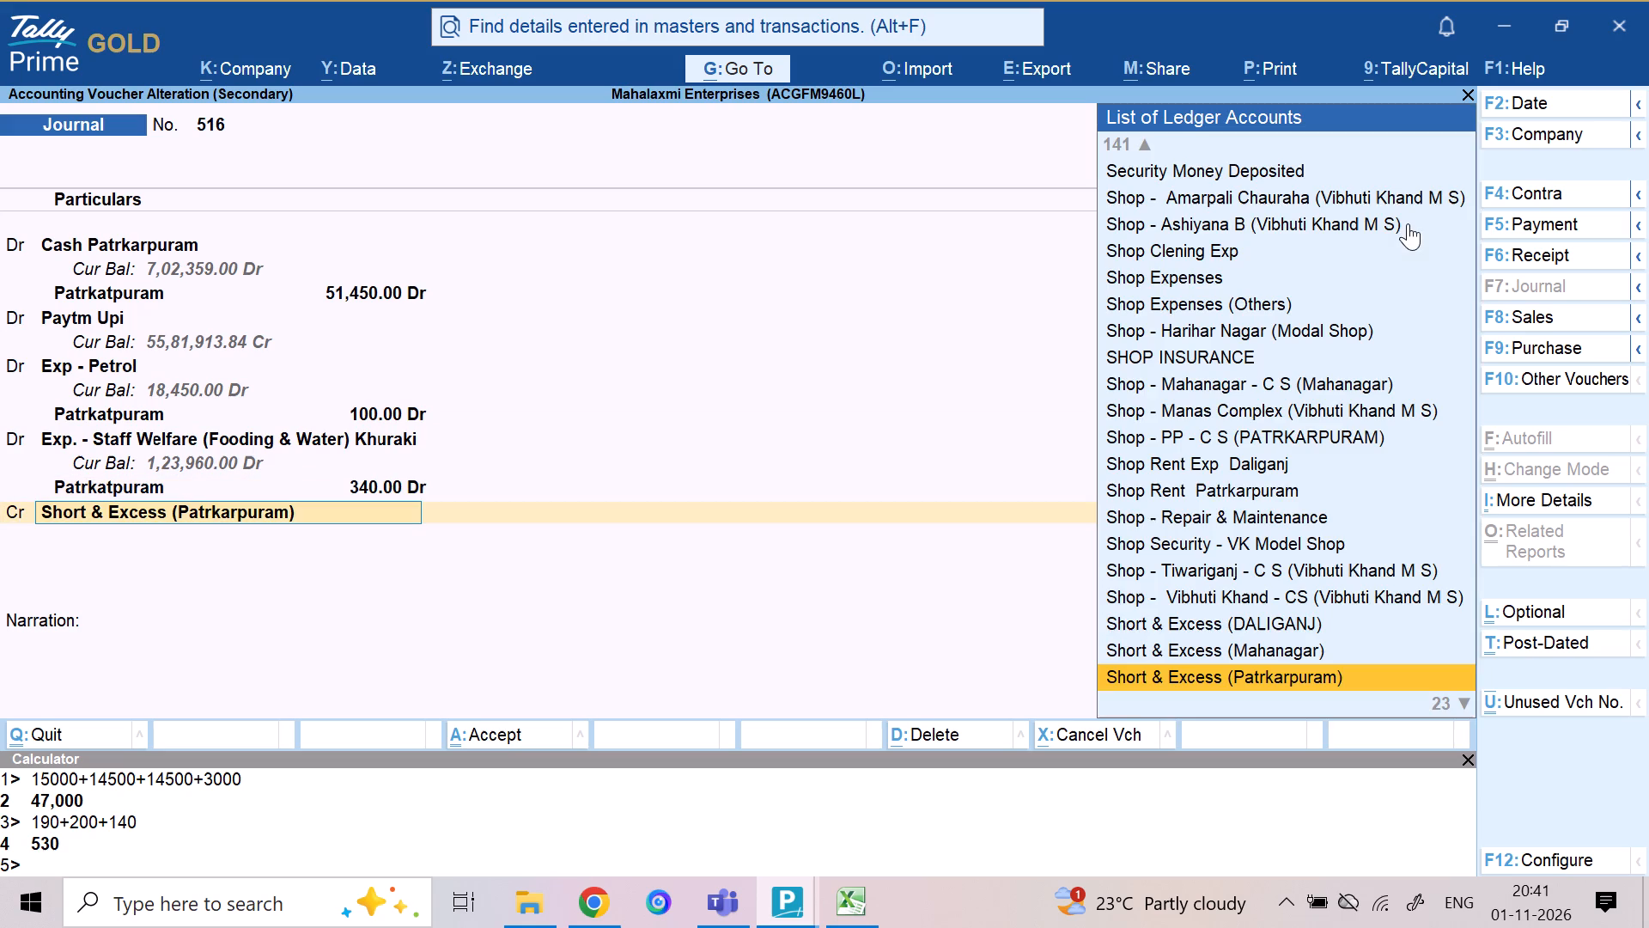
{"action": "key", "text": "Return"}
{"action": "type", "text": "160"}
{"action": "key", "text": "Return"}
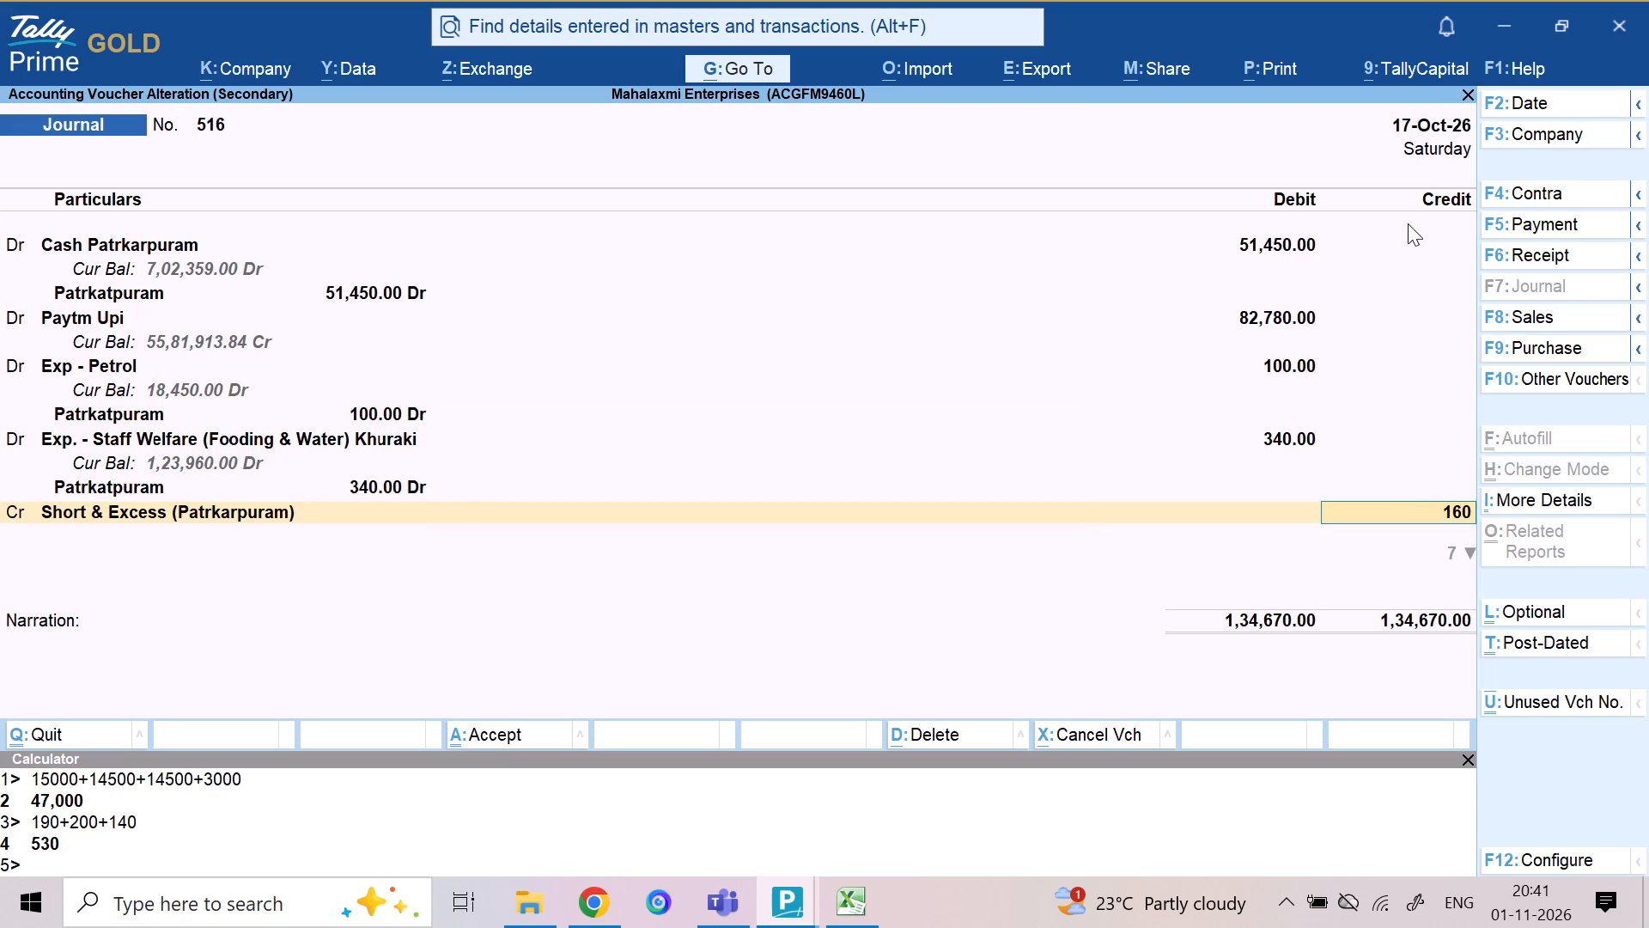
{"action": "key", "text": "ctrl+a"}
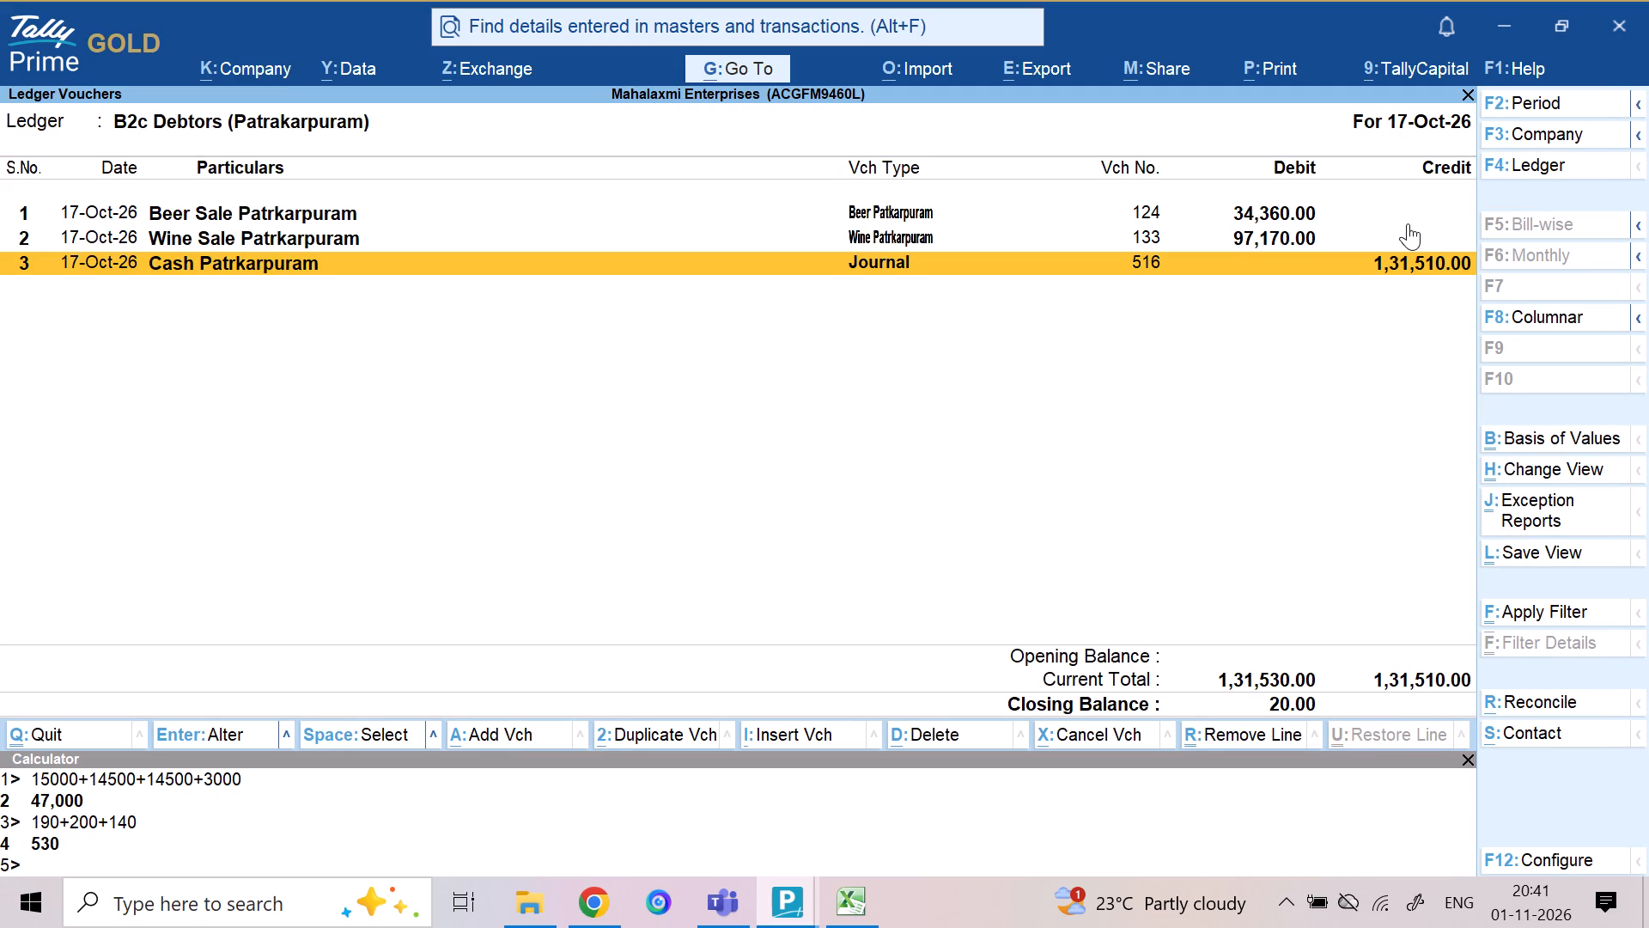
Reopen the 17 October journal, set its Short & Excess (Patrkarpuram) credit to 140 and save it.
{"action": "key", "text": "Return"}
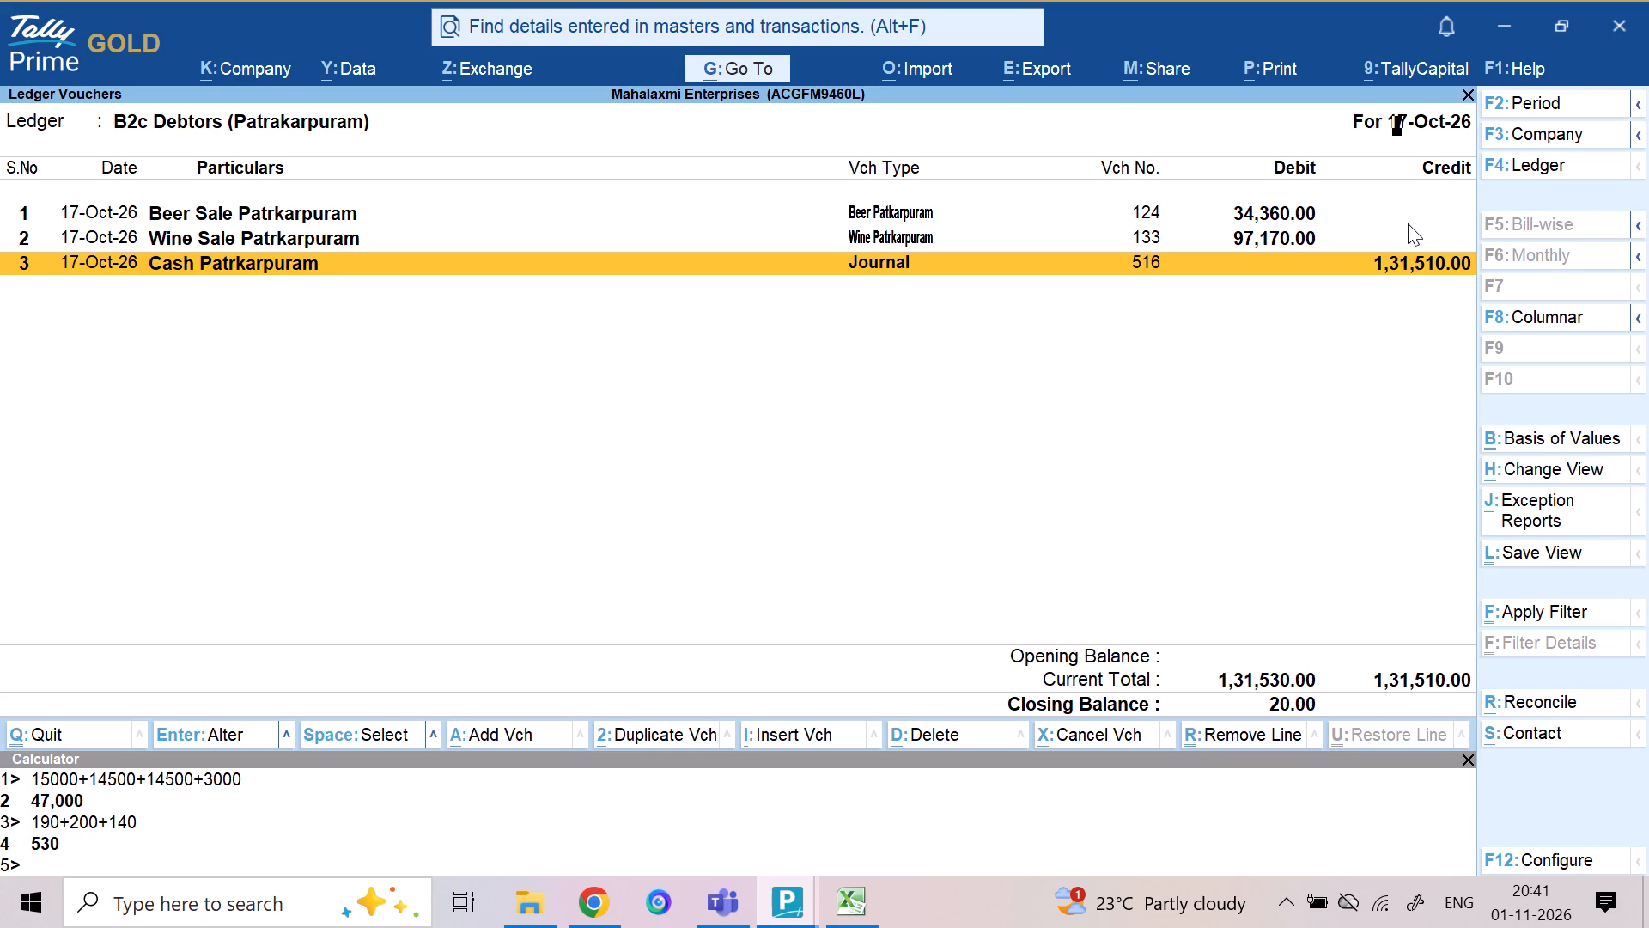
{"action": "key", "text": "Return"}
{"action": "key", "text": "Return"}
{"action": "key", "text": "Return"}
{"action": "key", "text": "Return"}
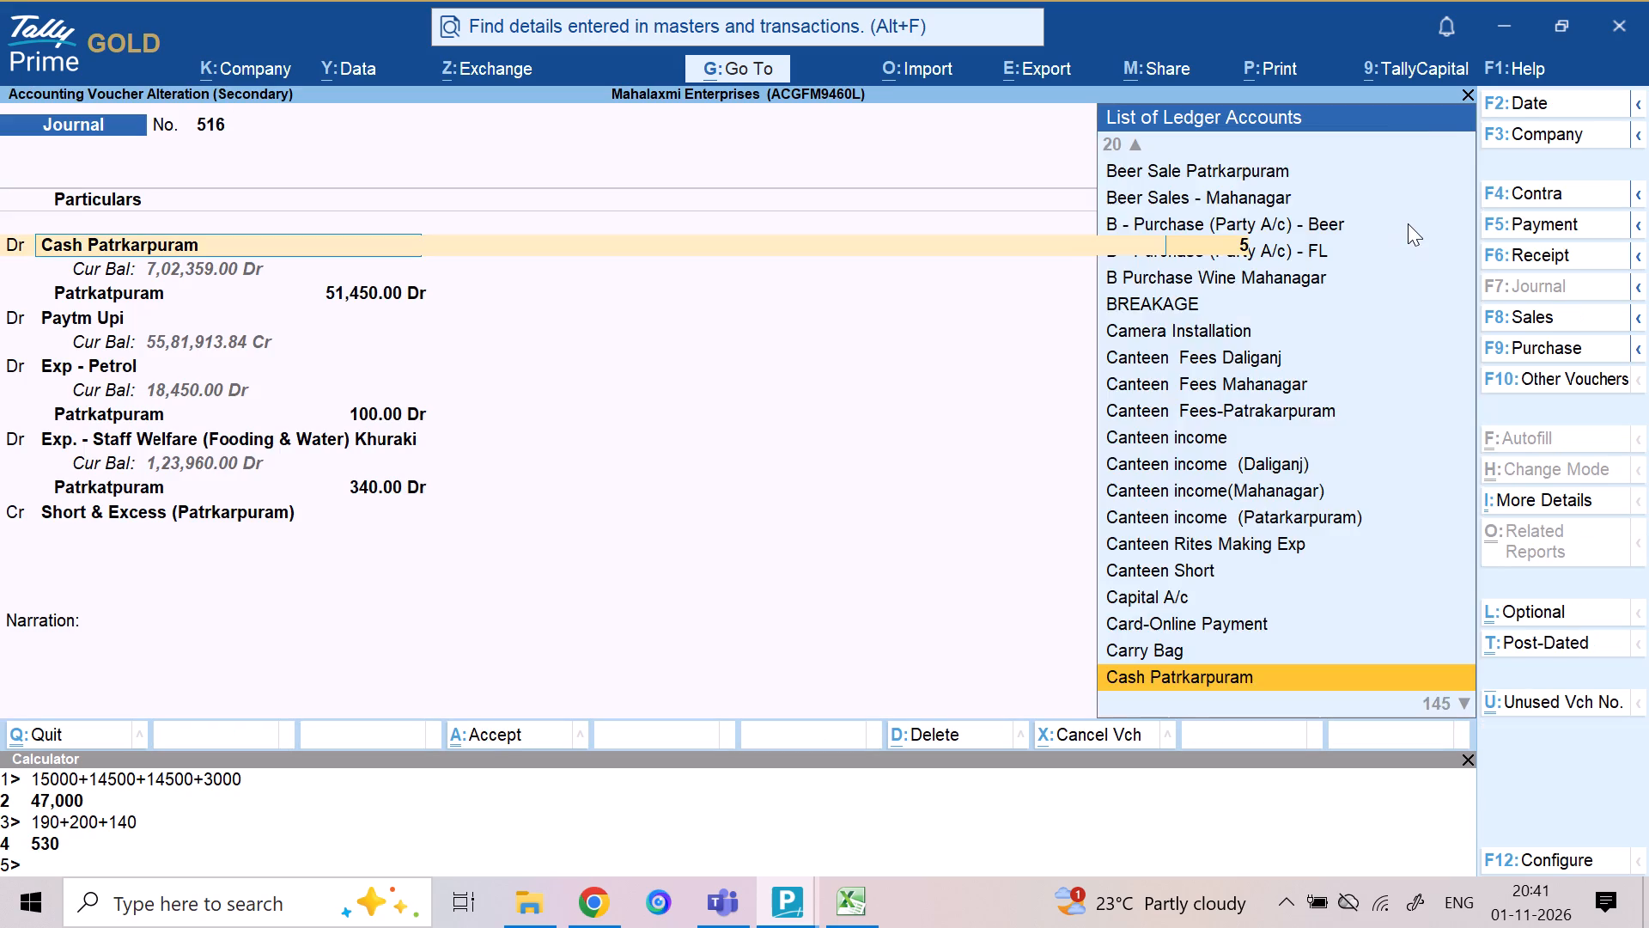
{"action": "key", "text": "Return"}
{"action": "key", "text": "Return"}
{"action": "key", "text": "Return"}
{"action": "key", "text": "Return"}
{"action": "key", "text": "Return"}
{"action": "key", "text": "Return"}
{"action": "key", "text": "Return"}
{"action": "key", "text": "Return"}
{"action": "key", "text": "Return"}
{"action": "key", "text": "Return"}
{"action": "key", "text": "Return"}
{"action": "key", "text": "Return"}
{"action": "key", "text": "Return"}
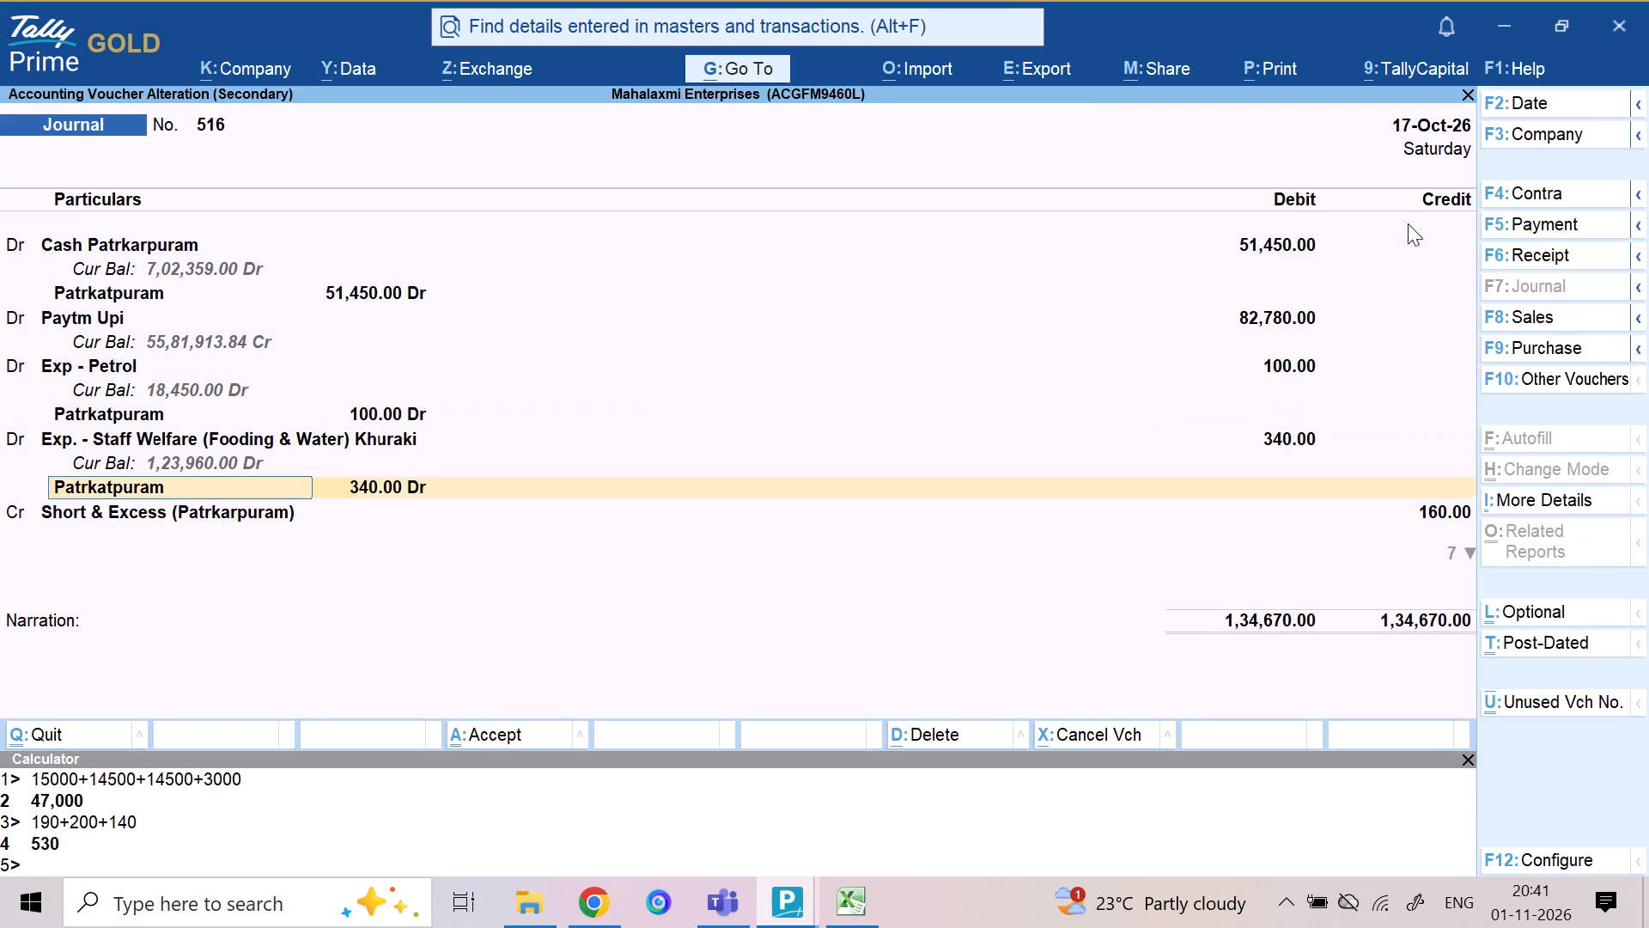
{"action": "key", "text": "Return"}
{"action": "key", "text": "Return"}
{"action": "key", "text": "Return"}
{"action": "type", "text": "140"}
{"action": "key", "text": "Return"}
{"action": "key", "text": "Return"}
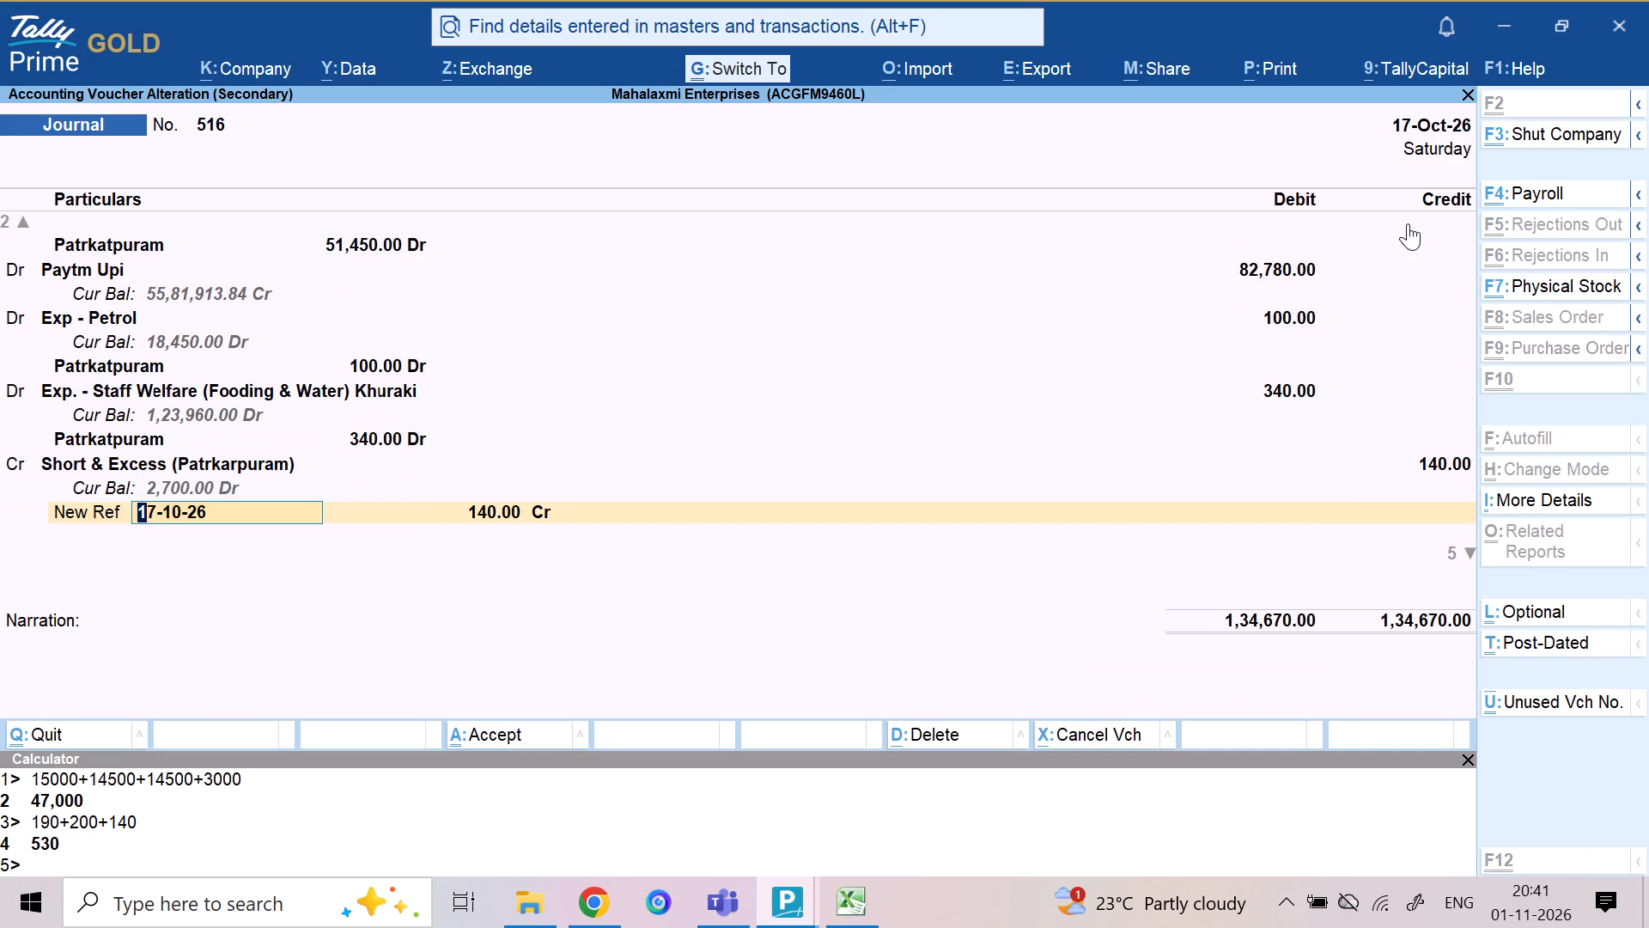
{"action": "key", "text": "ctrl+a"}
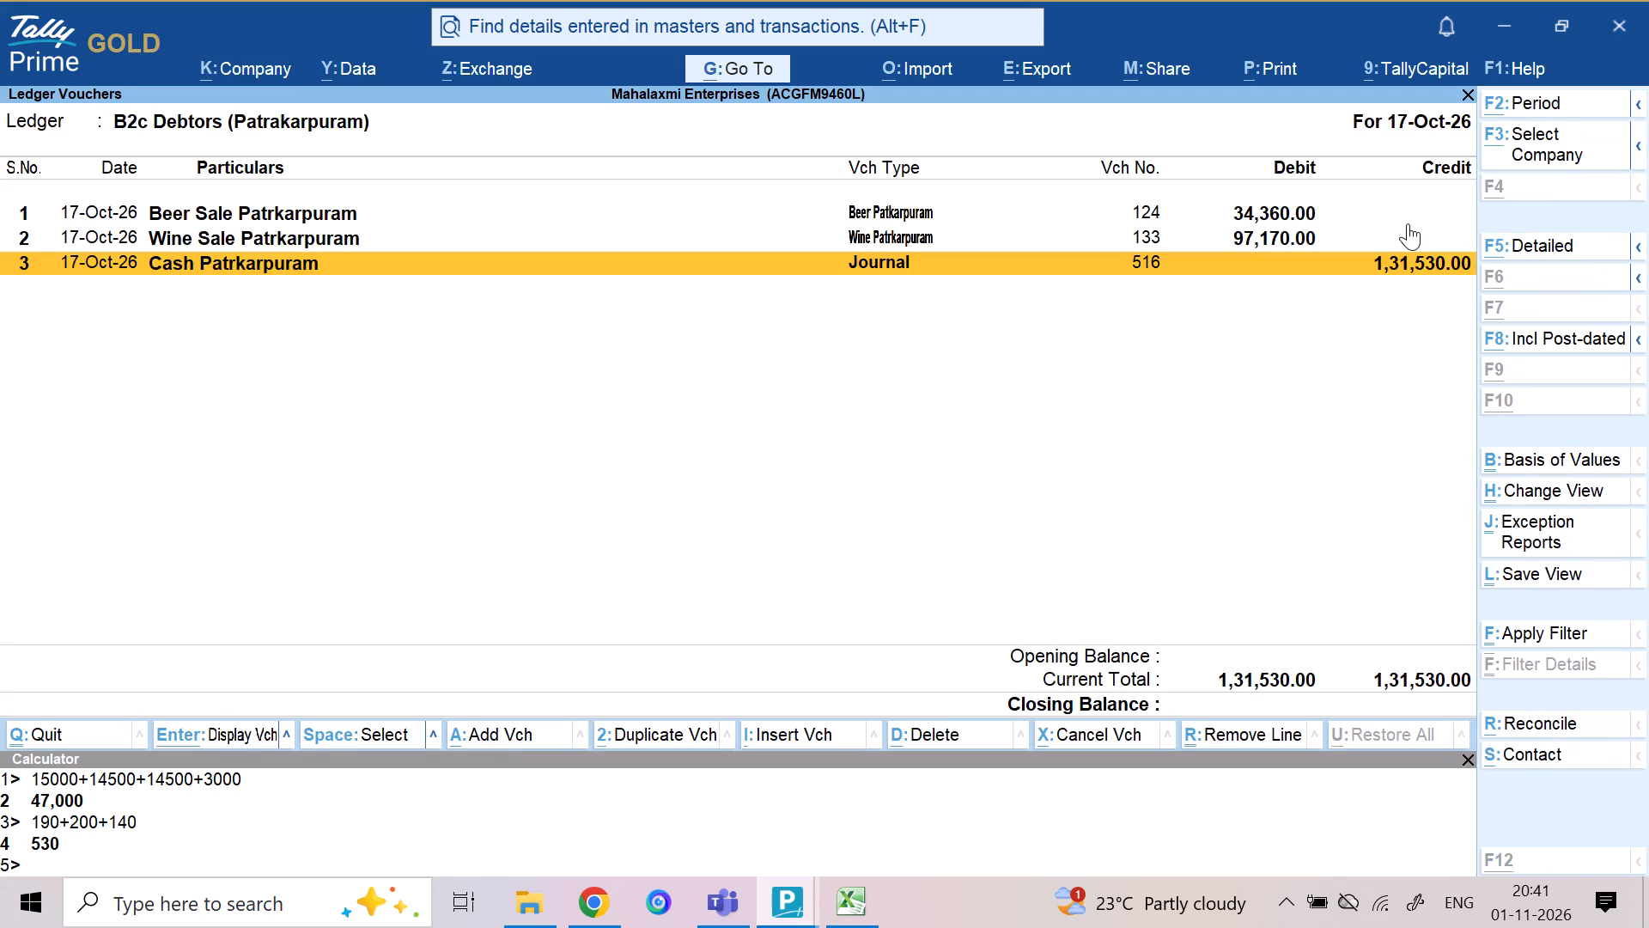
Duplicate the 17 October journal with the voucher date 18-10-2026.
{"action": "key", "text": "alt+2"}
{"action": "key", "text": "F2"}
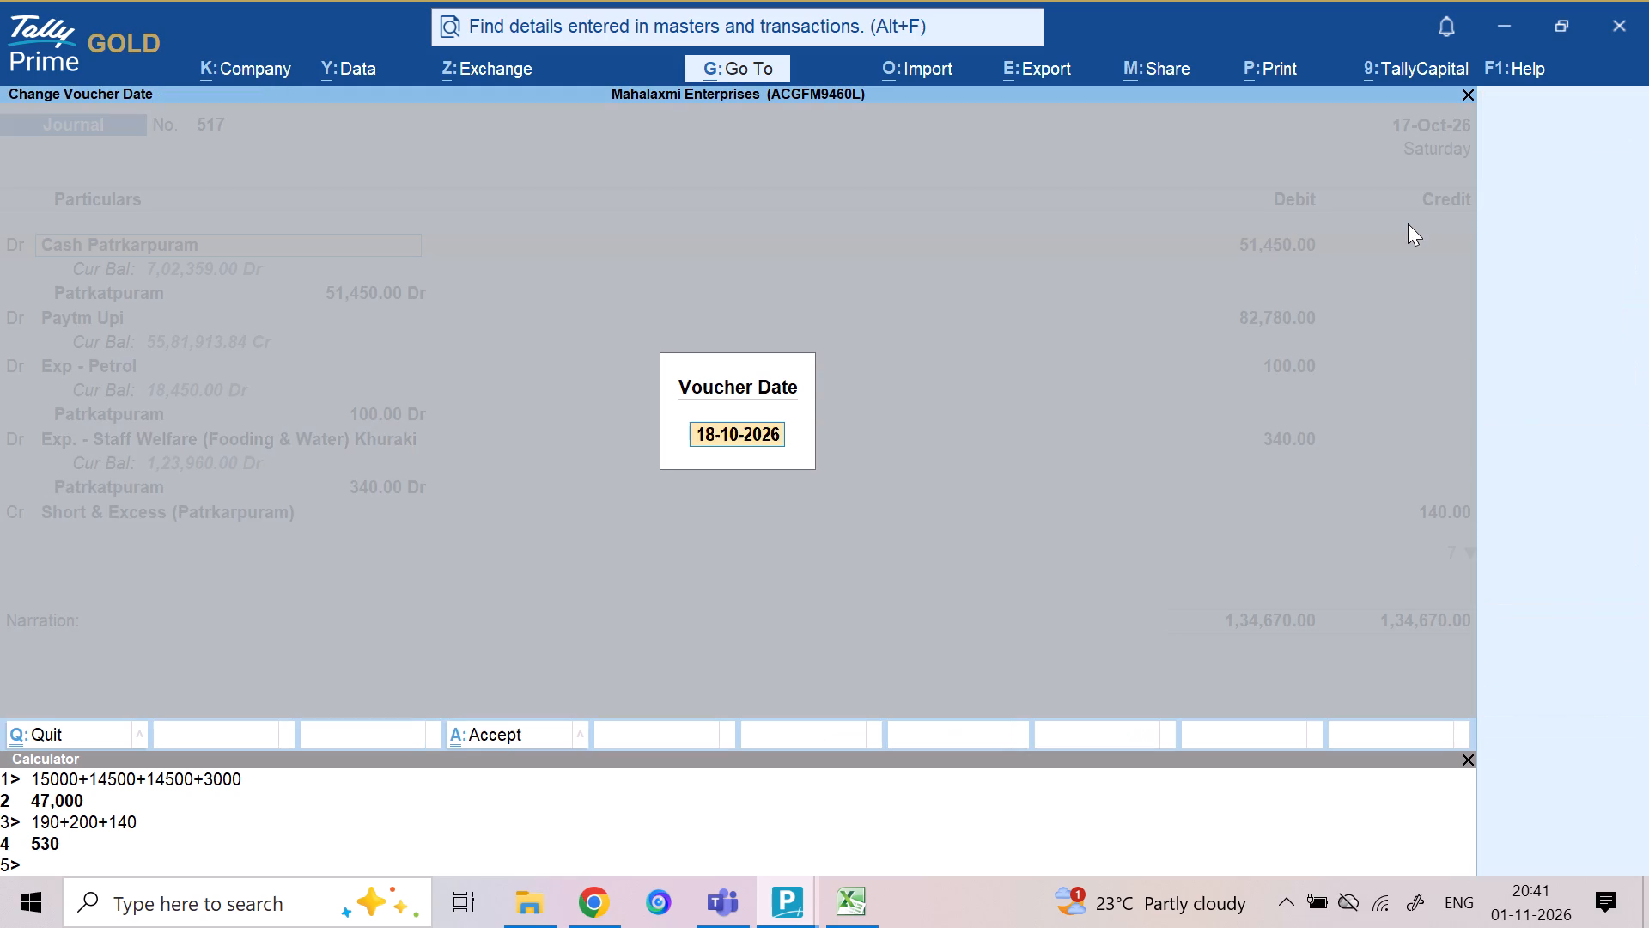
{"action": "key", "text": "Return"}
Accept the duplicate's voucher date and set the Cash Patrkarpuram debit to 43320, allocated to the Patrkatpuram cost centre.
{"action": "key", "text": "Return"}
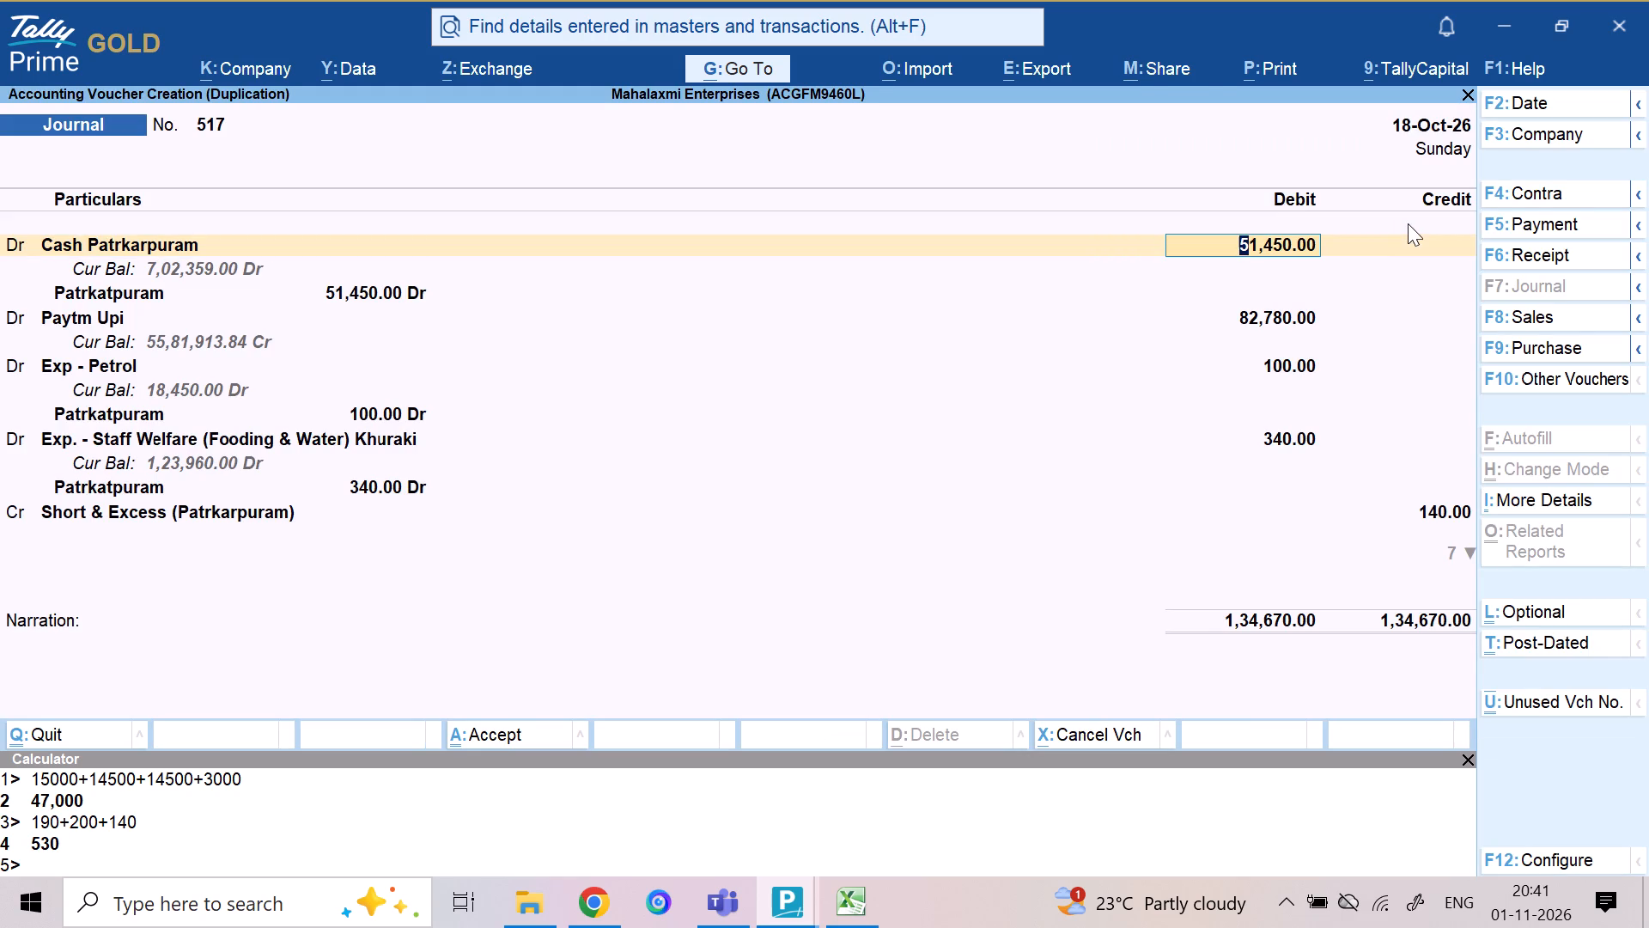
{"action": "type", "text": "43320"}
{"action": "key", "text": "Return"}
{"action": "key", "text": "Return"}
{"action": "key", "text": "Return"}
Set the Paytm Upi debit of the 18 October journal to 59170.
{"action": "key", "text": "Return"}
{"action": "key", "text": "Return"}
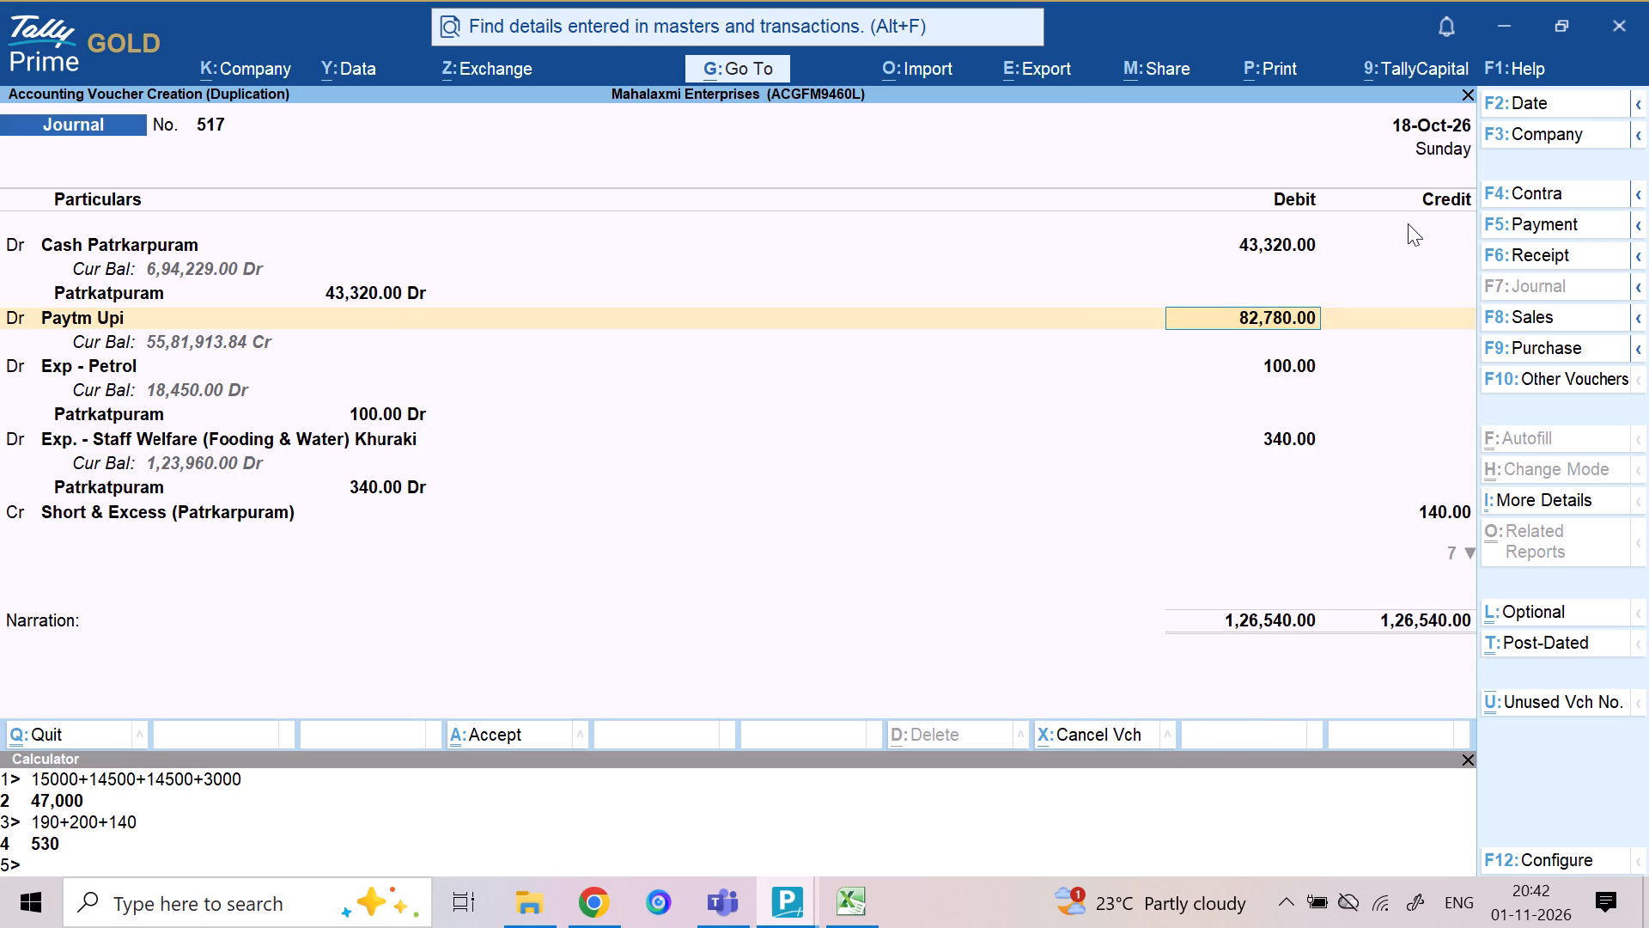
{"action": "type", "text": "59170"}
{"action": "key", "text": "Return"}
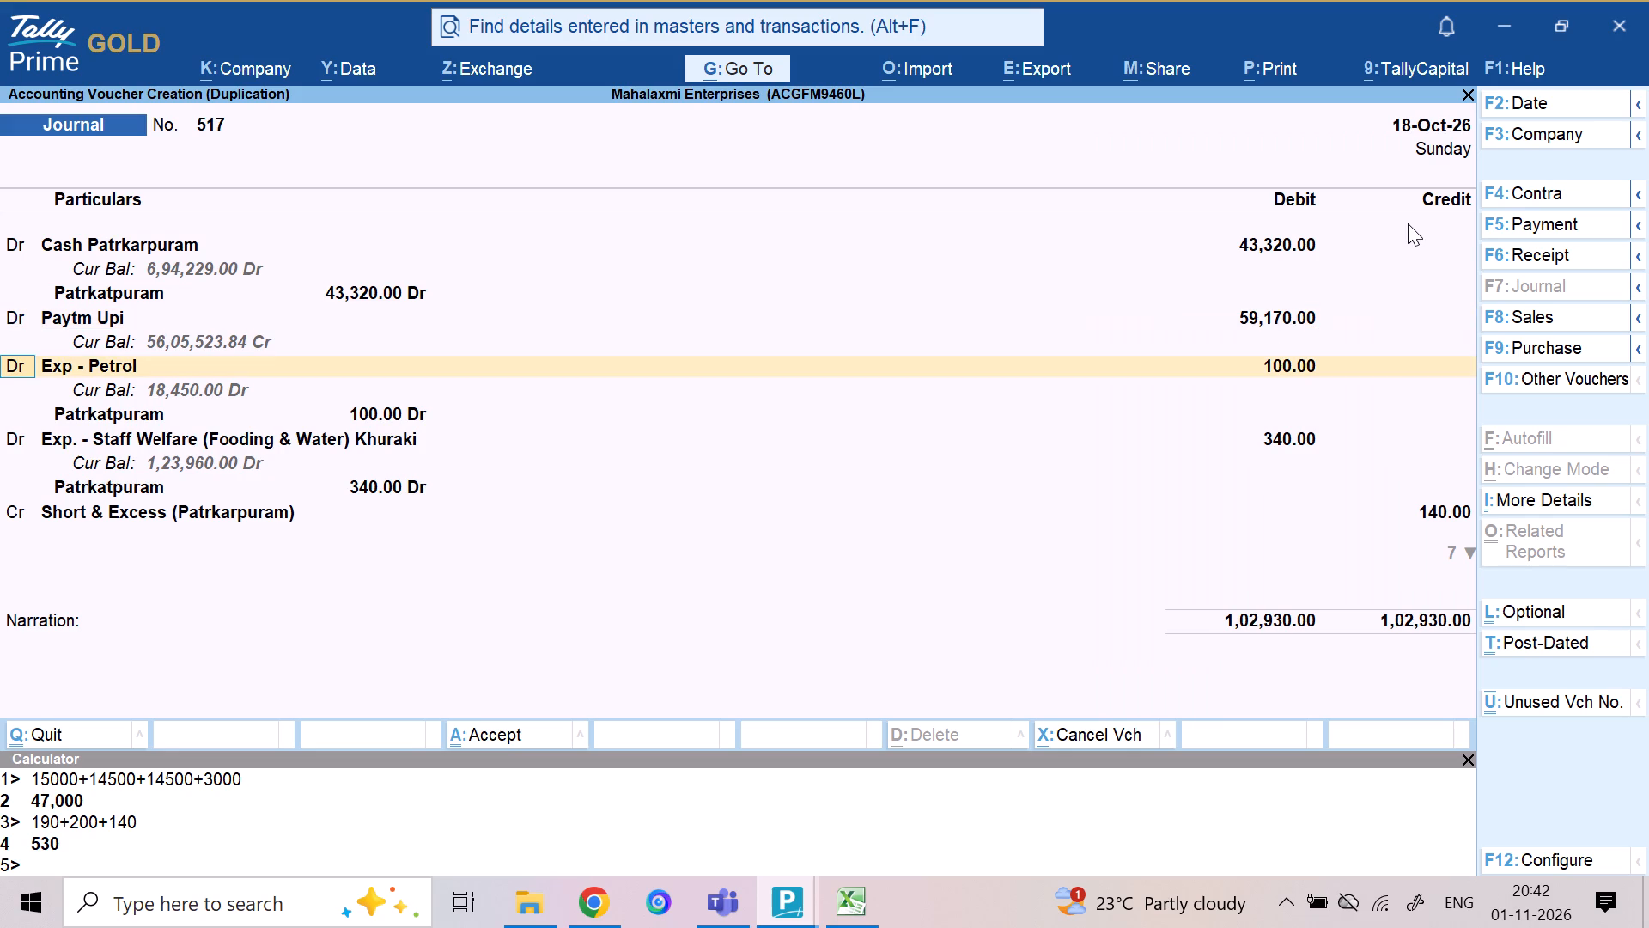
Set the Exp - Petrol debit to 250, keeping it allocated to the Patrkatpuram cost centre.
{"action": "key", "text": "Return"}
{"action": "key", "text": "Return"}
{"action": "key", "text": "Return"}
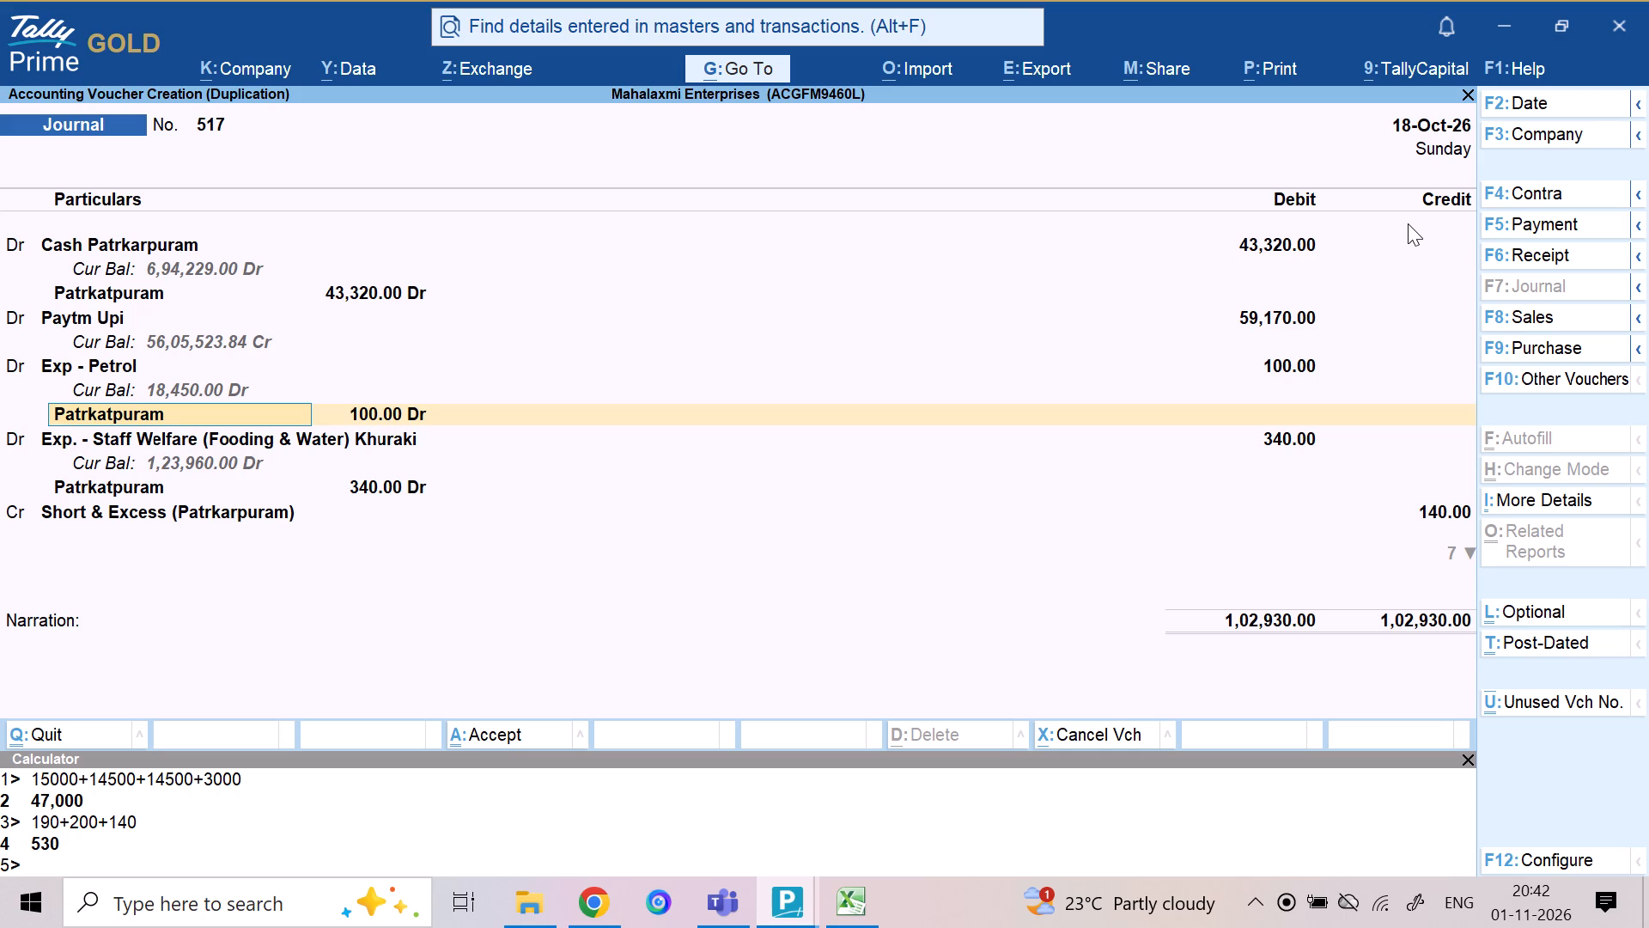
{"action": "key", "text": "BackSpace"}
{"action": "type", "text": "250"}
{"action": "key", "text": "Return"}
{"action": "key", "text": "Return"}
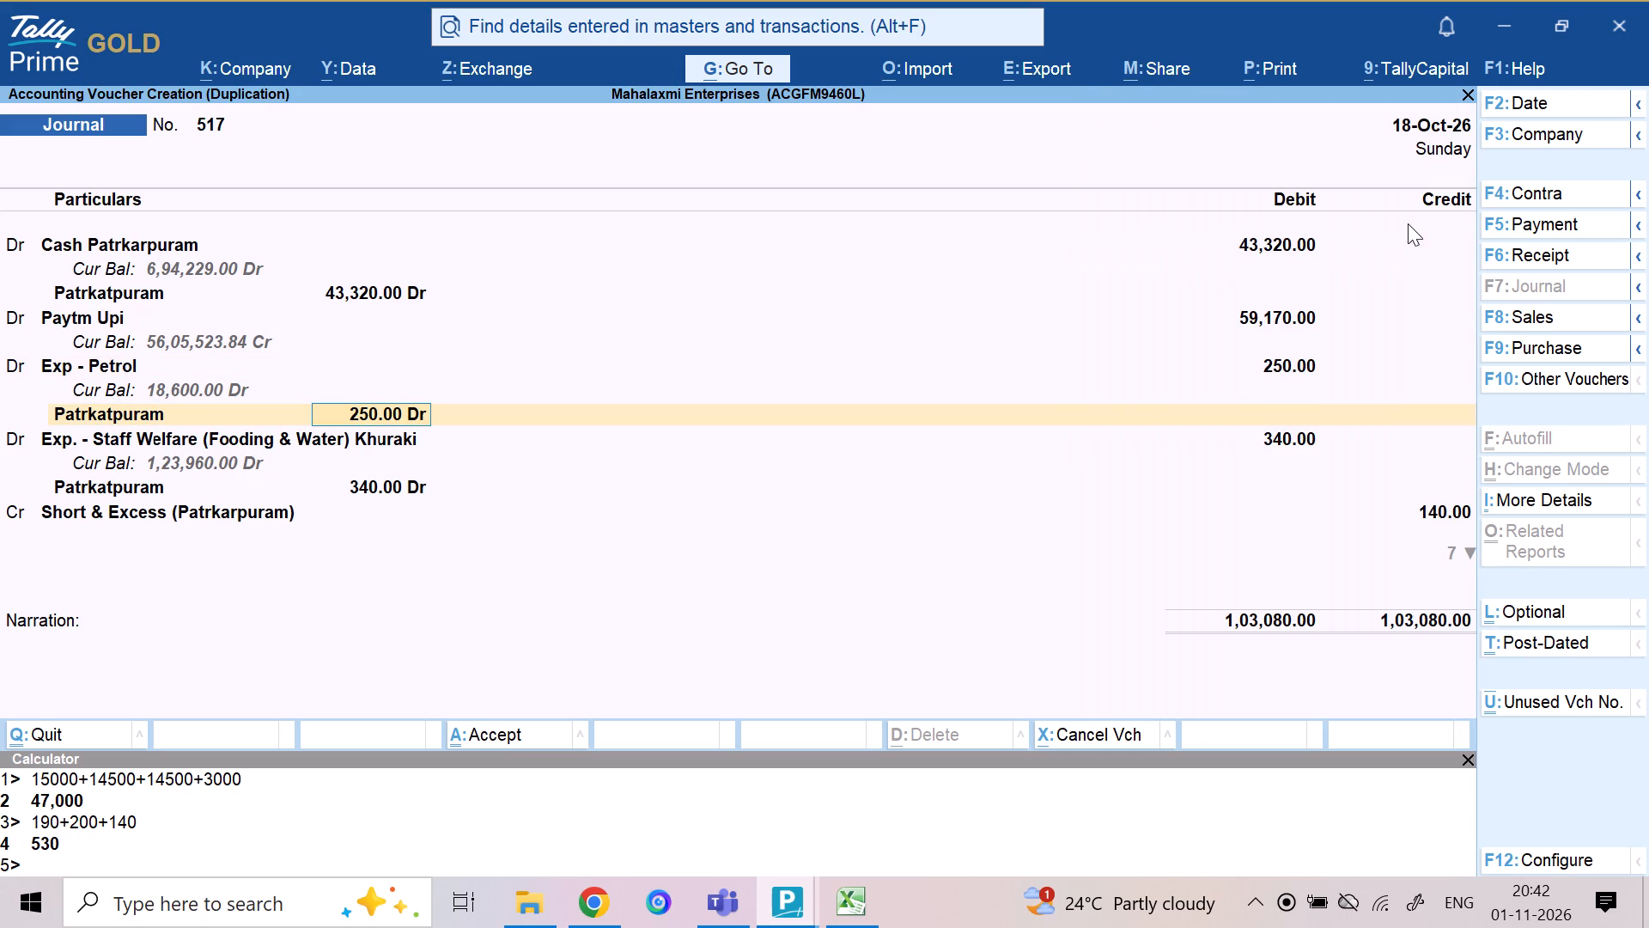
{"action": "key", "text": "Return"}
Keep the staff welfare line and replace the Short & Excess (Patrkarpuram) credit line with a debit line for Exp - Paper Printing - Parcha.
{"action": "key", "text": "Return"}
{"action": "key", "text": "Return"}
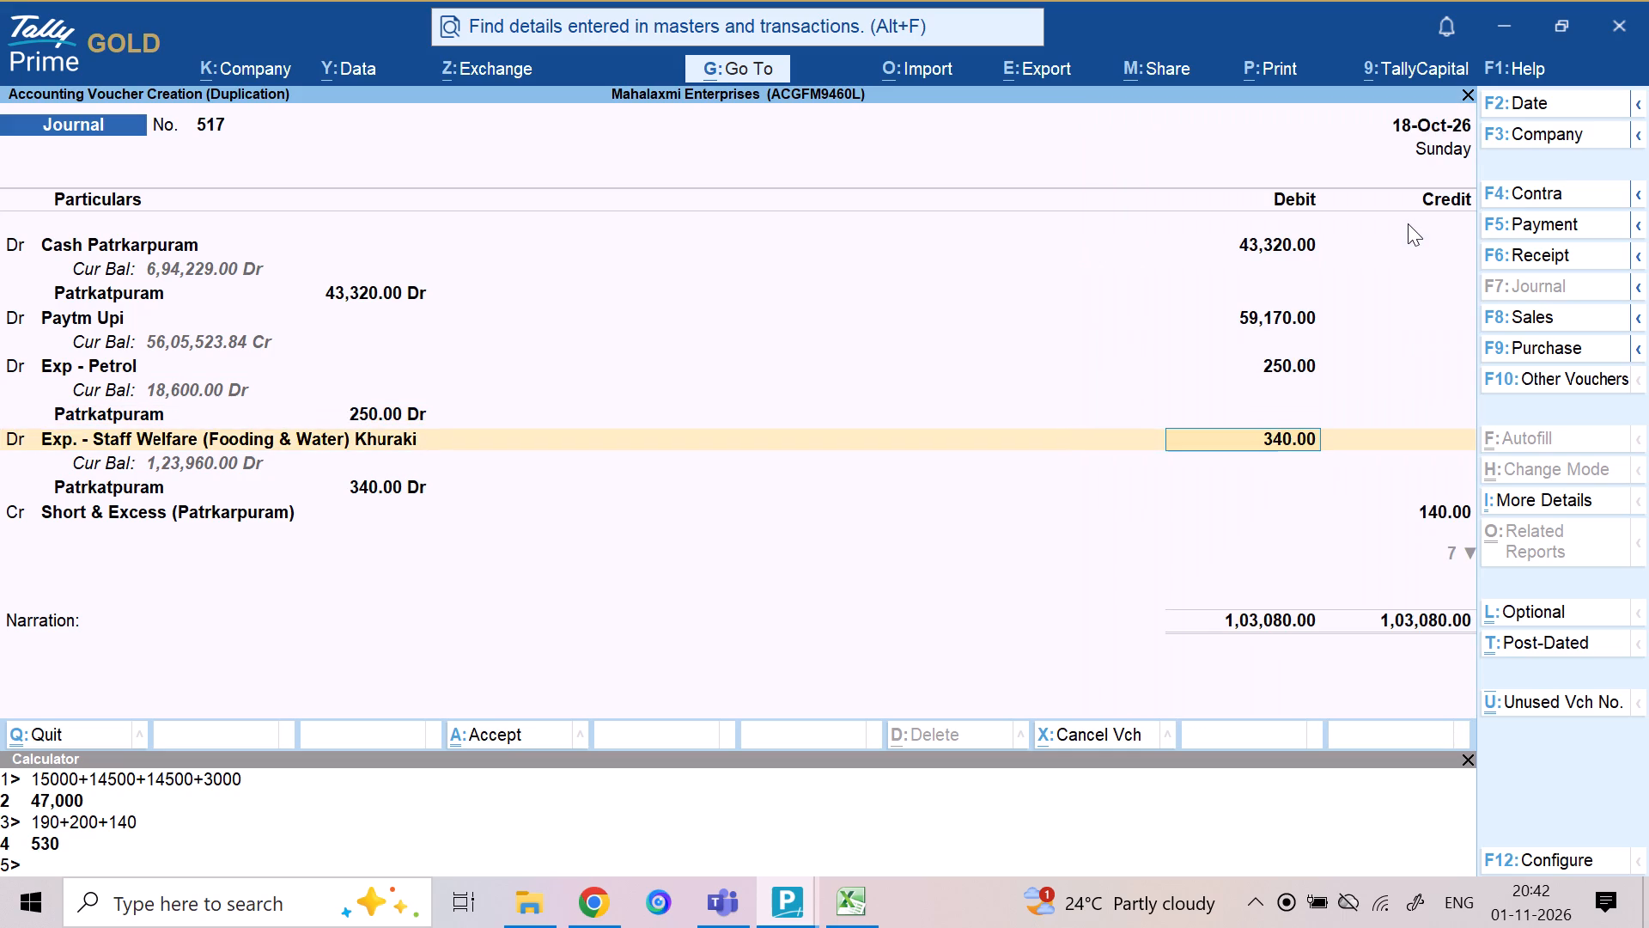
{"action": "key", "text": "Return"}
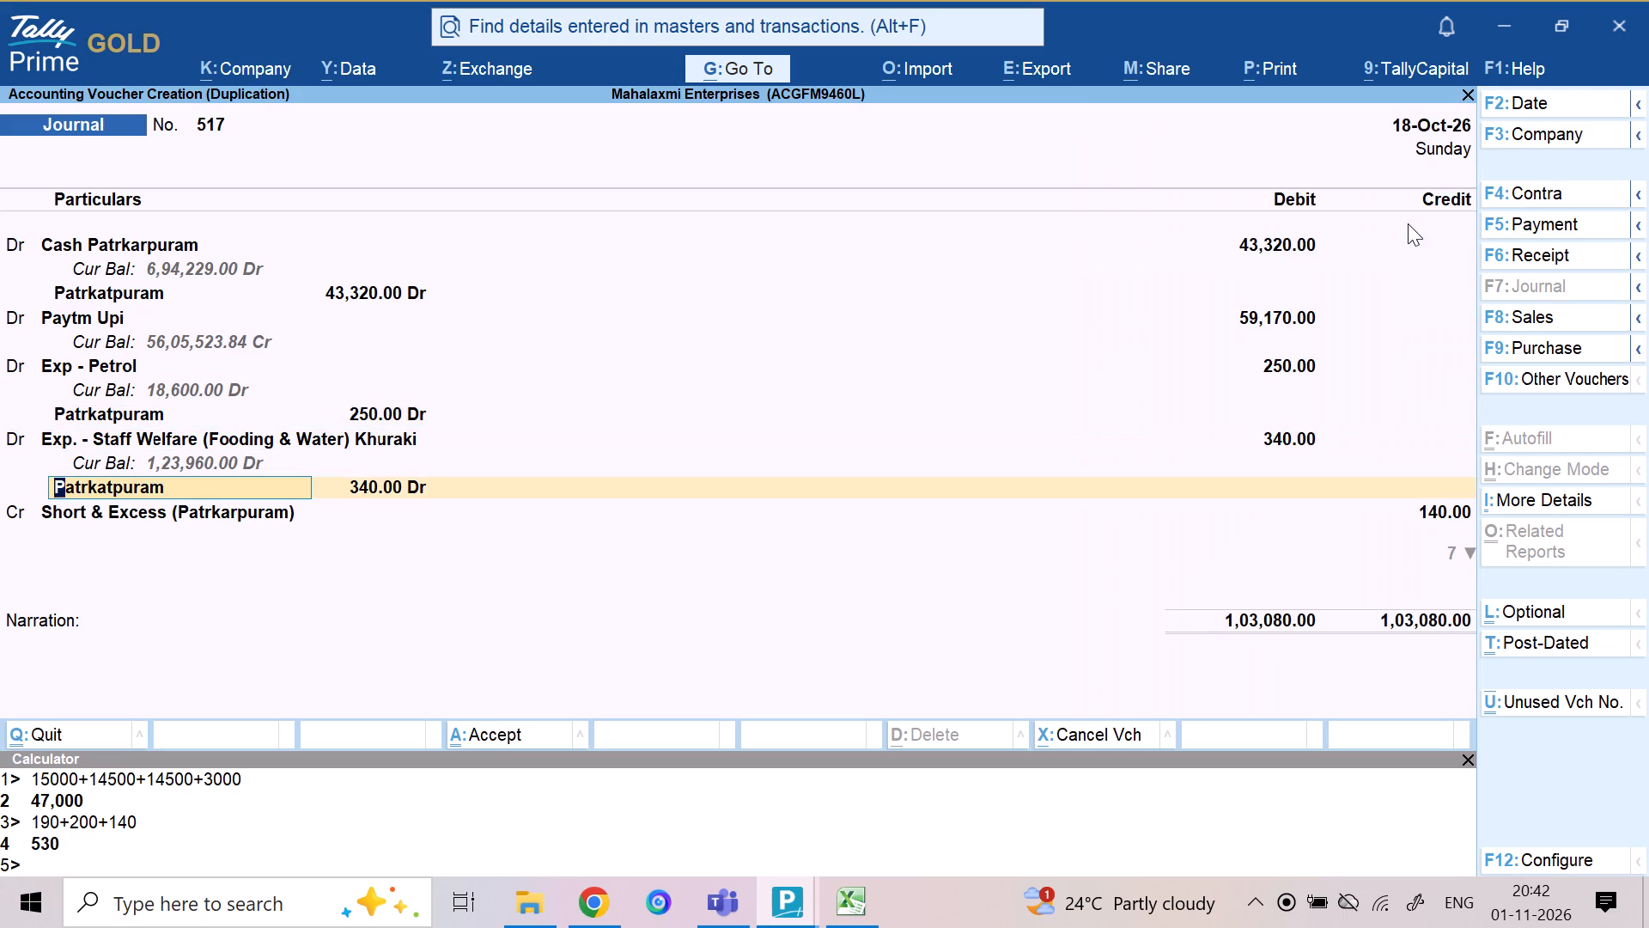
{"action": "key", "text": "Return"}
{"action": "key", "text": "Return"}
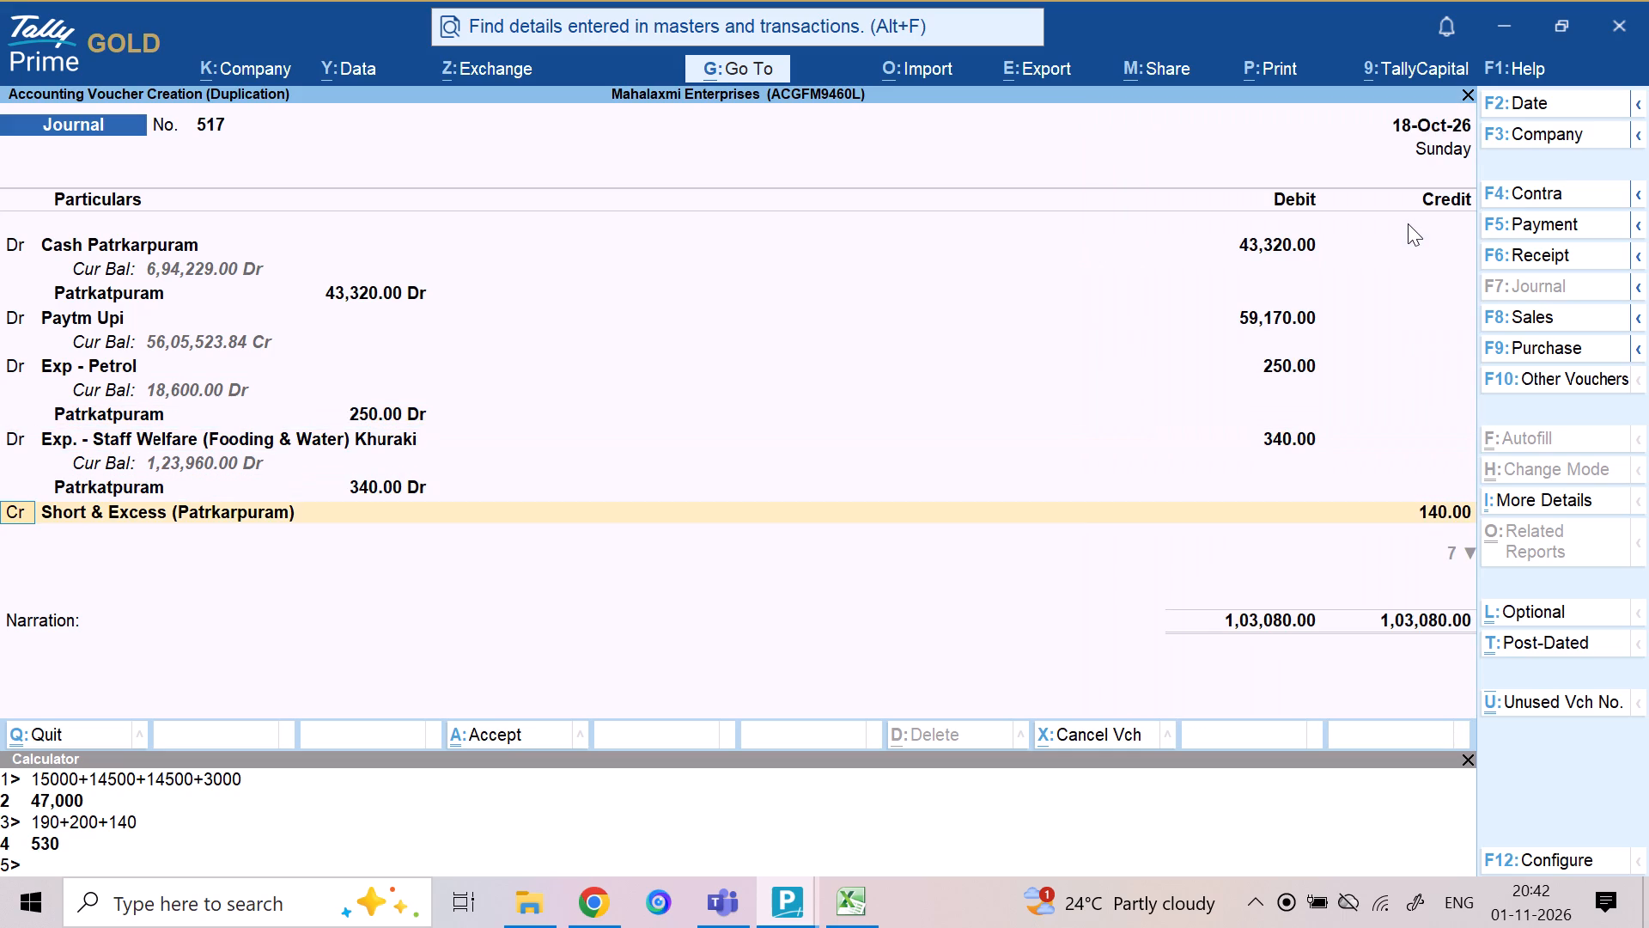
{"action": "key", "text": "d"}
{"action": "key", "text": "Return"}
{"action": "type", "text": "pr"}
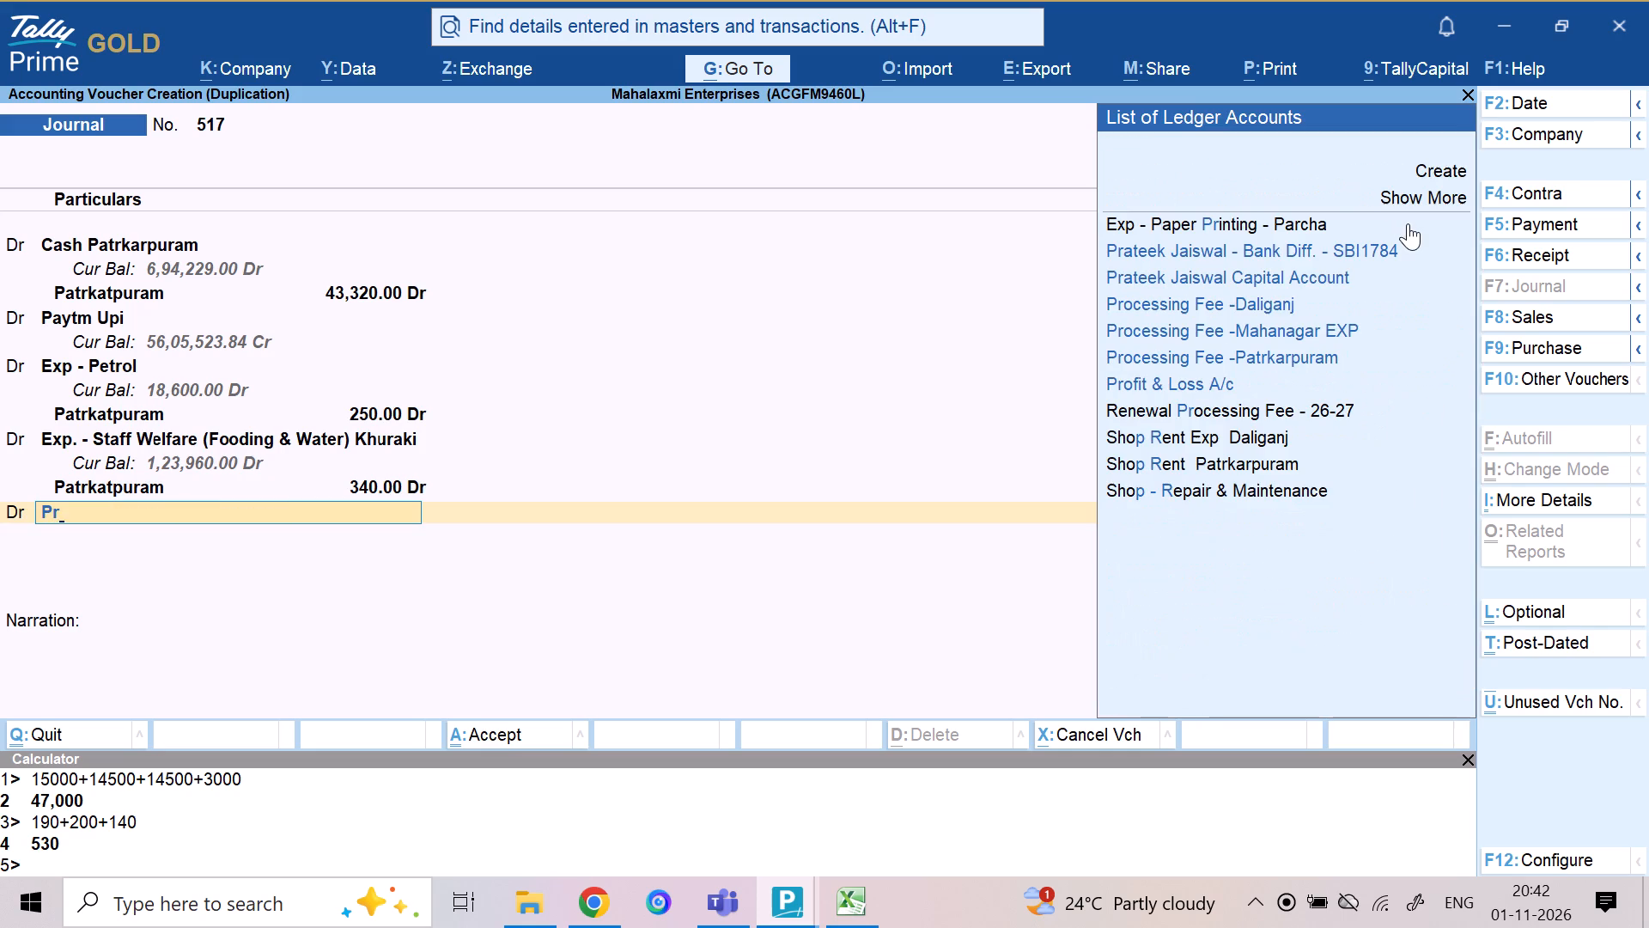
{"action": "type", "text": "in"}
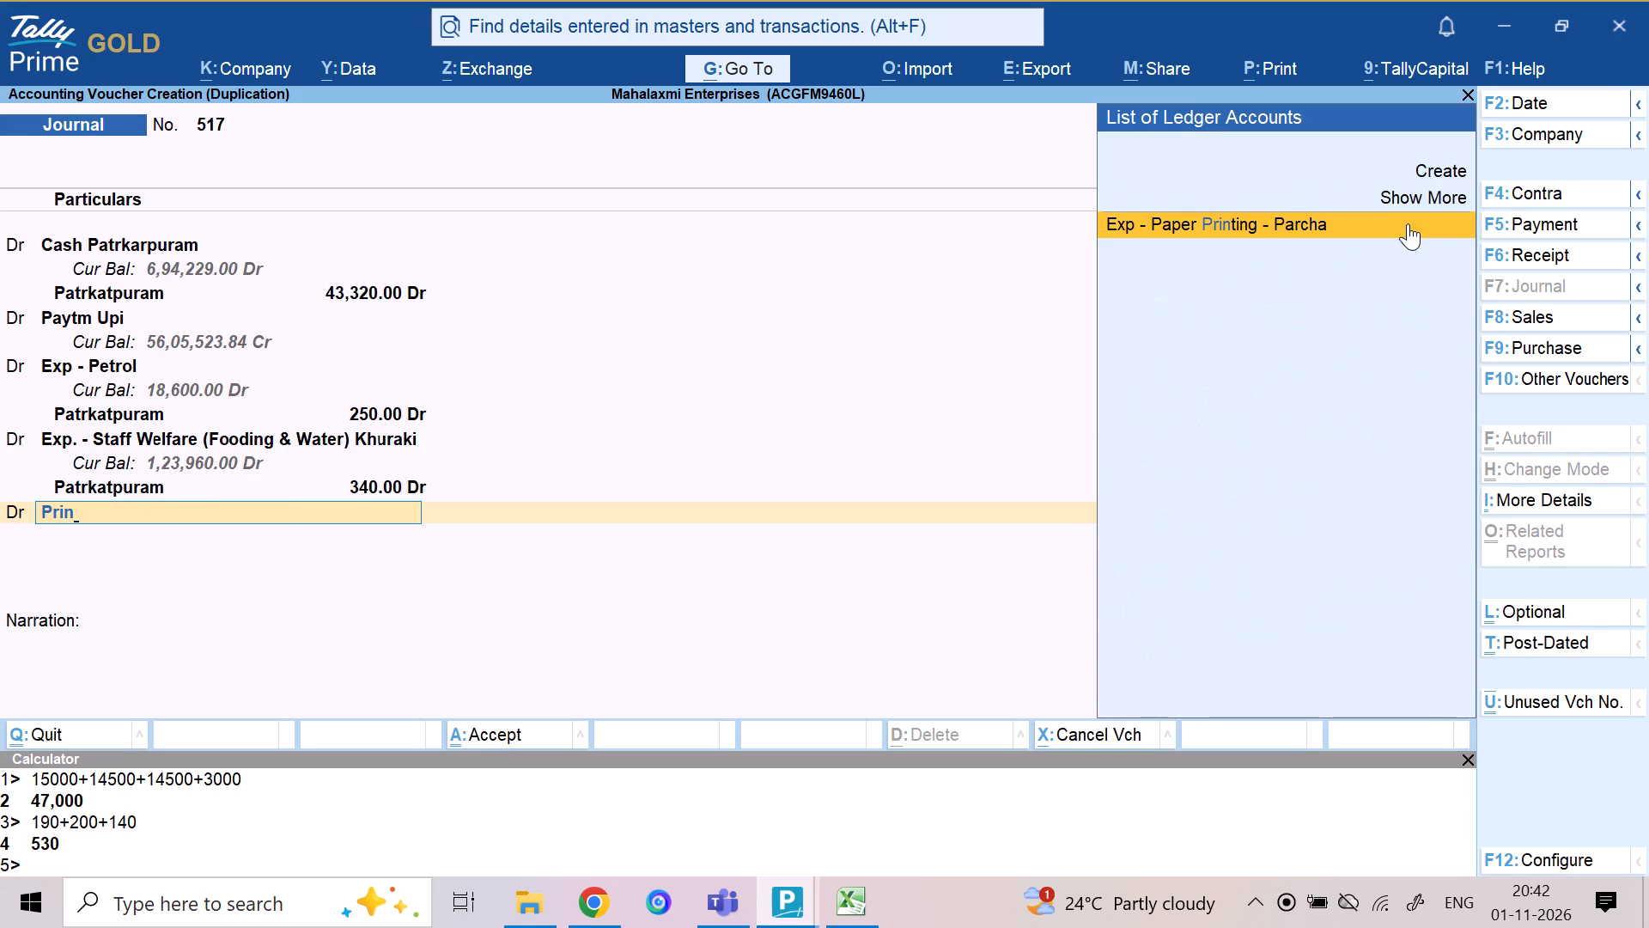
{"action": "key", "text": "Return"}
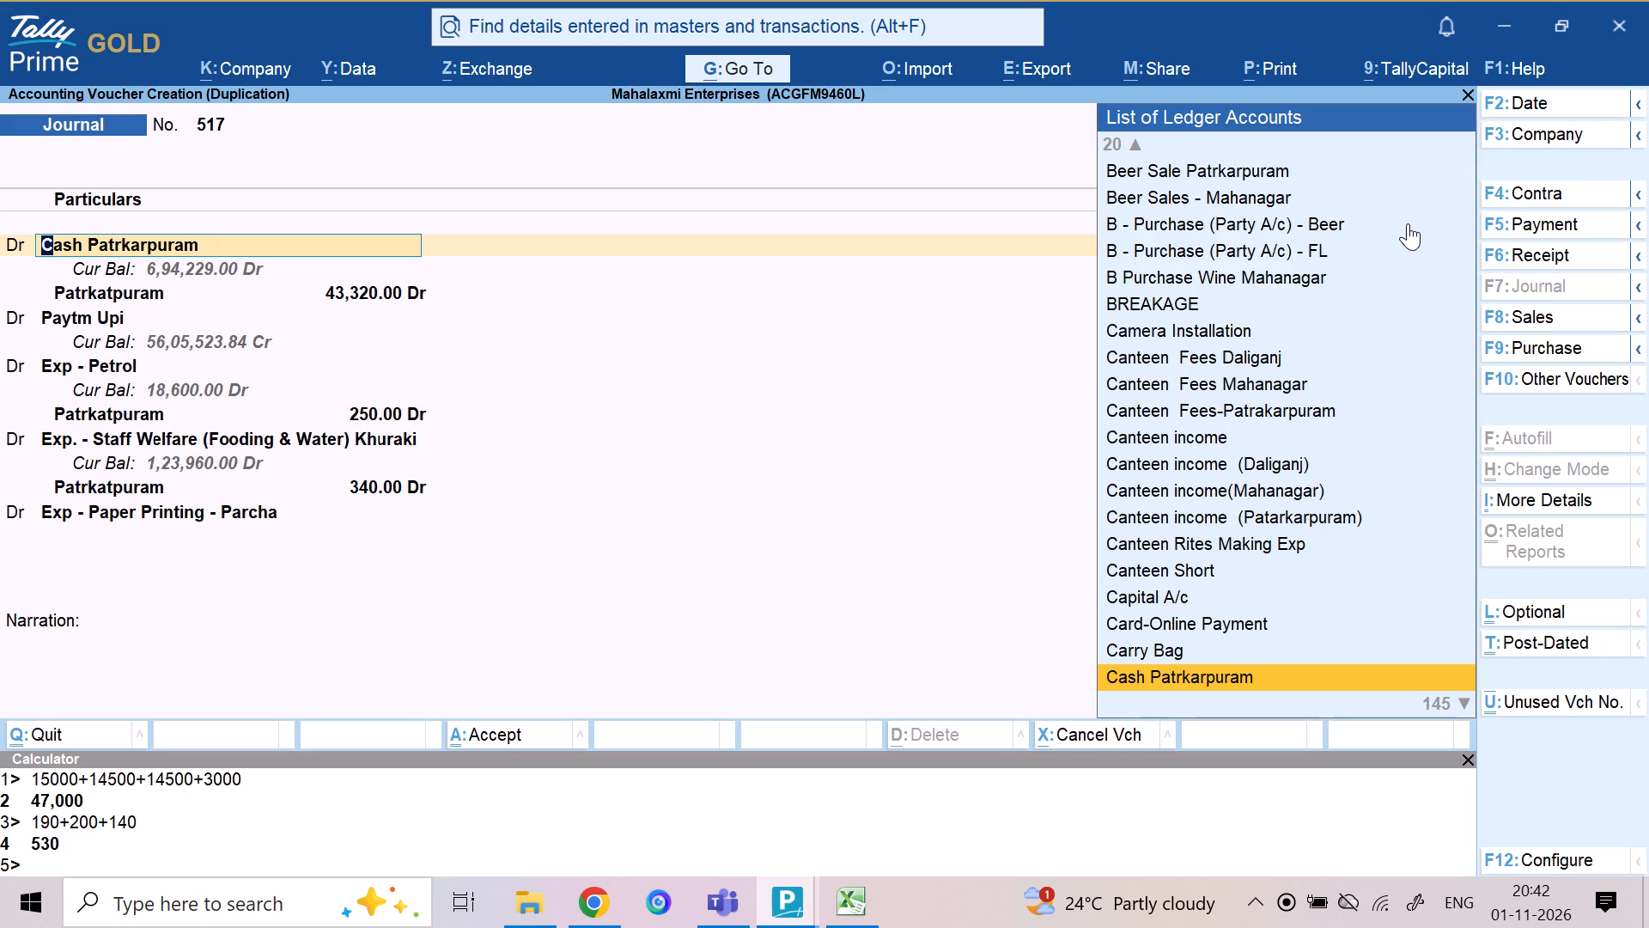
{"action": "left_click", "coordinate": [143, 517]}
{"action": "key", "text": "Return"}
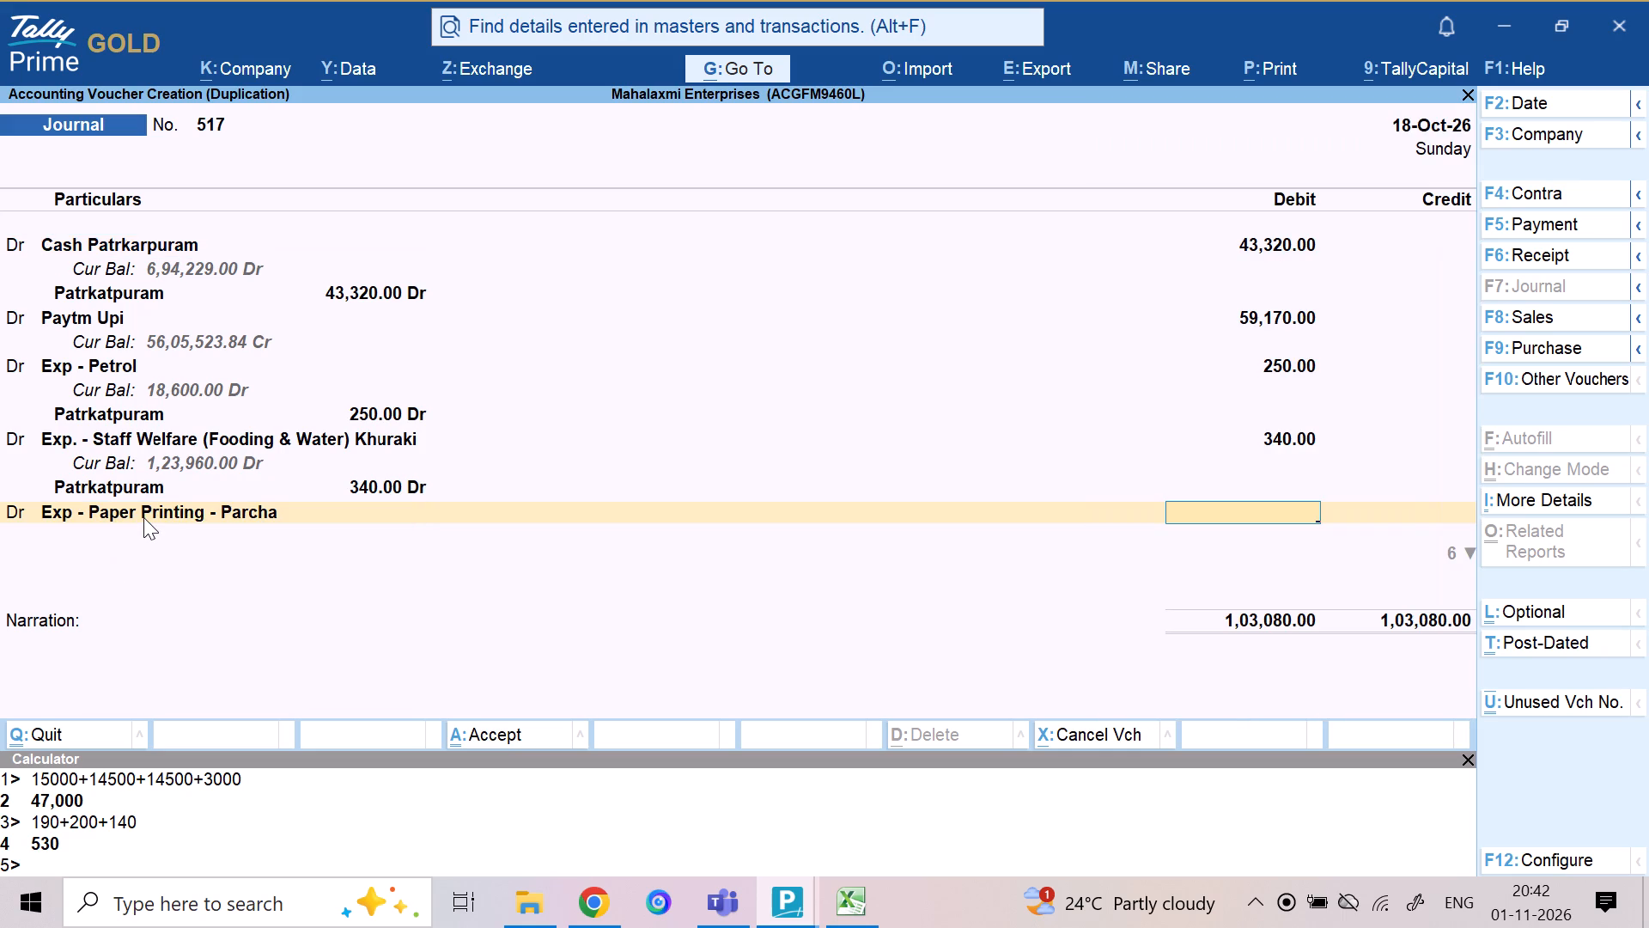
Enter 100 as the Exp - Paper Printing - Parcha debit and allocate it to the Patrkatpuram cost centre.
{"action": "type", "text": "100"}
{"action": "key", "text": "Return"}
{"action": "key", "text": "Return"}
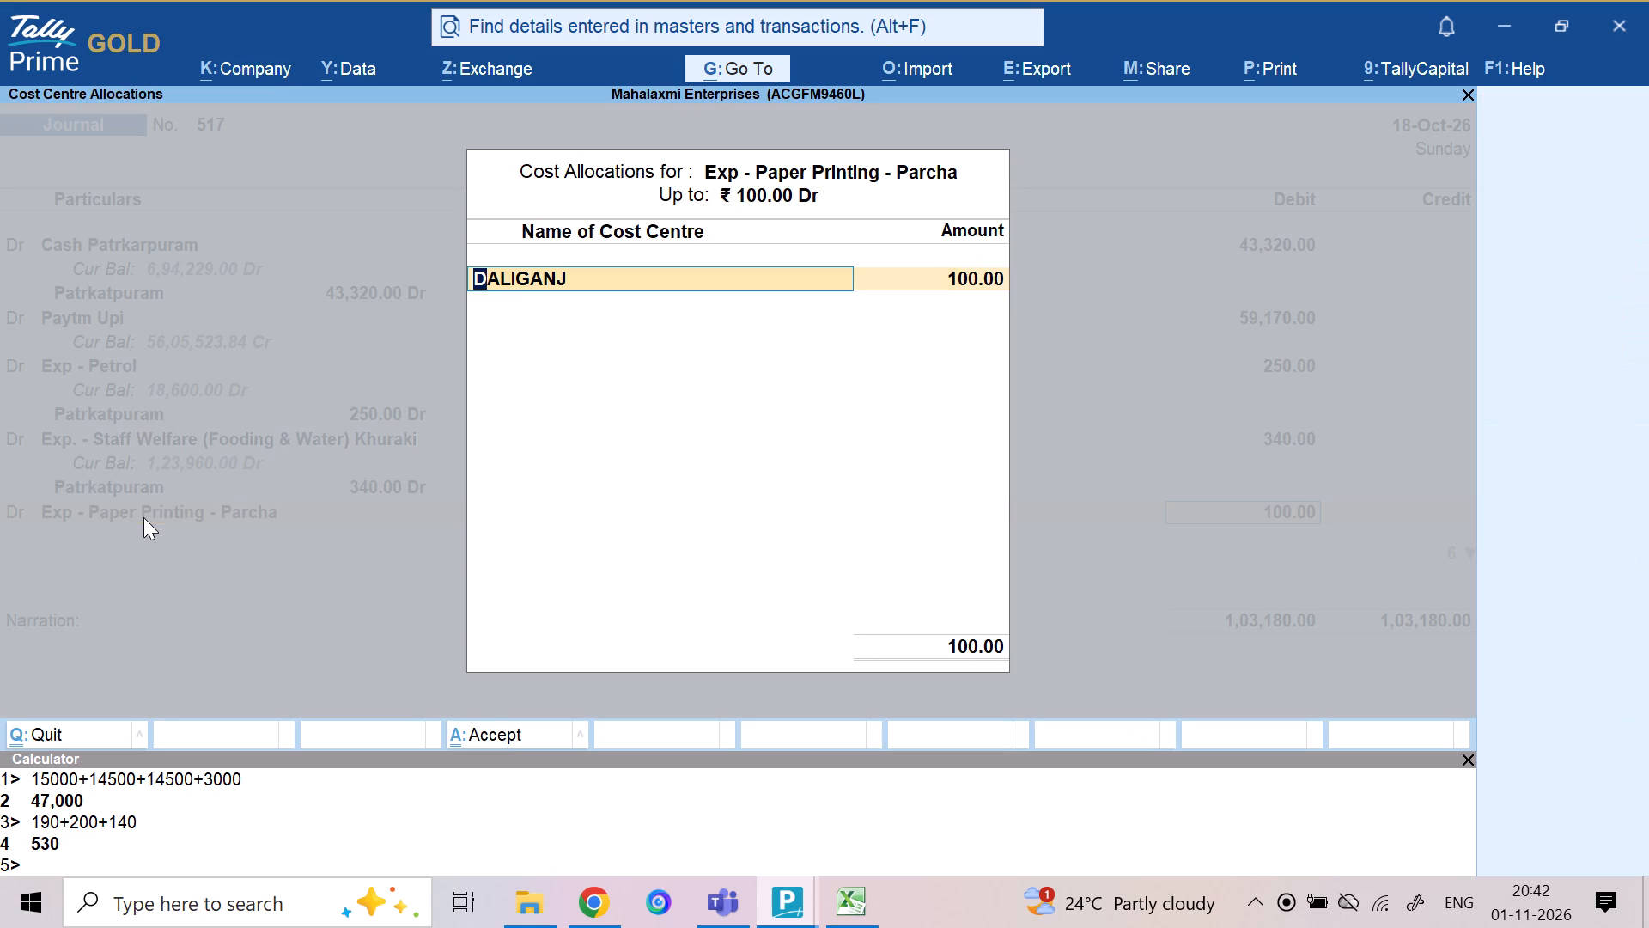
{"action": "key", "text": "BackSpace"}
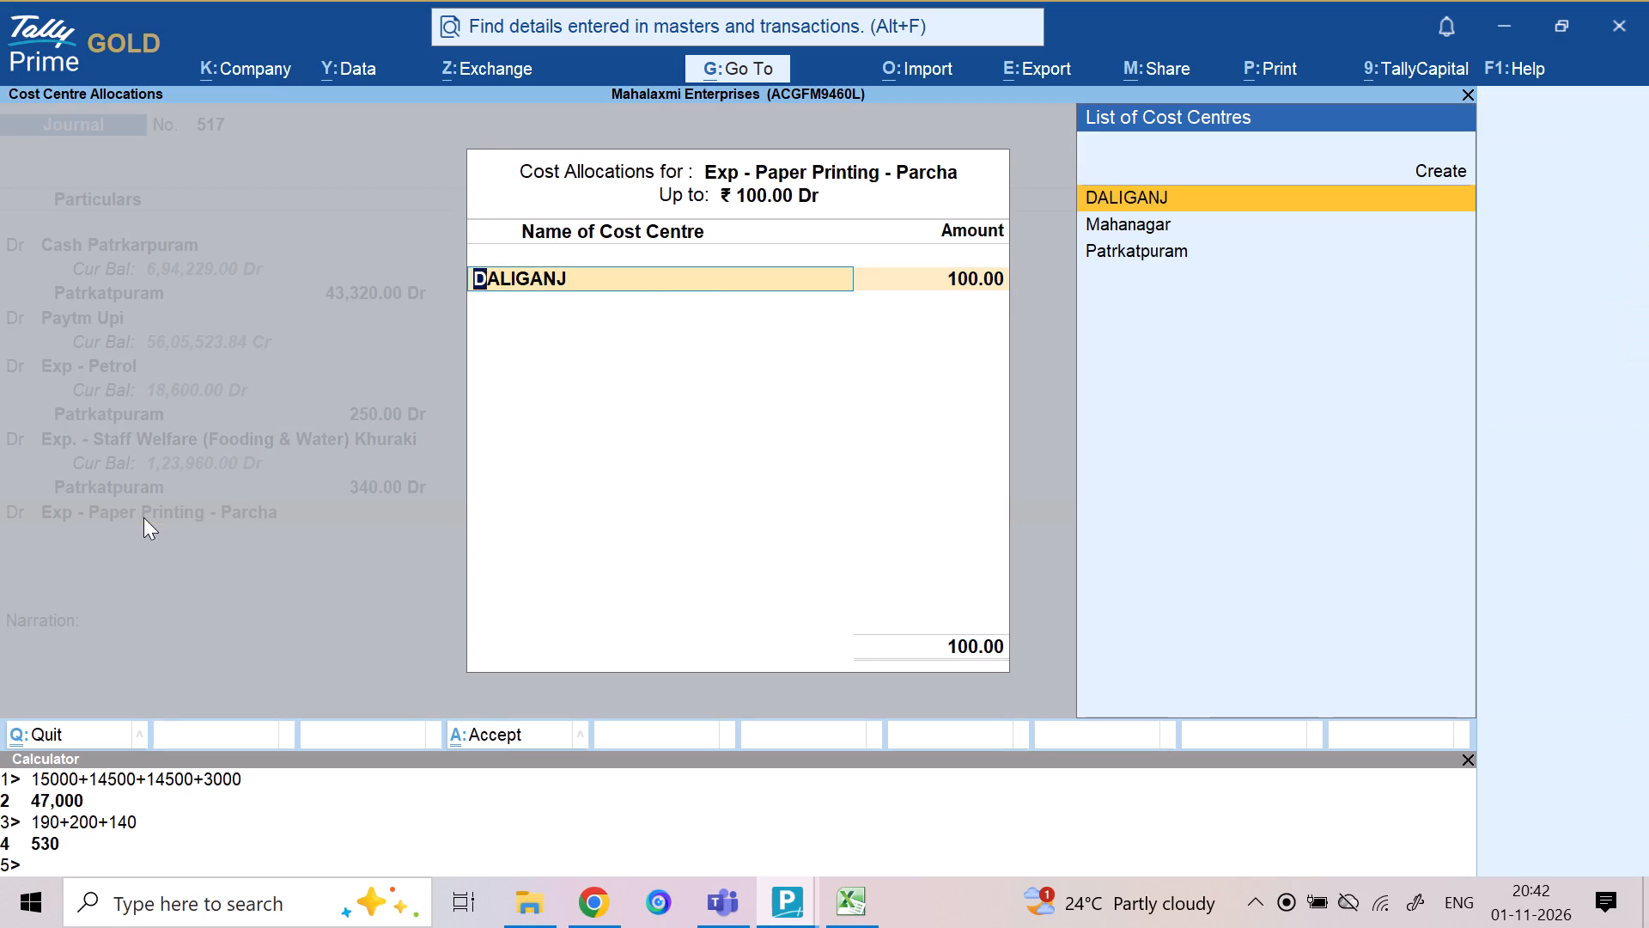
{"action": "key", "text": "Down"}
{"action": "key", "text": "Down"}
{"action": "key", "text": "Down"}
{"action": "key", "text": "Return"}
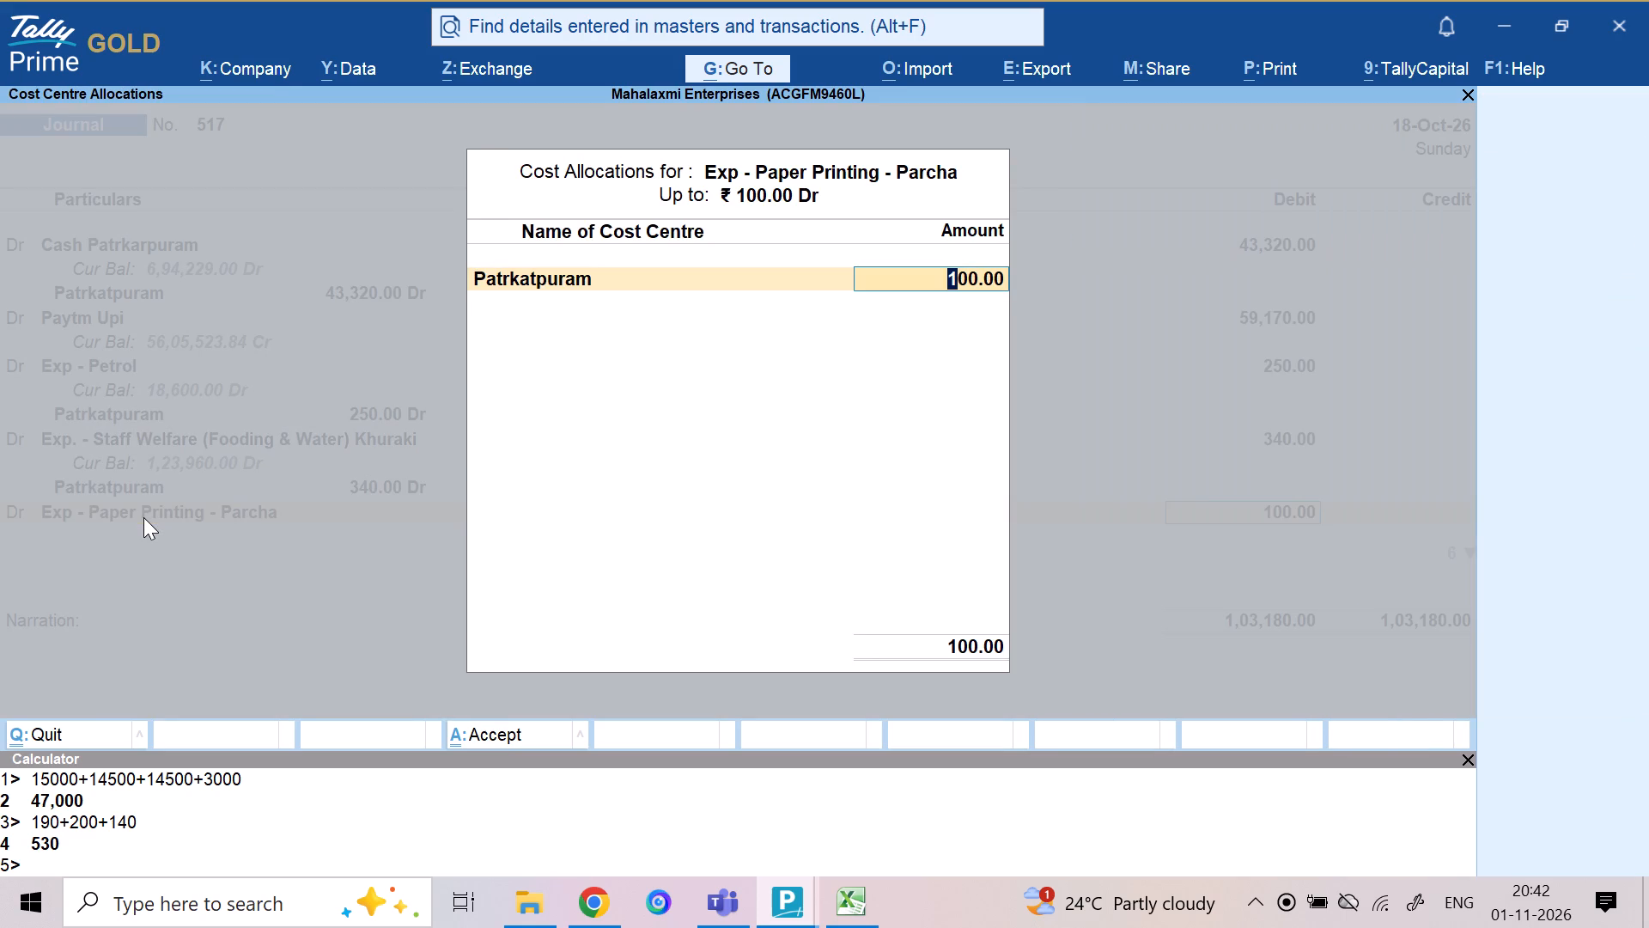
{"action": "key", "text": "Return"}
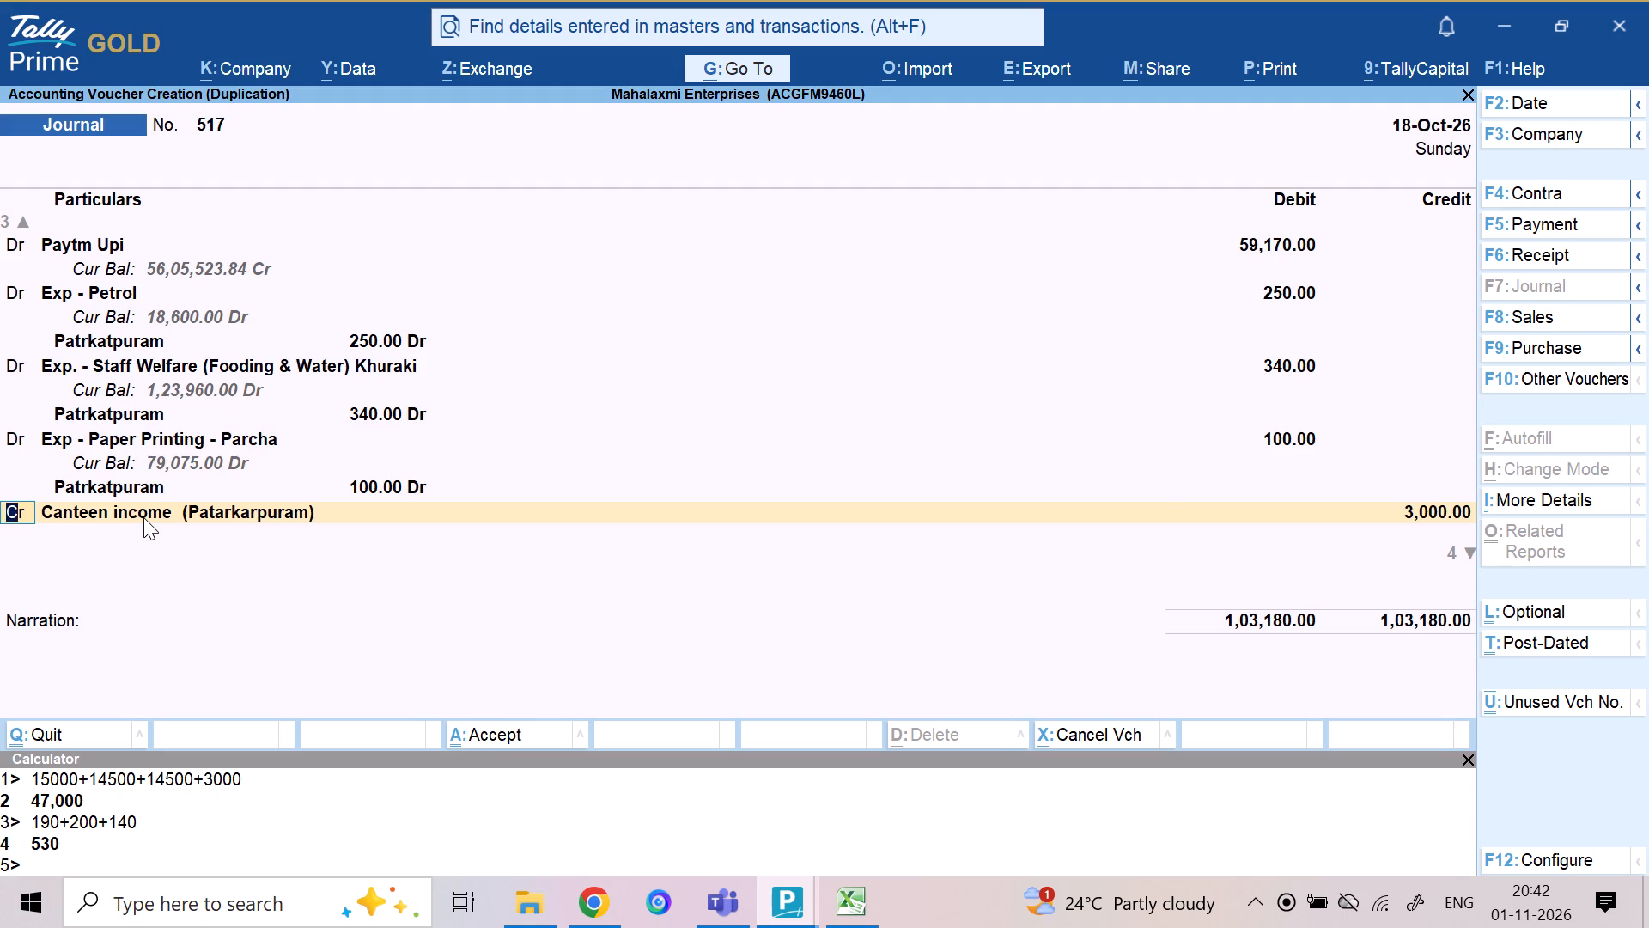
In the other TallyPrime window, calculate 59780+18410 to check the 18 October Wine Sale Patrkarpuram entry of B2c Debtors (Patrakarpuram).
{"action": "key", "text": "Return"}
{"action": "key", "text": "Return"}
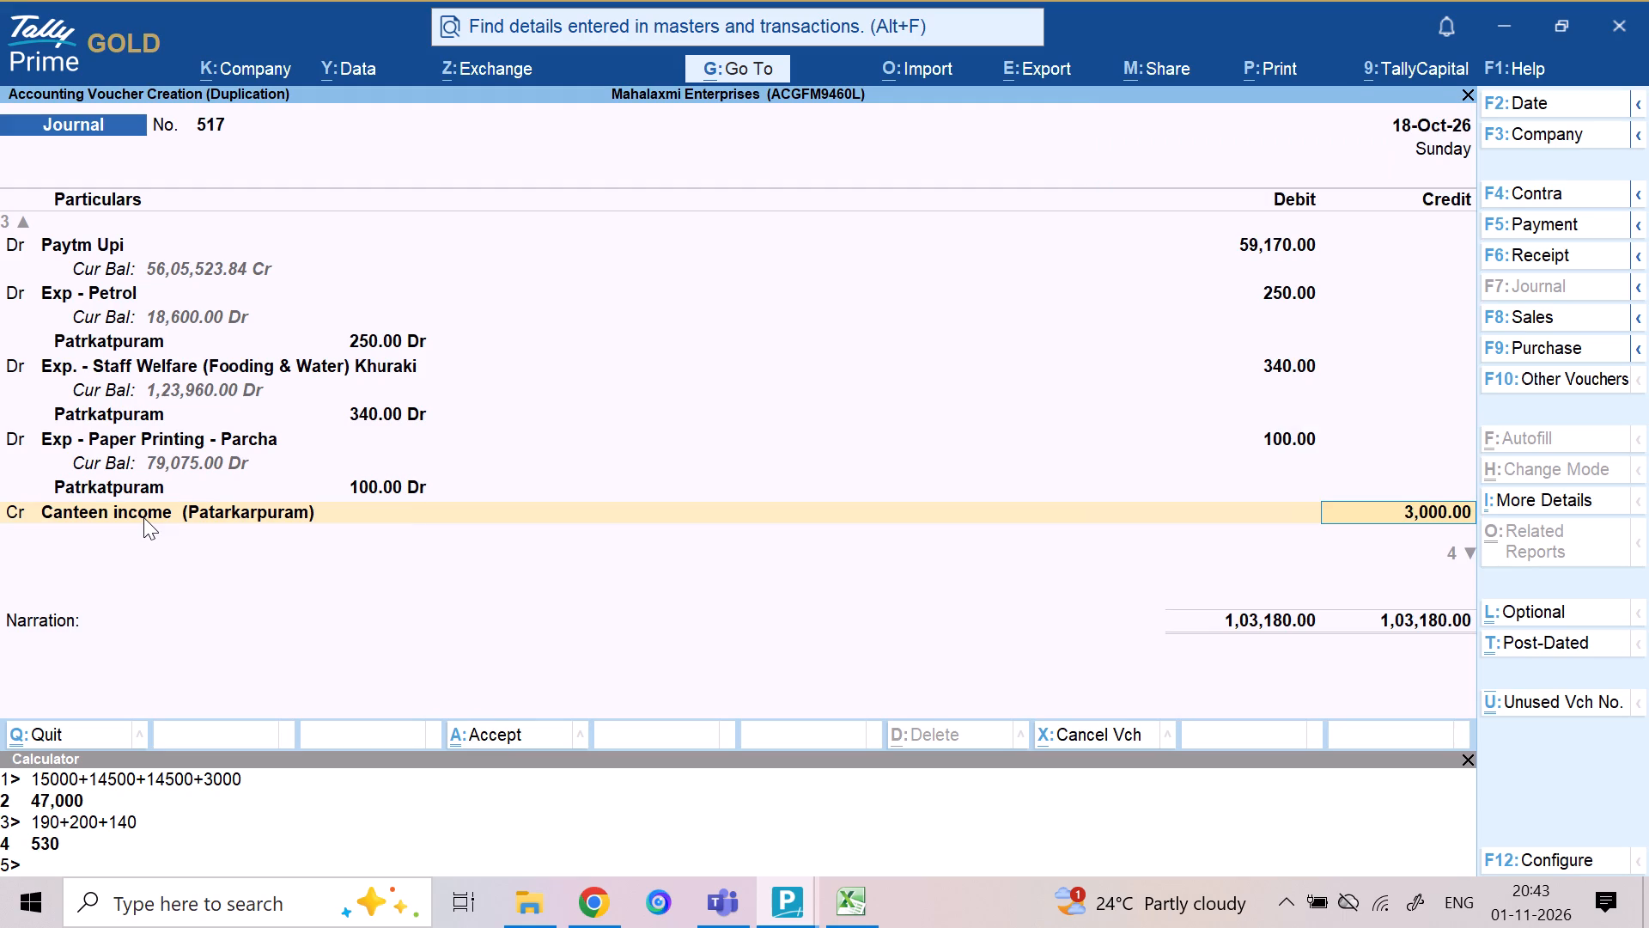
{"action": "key", "text": "alt+Tab"}
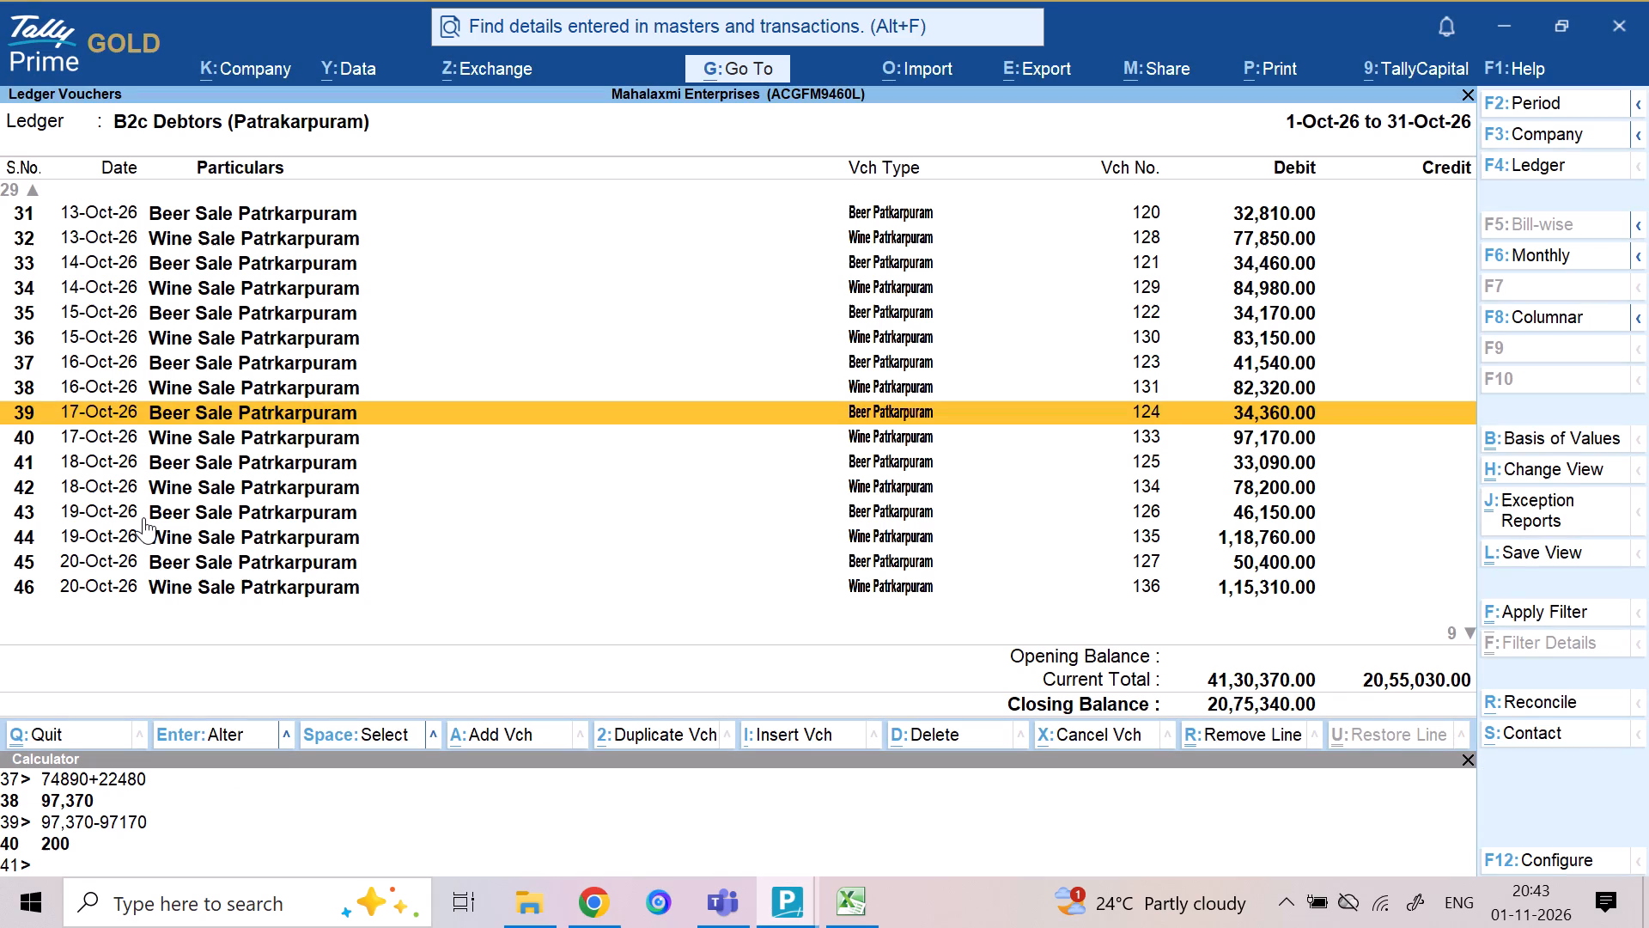
{"action": "key", "text": "Down"}
{"action": "key", "text": "Down"}
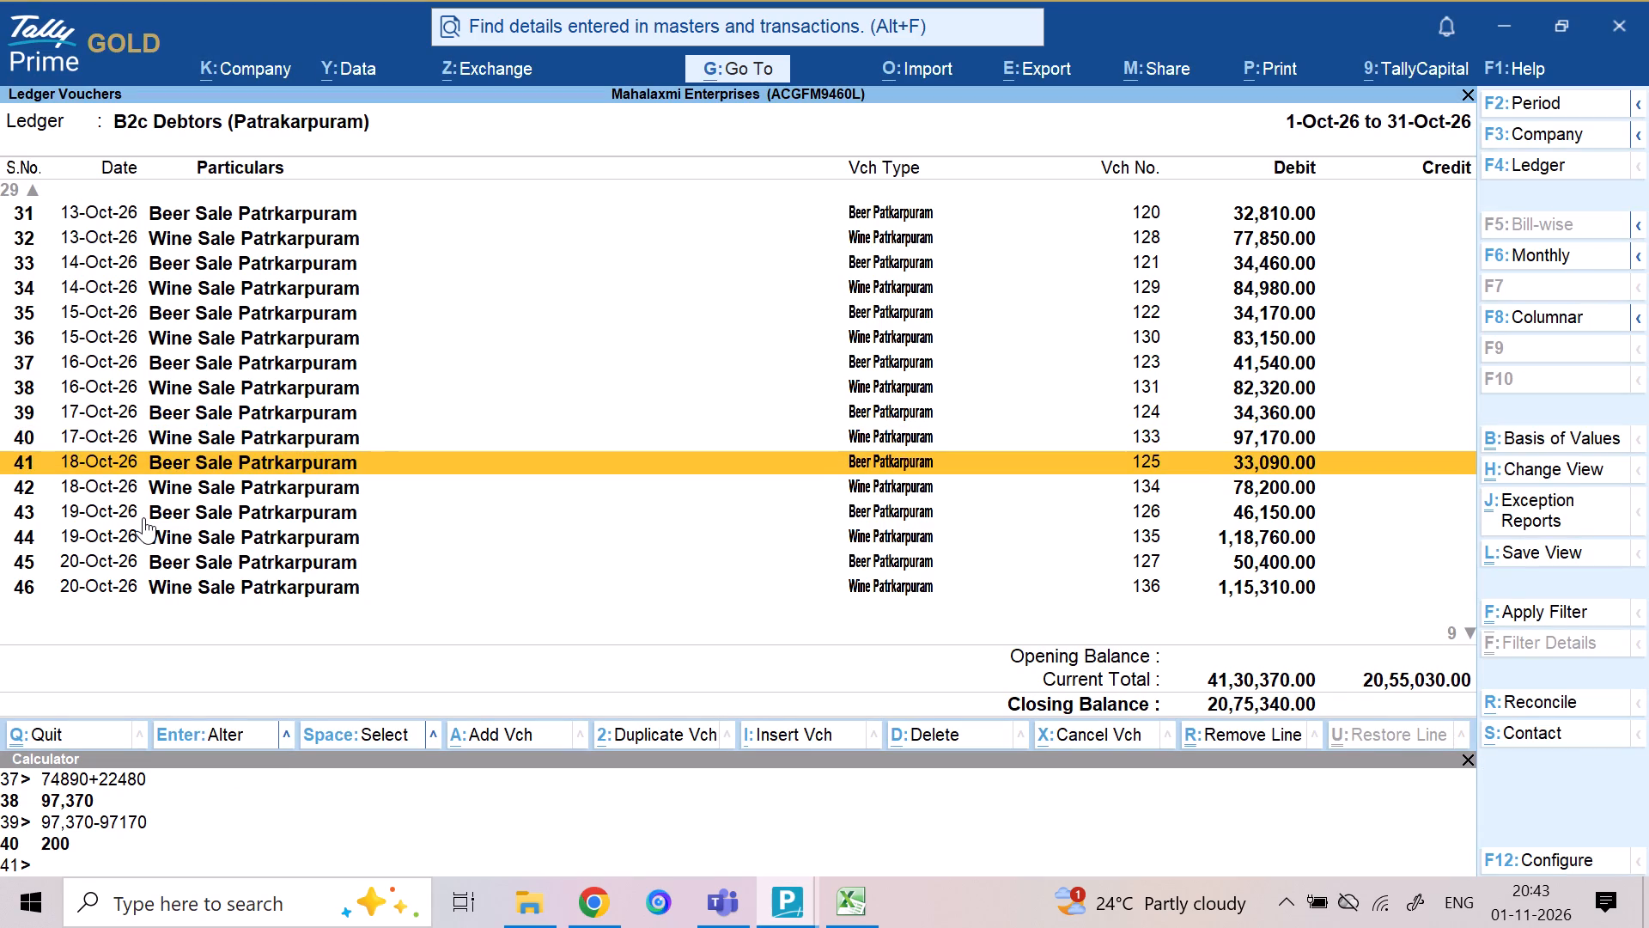
{"action": "key", "text": "Down"}
{"action": "key", "text": "ctrl+n"}
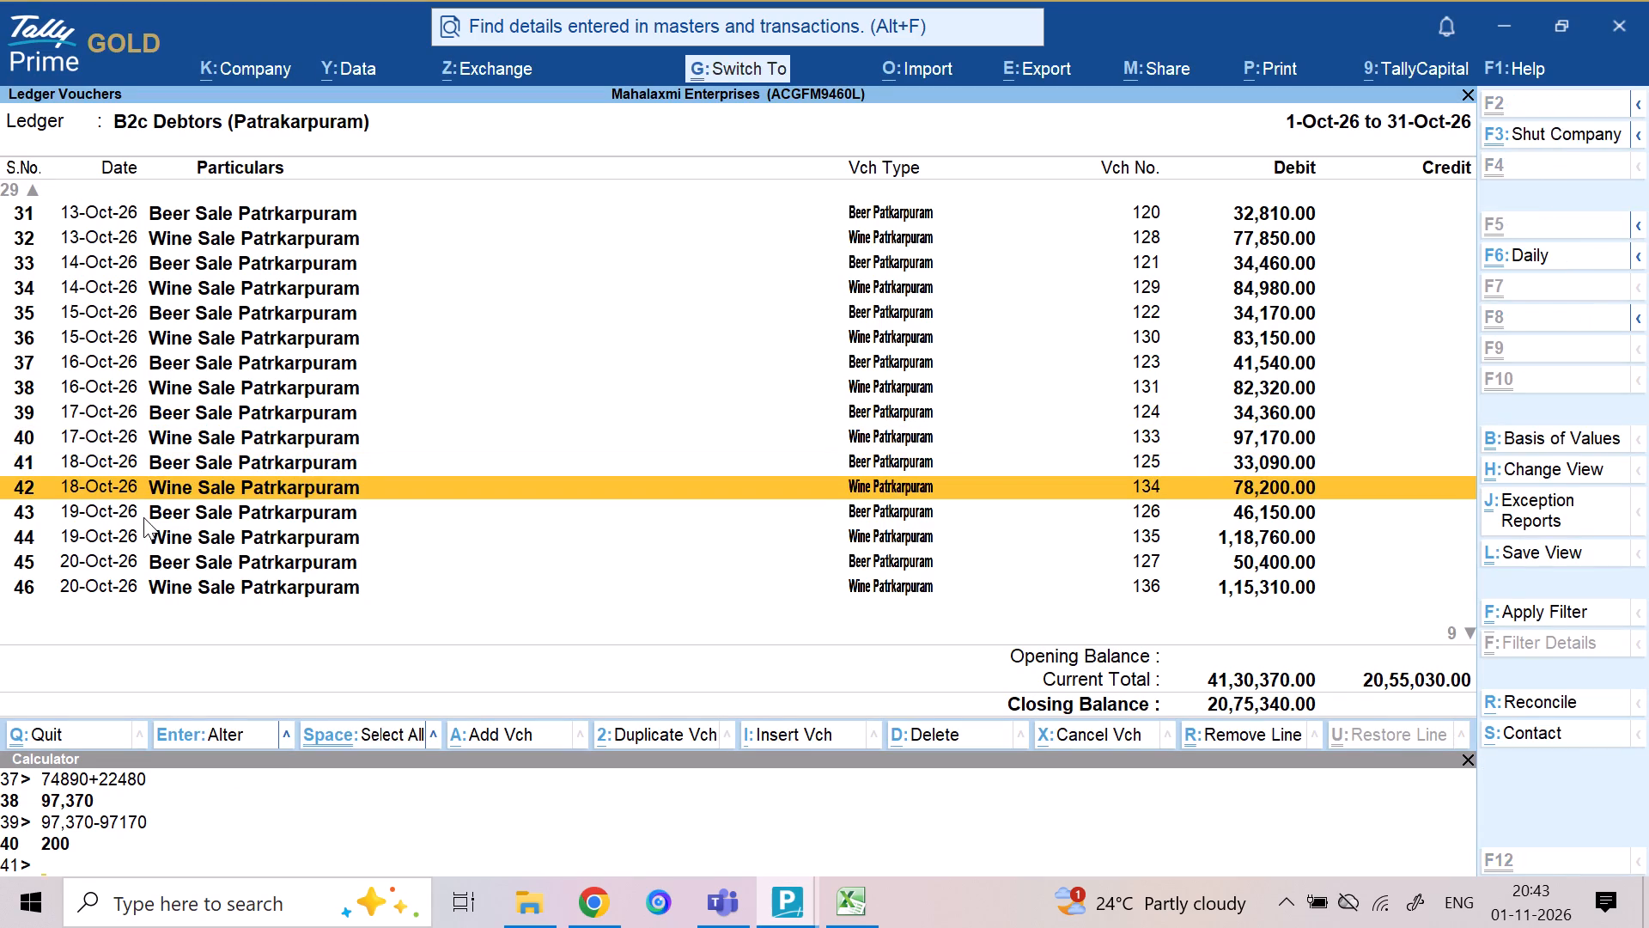
{"action": "type", "text": "59780+"}
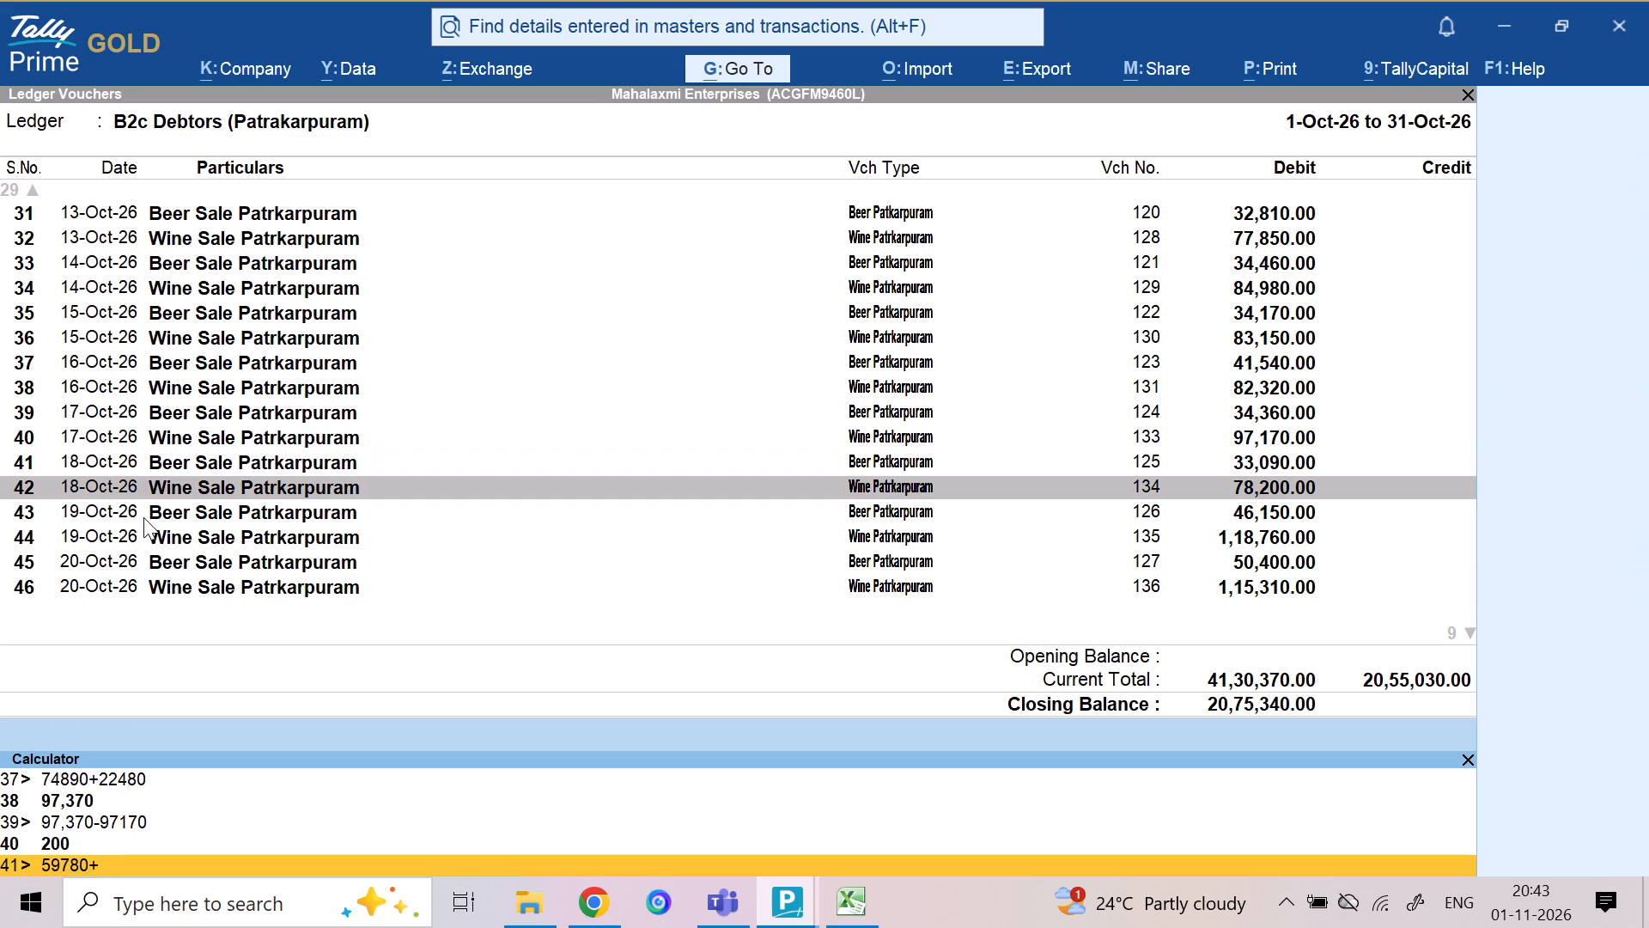
{"action": "key", "text": "0"}
{"action": "key", "text": "BackSpace"}
{"action": "type", "text": "14"}
{"action": "key", "text": "BackSpace"}
{"action": "type", "text": "8410"}
{"action": "key", "text": "Return"}
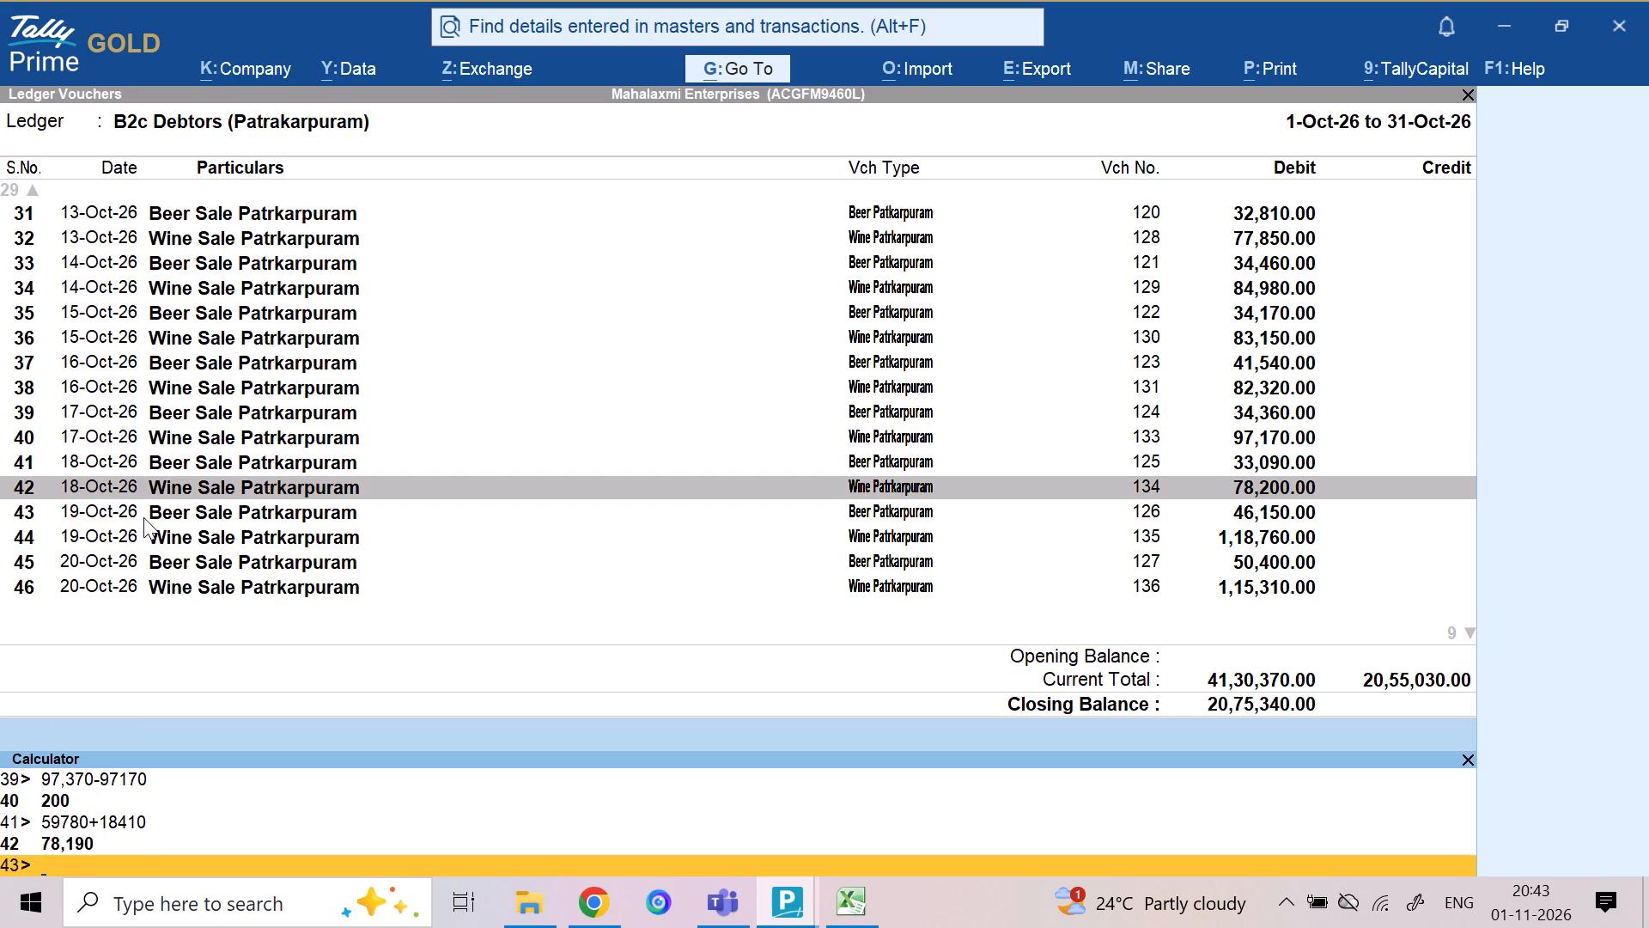
Back in the 18 October journal, replace the Canteen income (Patarkarpuram) credit line with a Short & Excess (Patrkarpuram) debit of 10.
{"action": "key", "text": "alt+Tab"}
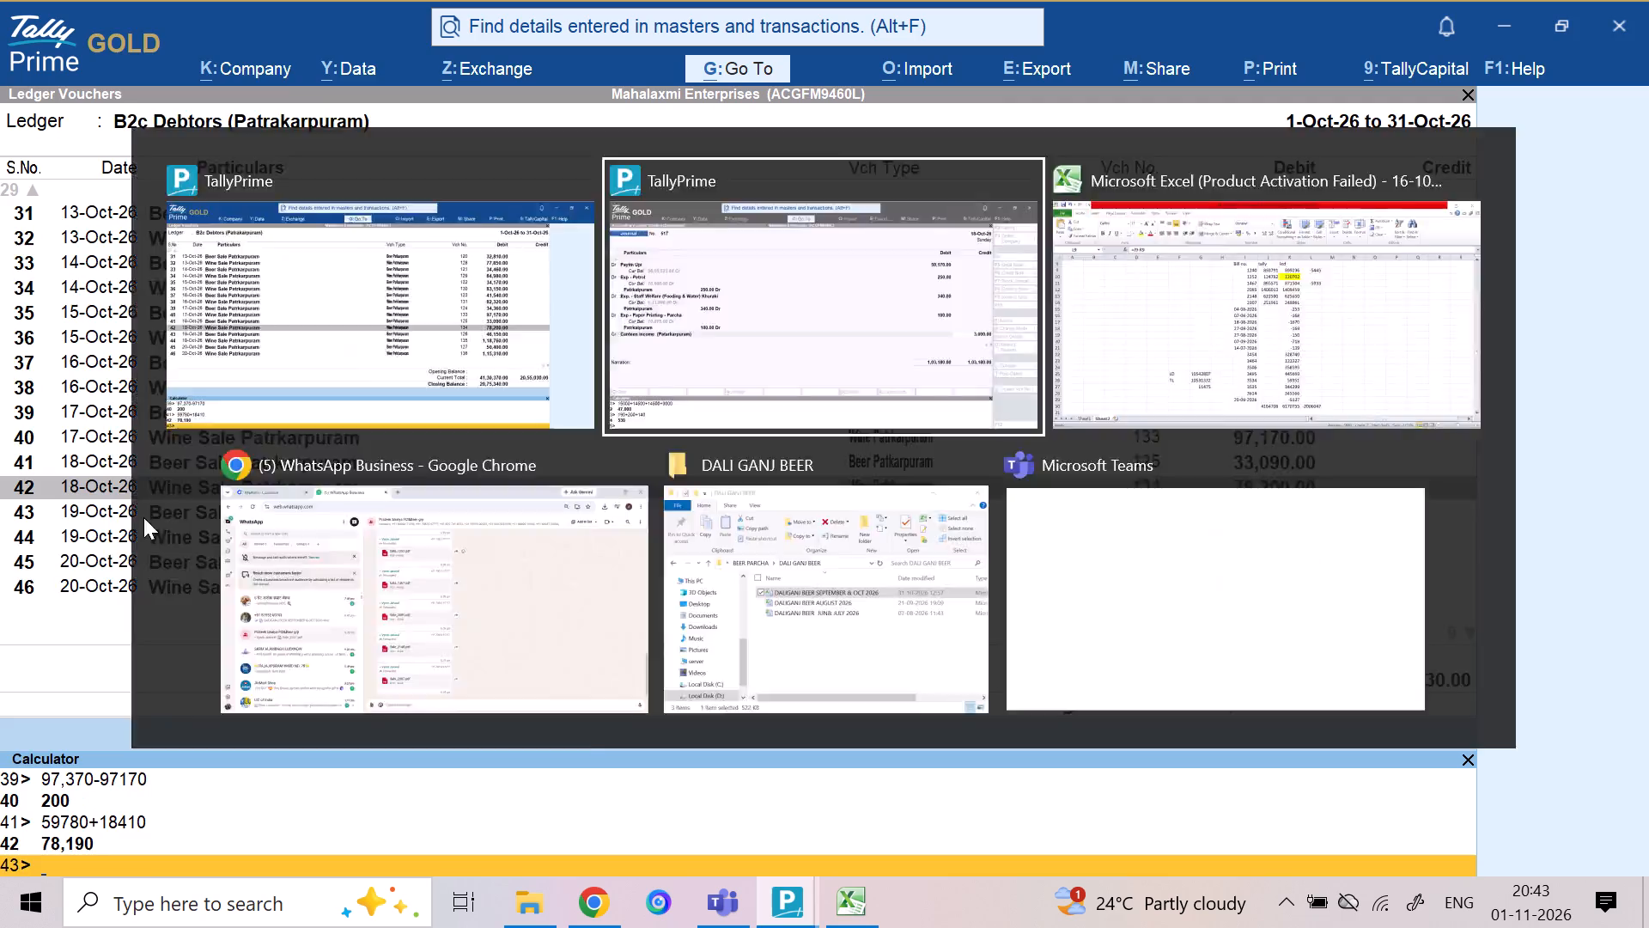
{"action": "key", "text": "BackSpace"}
{"action": "key", "text": "BackSpace"}
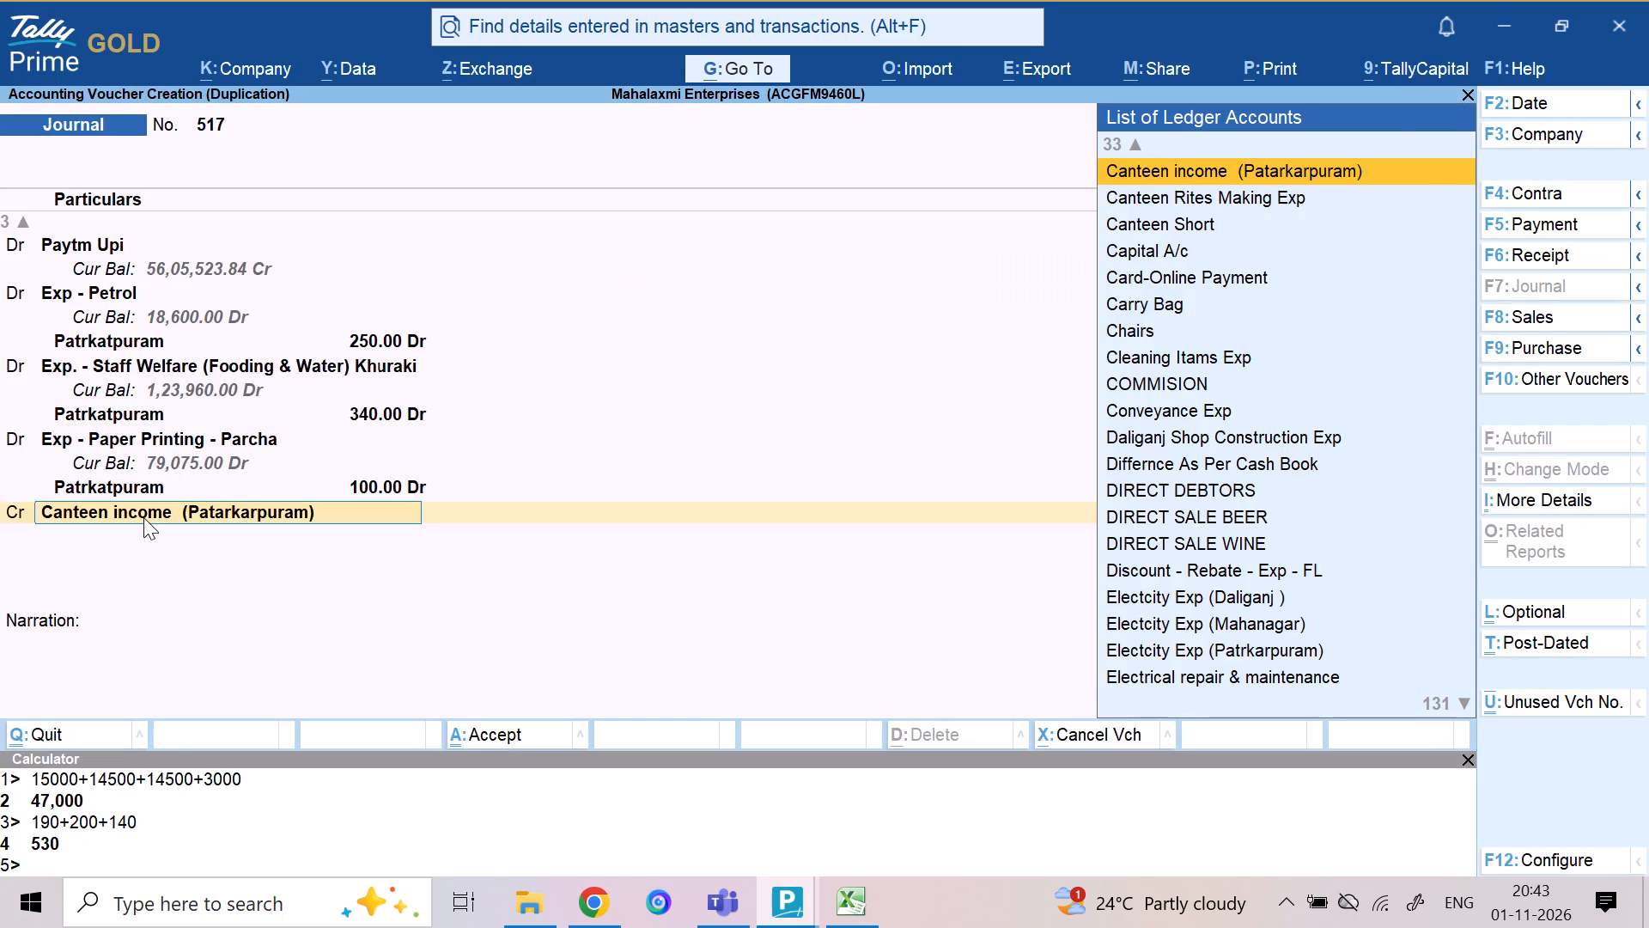
{"action": "key", "text": "d"}
{"action": "key", "text": "Return"}
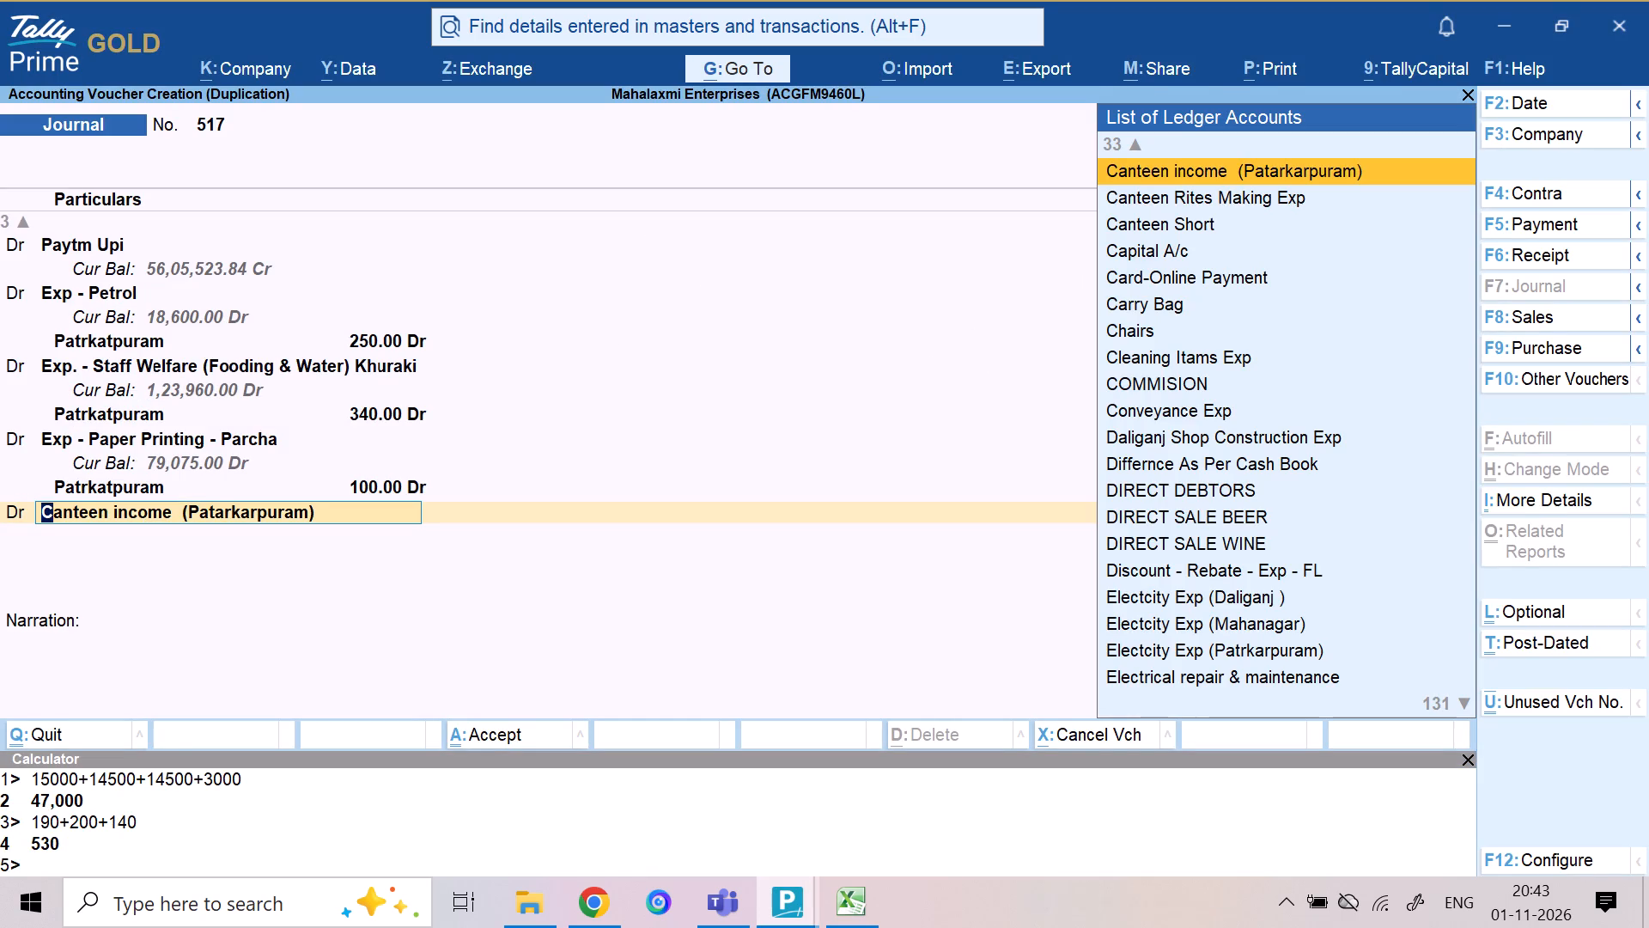
{"action": "type", "text": "short"}
{"action": "key", "text": "space"}
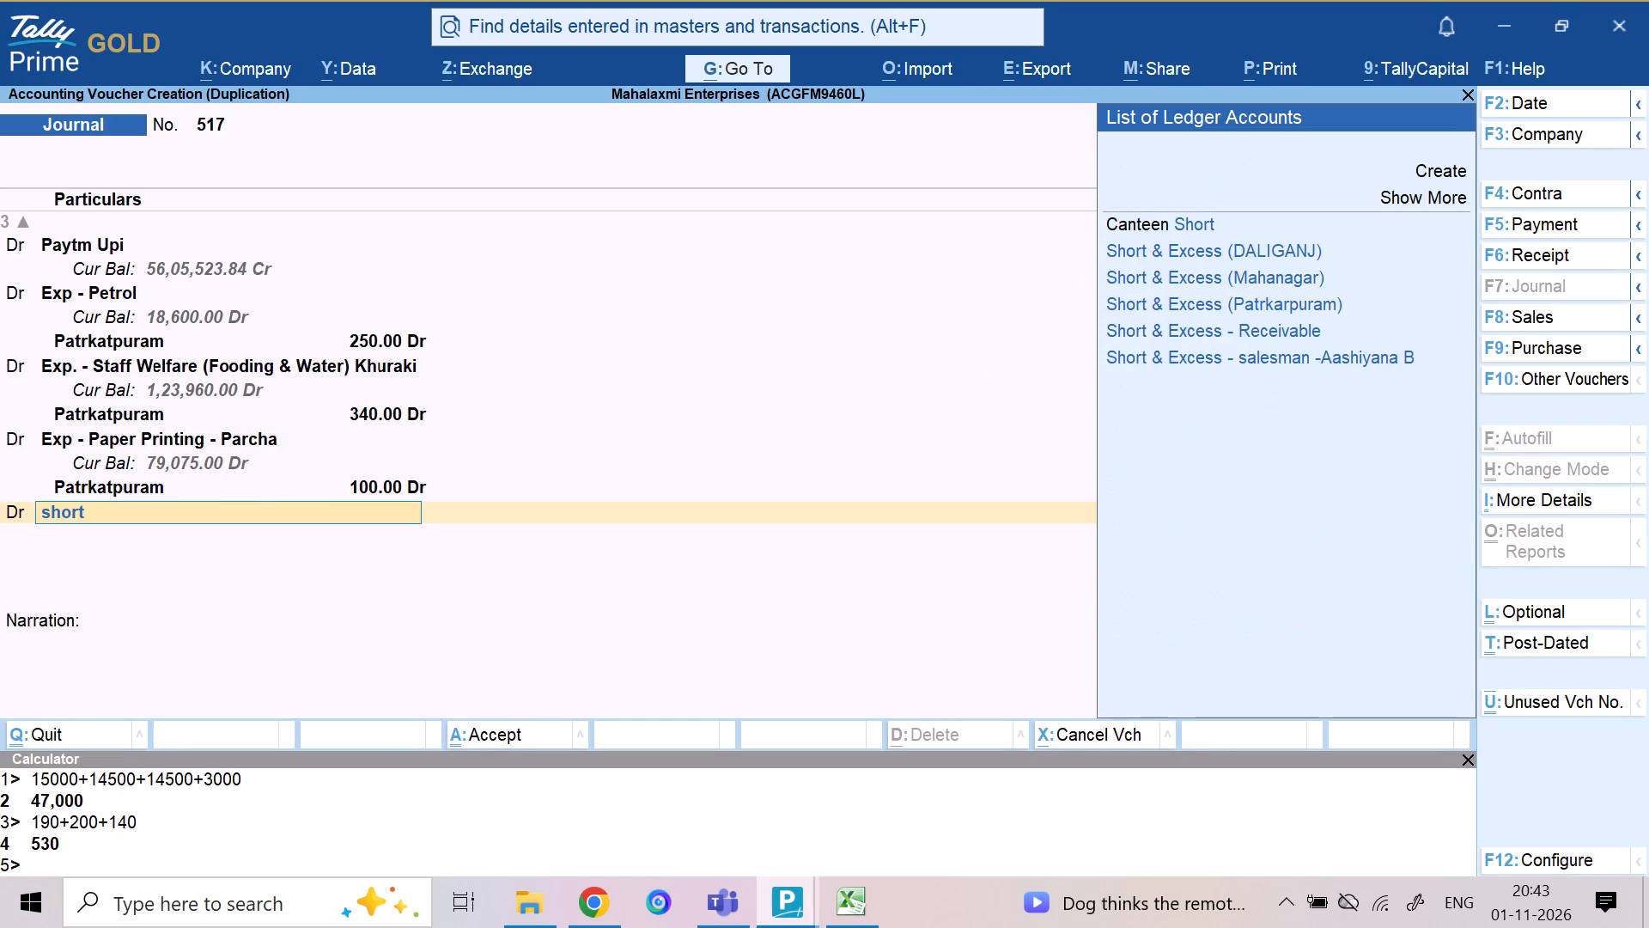
{"action": "key", "text": "Down"}
{"action": "key", "text": "Down"}
{"action": "key", "text": "Down"}
{"action": "key", "text": "Down"}
{"action": "key", "text": "Up"}
{"action": "key", "text": "Return"}
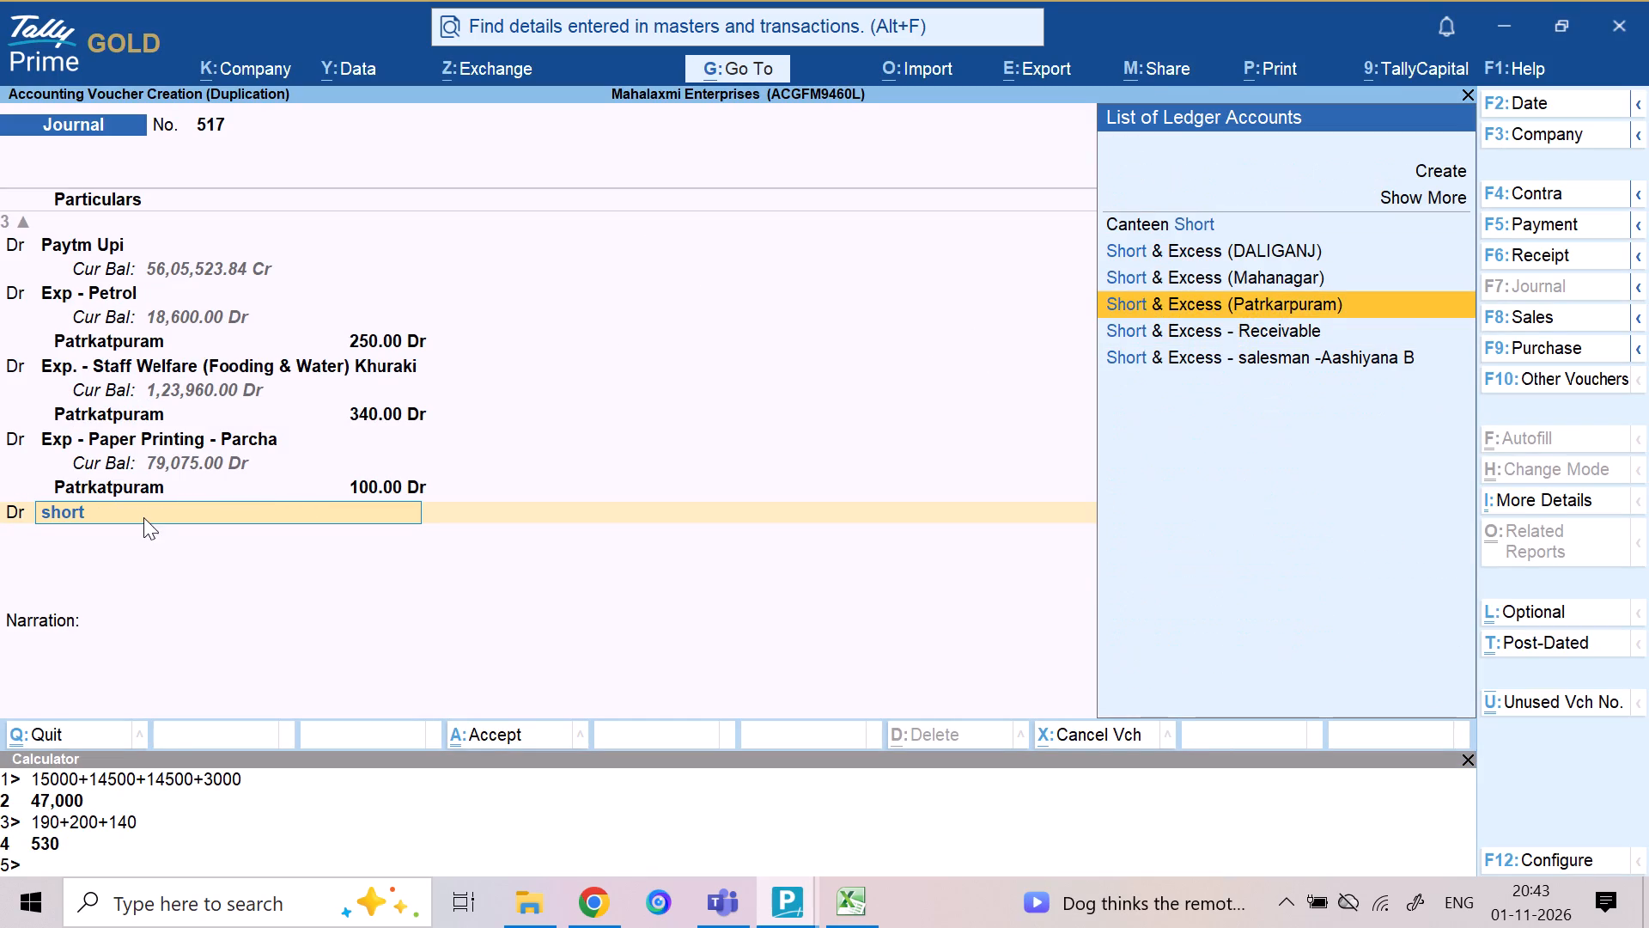
{"action": "type", "text": "10"}
{"action": "key", "text": "Return"}
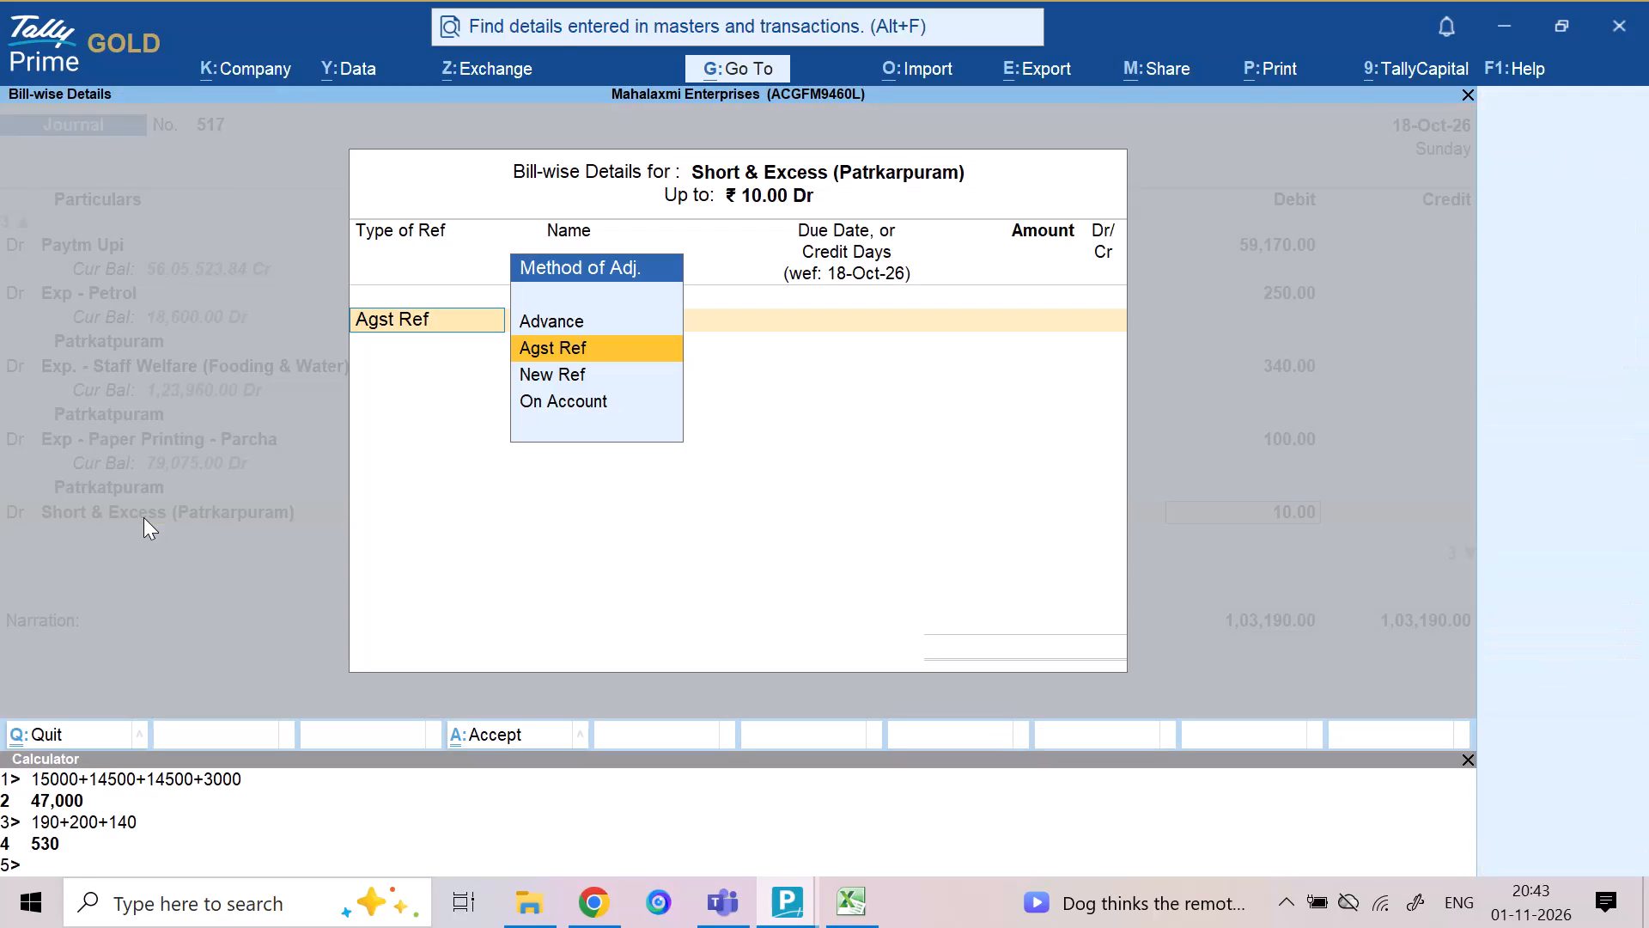
Record the Short & Excess (Patrkarpuram) bill-wise details as a New Ref named 18-10-26 for the full 10 debit.
{"action": "key", "text": "Down"}
{"action": "key", "text": "Return"}
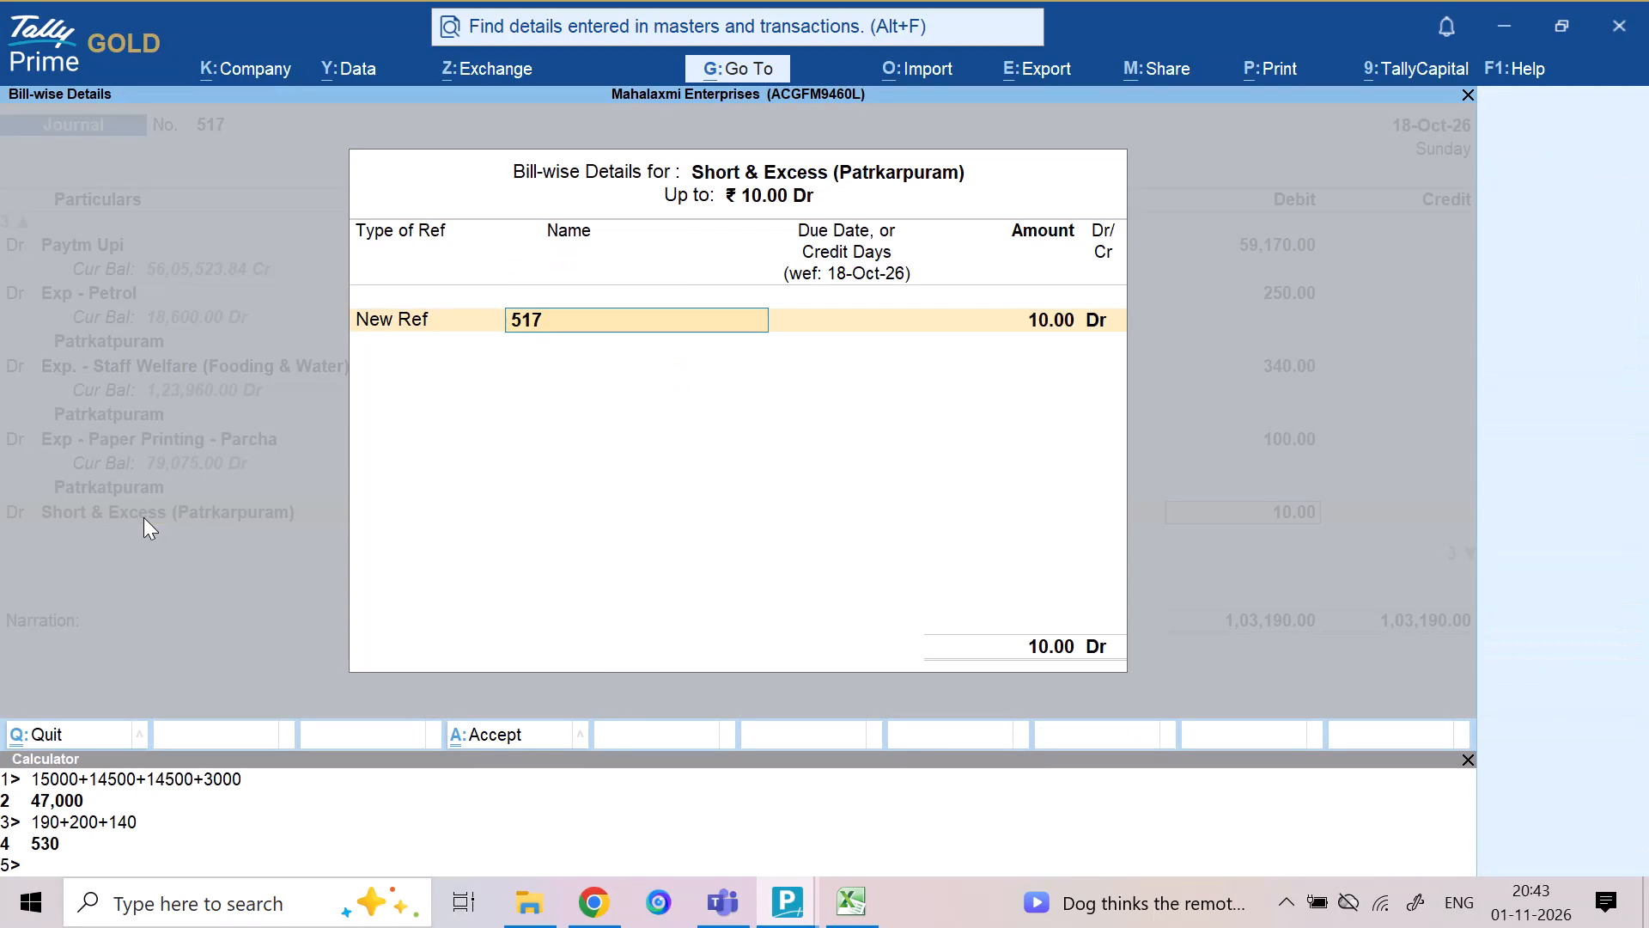
{"action": "type", "text": "18-10-26"}
{"action": "key", "text": "Return"}
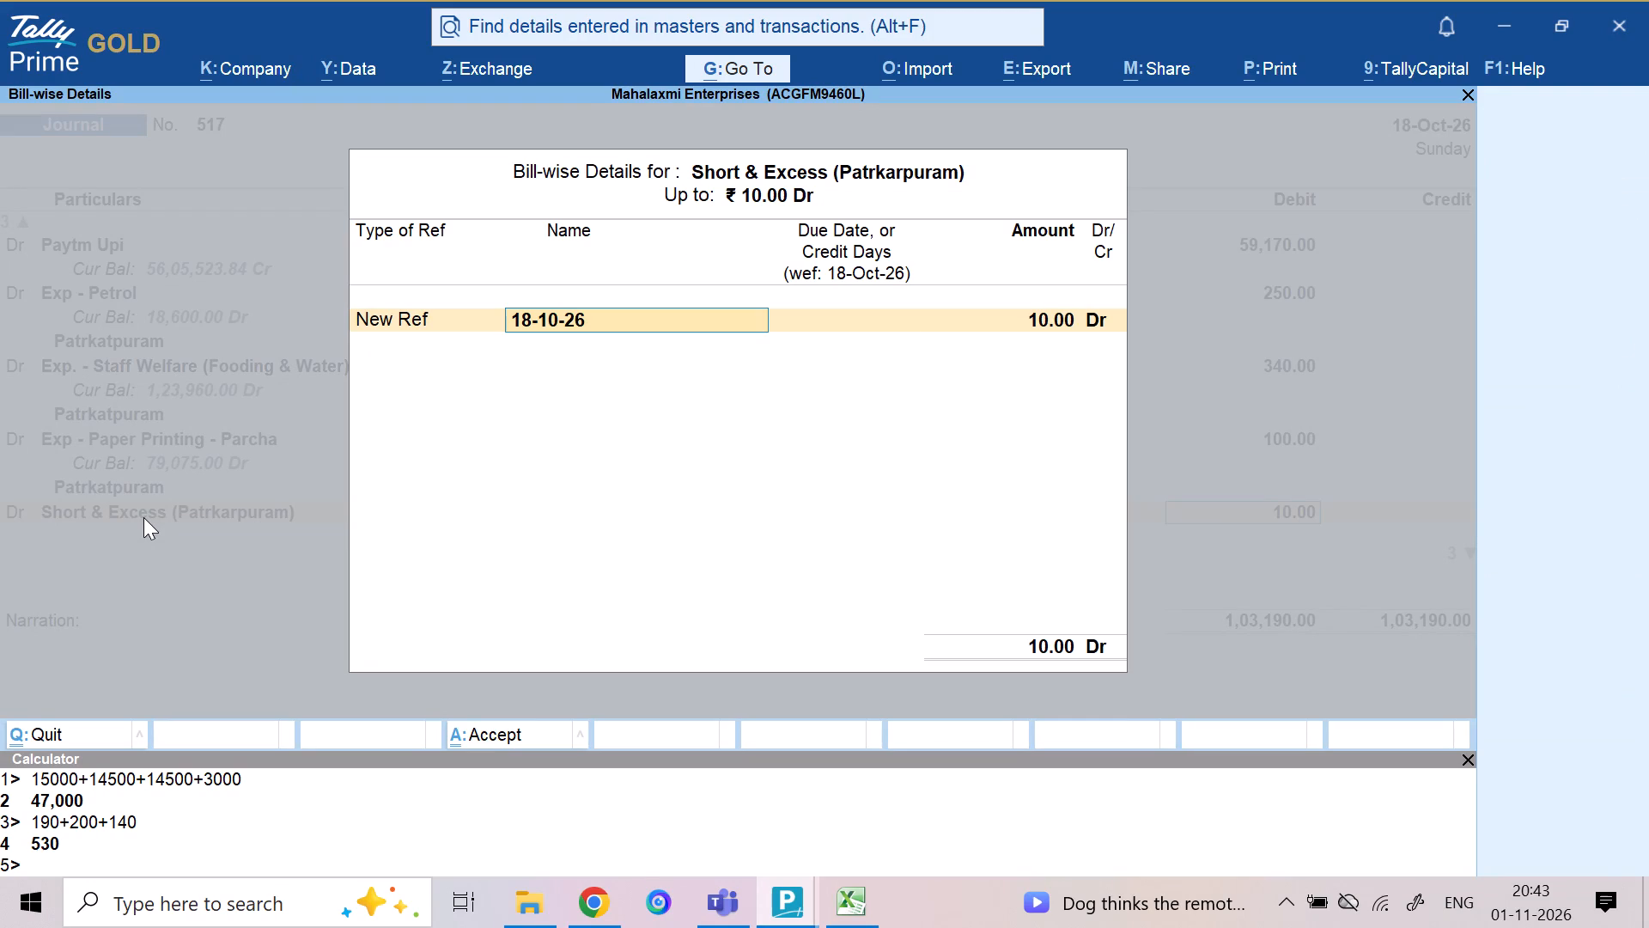
{"action": "key", "text": "Return"}
{"action": "key", "text": "Return"}
{"action": "key", "text": "Return"}
{"action": "key", "text": "Return"}
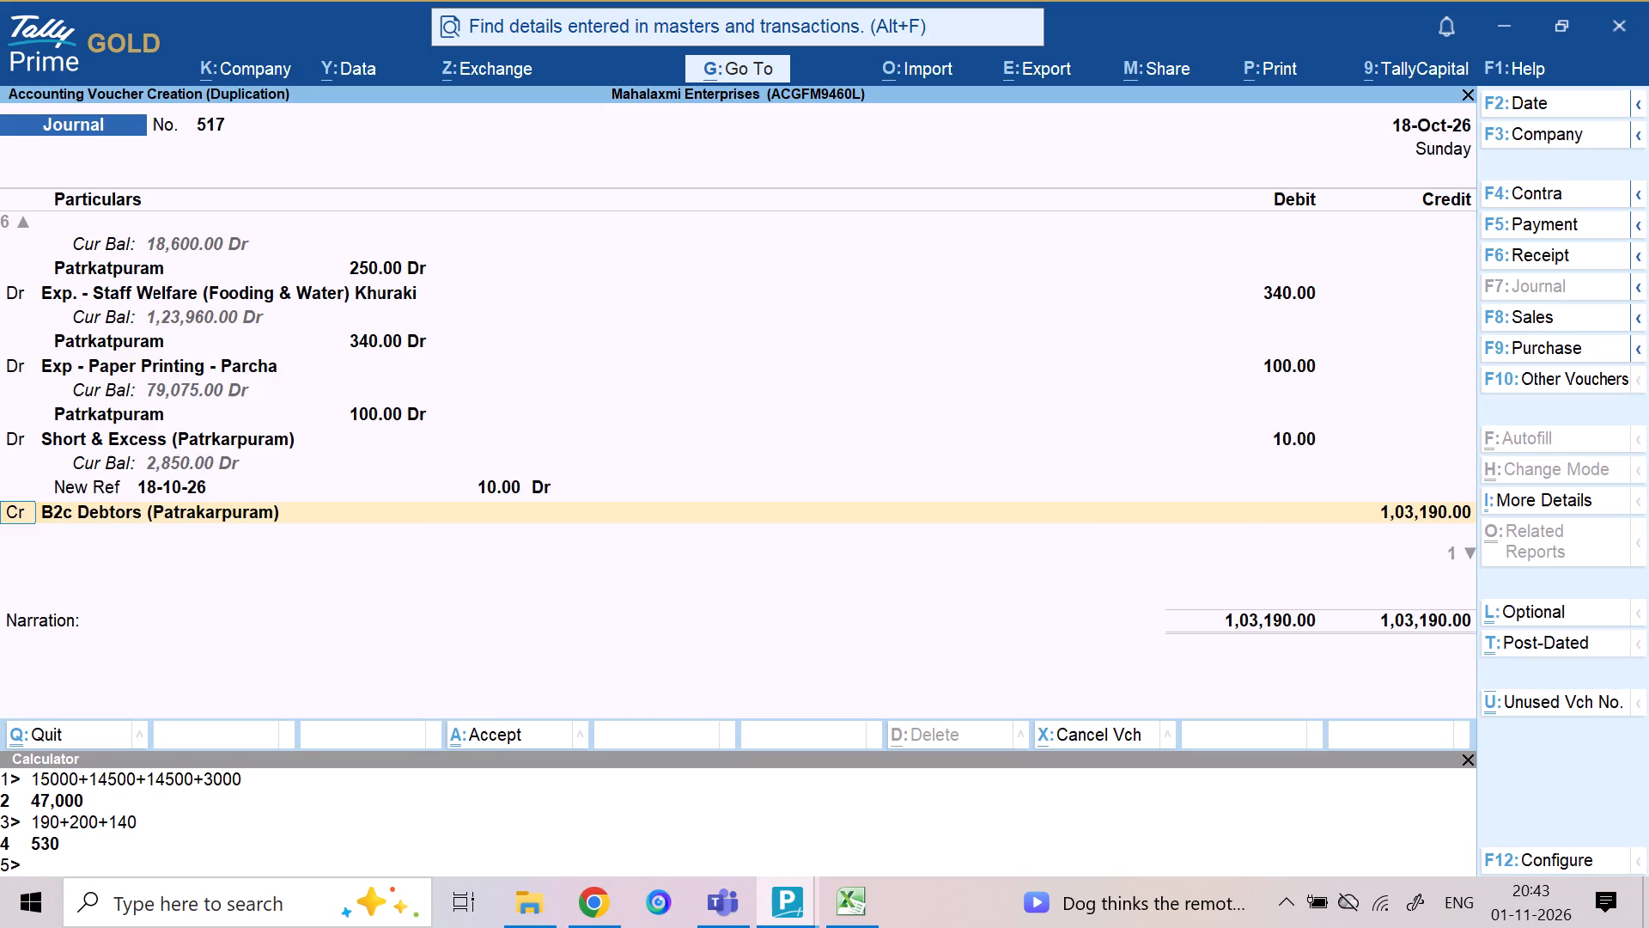
Choose Canteen income (Patarkarpuram) as the ledger for the credit line following Short & Excess, in place of B2c Debtors (Patrakarpuram).
{"action": "type", "text": "can"}
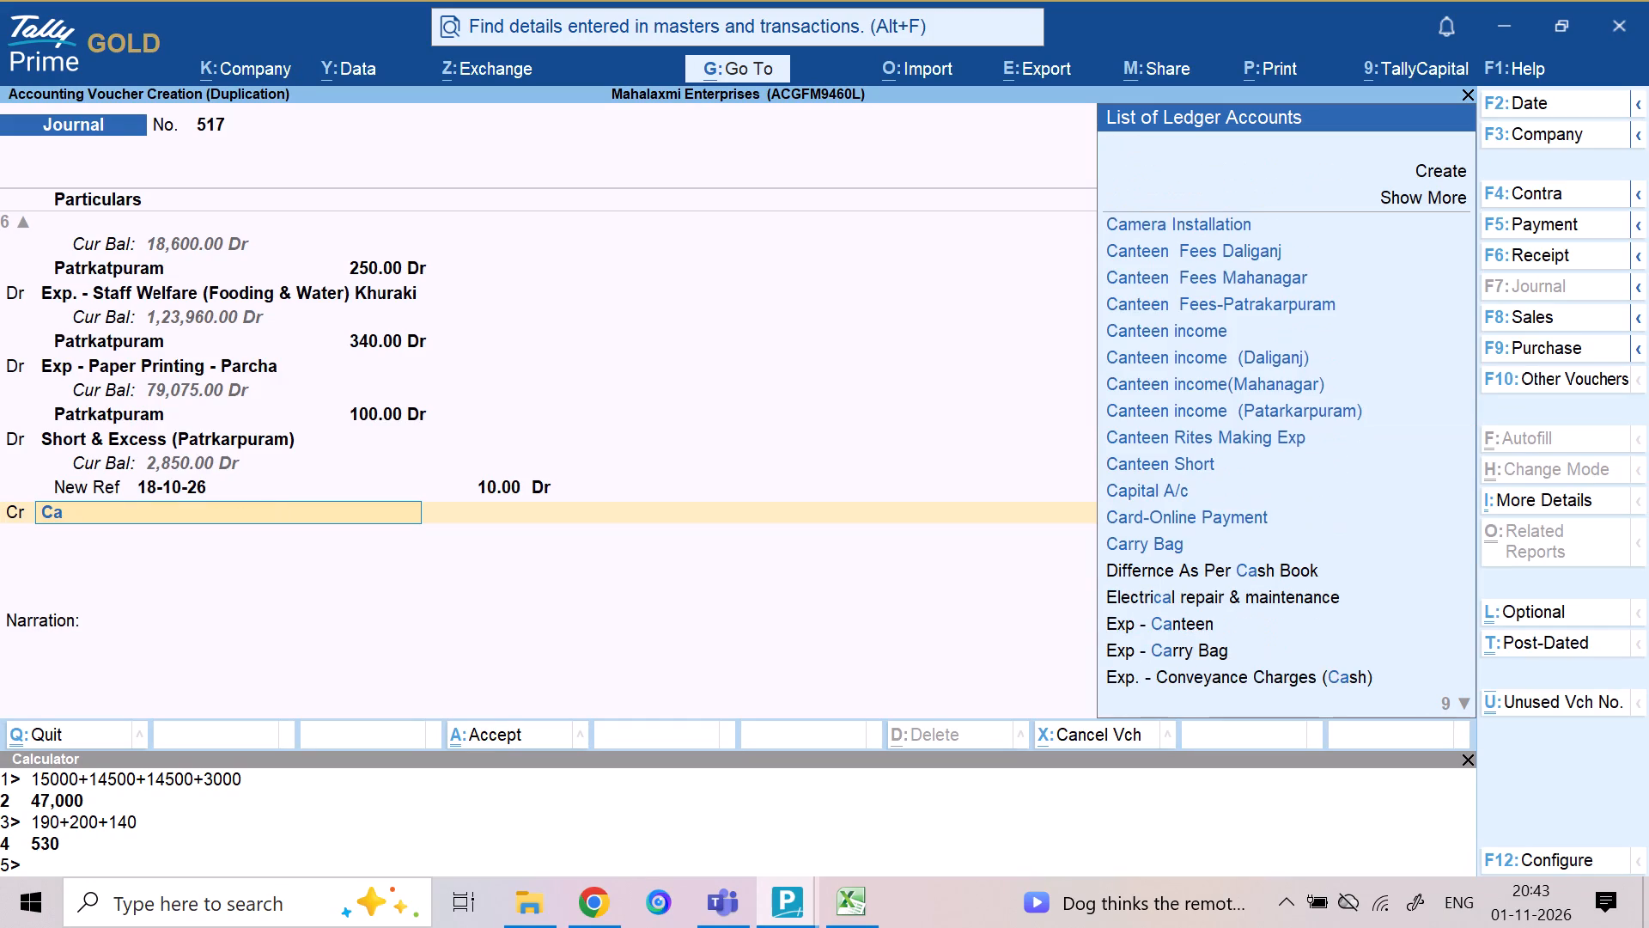
{"action": "key", "text": "Down"}
{"action": "key", "text": "Down"}
{"action": "key", "text": "Down"}
{"action": "key", "text": "Down"}
{"action": "key", "text": "Down"}
{"action": "key", "text": "Down"}
{"action": "key", "text": "Down"}
{"action": "key", "text": "Return"}
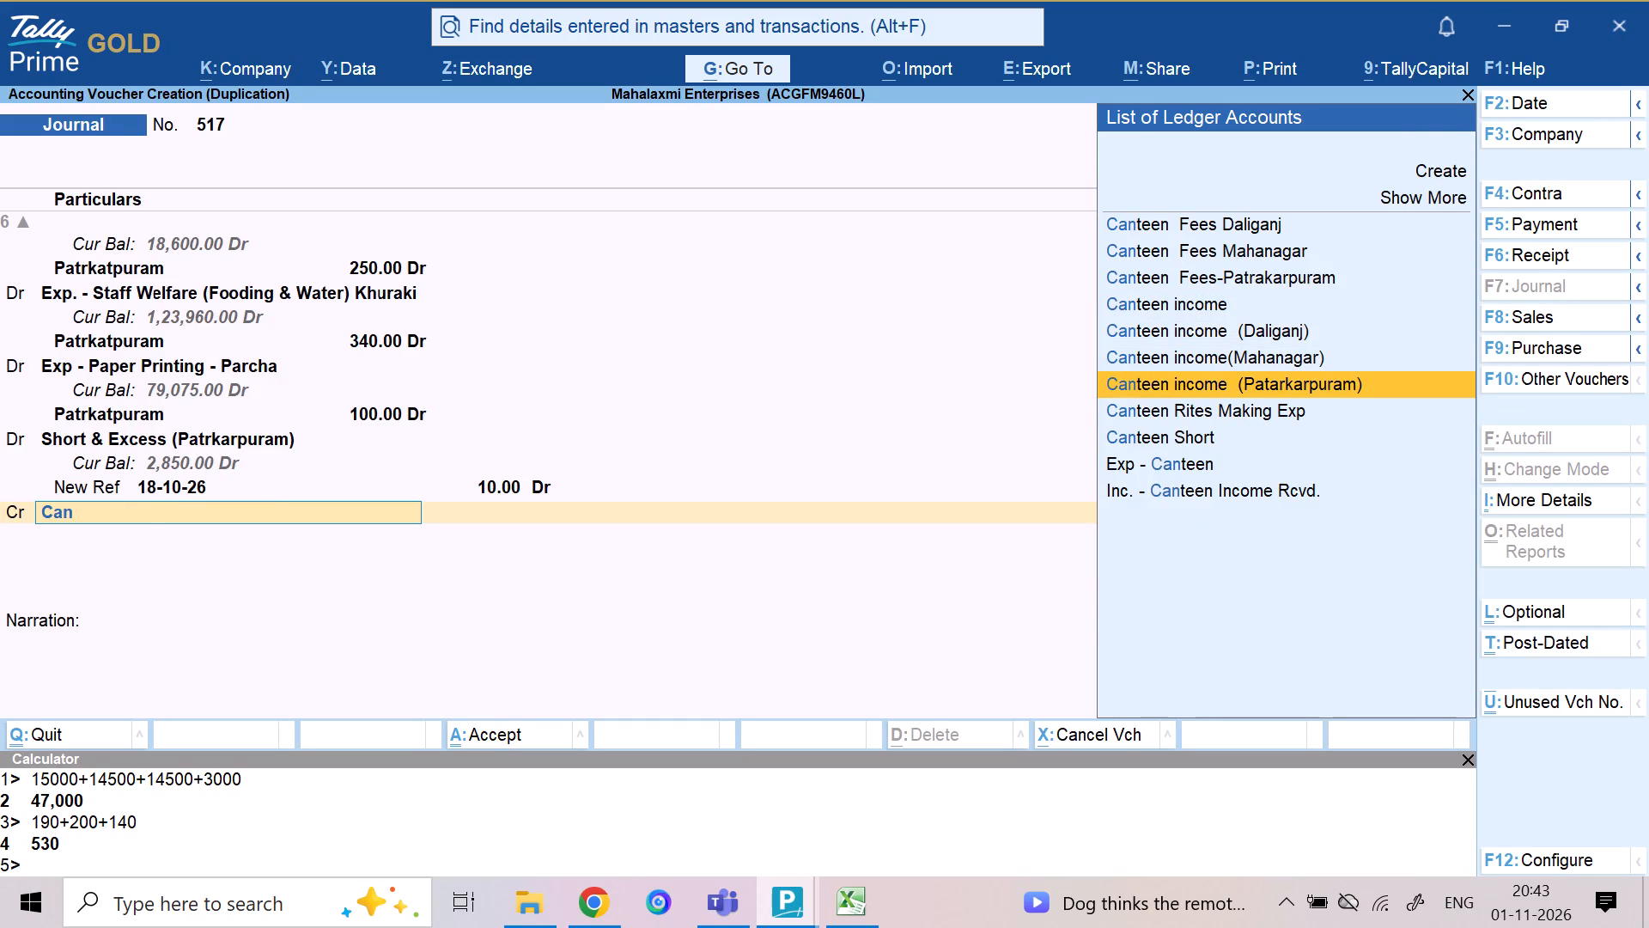
Enter 3000 as the Canteen income (Patarkarpuram) credit and allocate it to the Patrkatpuram cost centre.
{"action": "type", "text": "23"}
{"action": "key", "text": "Escape"}
{"action": "type", "text": "3000"}
{"action": "key", "text": "Return"}
{"action": "key", "text": "Return"}
{"action": "key", "text": "Return"}
{"action": "key", "text": "Return"}
{"action": "key", "text": "Return"}
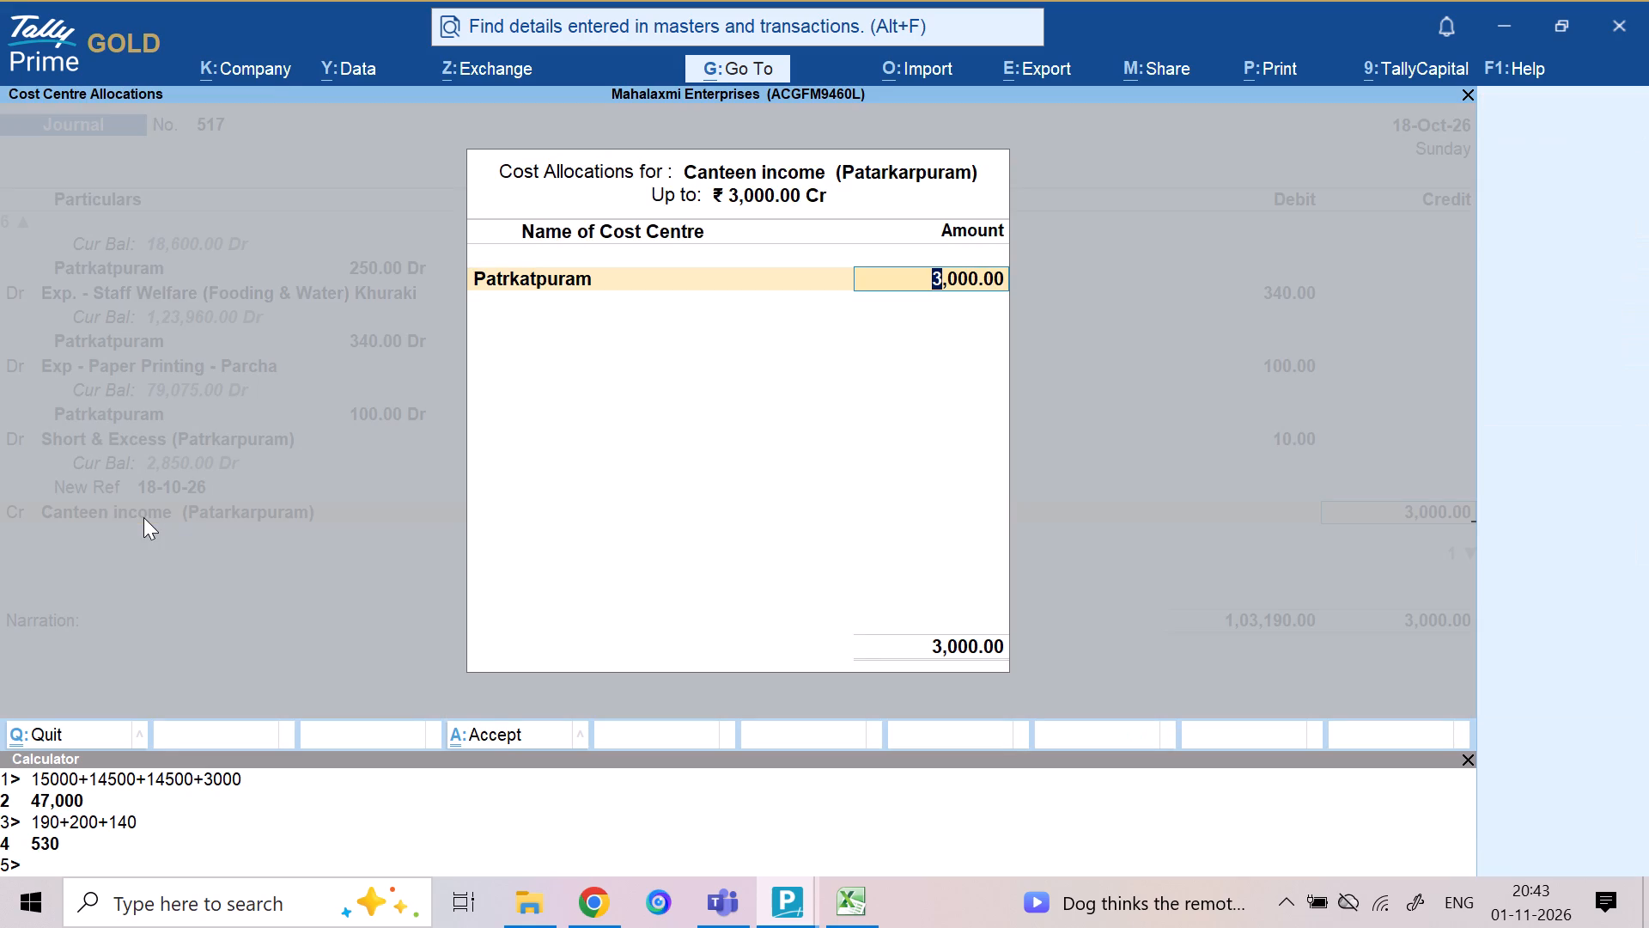
{"action": "key", "text": "Return"}
{"action": "key", "text": "Return"}
Keep the B2c Debtors (Patrakarpuram) credit at 1,00,190 and save the 18 October journal without adding a narration.
{"action": "key", "text": "ctrl+a"}
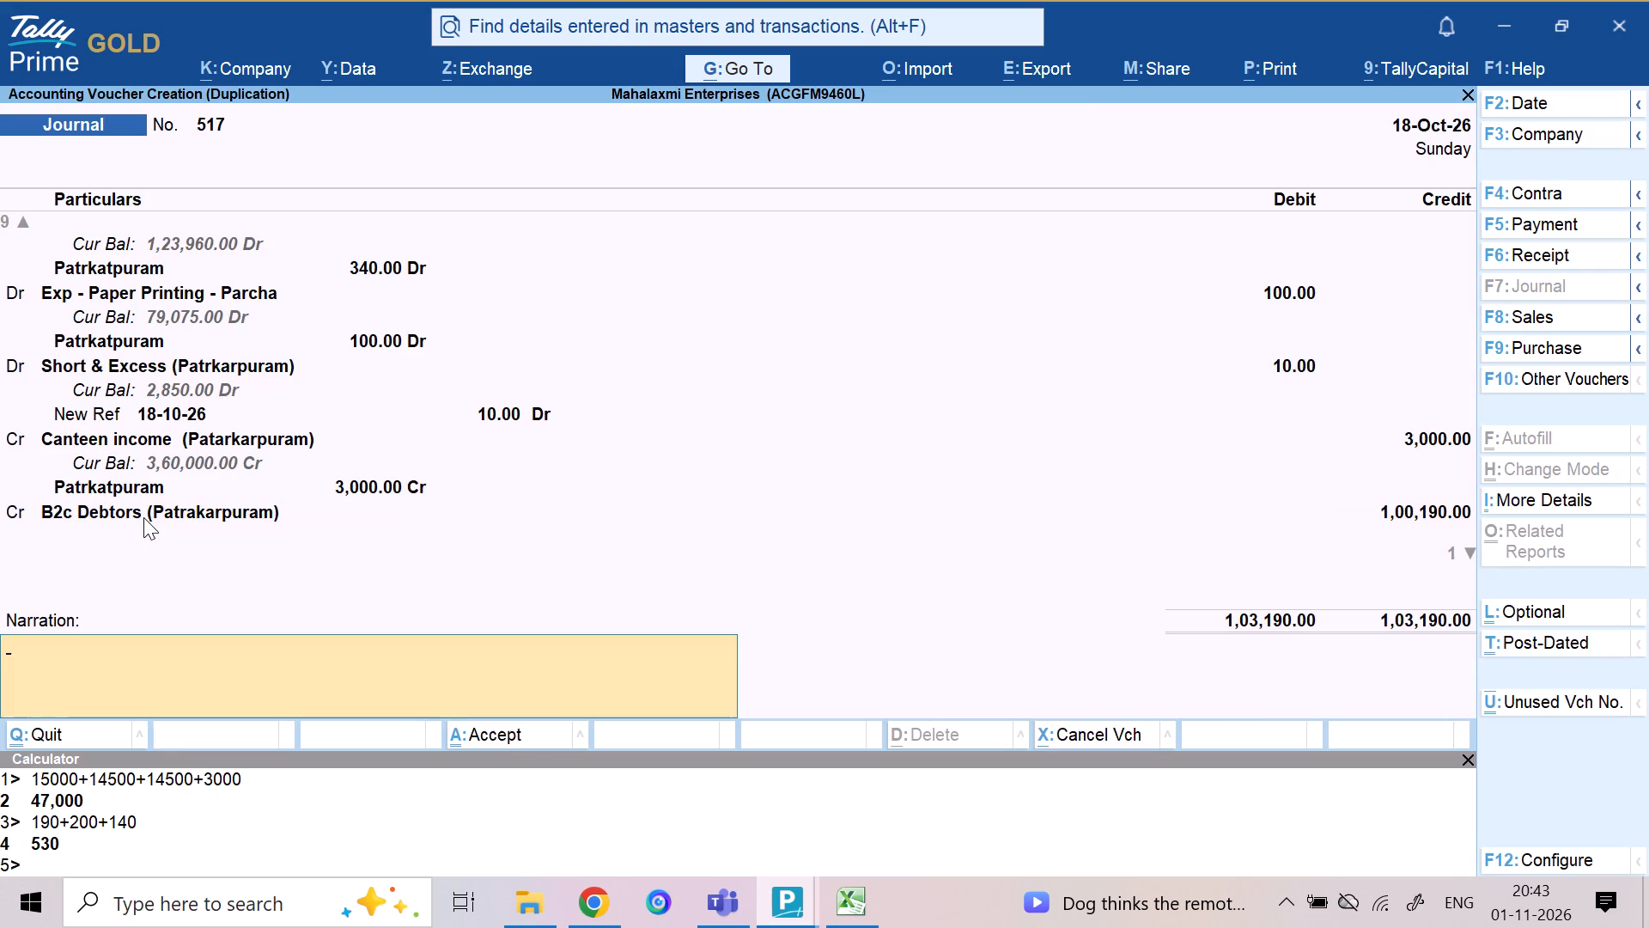
{"action": "key", "text": "Return"}
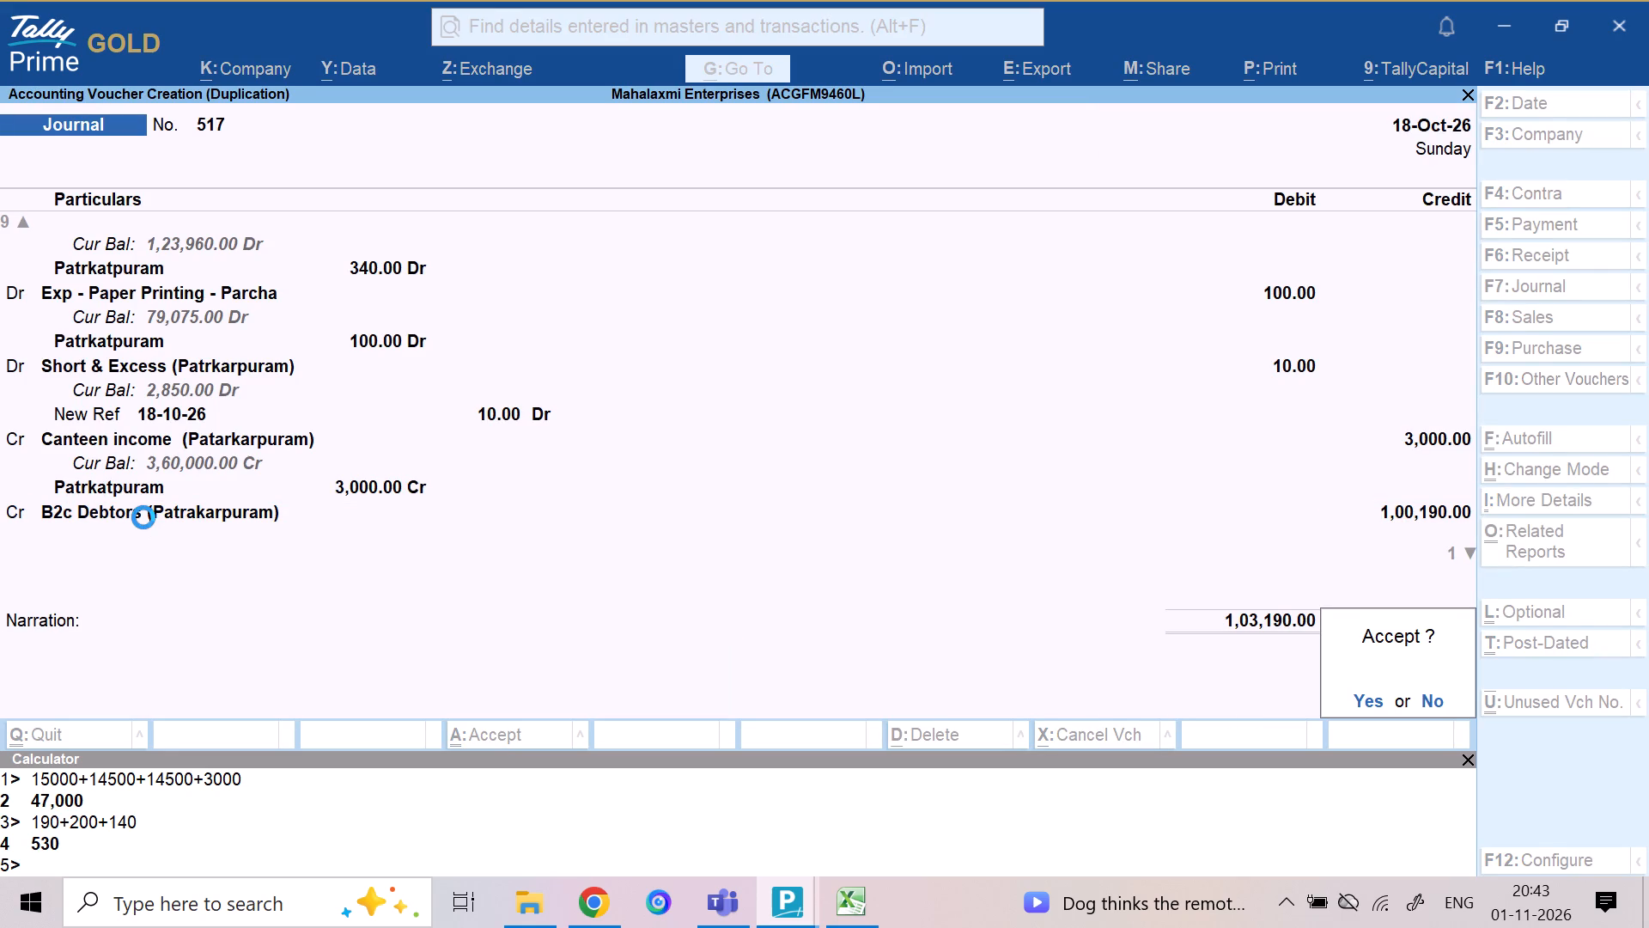
{"action": "key", "text": "ctrl+q"}
{"action": "key", "text": "ctrl+a"}
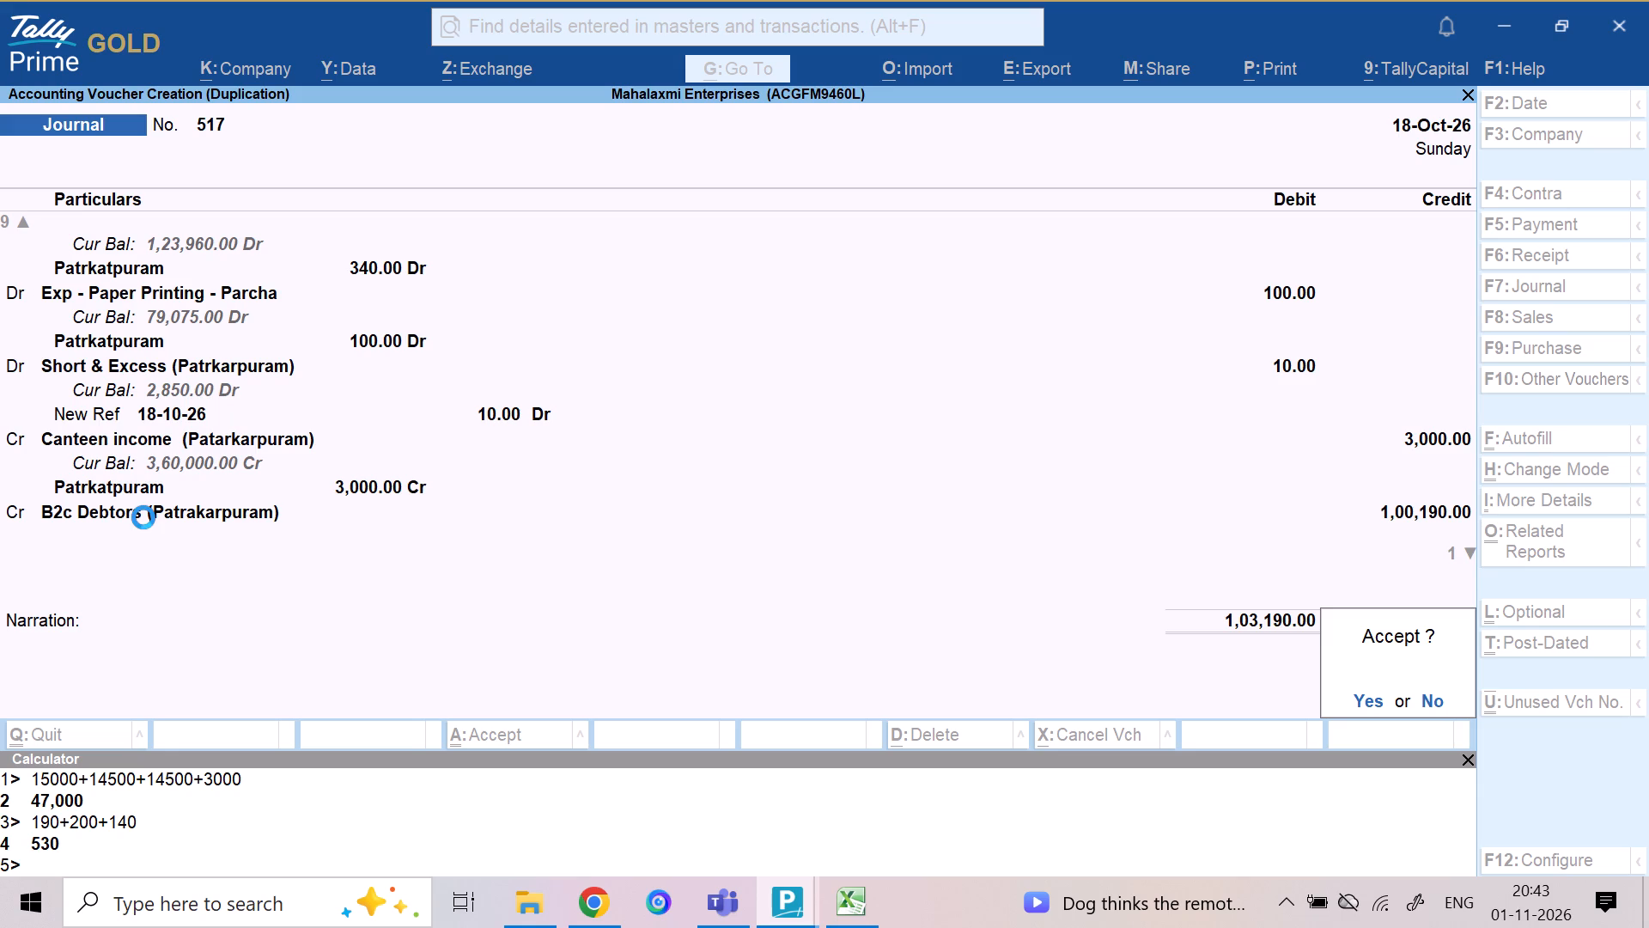
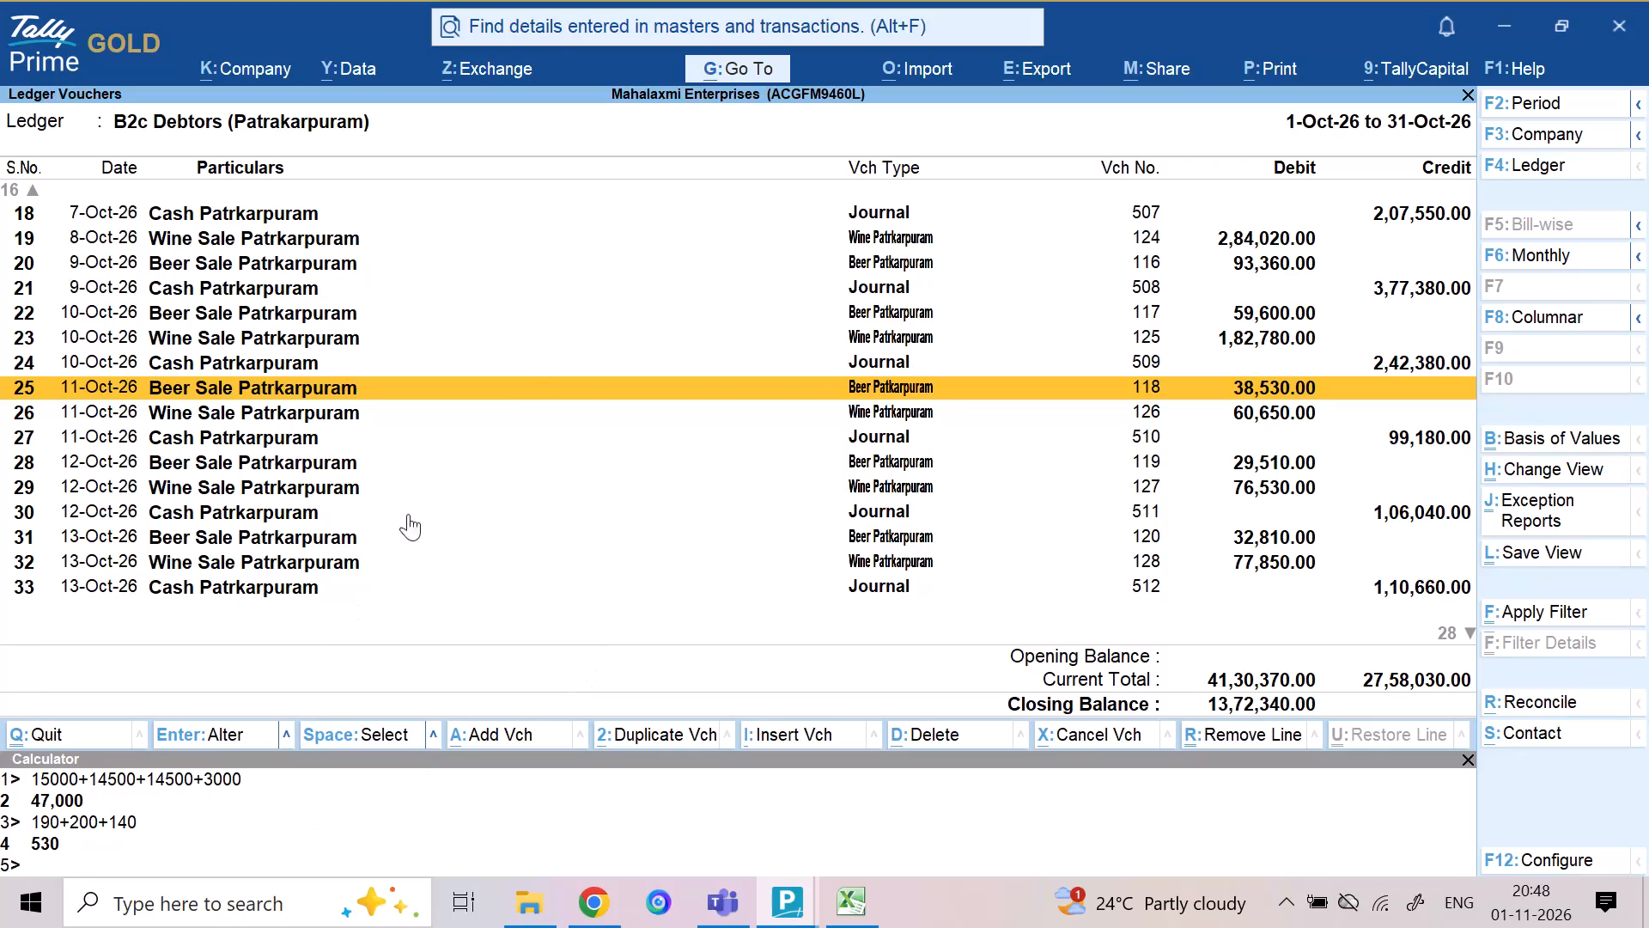
Close the B2c Debtors (Patrakarpuram) ledger vouchers report and go back to the Gateway of Tally, keeping the program open.
{"action": "left_click", "coordinate": [532, 376]}
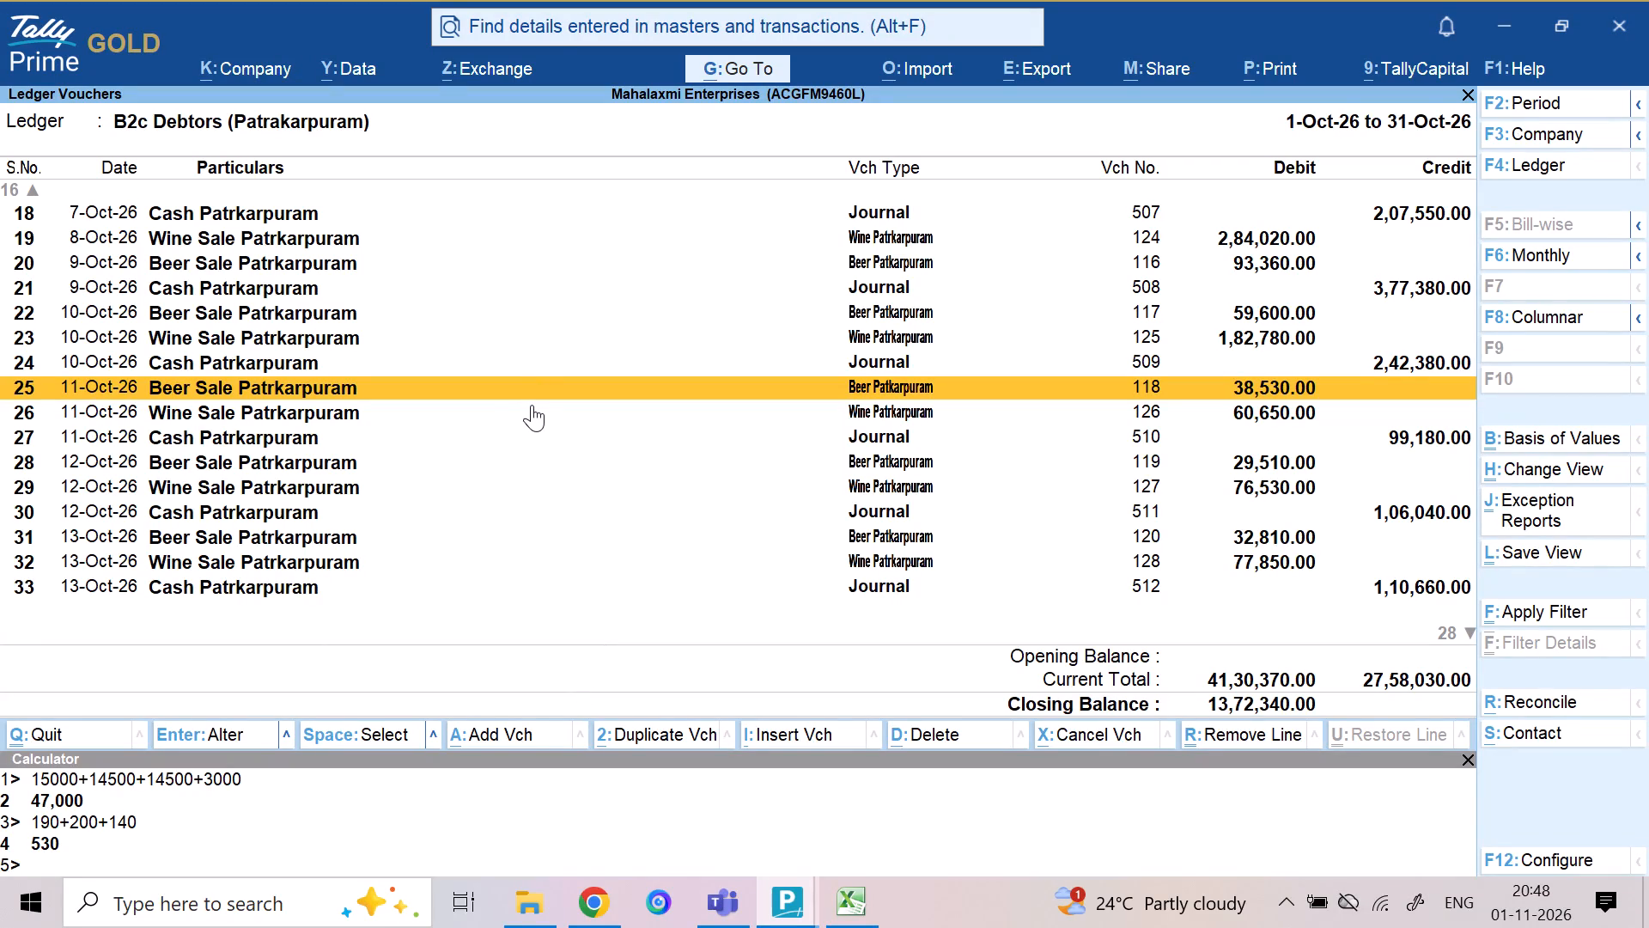
{"action": "key", "text": "Escape"}
{"action": "key", "text": "Escape"}
{"action": "key", "text": "Escape"}
{"action": "key", "text": "Escape"}
{"action": "key", "text": "Escape"}
{"action": "key", "text": "Escape"}
{"action": "key", "text": "Escape"}
{"action": "key", "text": "Escape"}
{"action": "key", "text": "Escape"}
{"action": "key", "text": "Escape"}
{"action": "key", "text": "Escape"}
{"action": "key", "text": "Escape"}
{"action": "key", "text": "Escape"}
{"action": "key", "text": "Escape"}
{"action": "key", "text": "Escape"}
{"action": "key", "text": "Escape"}
{"action": "key", "text": "Escape"}
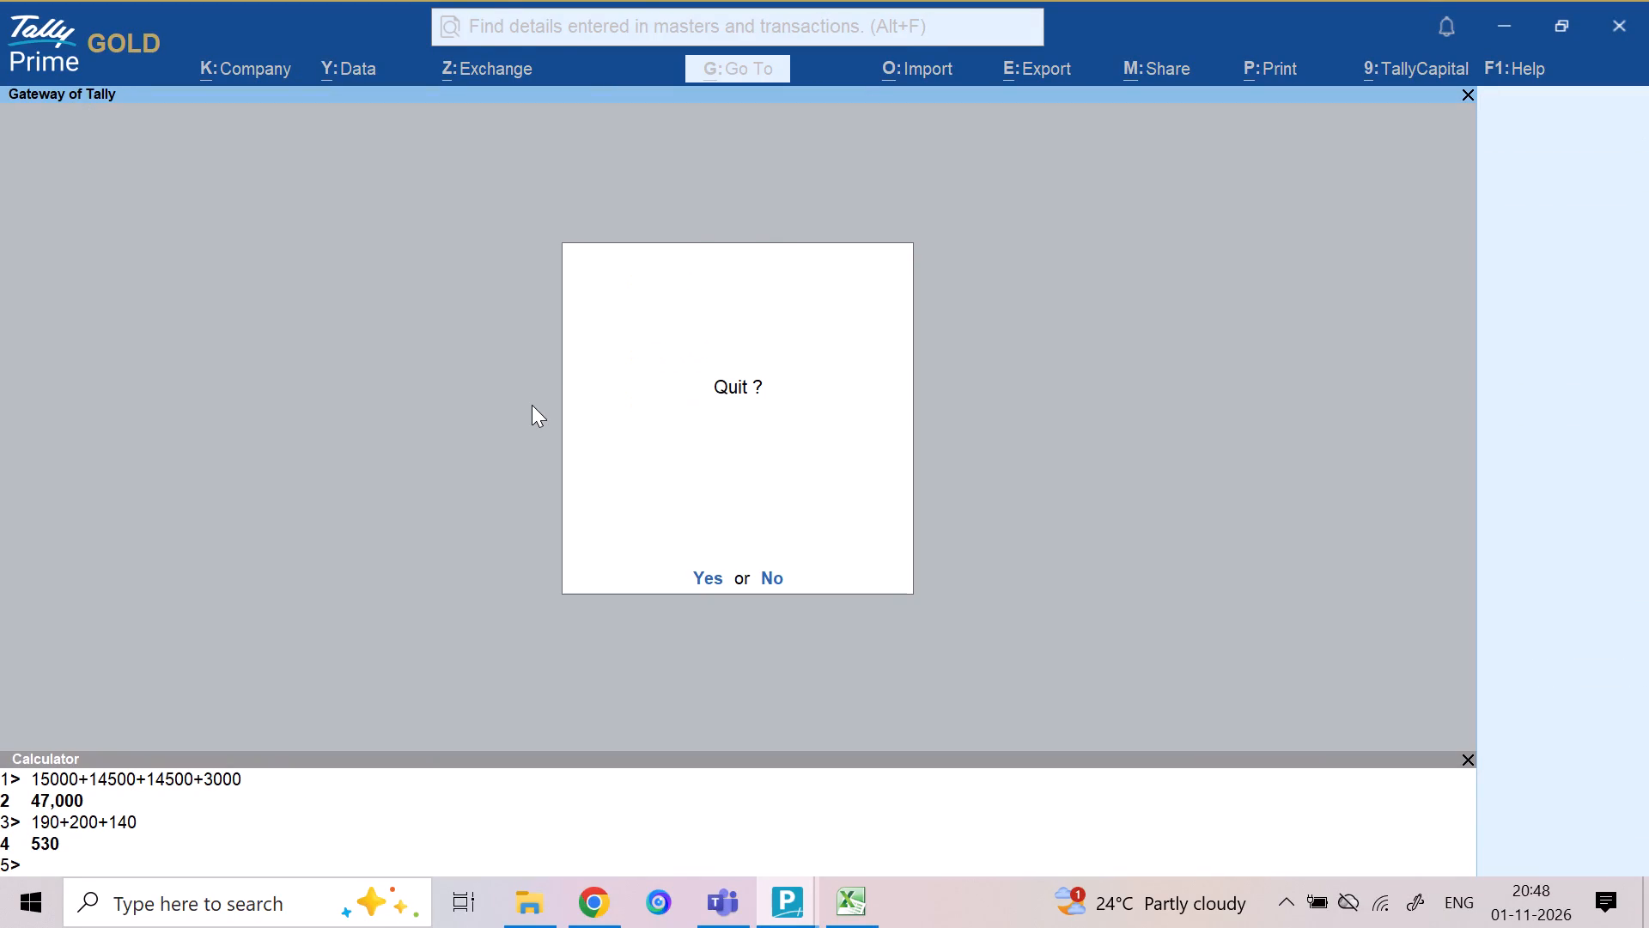
{"action": "key", "text": "Escape"}
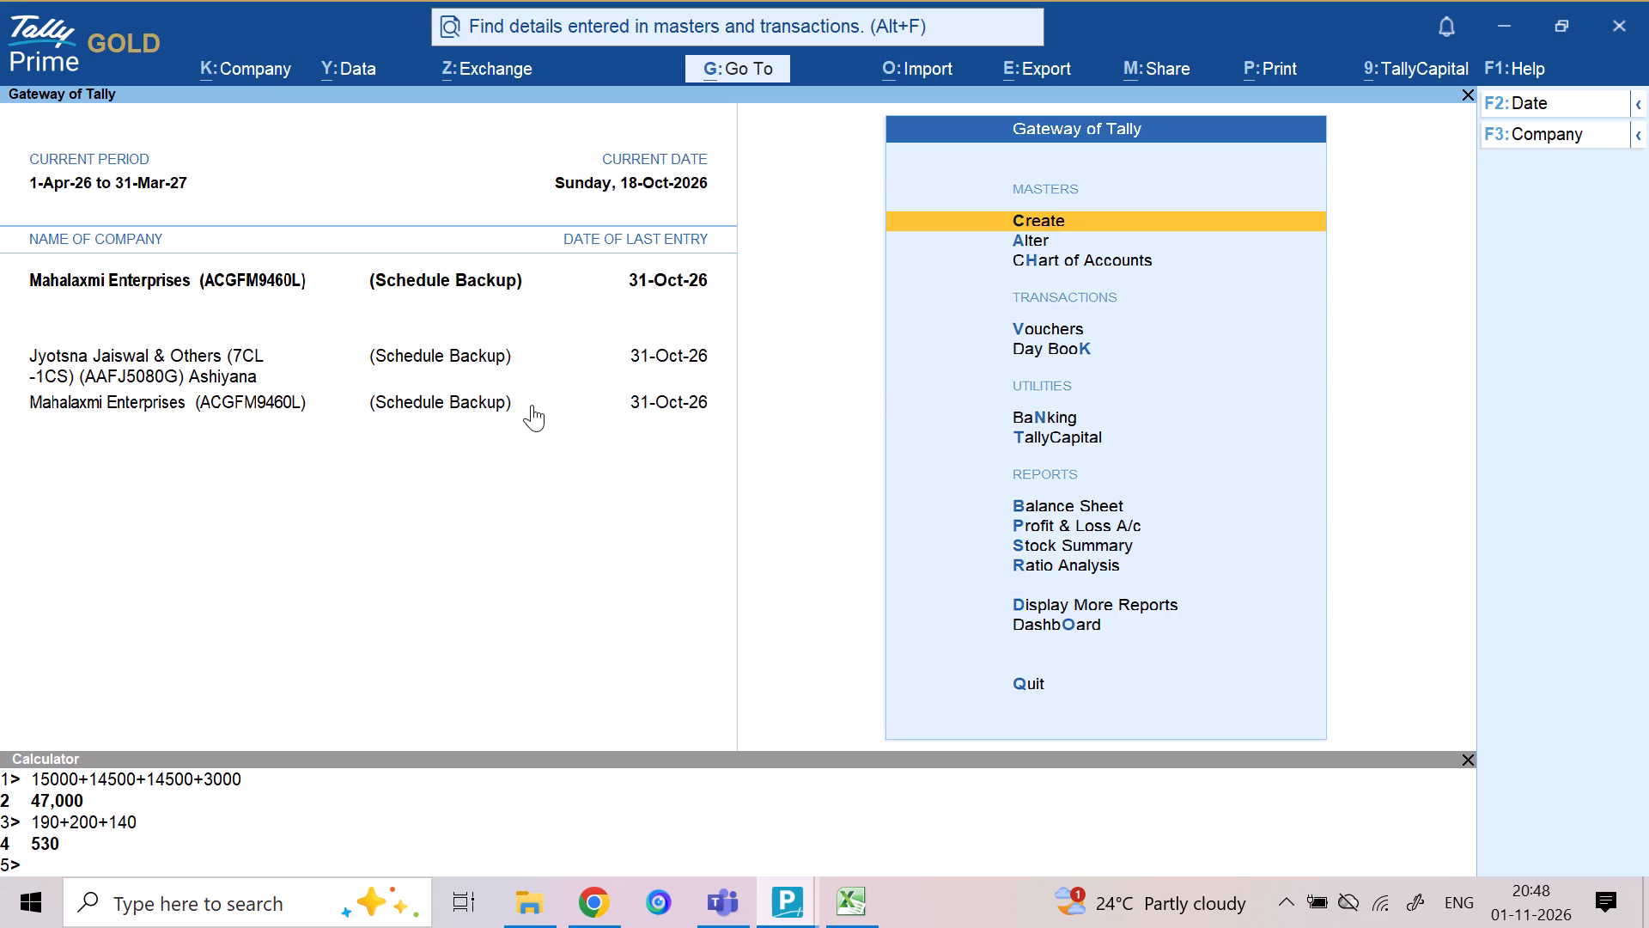